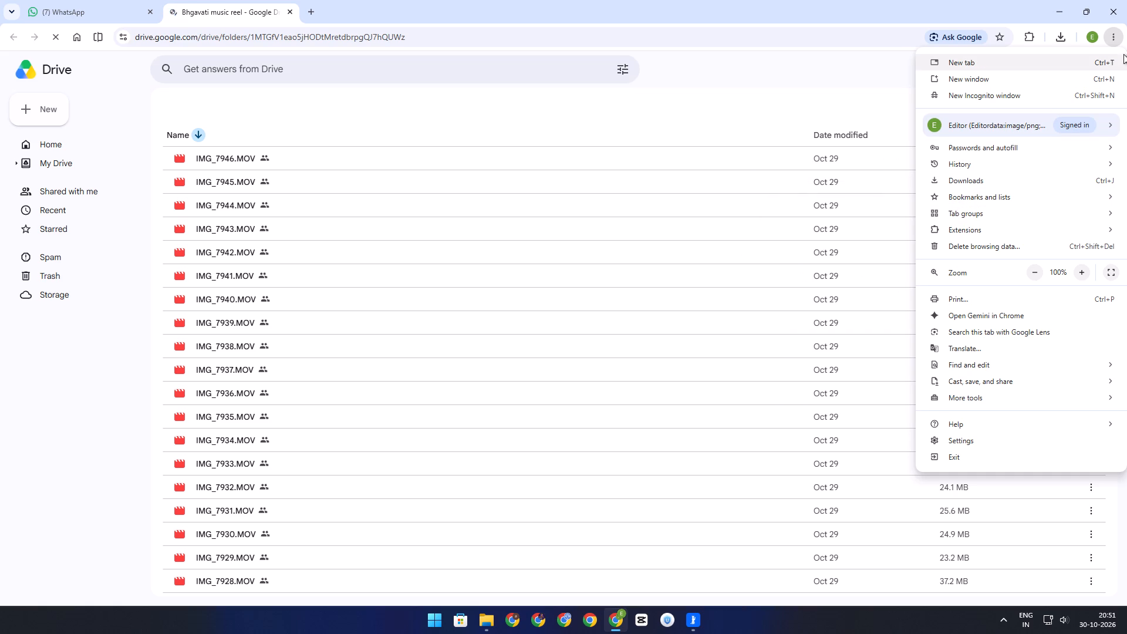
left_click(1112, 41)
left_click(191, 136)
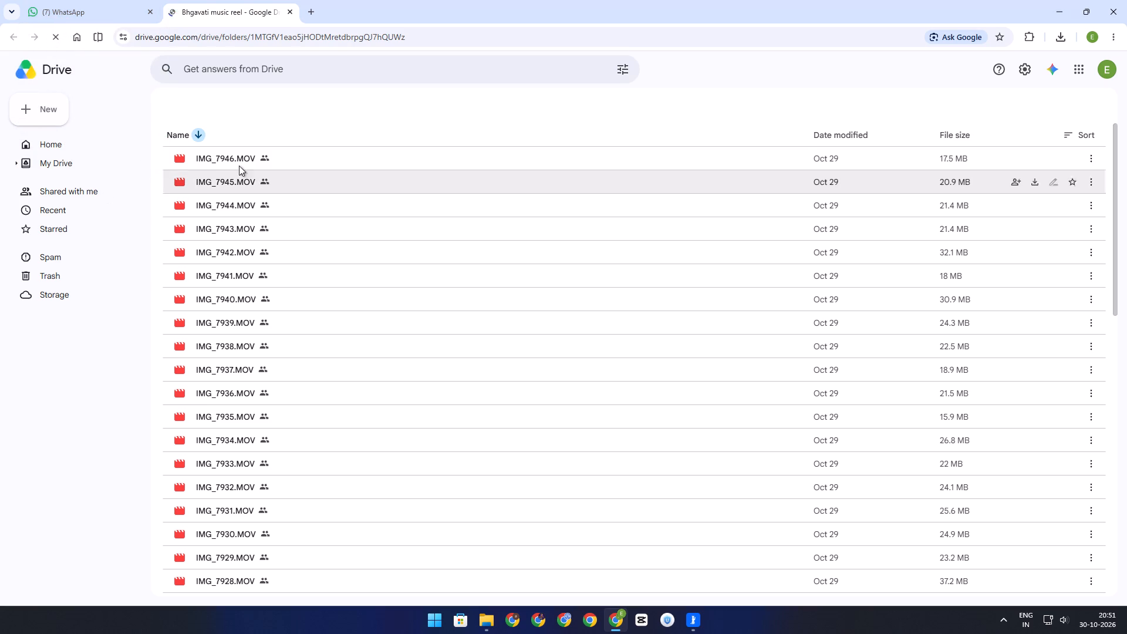
Look through the MOV clips in the Bhgavati music reel folder and check the browser's recent download history.
left_click(195, 134)
scroll(497, 334, "down", 13)
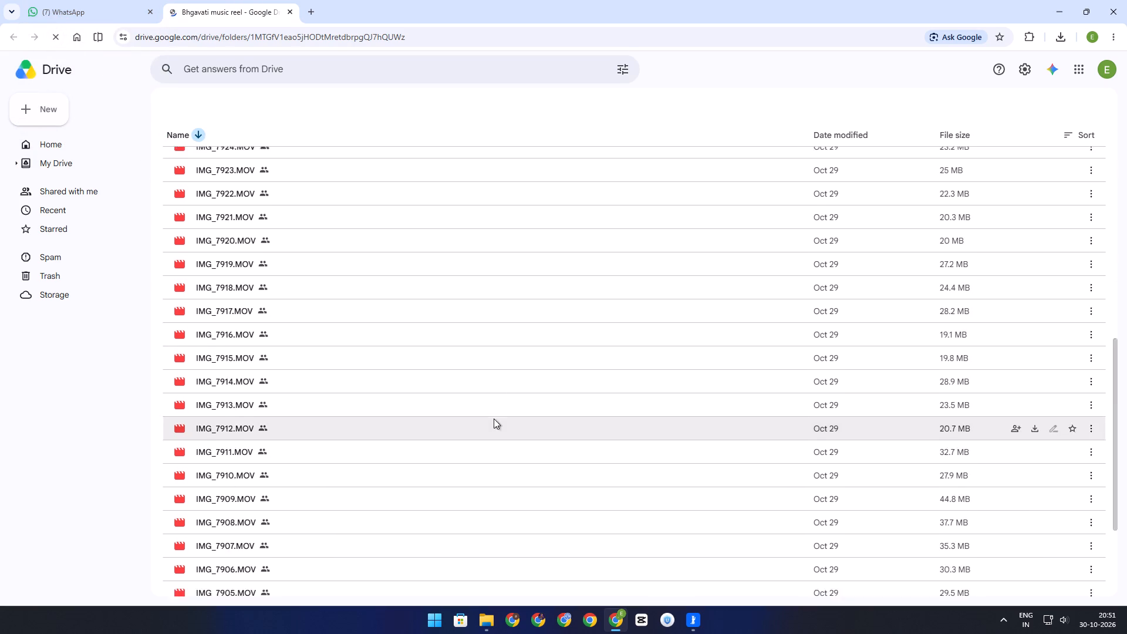
scroll(494, 419, "down", 20)
scroll(492, 443, "up", 11)
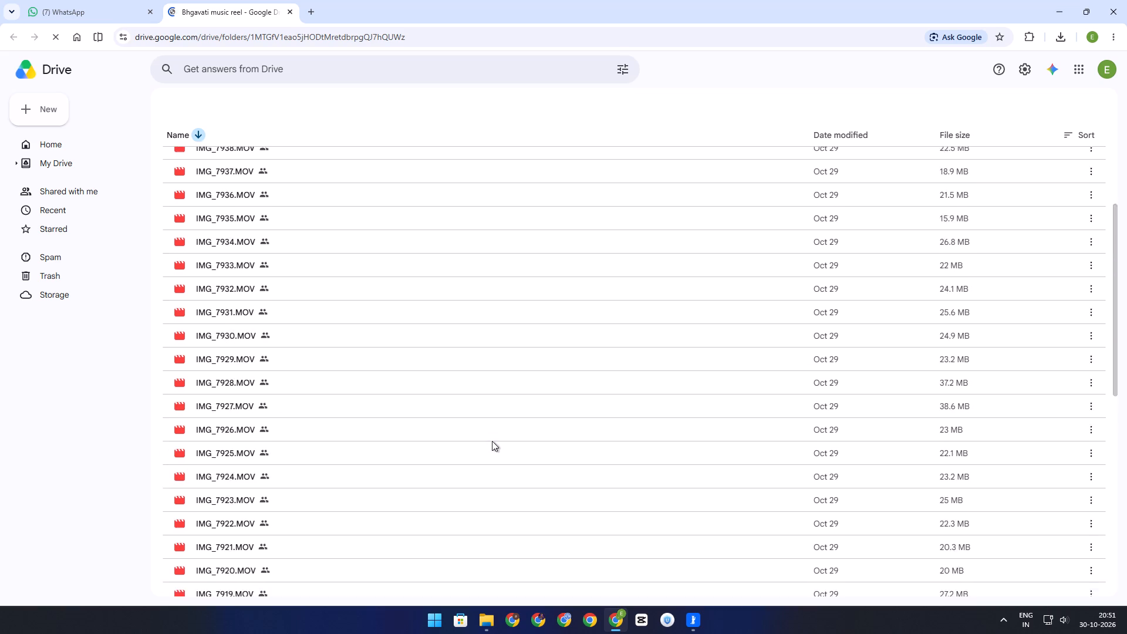
scroll(492, 441, "up", 13)
left_click_drag(249, 124, 518, 560)
left_click(1066, 38)
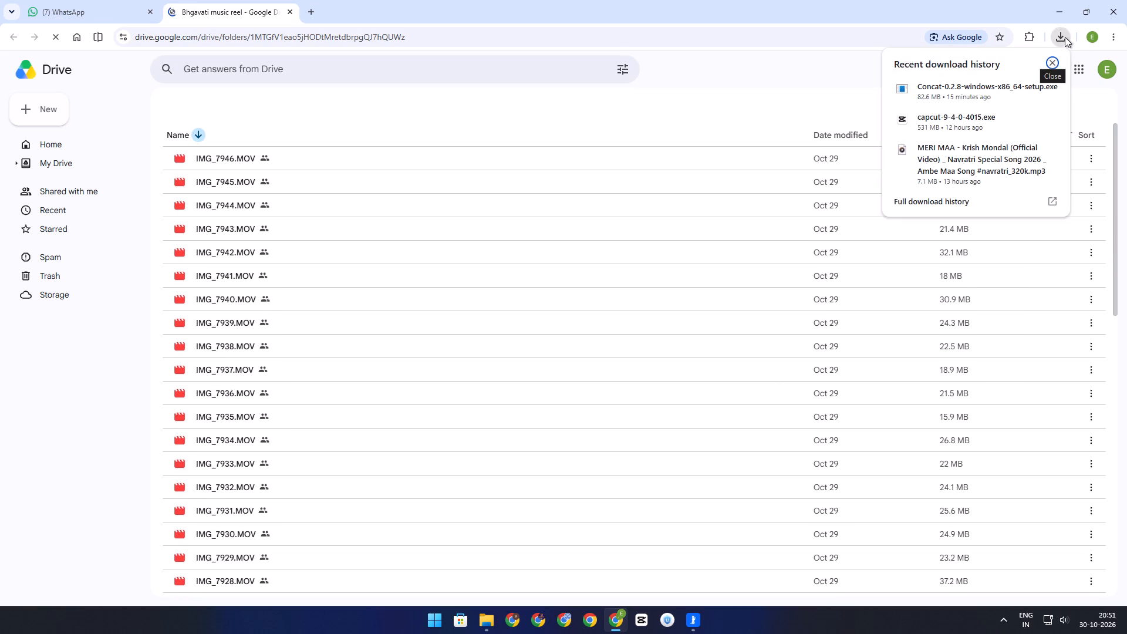
left_click(1065, 37)
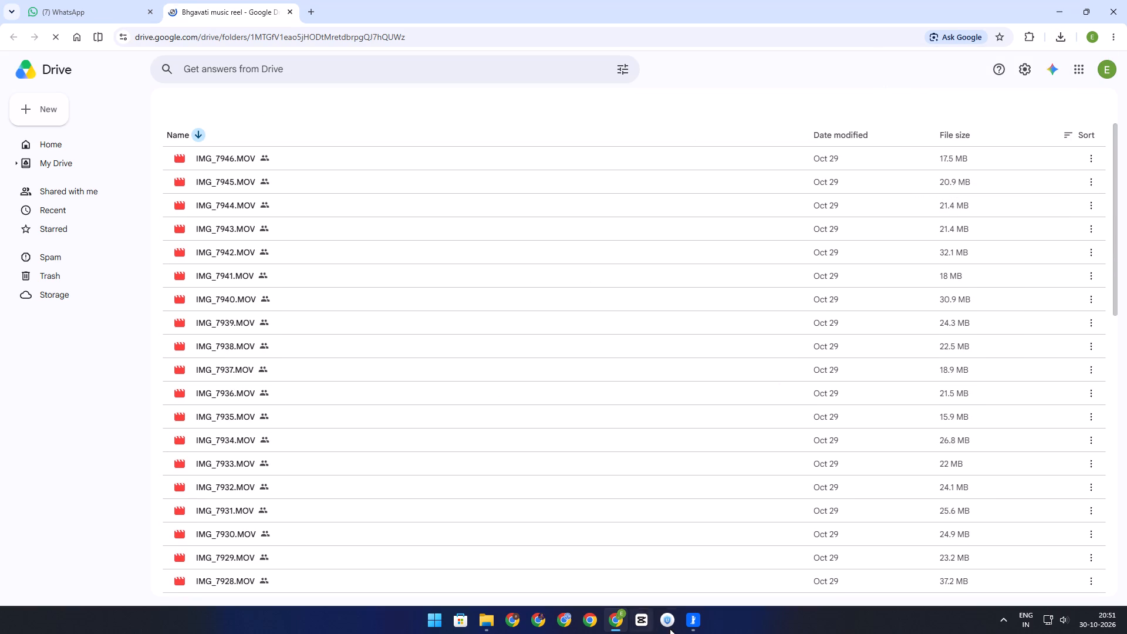
Switch to the Concat video editor with the empty untitled project.
left_click(687, 630)
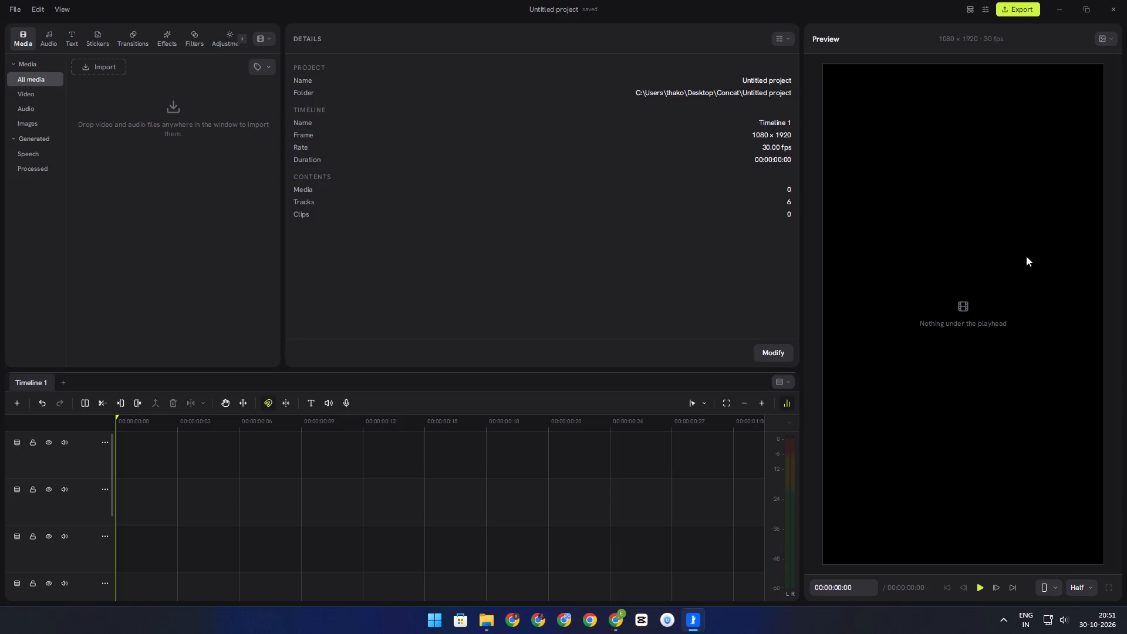
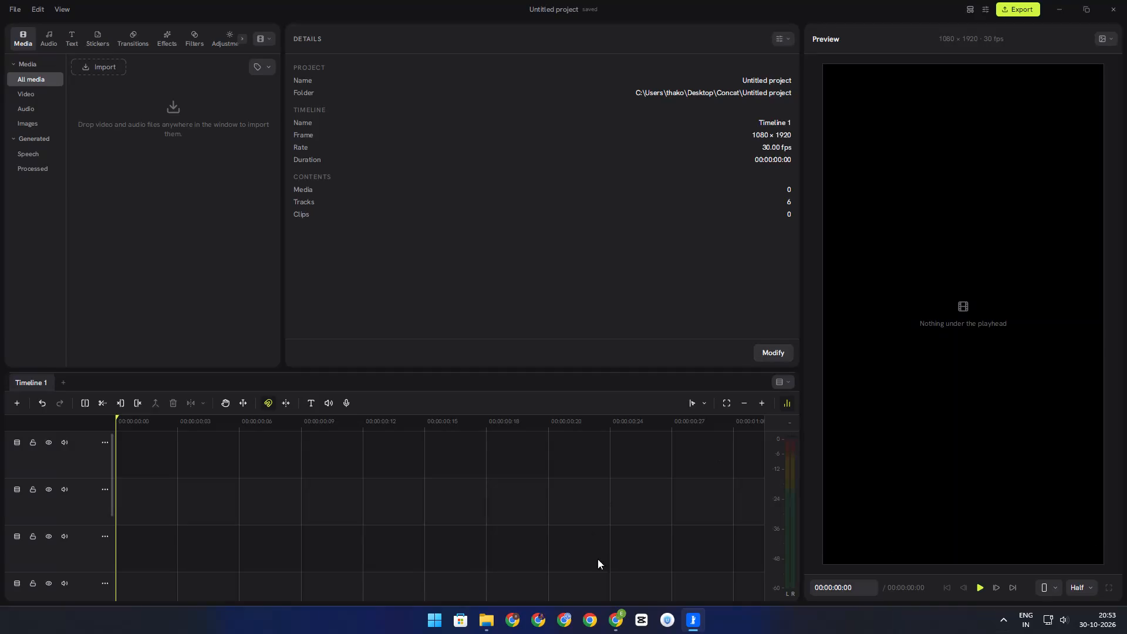
Switch to the Bhgavati music reel folder in Google Drive, download the whole folder and close its details pane.
left_click(616, 626)
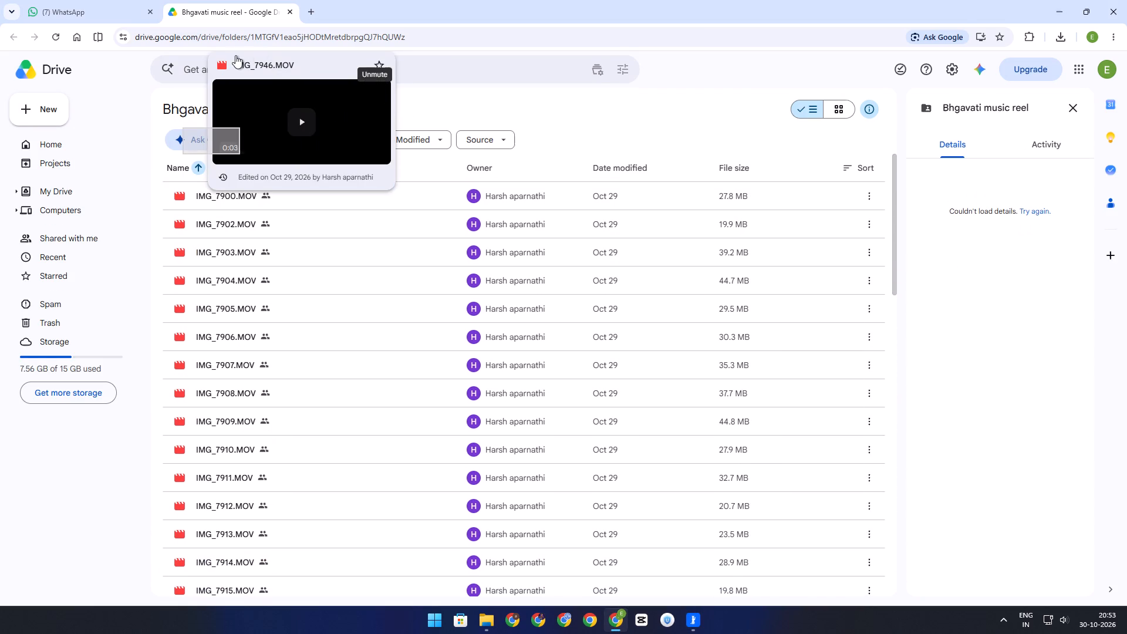
left_click(143, 117)
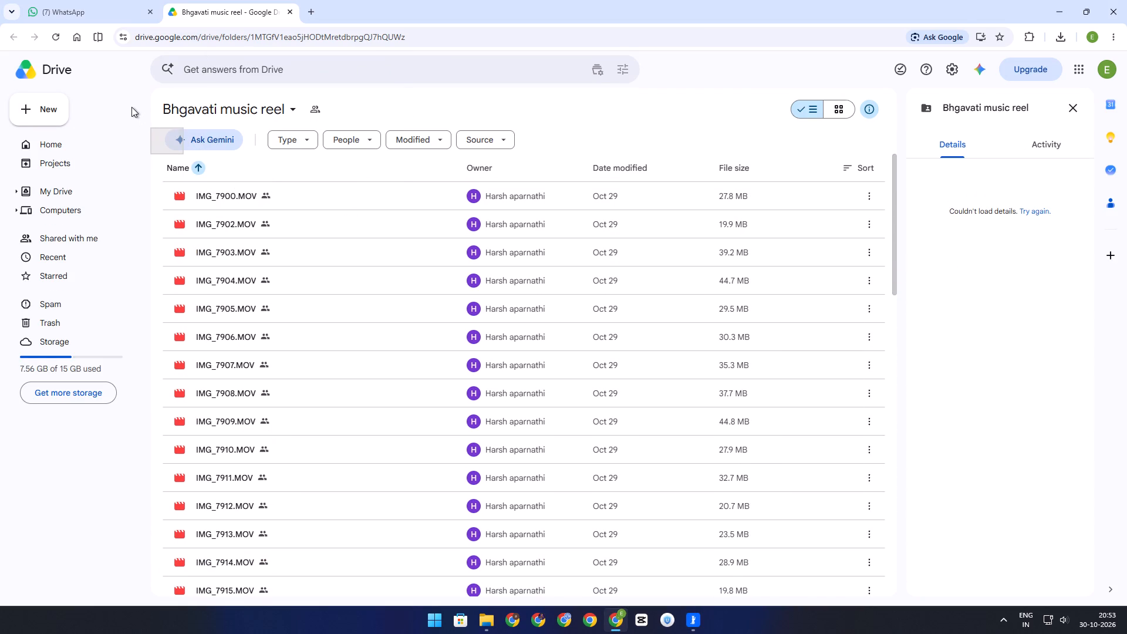
left_click(270, 110)
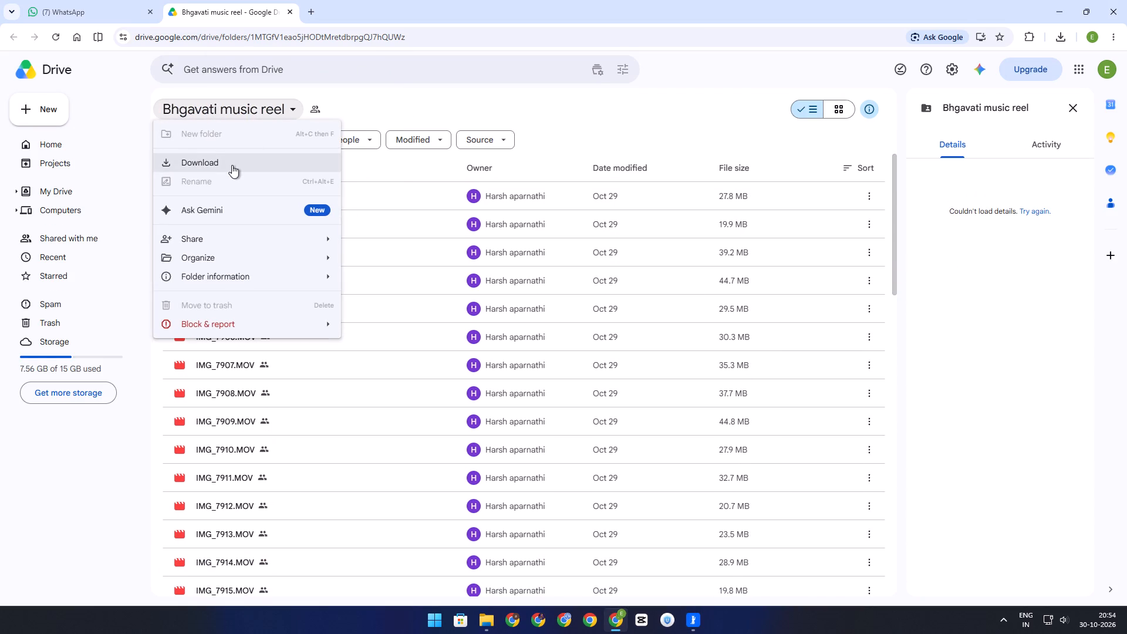
left_click(231, 165)
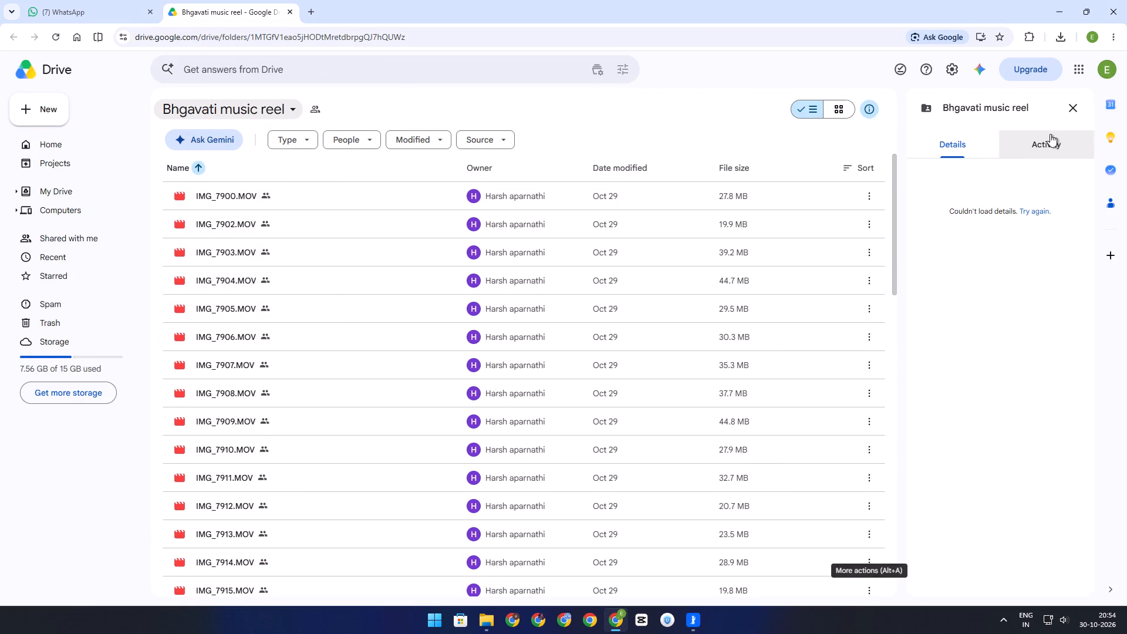
left_click(1065, 110)
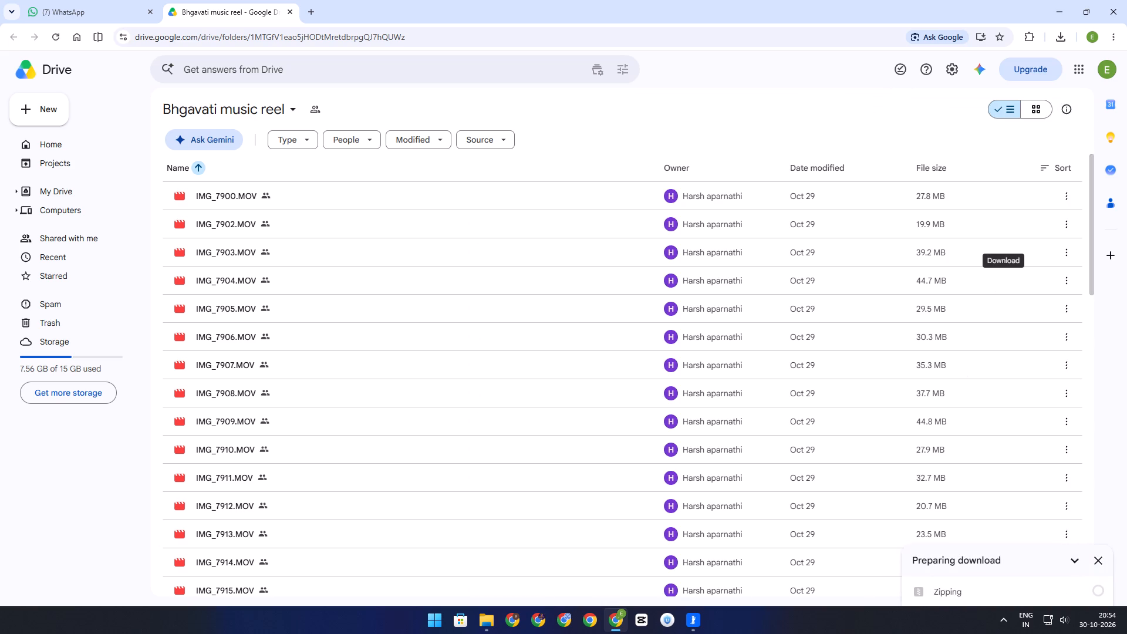
Return to Concat and import Video 200 from the Downloads folder into the project media.
left_click(687, 618)
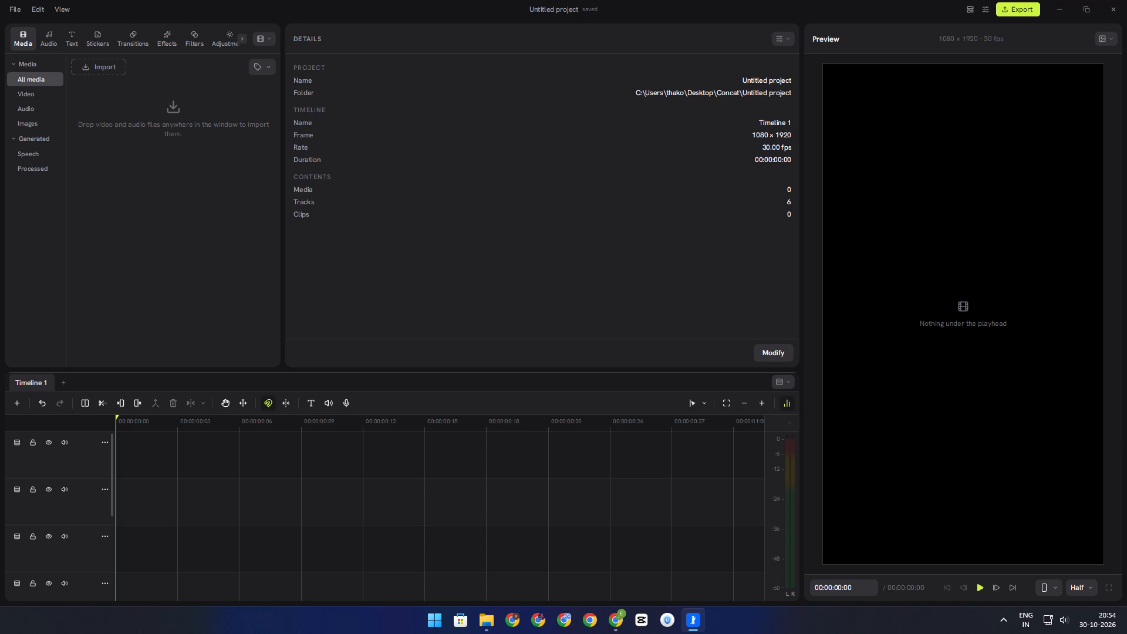
left_click(117, 72)
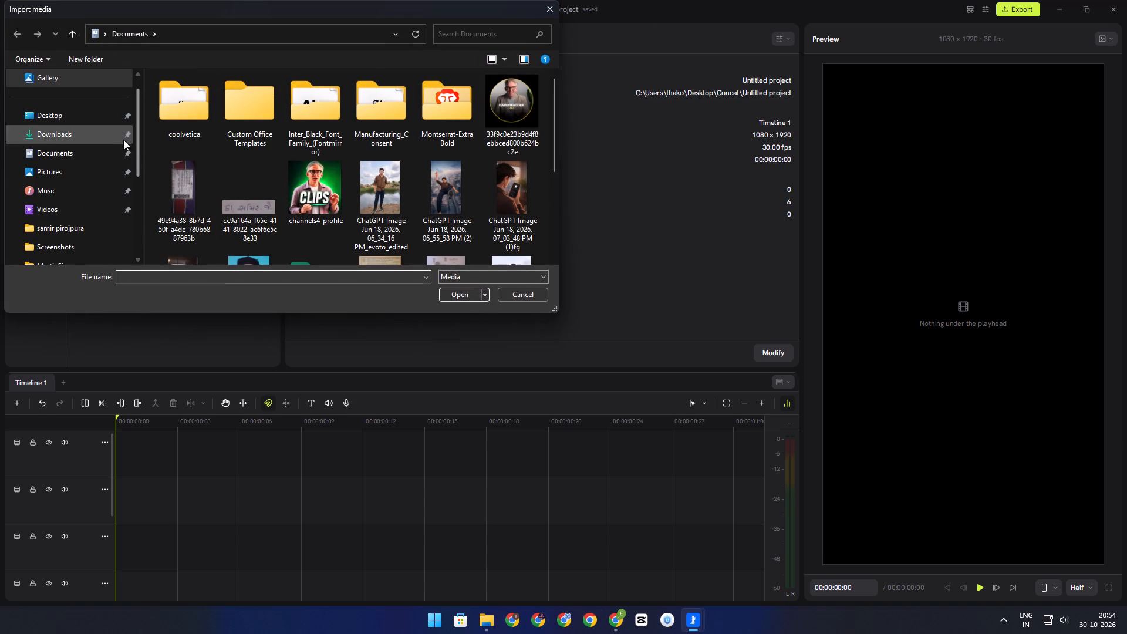
left_click(365, 198)
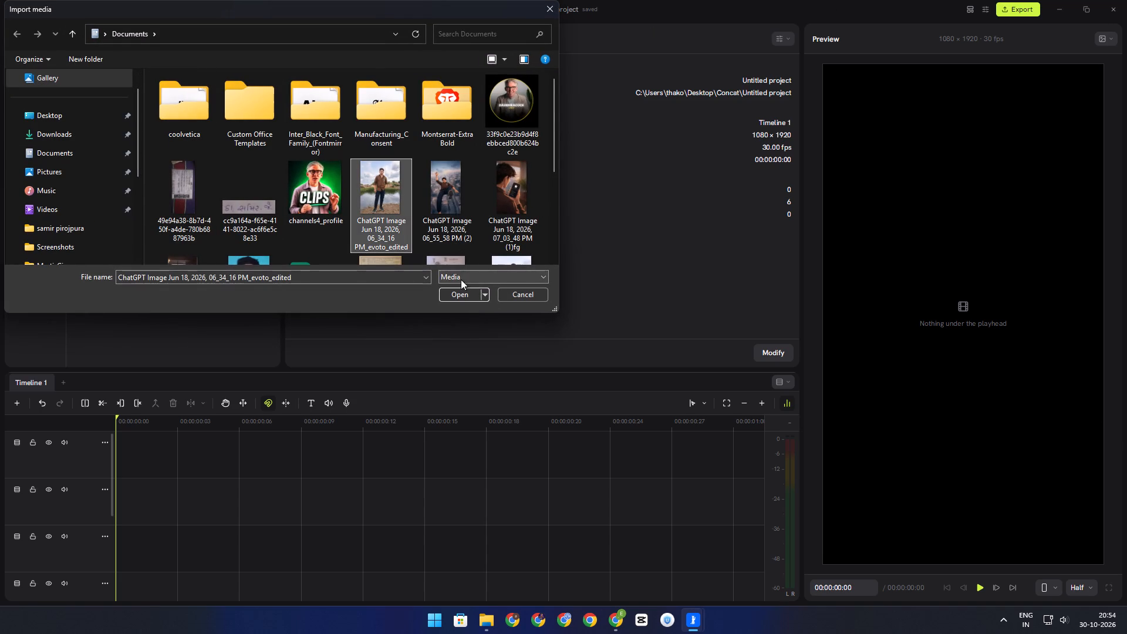
scroll(465, 227, "down", 1)
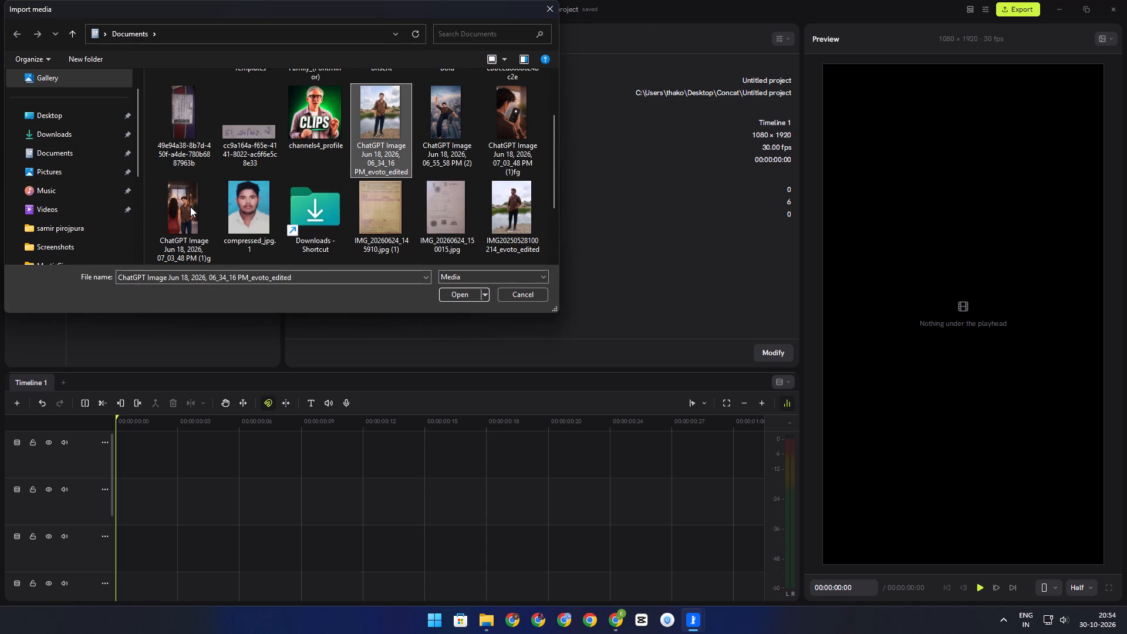
scroll(190, 207, "down", 4)
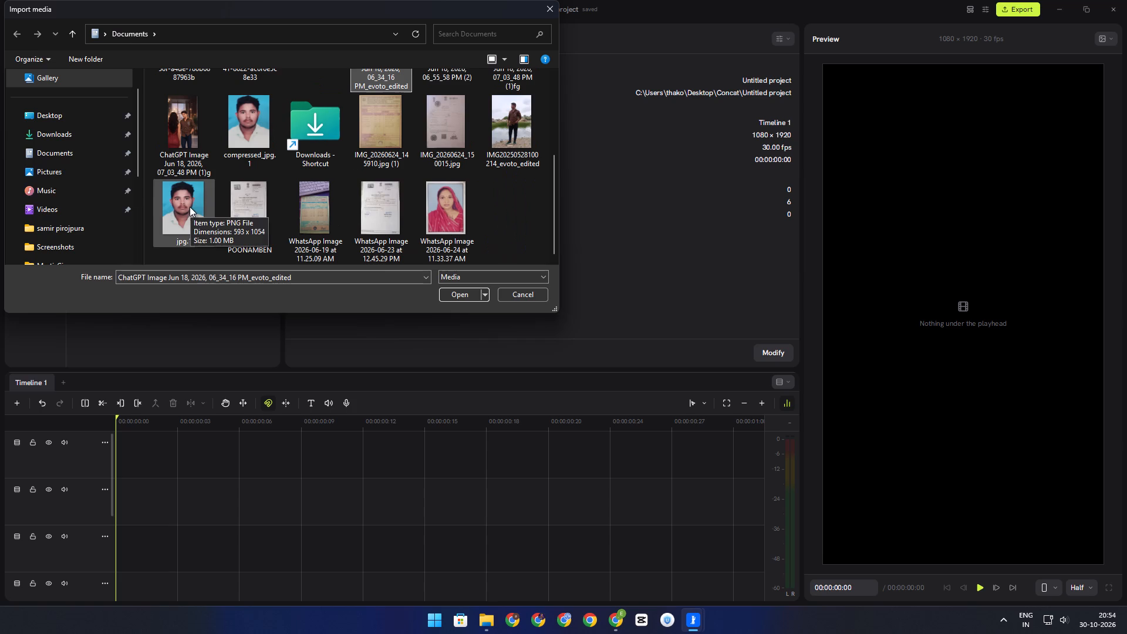
left_click(65, 139)
scroll(311, 158, "down", 1)
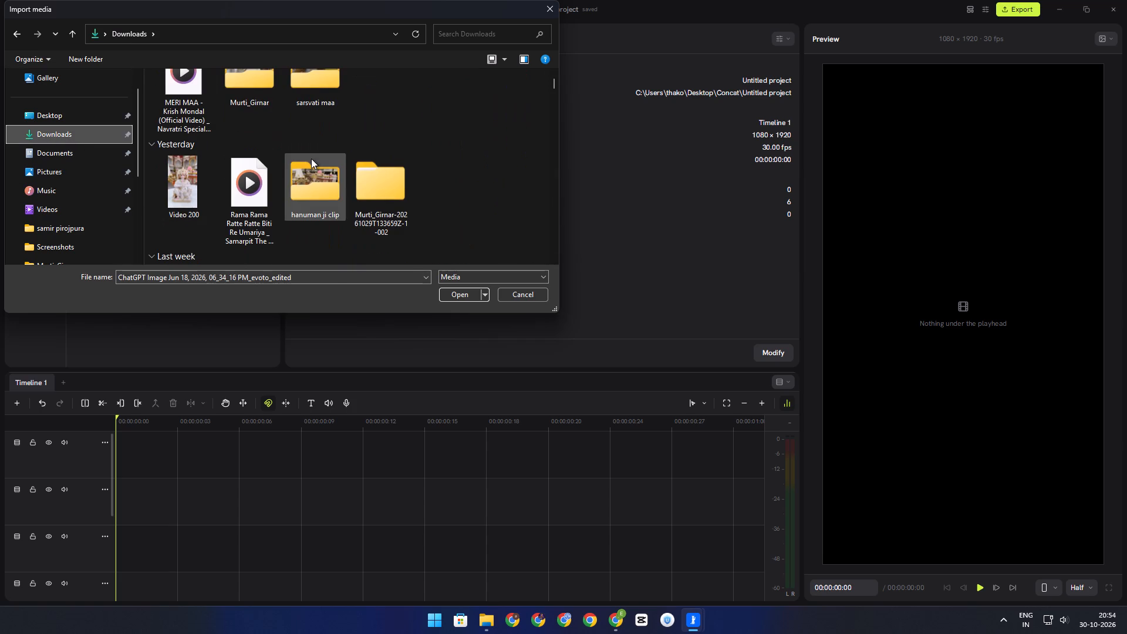
left_click(177, 177)
left_click(461, 293)
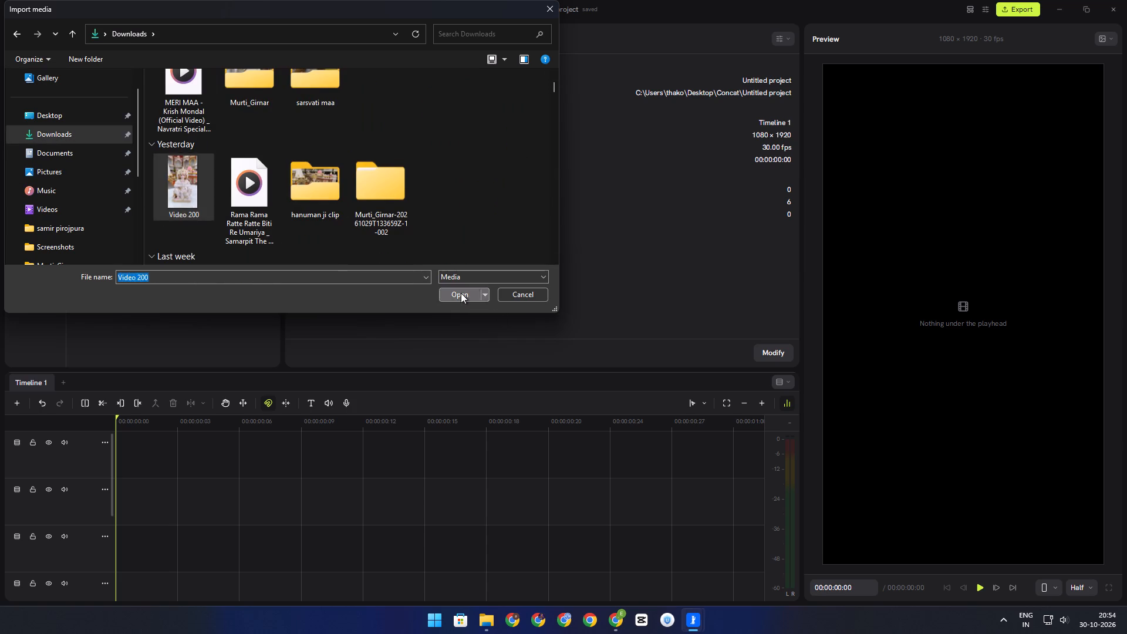
Place Video 200.mp4 at the start of the timeline and move it down to the lowest track.
left_click(99, 103)
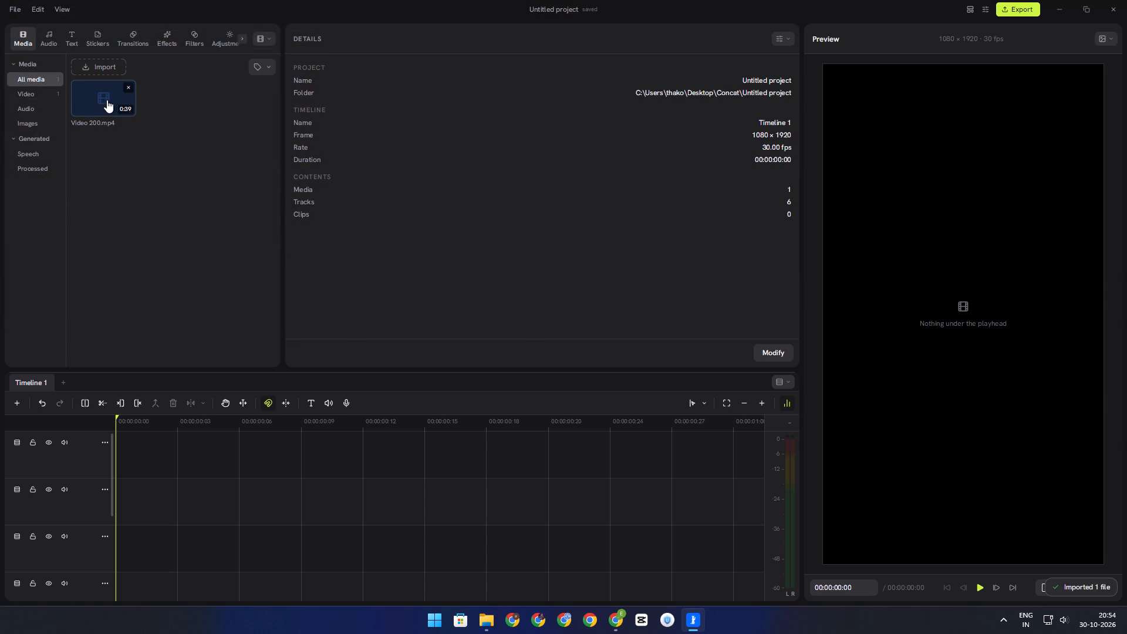
left_click_drag(103, 99, 127, 518)
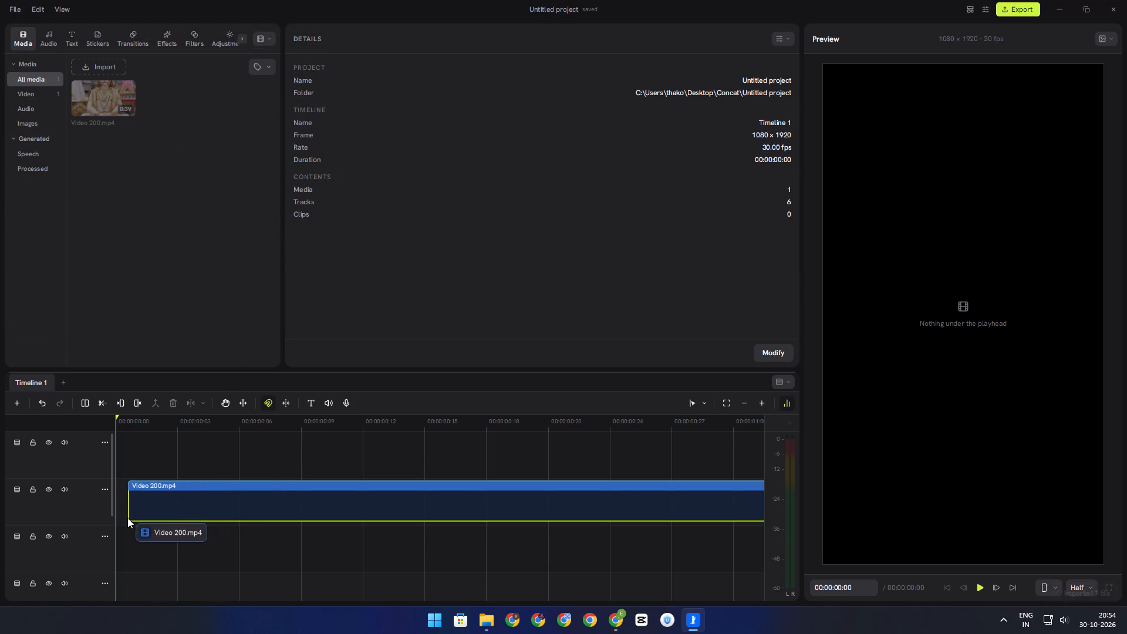
left_click_drag(127, 518, 117, 584)
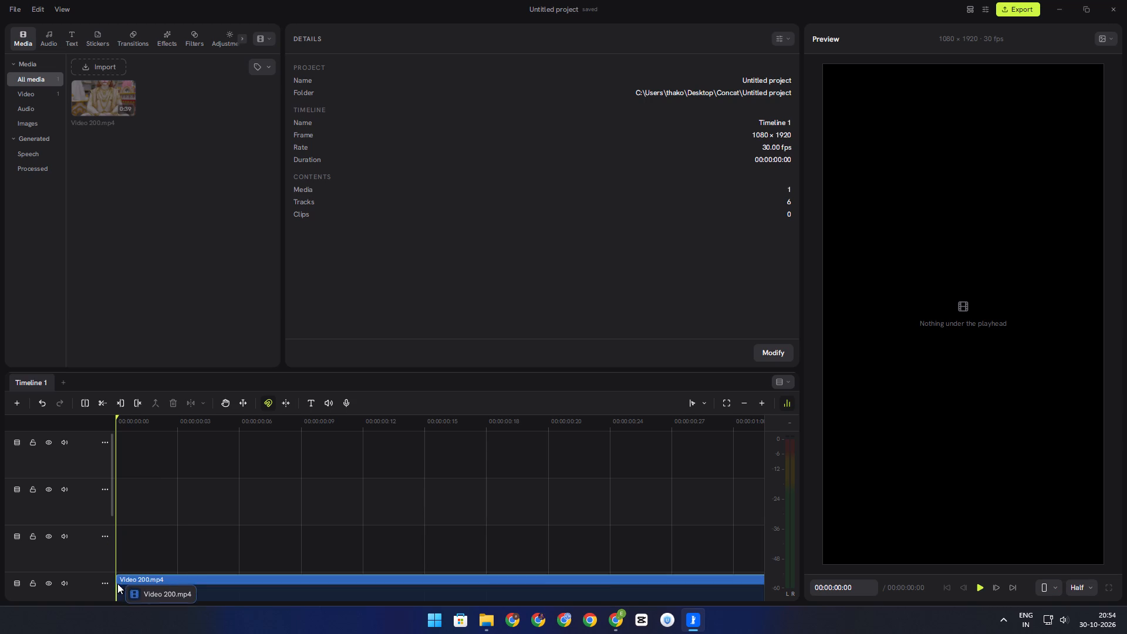
left_click_drag(117, 584, 119, 587)
scroll(163, 545, "down", 8)
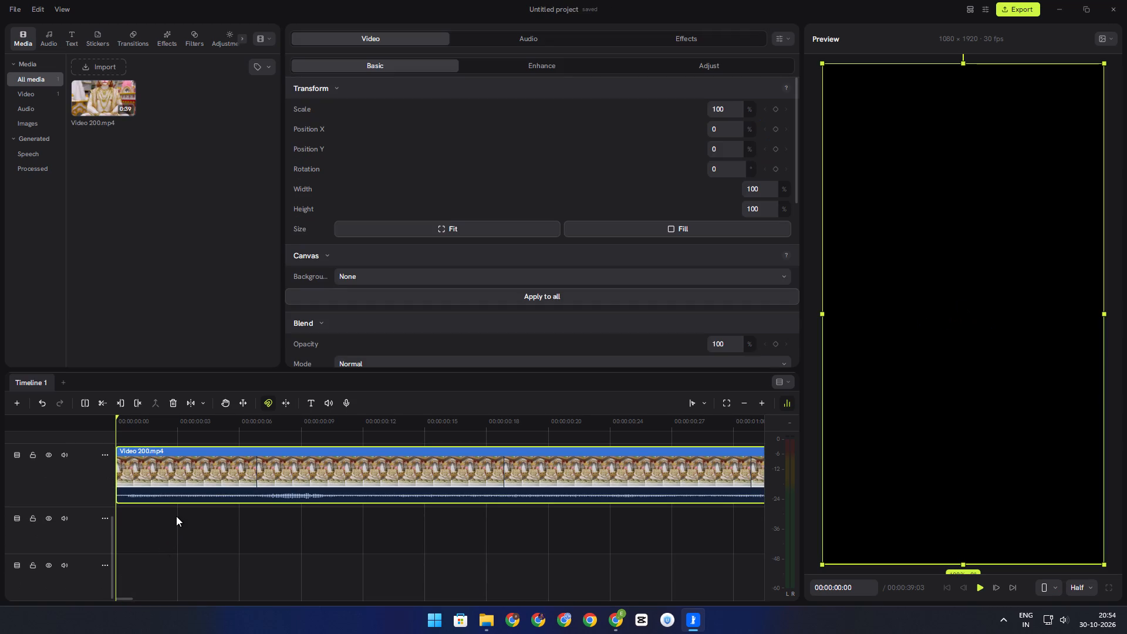
scroll(176, 516, "down", 3)
left_click_drag(164, 480, 163, 599)
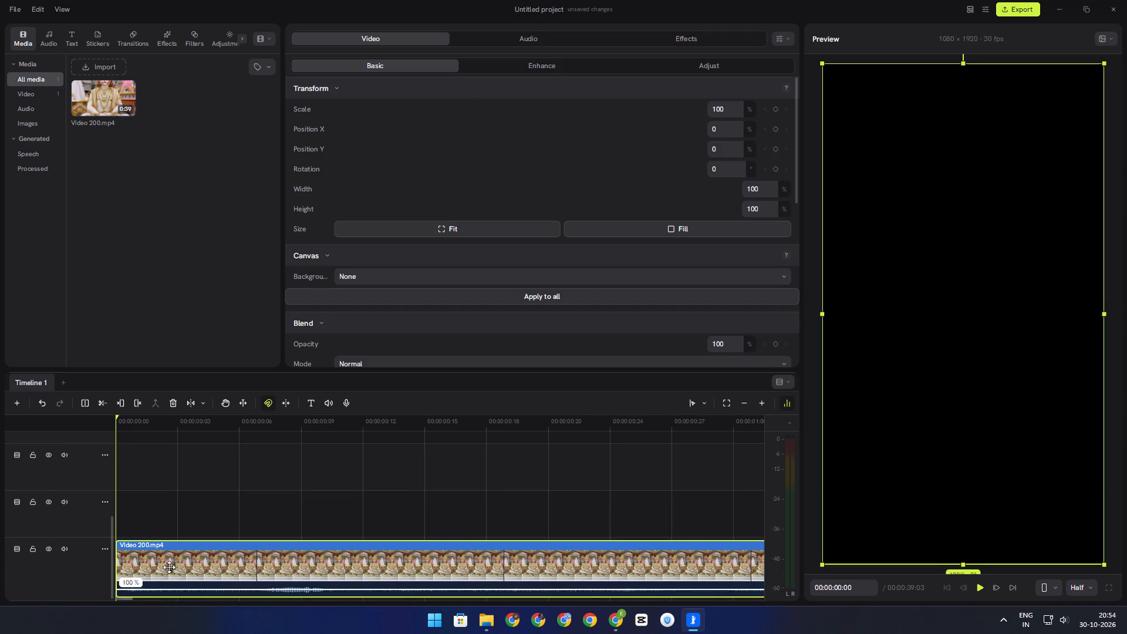
scroll(175, 554, "down", 4)
Make the timeline area taller so that more tracks fit in it.
left_click_drag(279, 372, 279, 328)
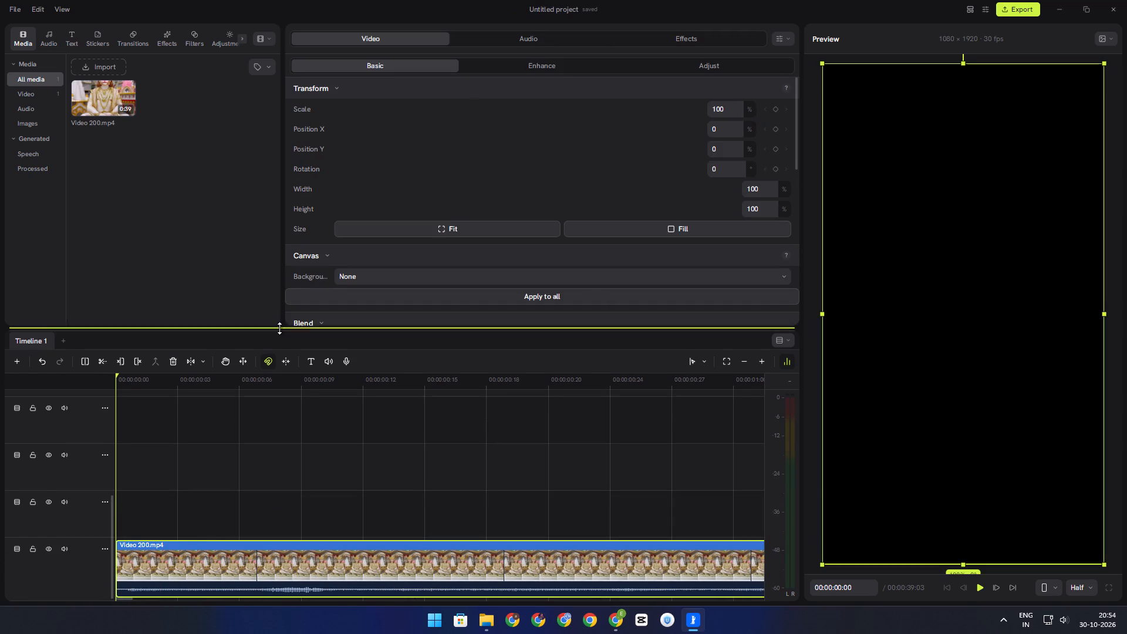
left_click_drag(279, 328, 279, 326)
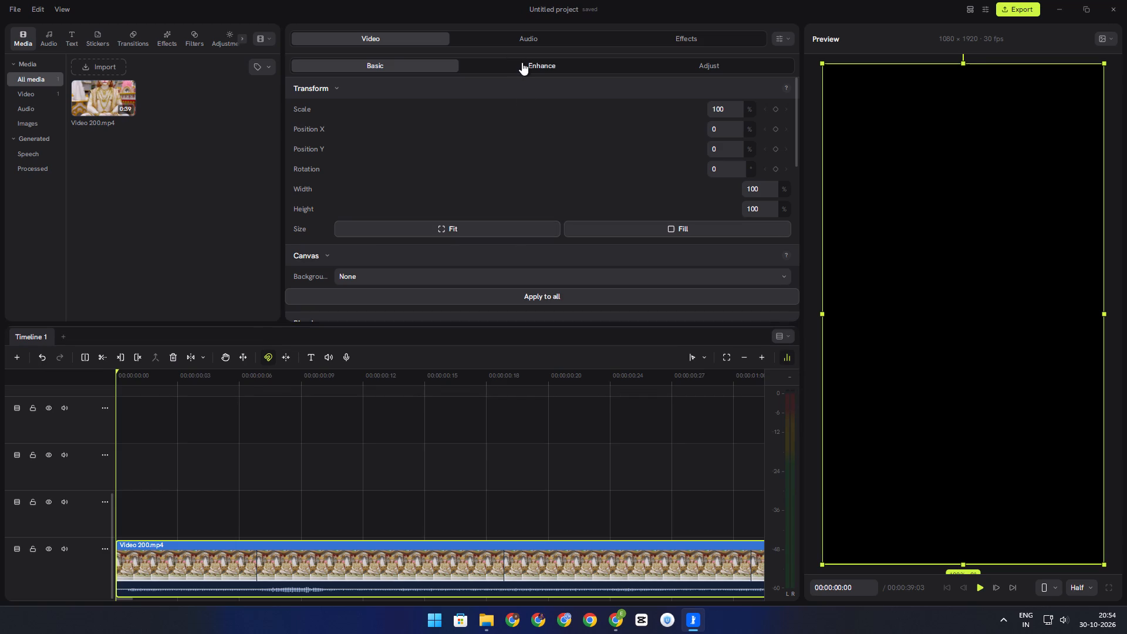
Turn on Enhance for the Video 200.mp4 clip, set its strength to 10% and start enhancing at Auto (2x) size.
left_click(522, 62)
left_click(294, 88)
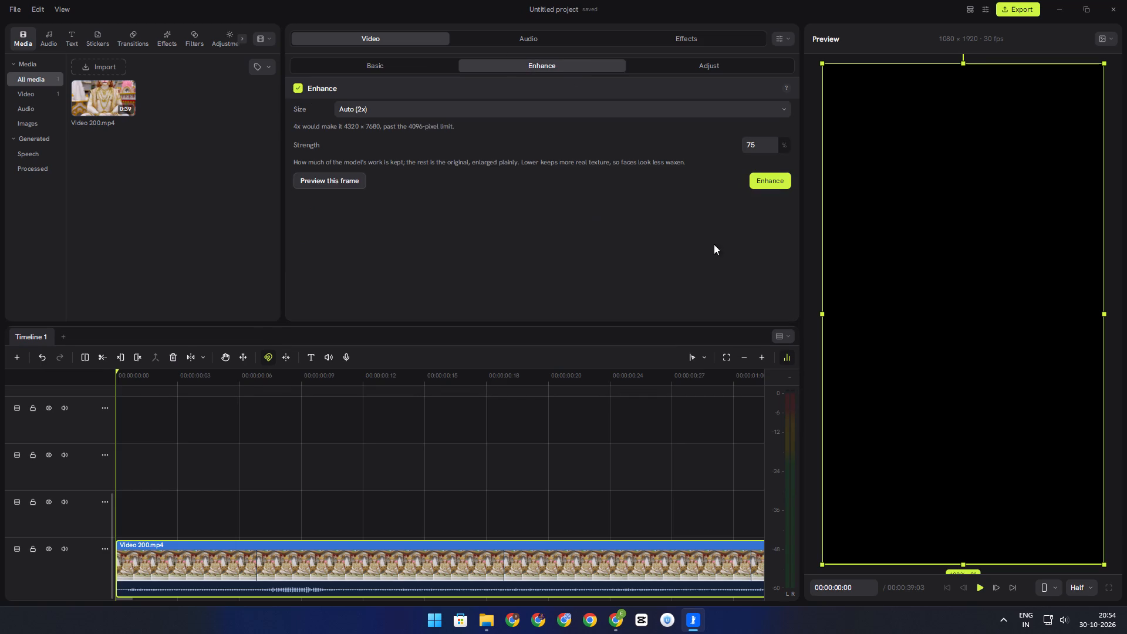
left_click_drag(758, 145, 676, 147)
left_click_drag(676, 147, 681, 150)
left_click(758, 182)
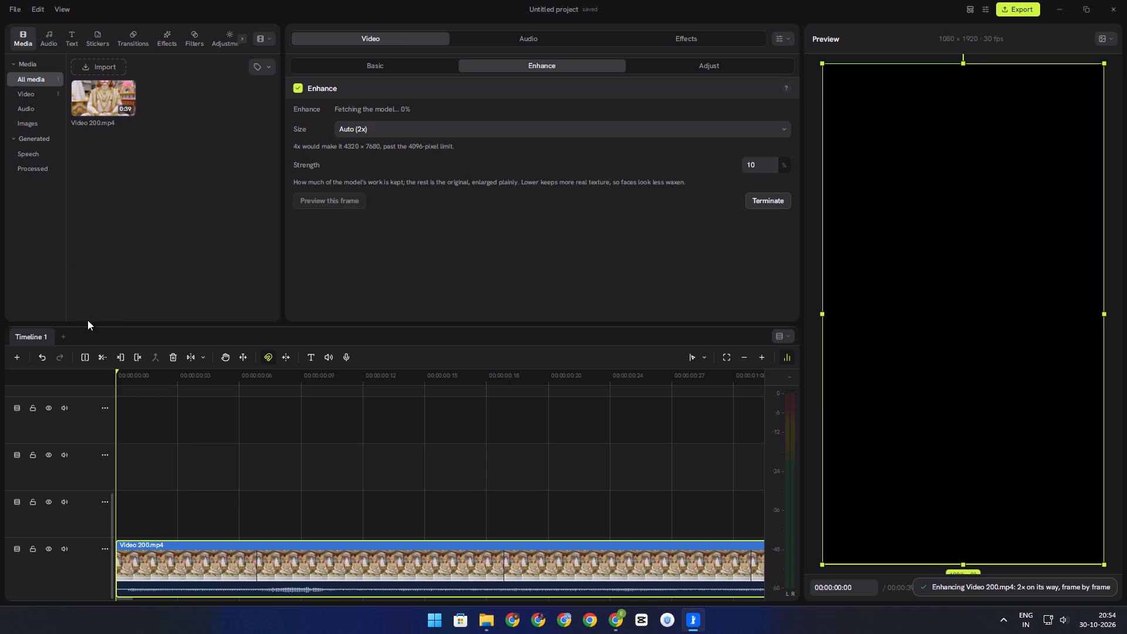
Play the clip from the start to about 10 seconds to check the picture, with the whole clip fitted in the timeline.
key("space")
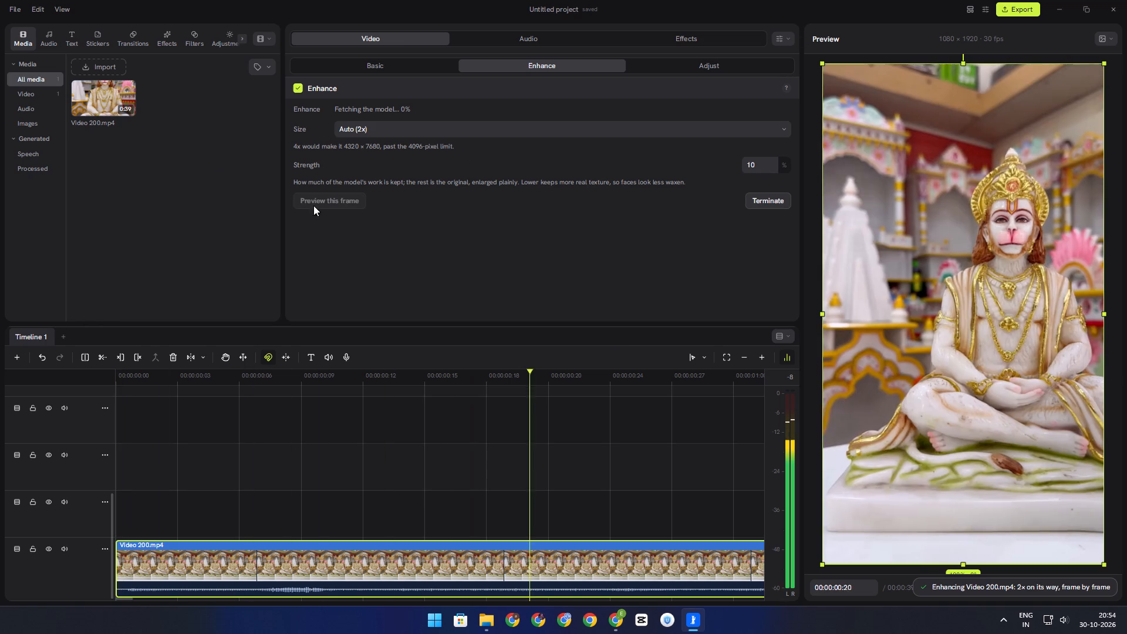
scroll(437, 479, "down", 14, "ctrl")
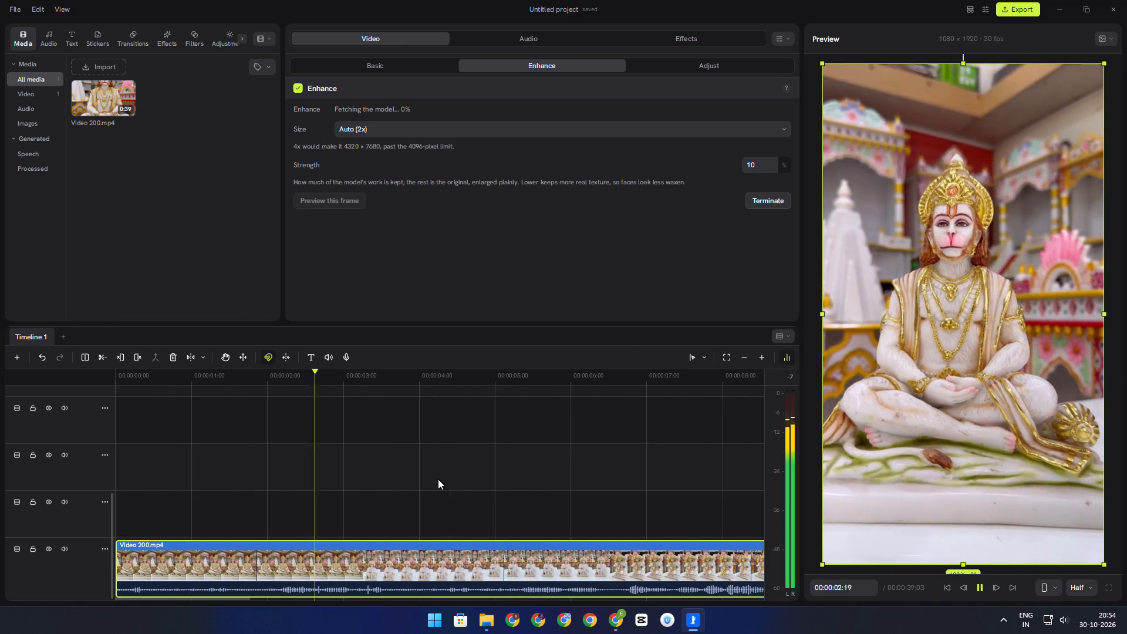
scroll(438, 479, "down", 20, "ctrl")
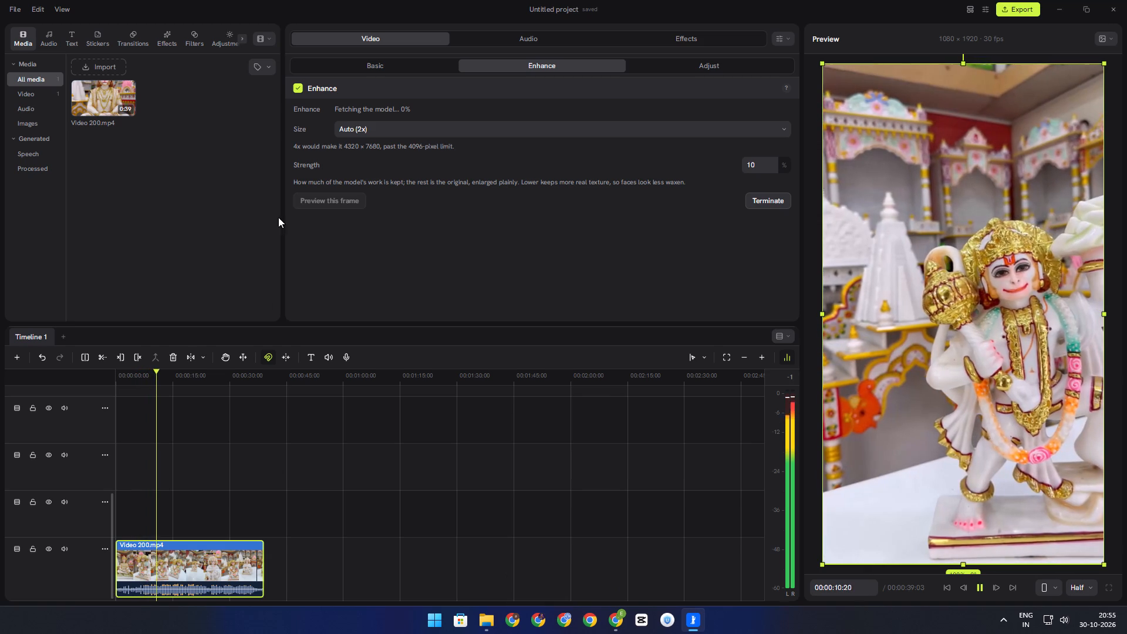
key("space")
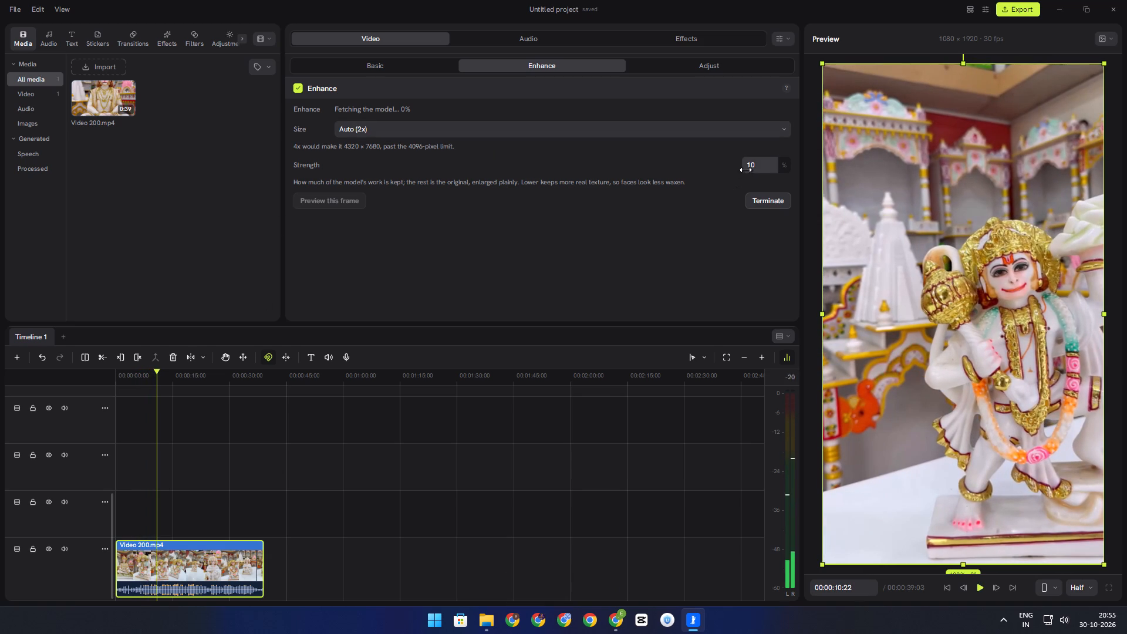
Set the Enhance strength to 24%, terminate the running enhancement and start it again.
left_click_drag(747, 170, 764, 169)
left_click(764, 198)
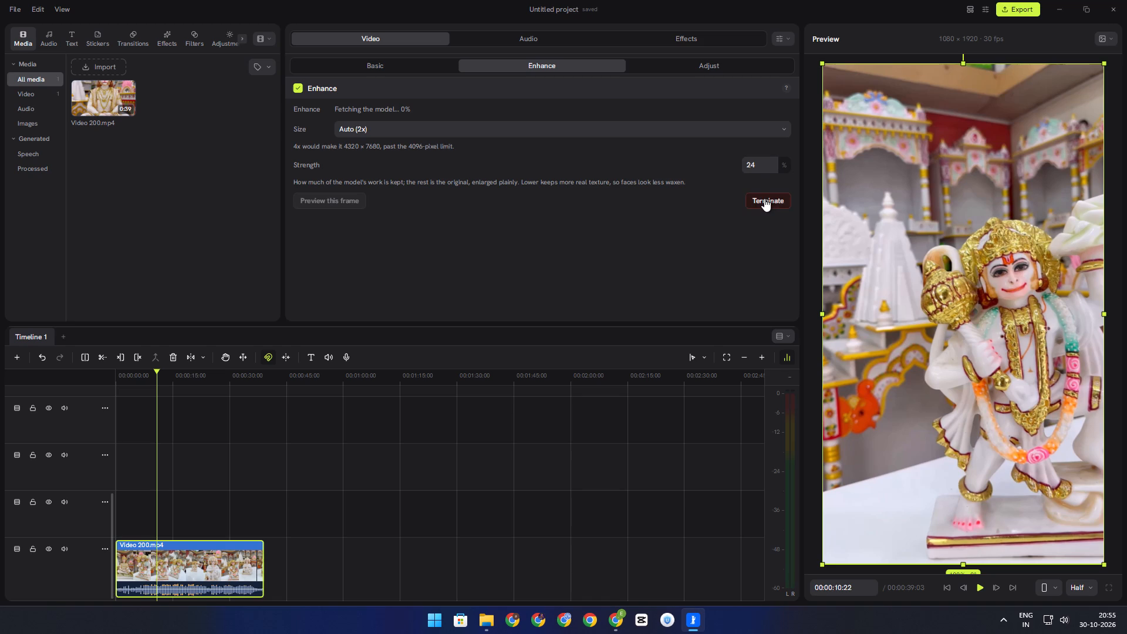
left_click(761, 182)
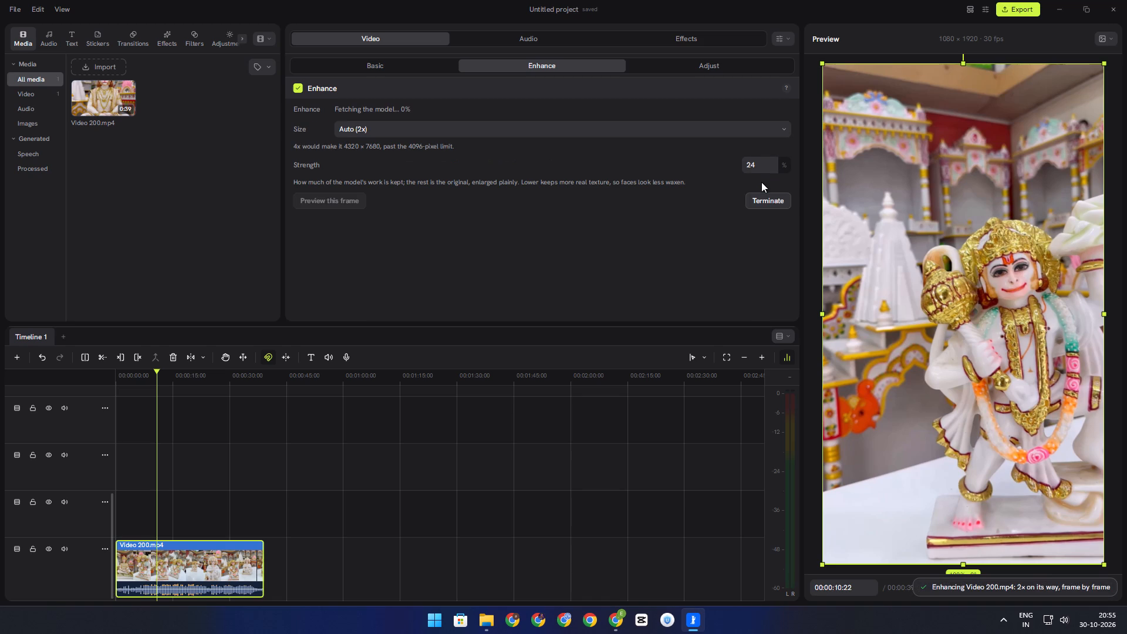
Return the playhead to the start of the timeline and play the opening seconds of the clip.
left_click(204, 453)
left_click_drag(204, 453, 48, 449)
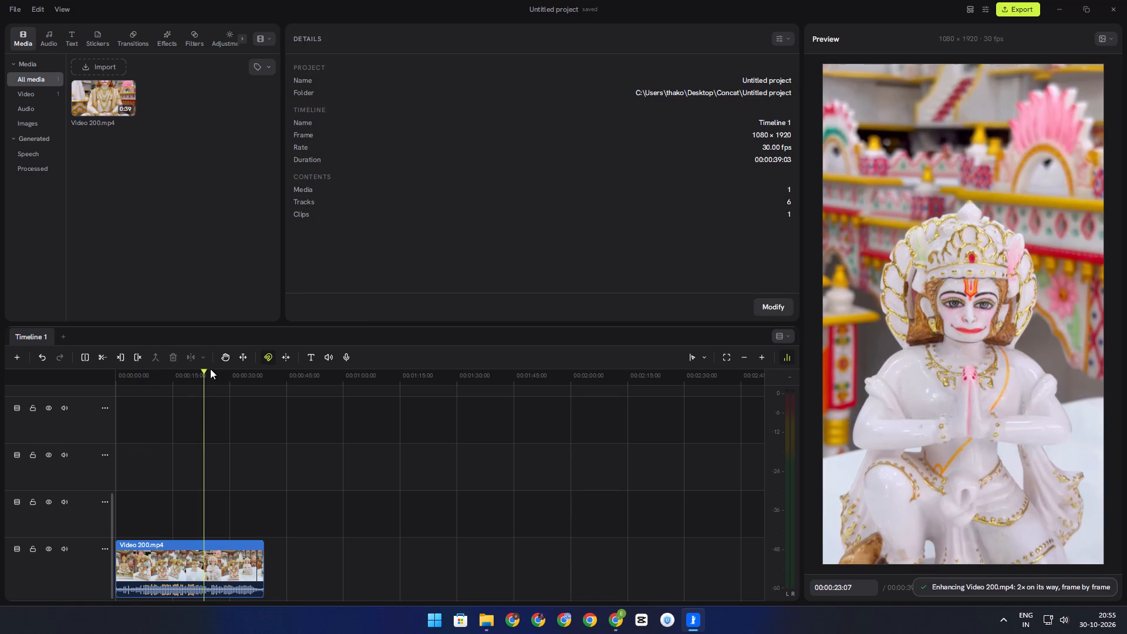
left_click_drag(204, 370, 59, 367)
key("space")
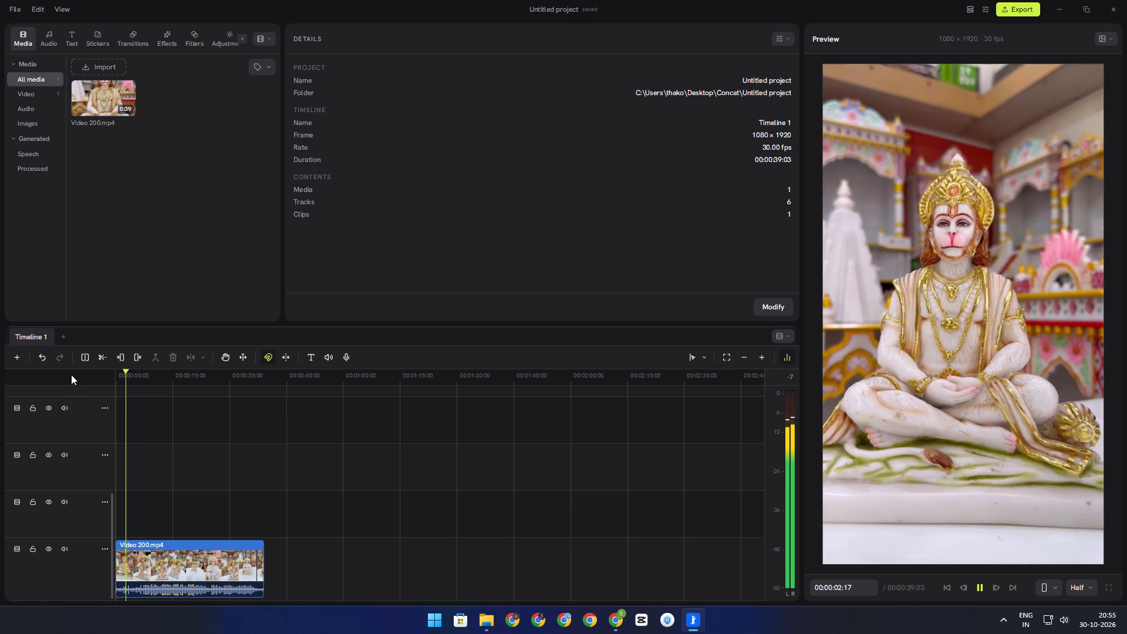
key("space")
Select the Video 200.mp4 clip, set its Enhance strength to 50% and try to terminate and restart the enhancement.
left_click(203, 559)
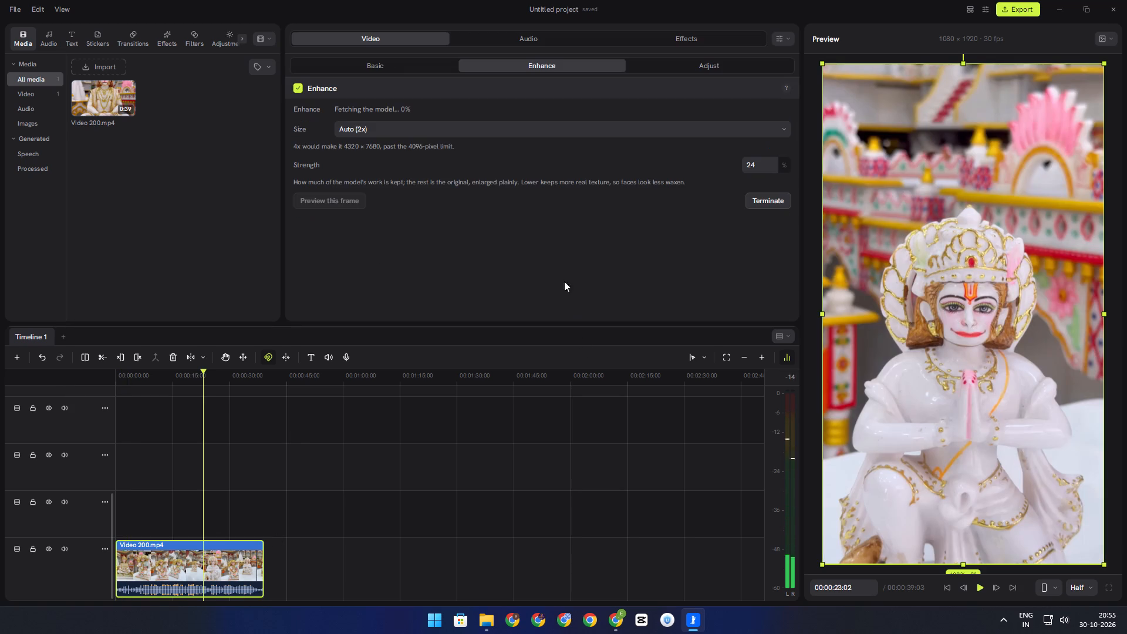
left_click_drag(746, 167, 776, 167)
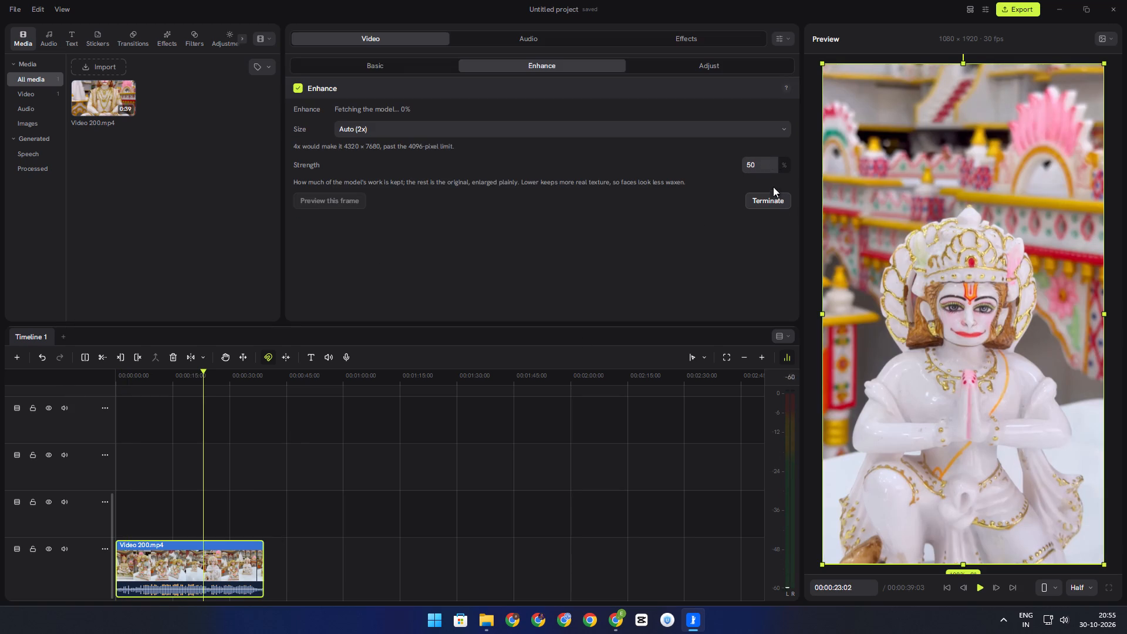
left_click(770, 201)
left_click(760, 203)
left_click(754, 205)
left_click(243, 468)
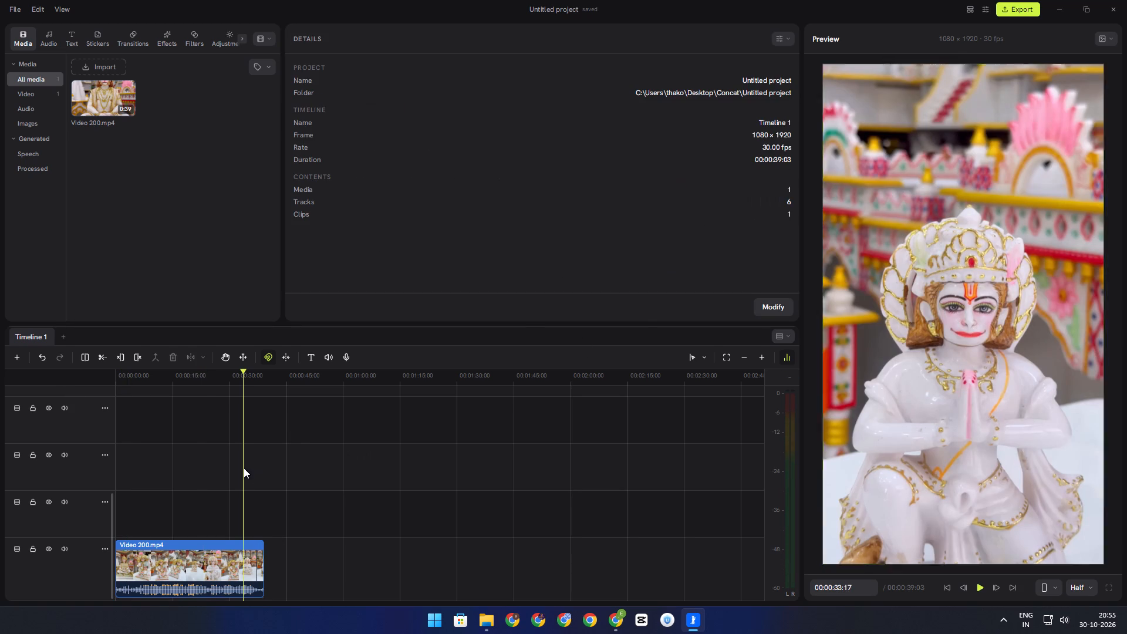
Select the Video 200.mp4 clip and start its 2x enhancement at 50% strength.
left_click(212, 557)
left_click(770, 183)
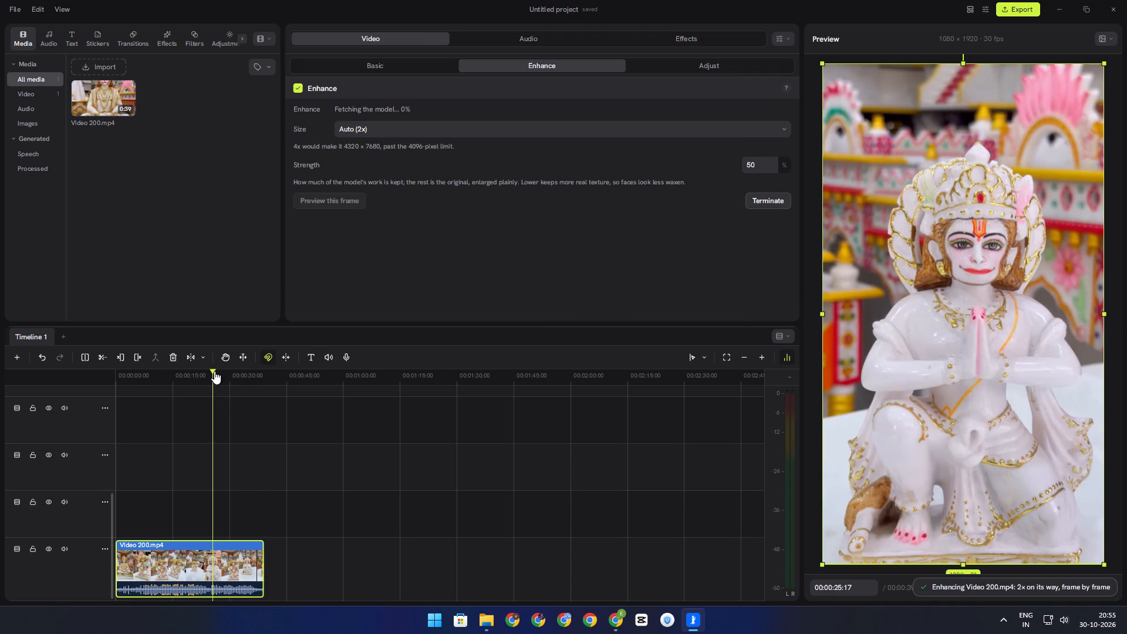
Replay the Video 200.mp4 clip from the start to check the picture, and return the playhead to the beginning.
left_click_drag(211, 372, 45, 373)
key("space")
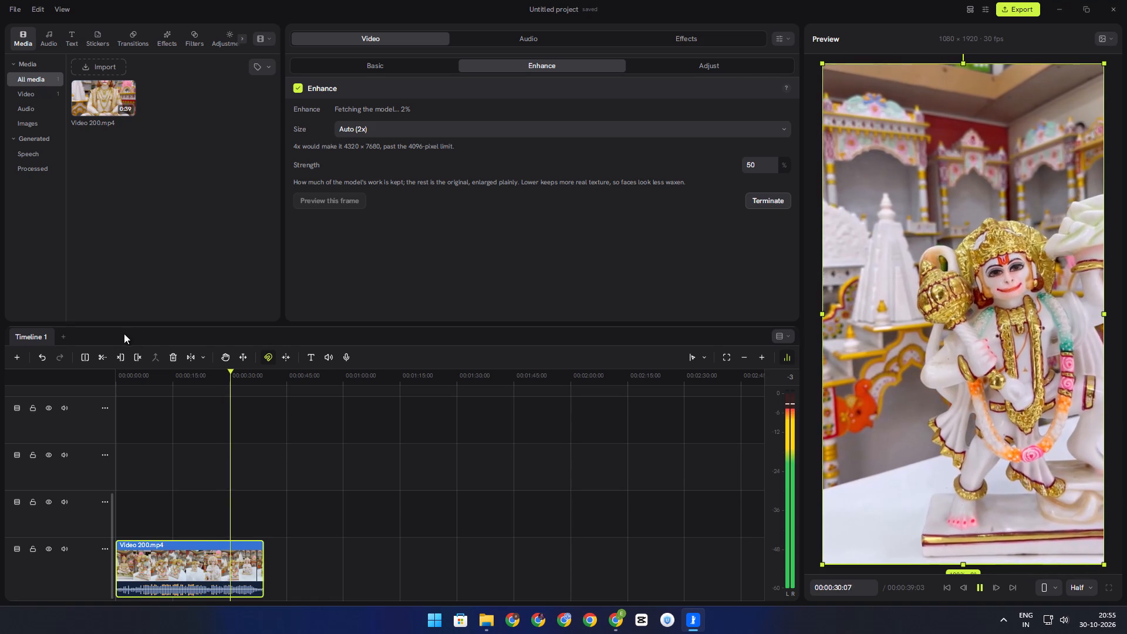
left_click(172, 394)
left_click_drag(172, 394, 83, 394)
key("space")
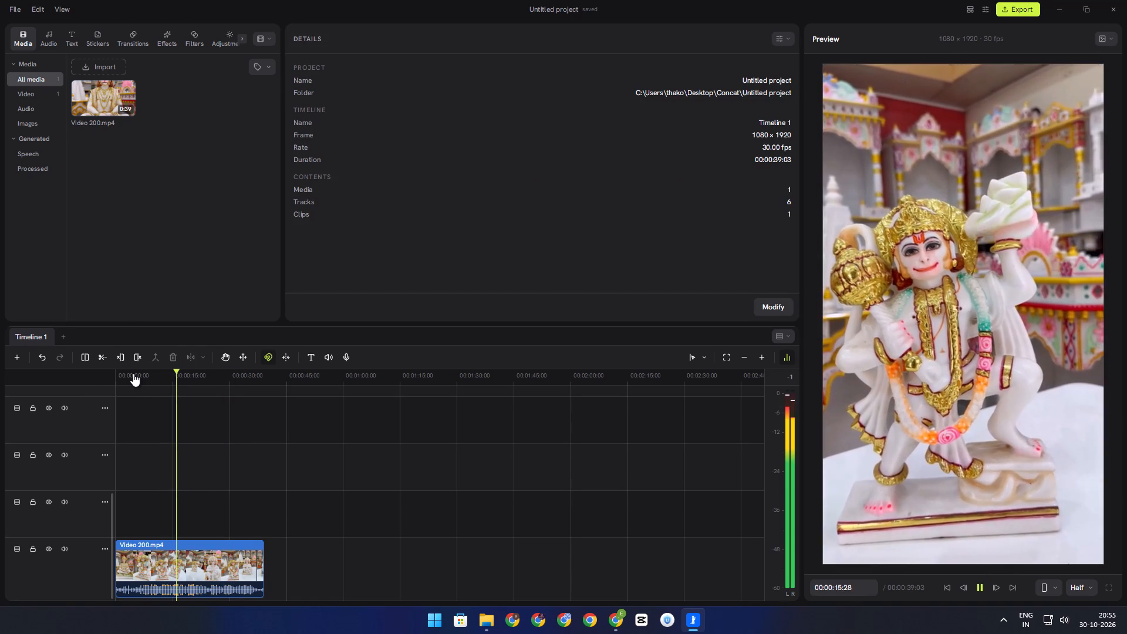
left_click(133, 374)
left_click_drag(133, 374, 59, 372)
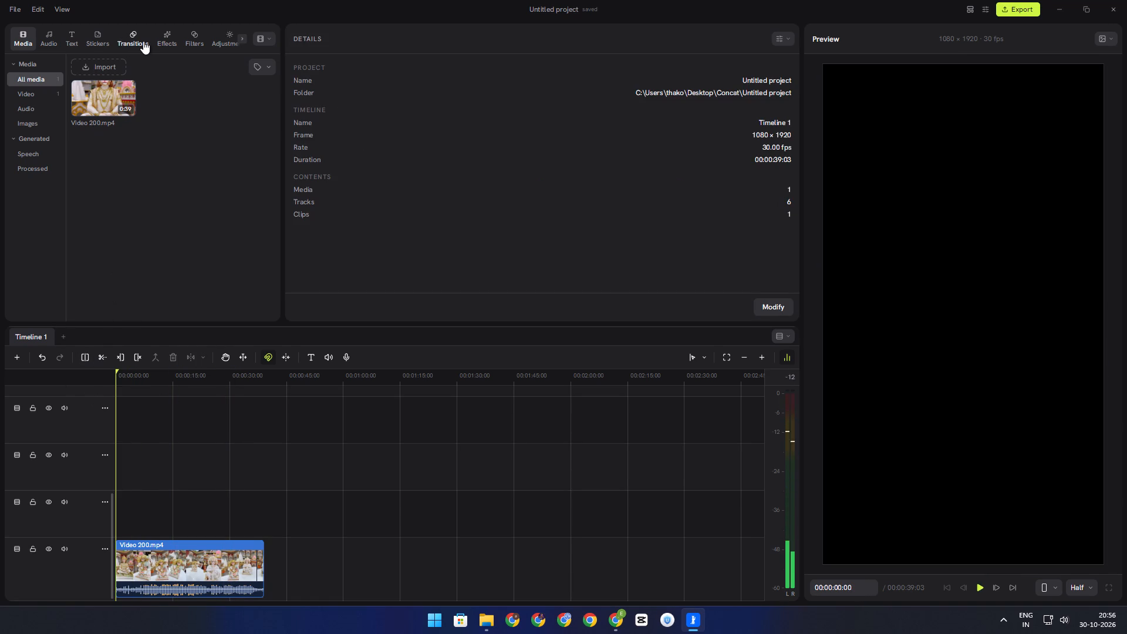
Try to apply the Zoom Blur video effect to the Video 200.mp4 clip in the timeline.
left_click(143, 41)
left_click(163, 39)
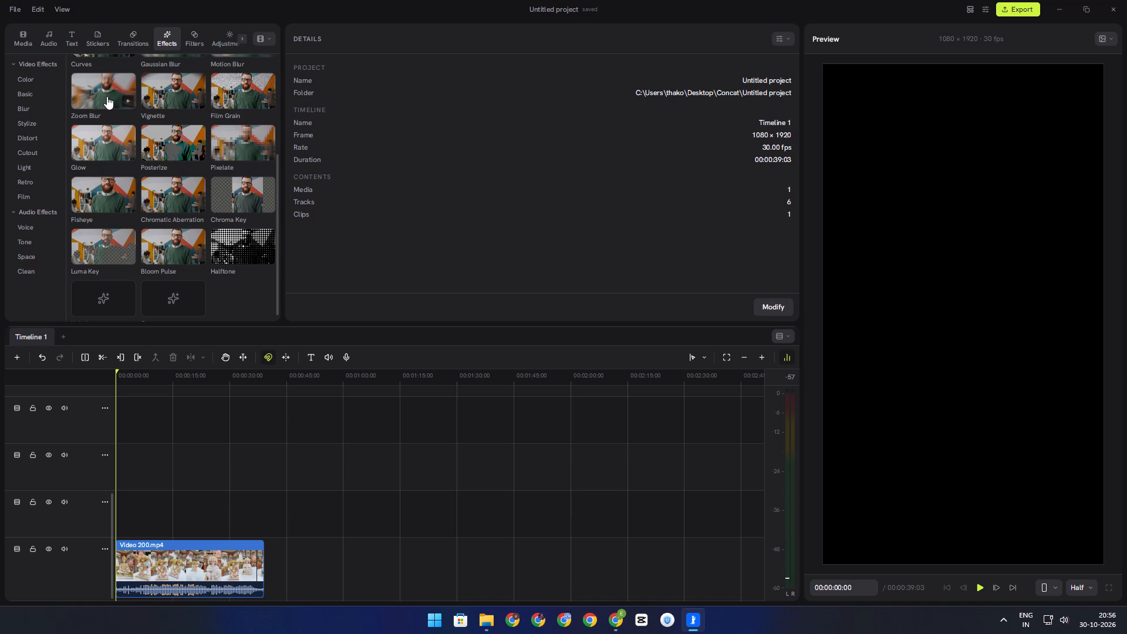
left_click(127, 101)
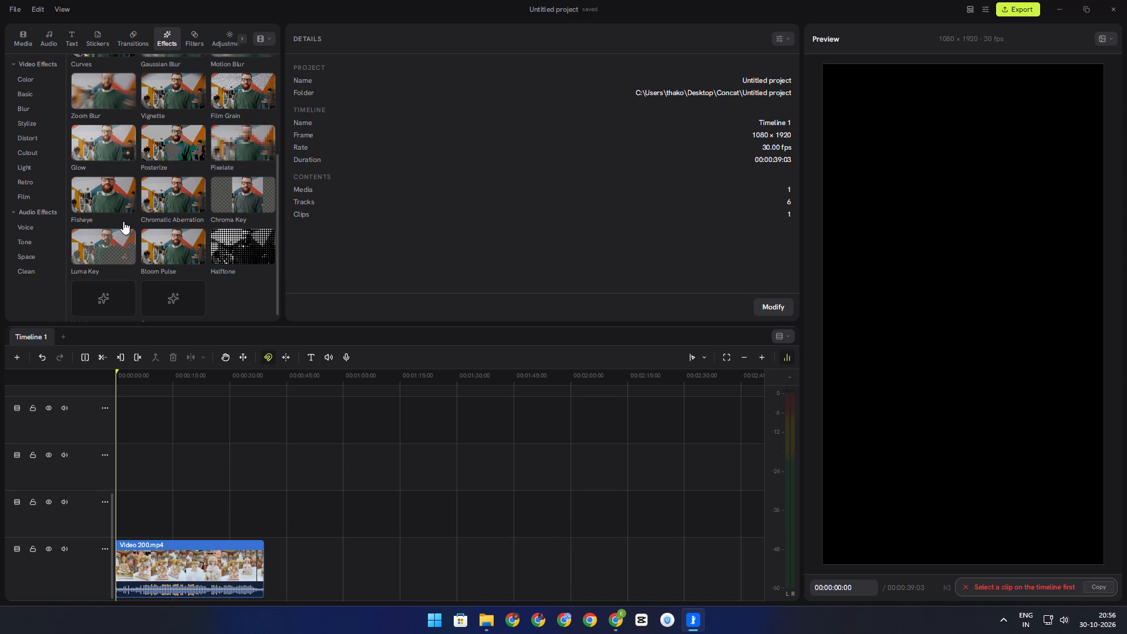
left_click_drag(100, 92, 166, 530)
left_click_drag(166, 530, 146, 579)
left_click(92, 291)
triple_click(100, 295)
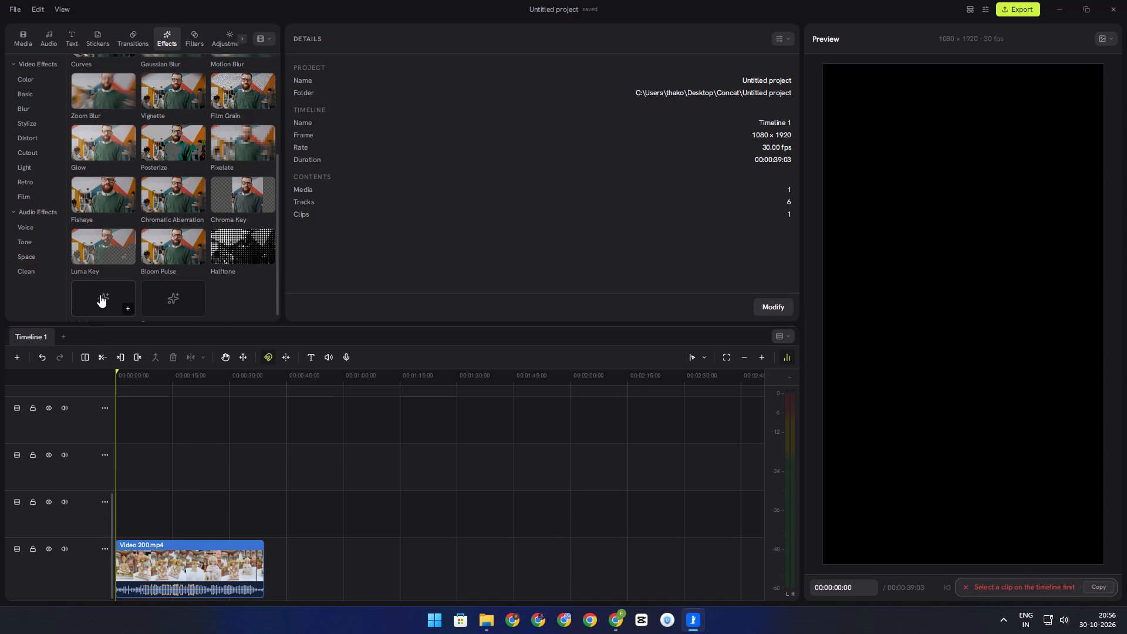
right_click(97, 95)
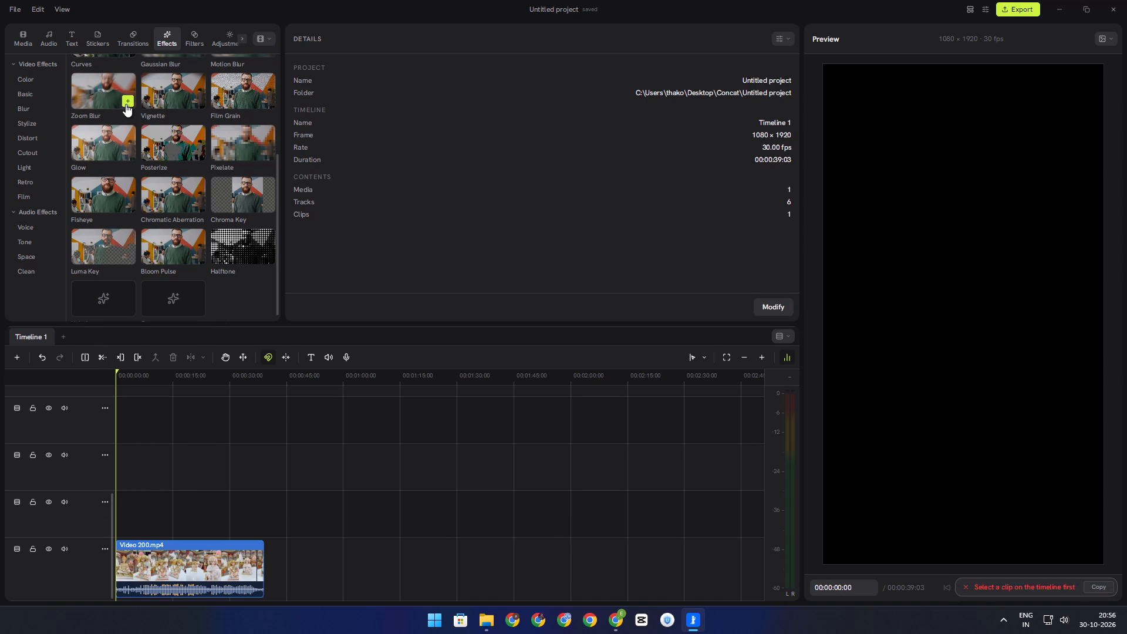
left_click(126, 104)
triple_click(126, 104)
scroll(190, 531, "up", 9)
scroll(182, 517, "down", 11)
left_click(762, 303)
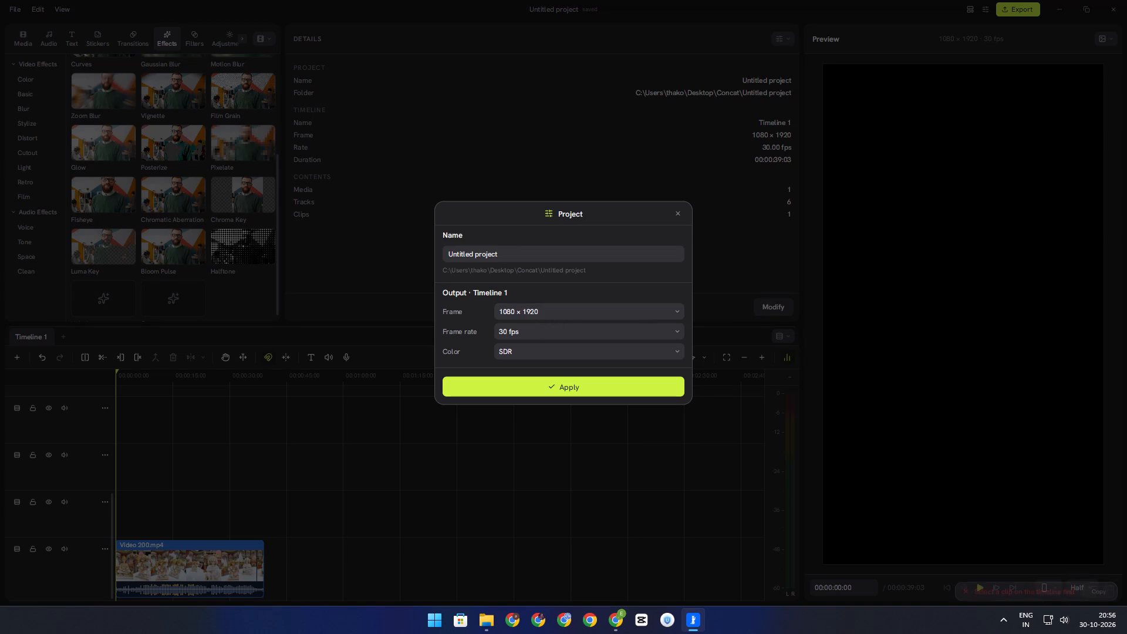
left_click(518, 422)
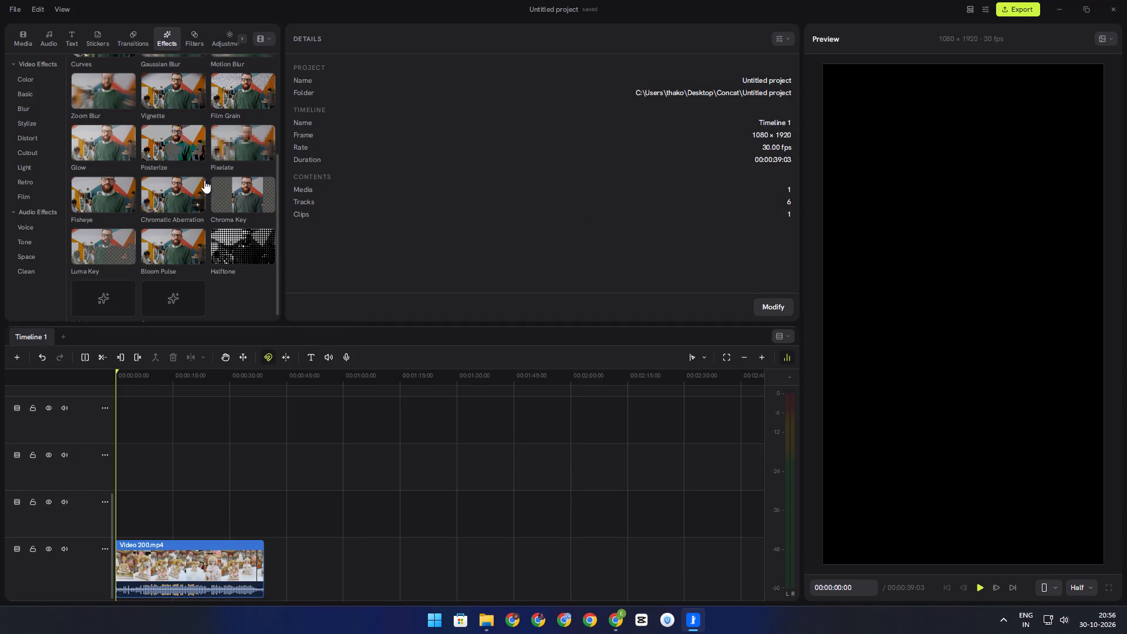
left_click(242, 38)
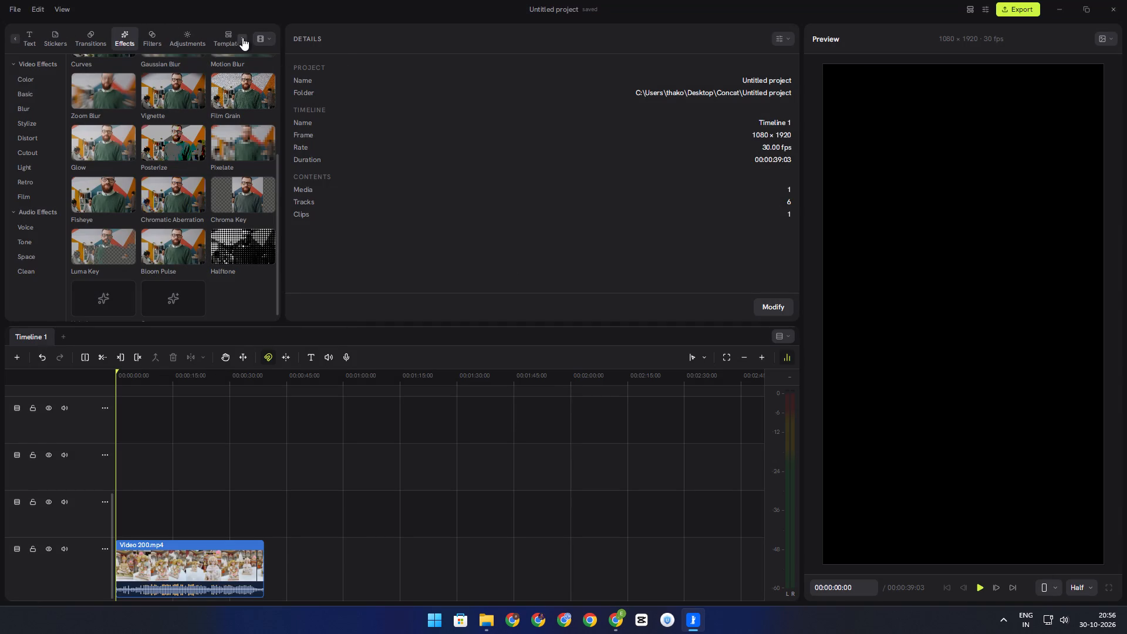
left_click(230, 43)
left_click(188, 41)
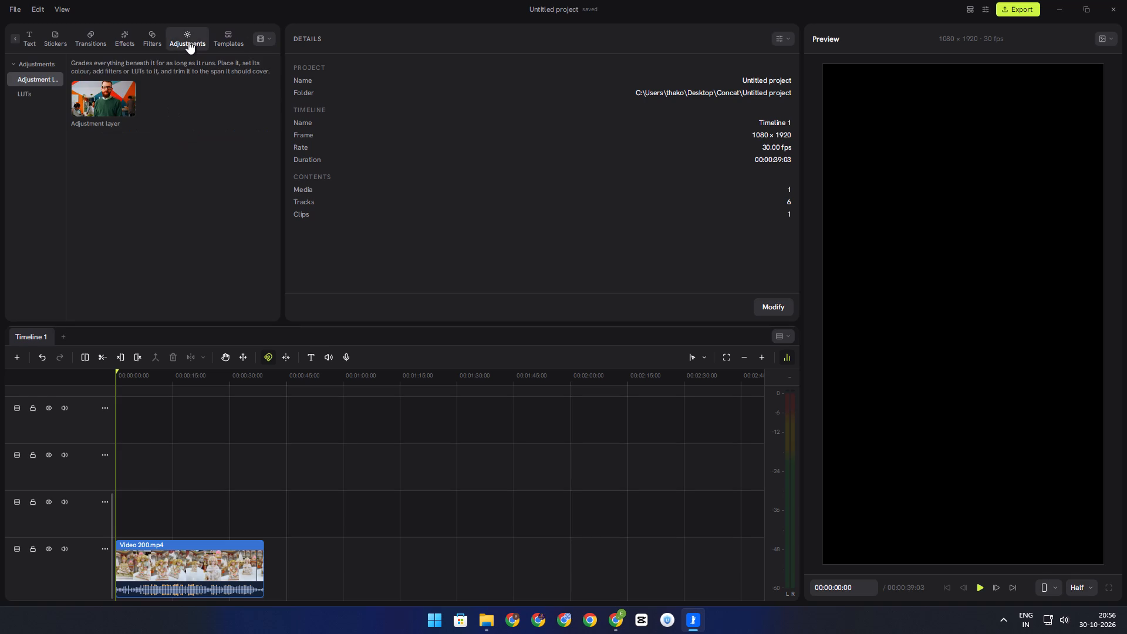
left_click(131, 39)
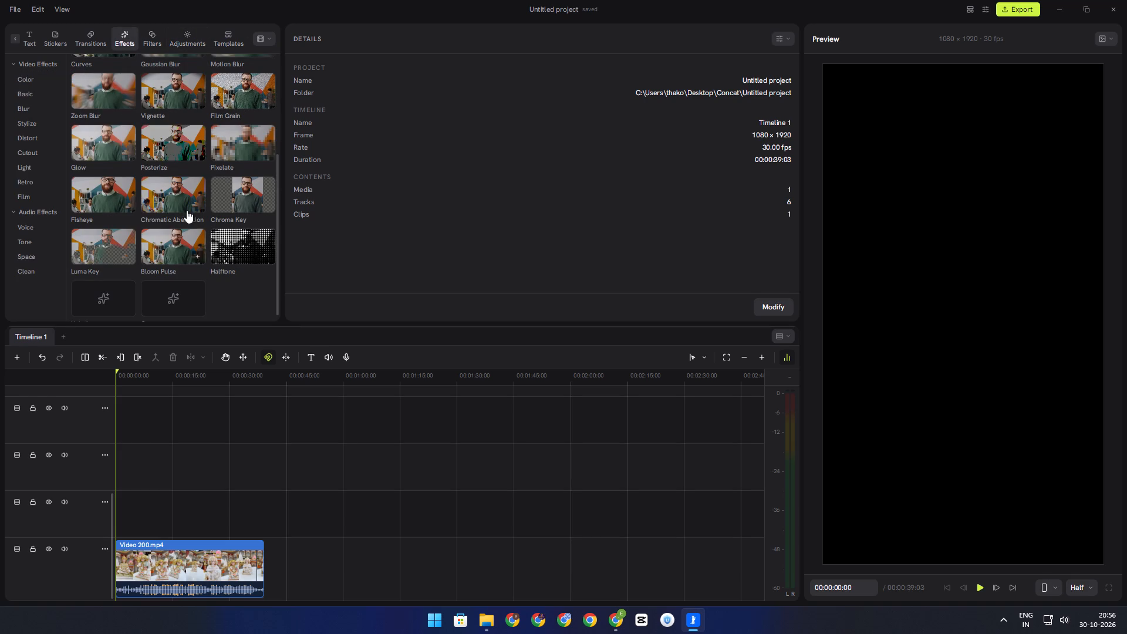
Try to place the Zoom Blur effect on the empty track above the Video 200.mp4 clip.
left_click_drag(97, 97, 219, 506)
Apply the Vignette effect to the Video 200.mp4 clip.
left_click(169, 99)
left_click(194, 100)
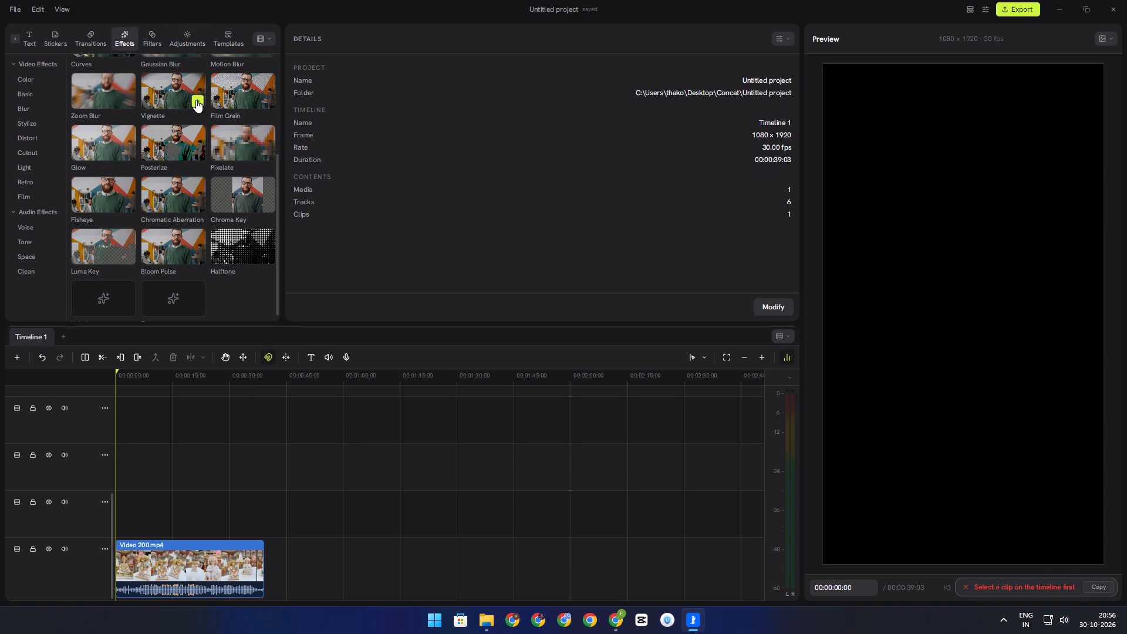
triple_click(197, 100)
left_click(198, 99)
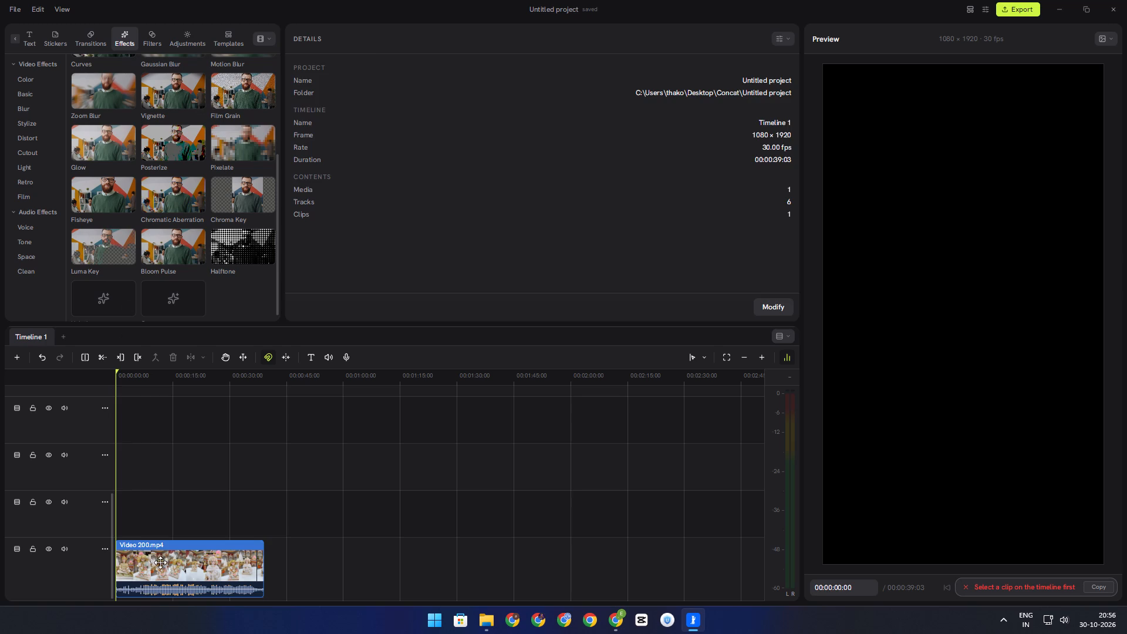
left_click(160, 562)
left_click(200, 97)
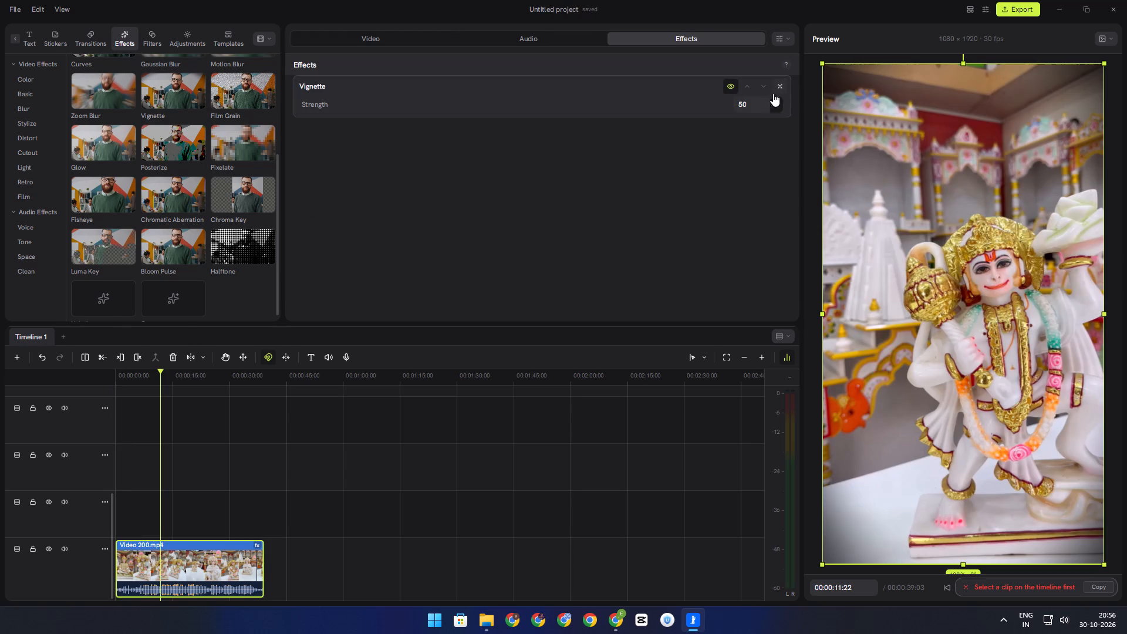
Play the clip from the start and set the Vignette strength to 41% during playback.
left_click_drag(160, 374, 0, 346)
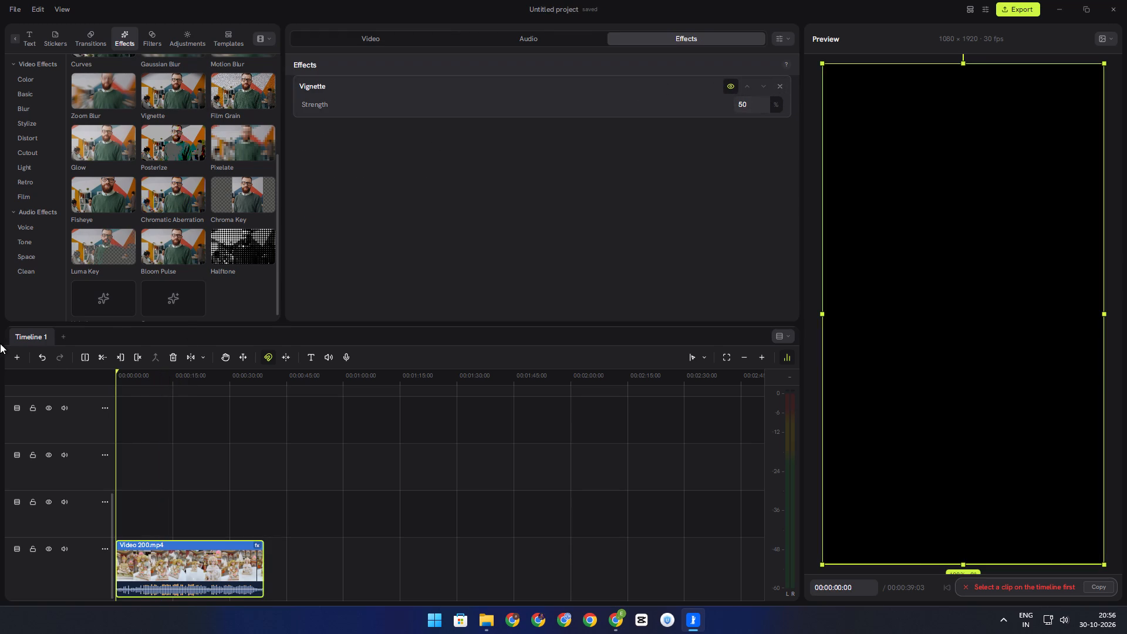
key("space")
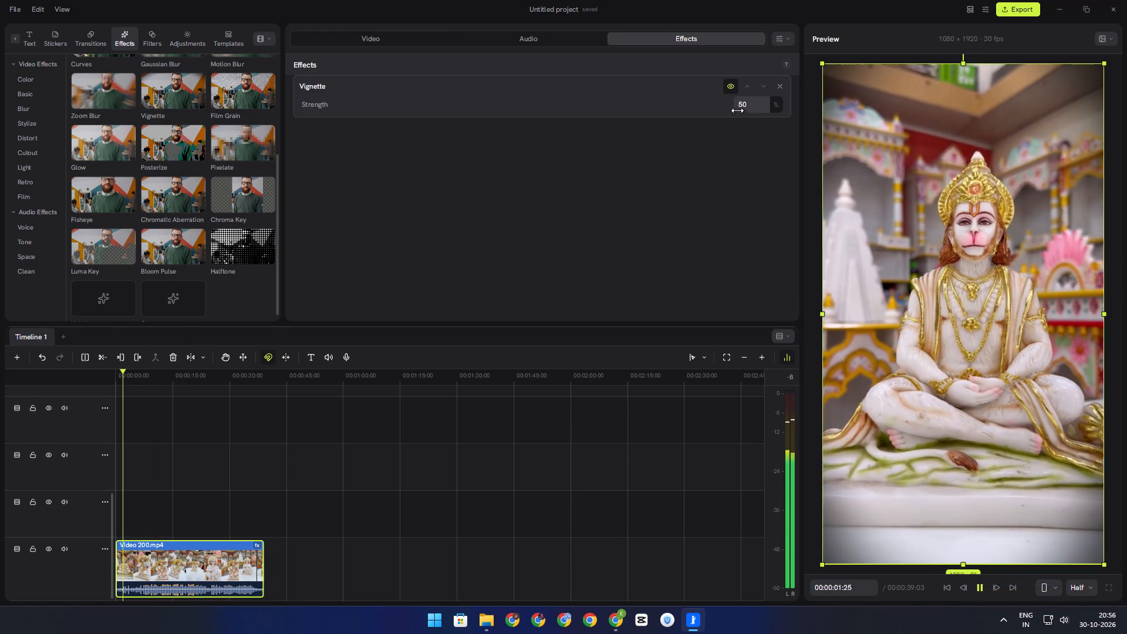
left_click_drag(737, 110, 727, 104)
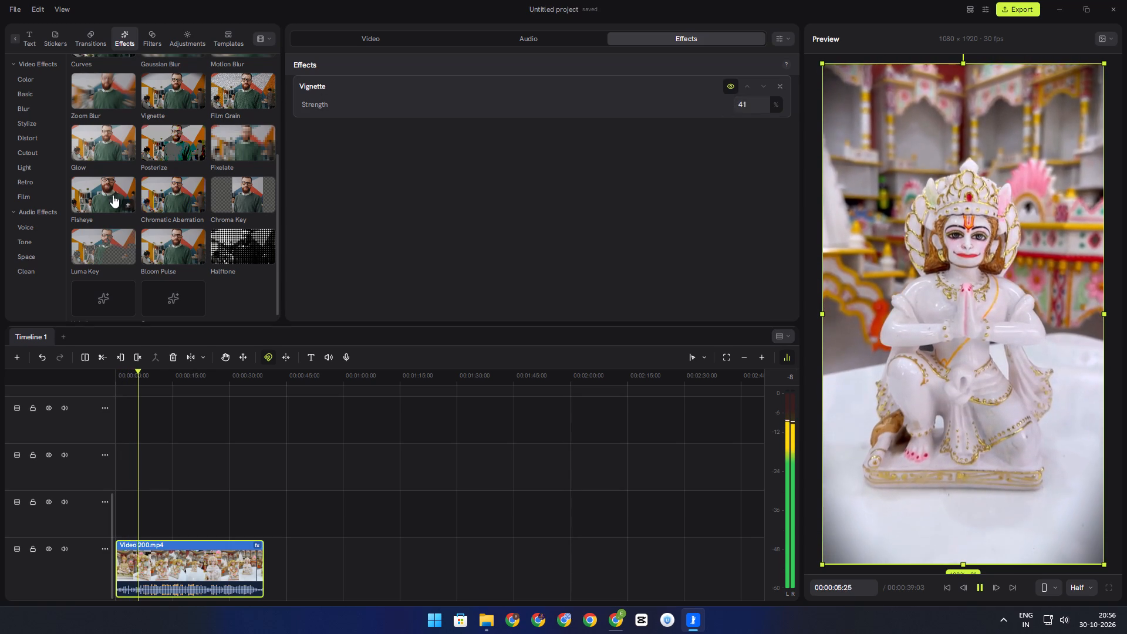
Add the Glow effect to the clip, pause playback and move Glow above Vignette in the effect order.
left_click(124, 153)
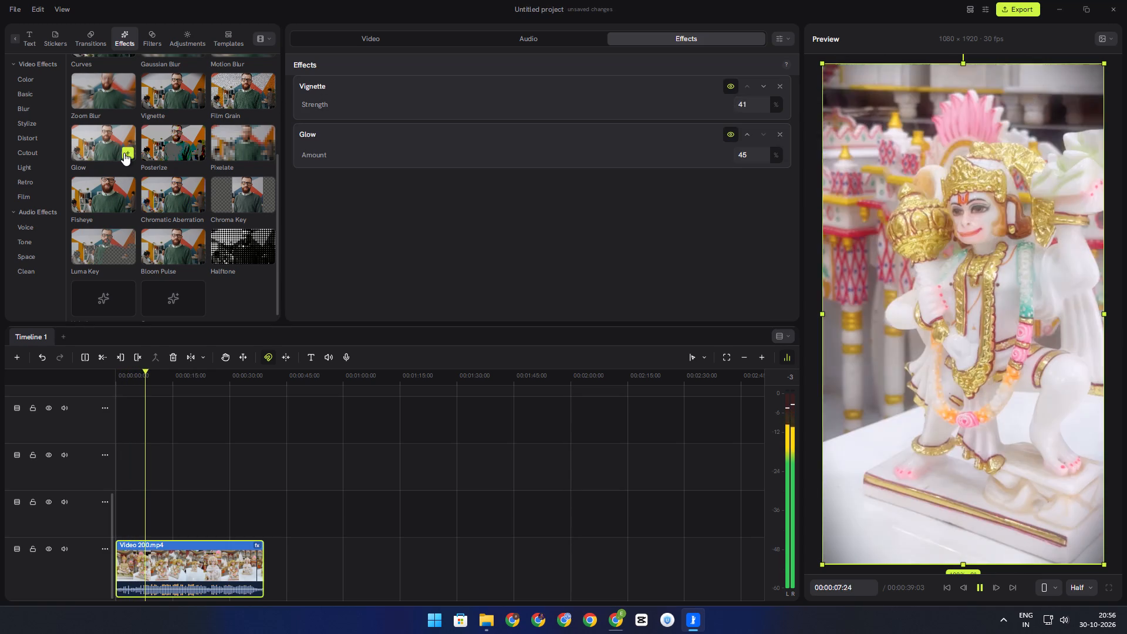
key("space")
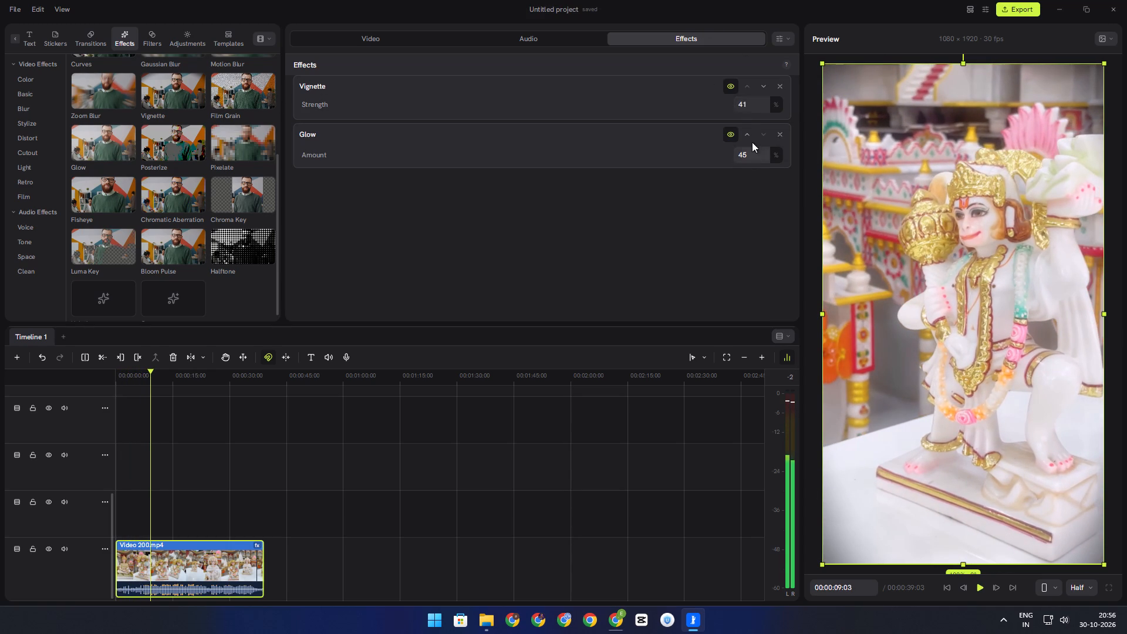
left_click(748, 139)
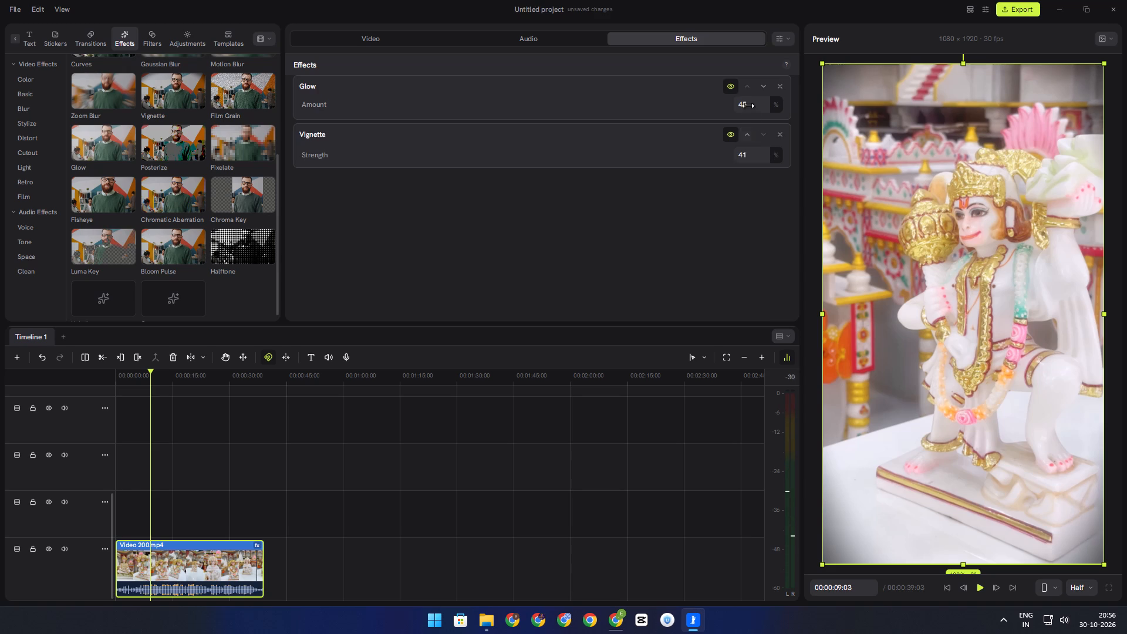
Set the Glow amount to 10%.
left_click_drag(752, 107, 703, 104)
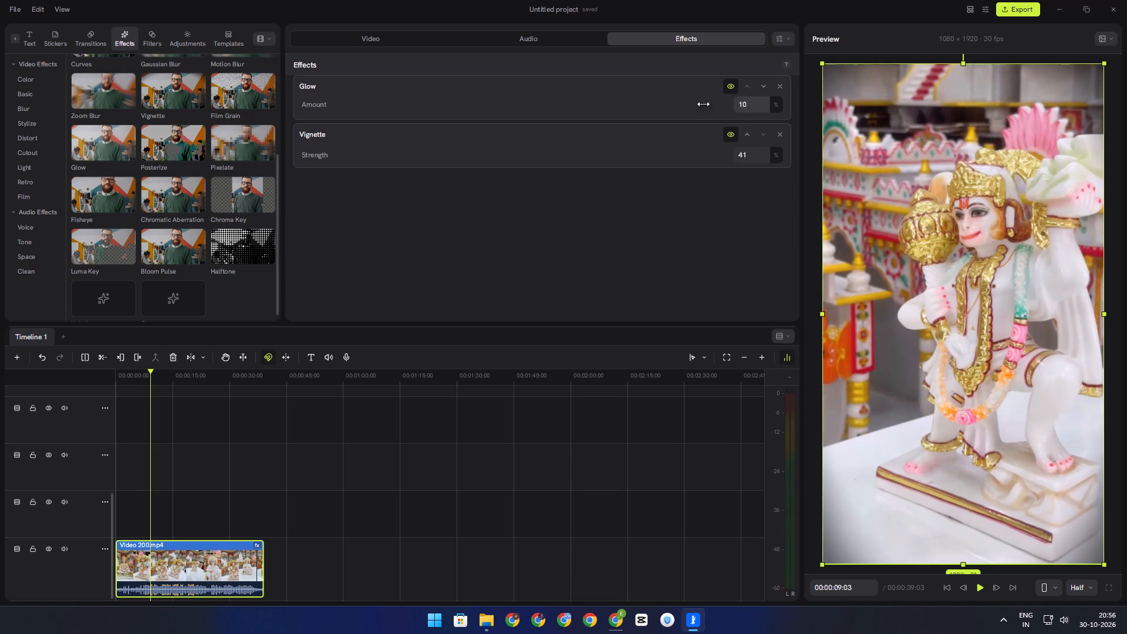
left_click_drag(703, 104, 701, 104)
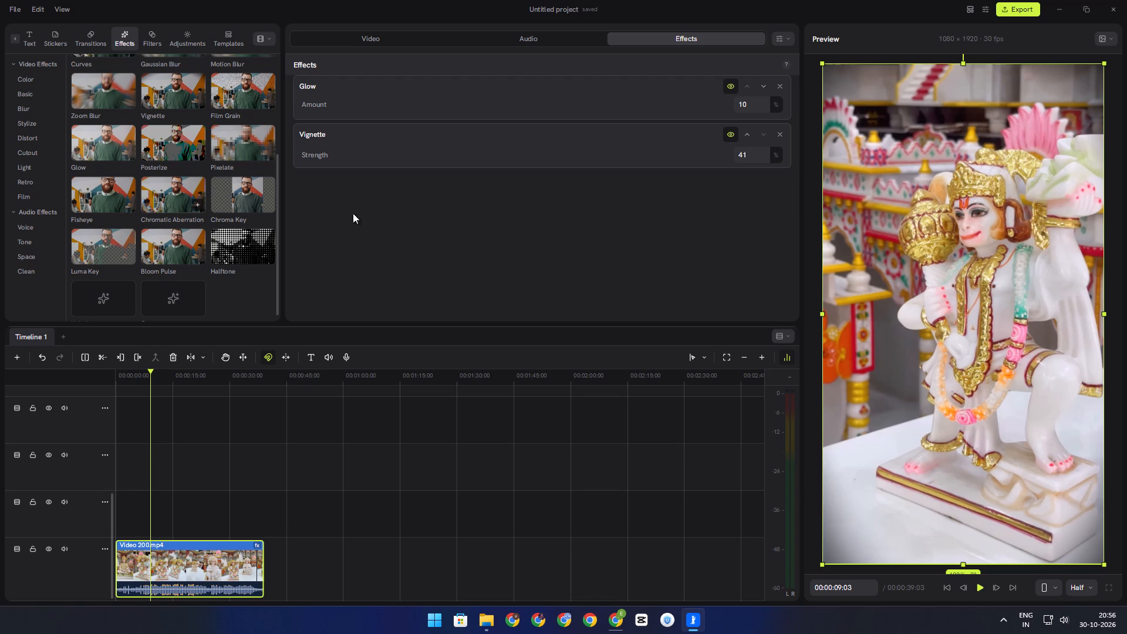
Add the Zoom Blur effect to the clip and set its amount to 14%.
scroll(109, 164, "up", 3)
scroll(99, 280, "down", 1)
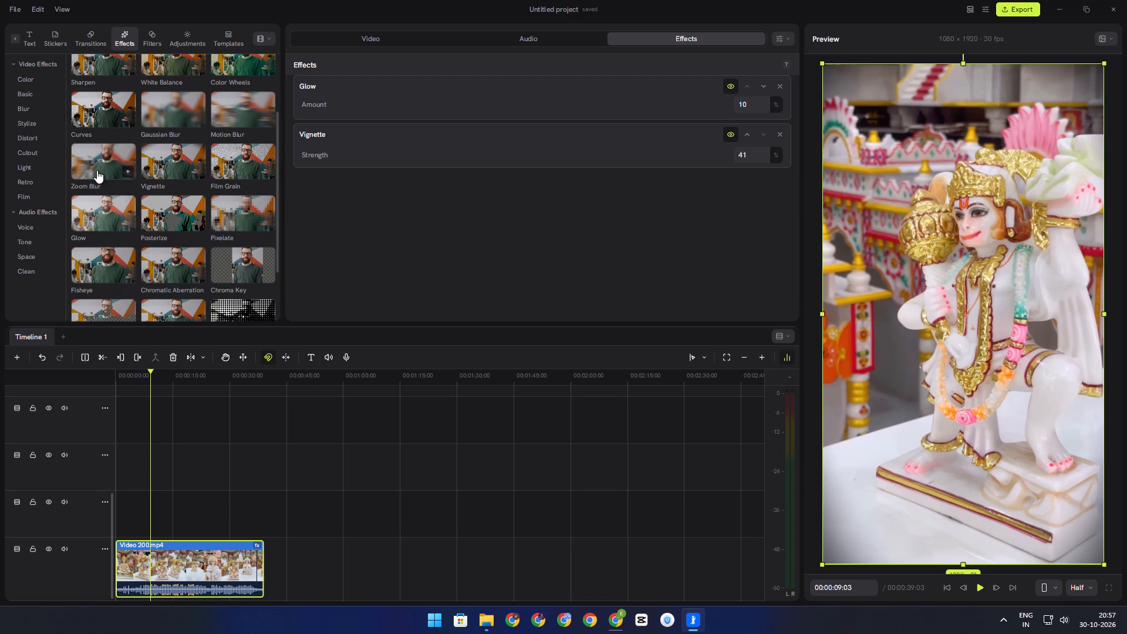
left_click(126, 171)
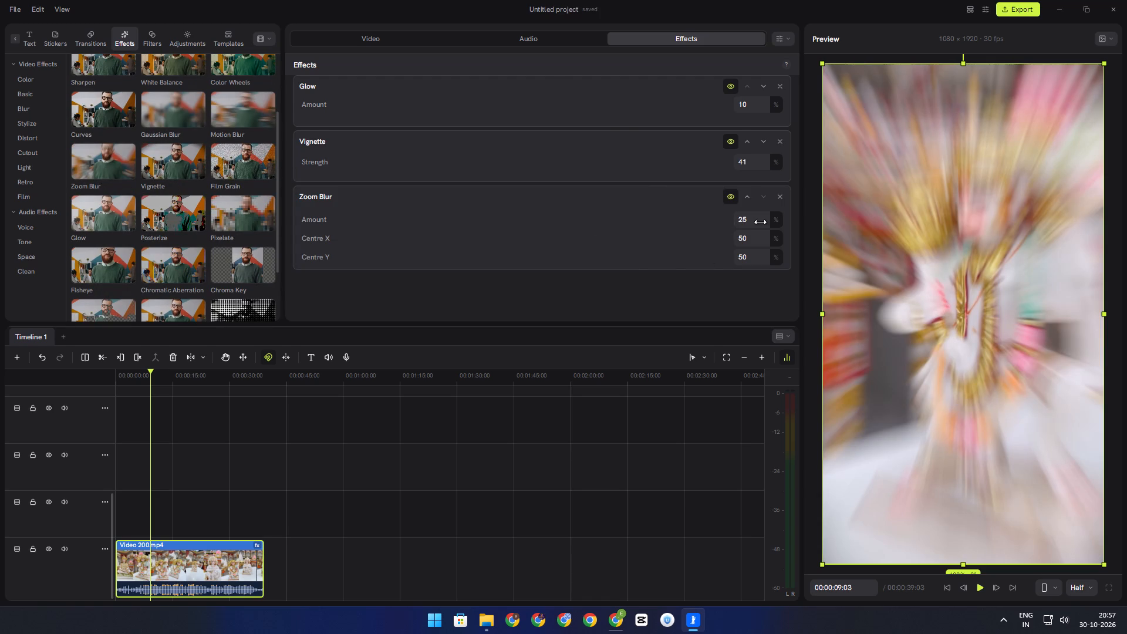
left_click_drag(762, 220, 744, 221)
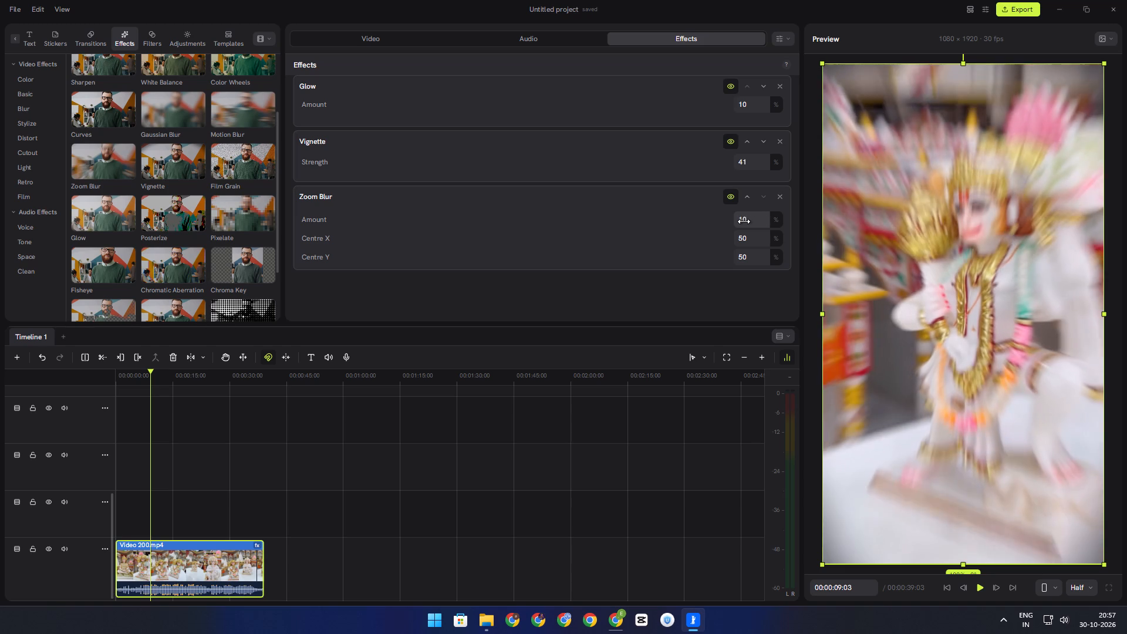
left_click_drag(744, 221, 750, 226)
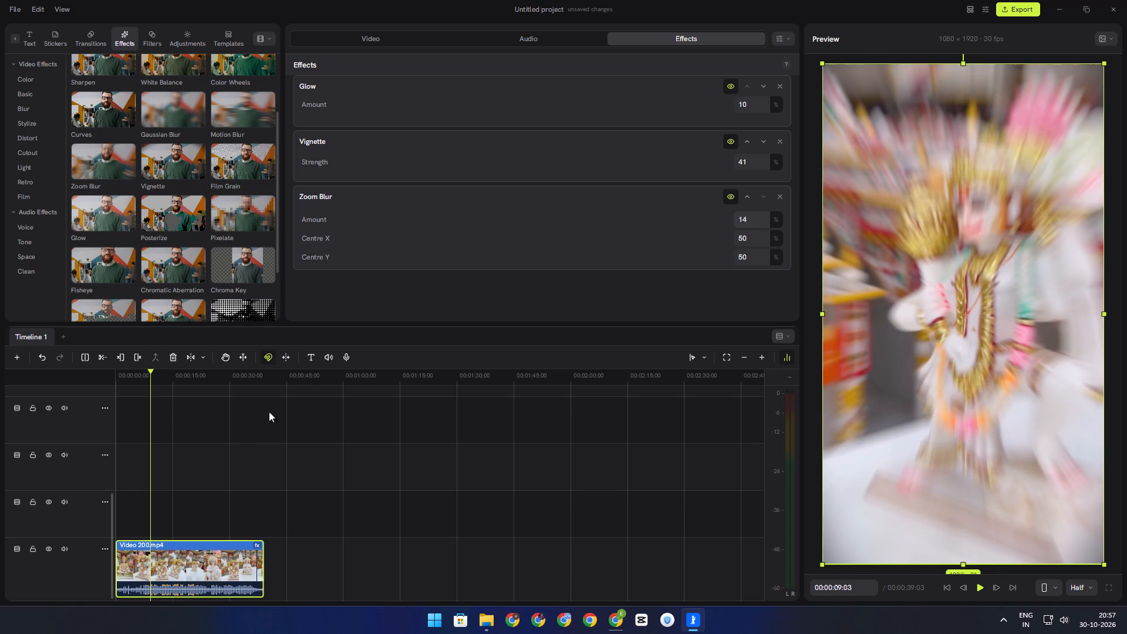
Play the opening second of the clip from the timeline start to check the combined effects.
left_click_drag(151, 377, 95, 377)
key("space")
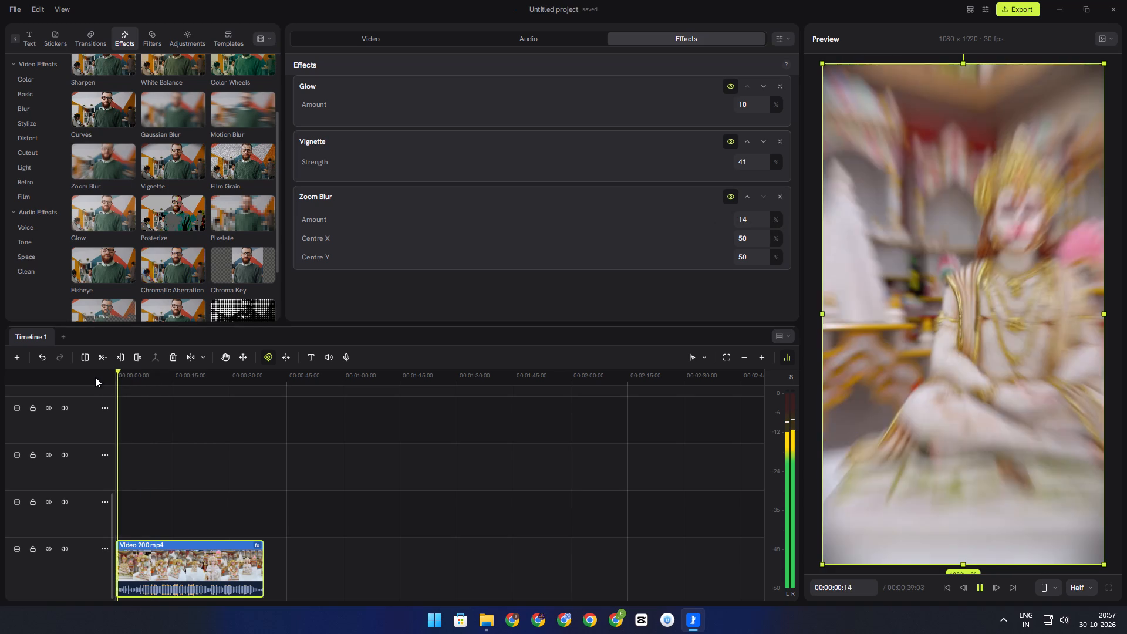
key("space")
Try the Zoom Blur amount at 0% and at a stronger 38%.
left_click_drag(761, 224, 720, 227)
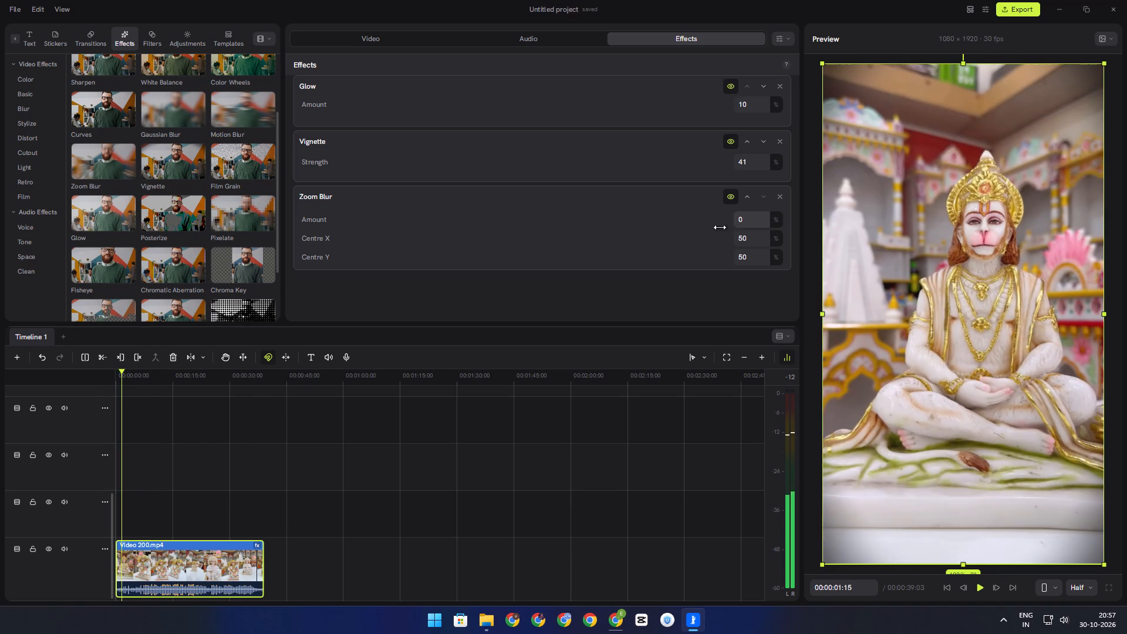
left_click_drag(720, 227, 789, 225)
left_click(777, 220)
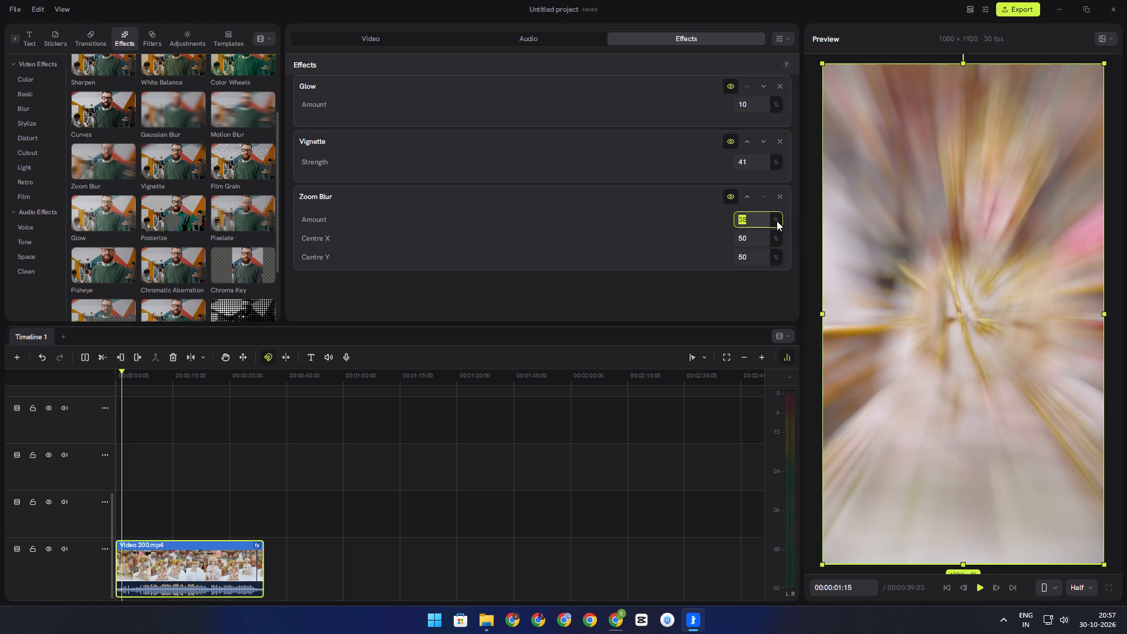
Play the opening second of the clip from the timeline start to check the stronger zoom blur.
left_click_drag(121, 375, 102, 368)
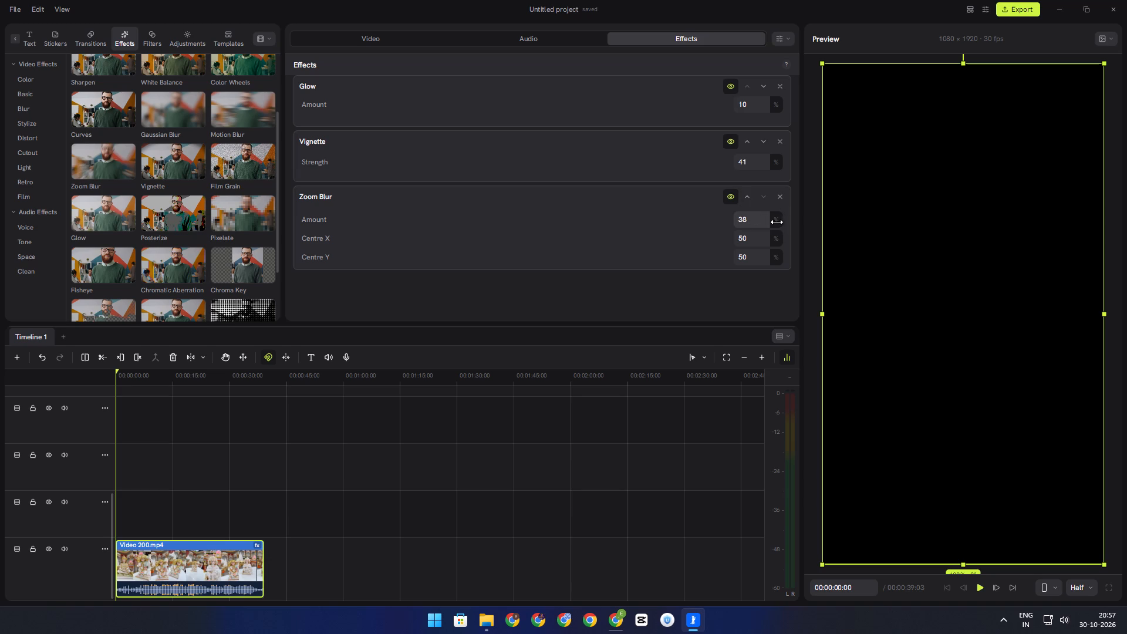
key("space")
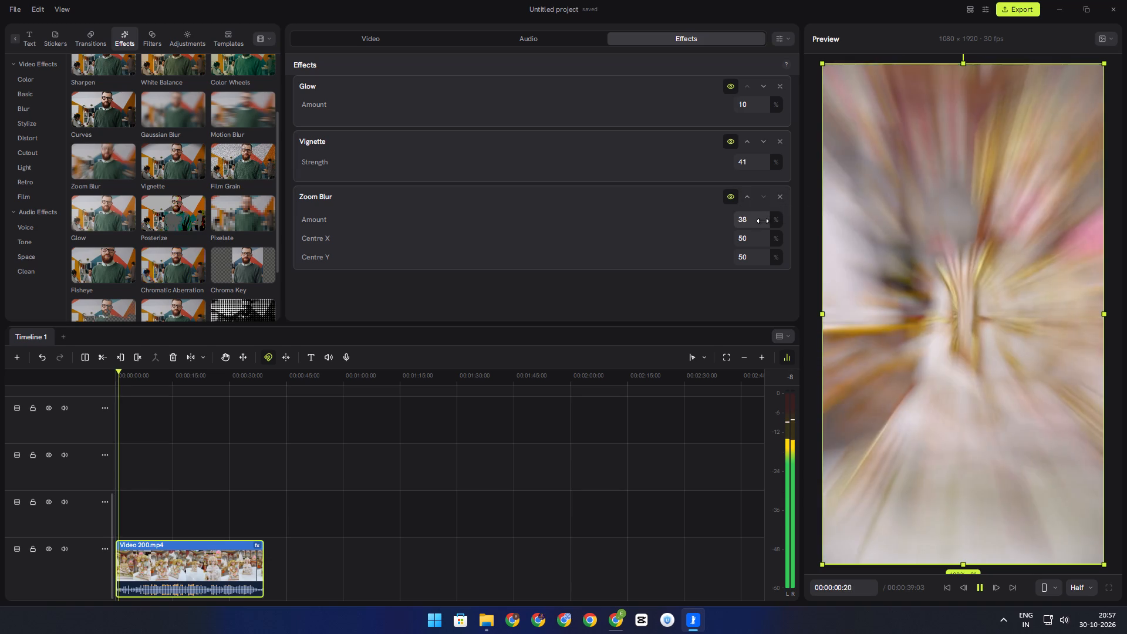
key("space")
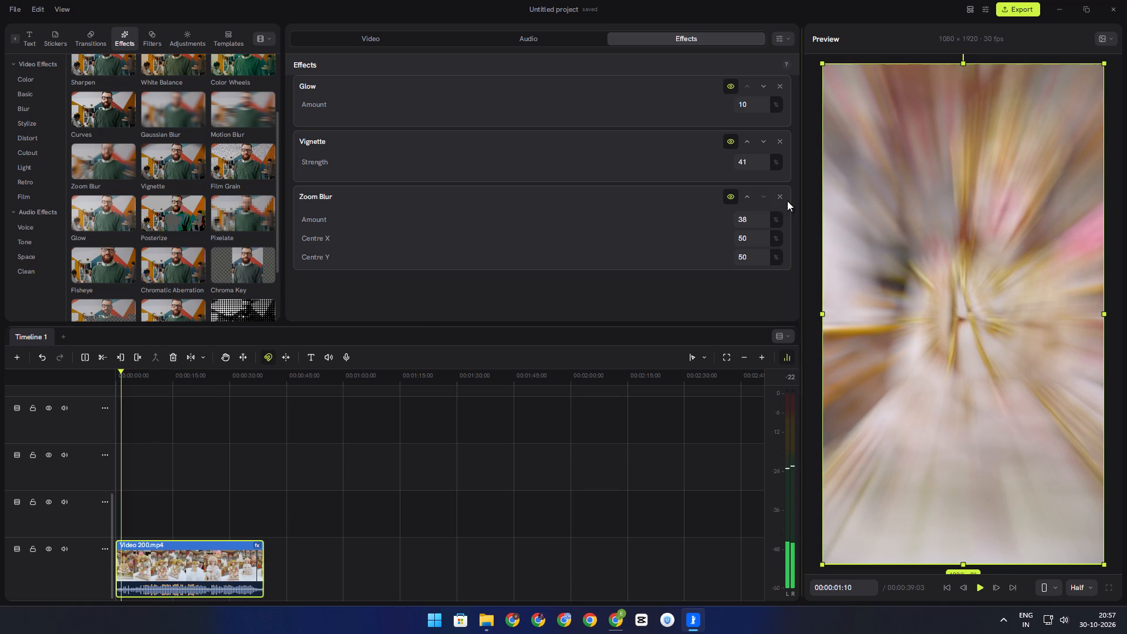
Remove the Zoom Blur effect from the clip.
left_click(780, 198)
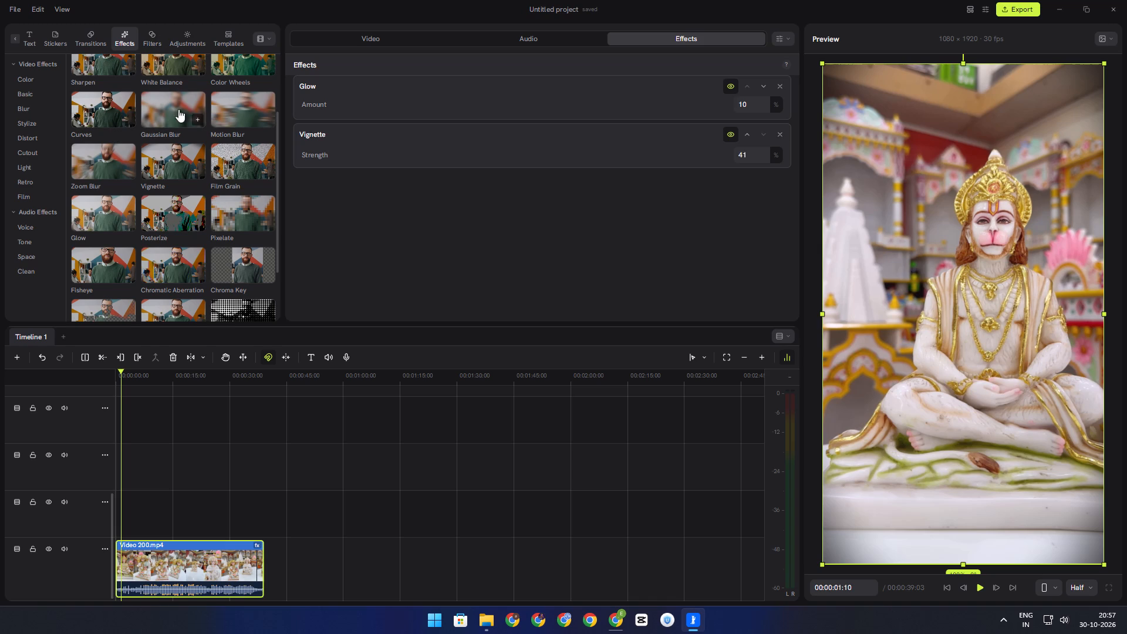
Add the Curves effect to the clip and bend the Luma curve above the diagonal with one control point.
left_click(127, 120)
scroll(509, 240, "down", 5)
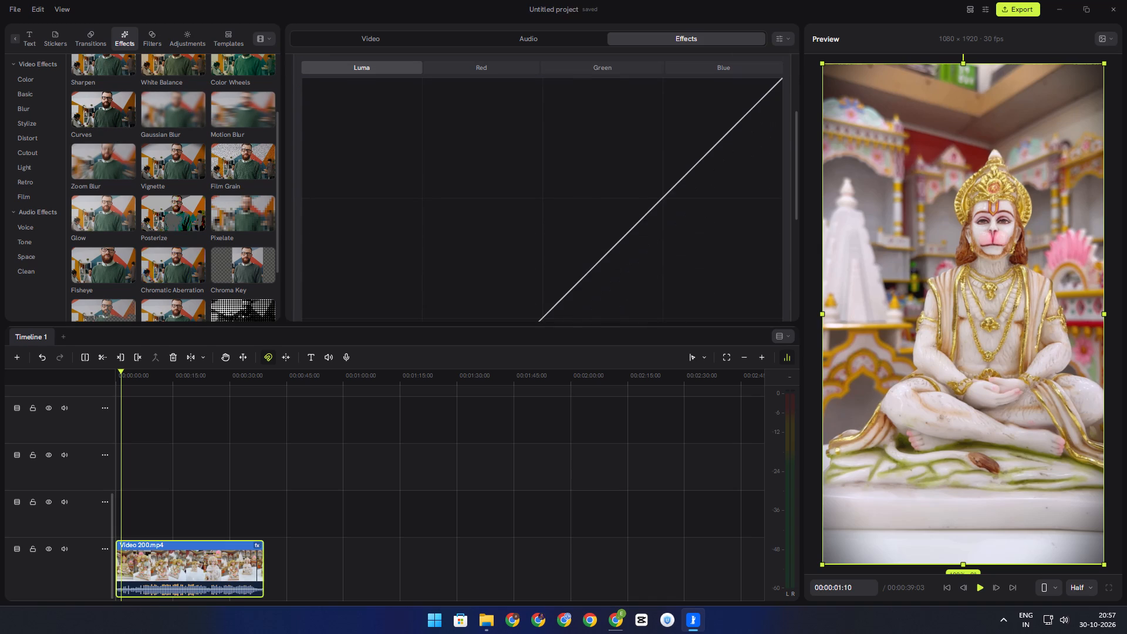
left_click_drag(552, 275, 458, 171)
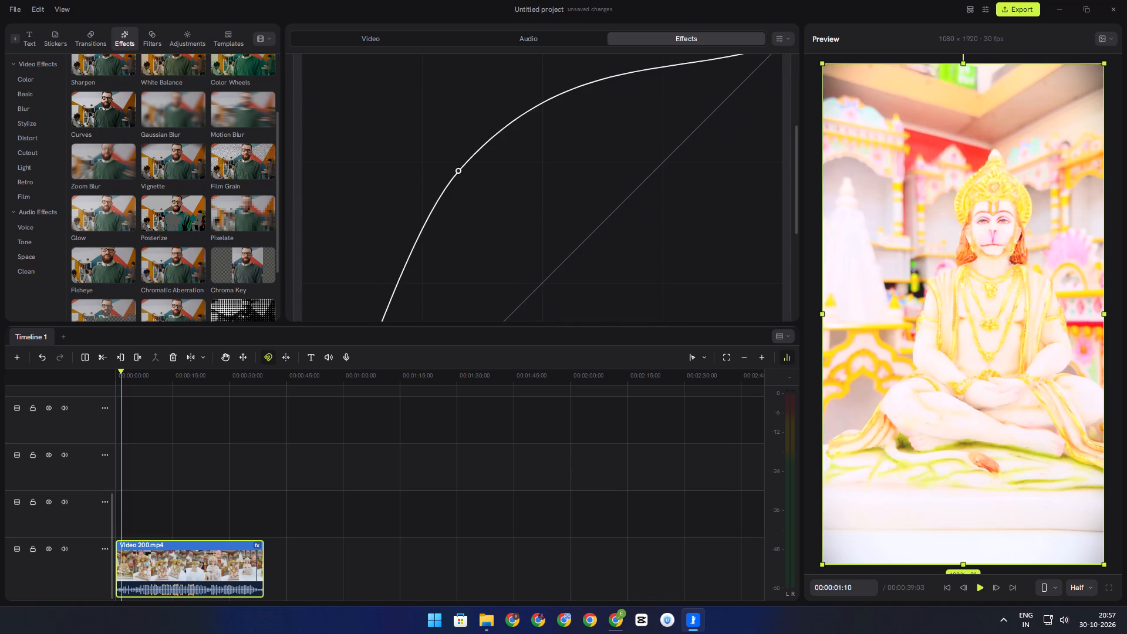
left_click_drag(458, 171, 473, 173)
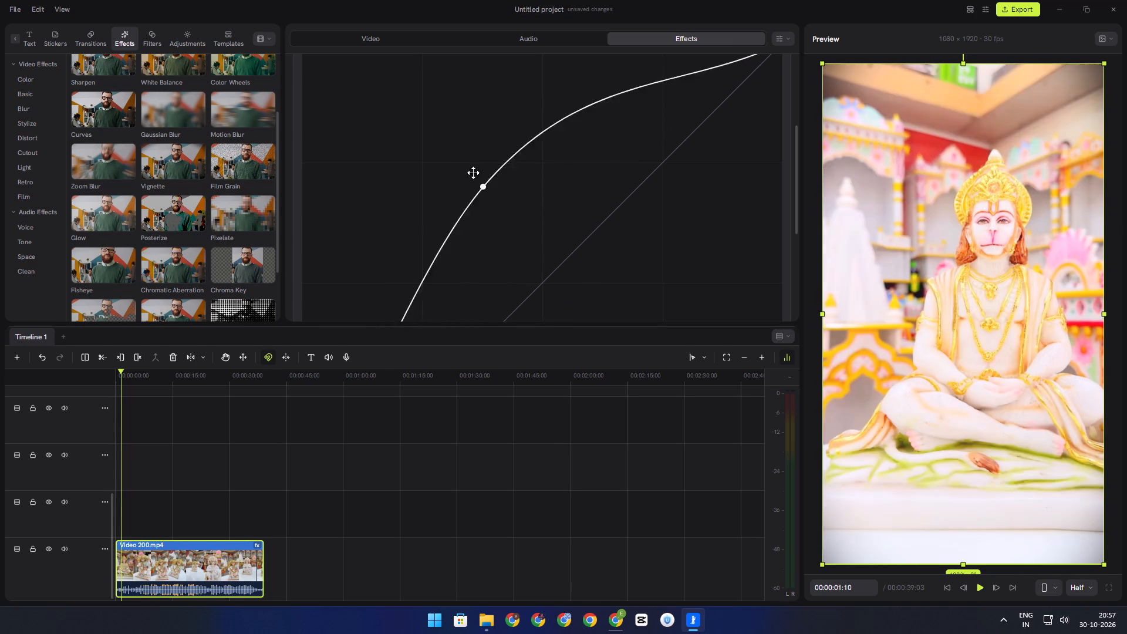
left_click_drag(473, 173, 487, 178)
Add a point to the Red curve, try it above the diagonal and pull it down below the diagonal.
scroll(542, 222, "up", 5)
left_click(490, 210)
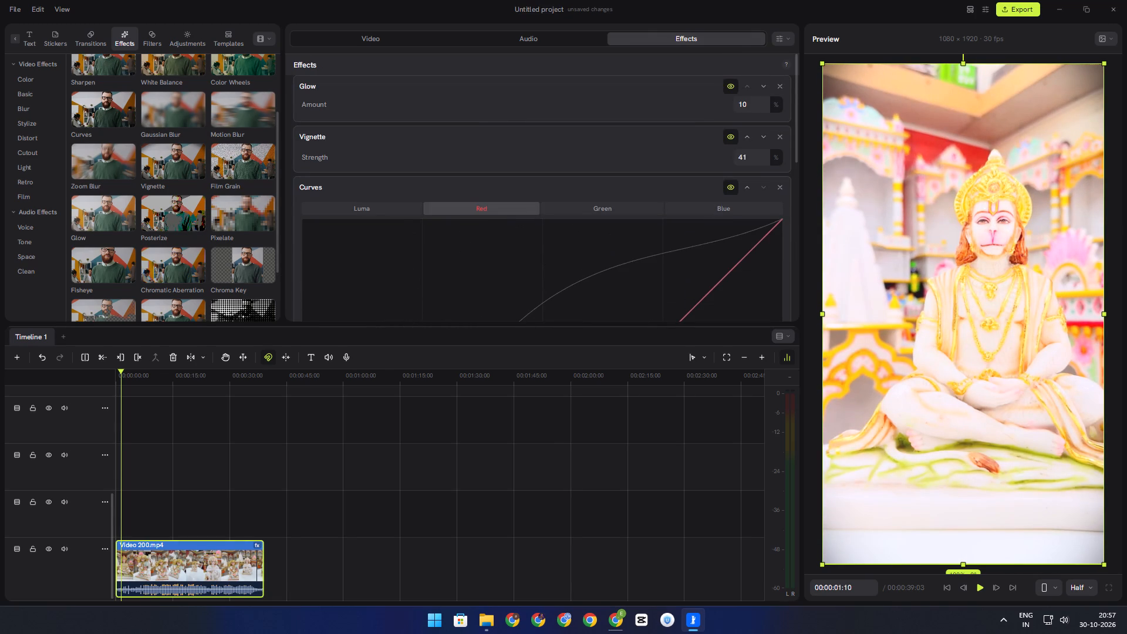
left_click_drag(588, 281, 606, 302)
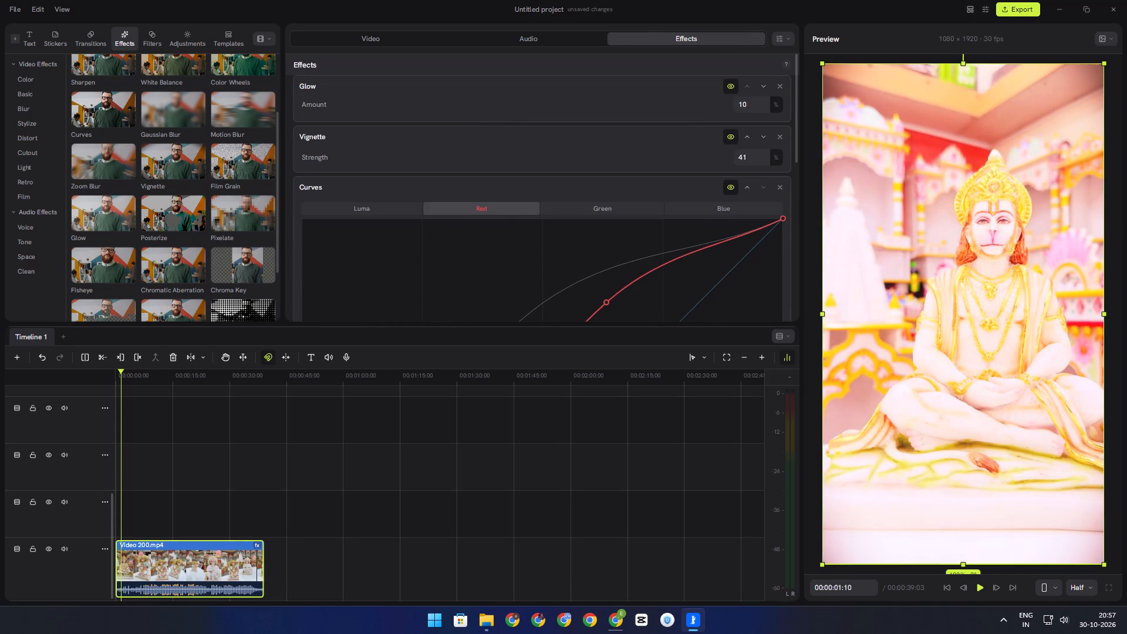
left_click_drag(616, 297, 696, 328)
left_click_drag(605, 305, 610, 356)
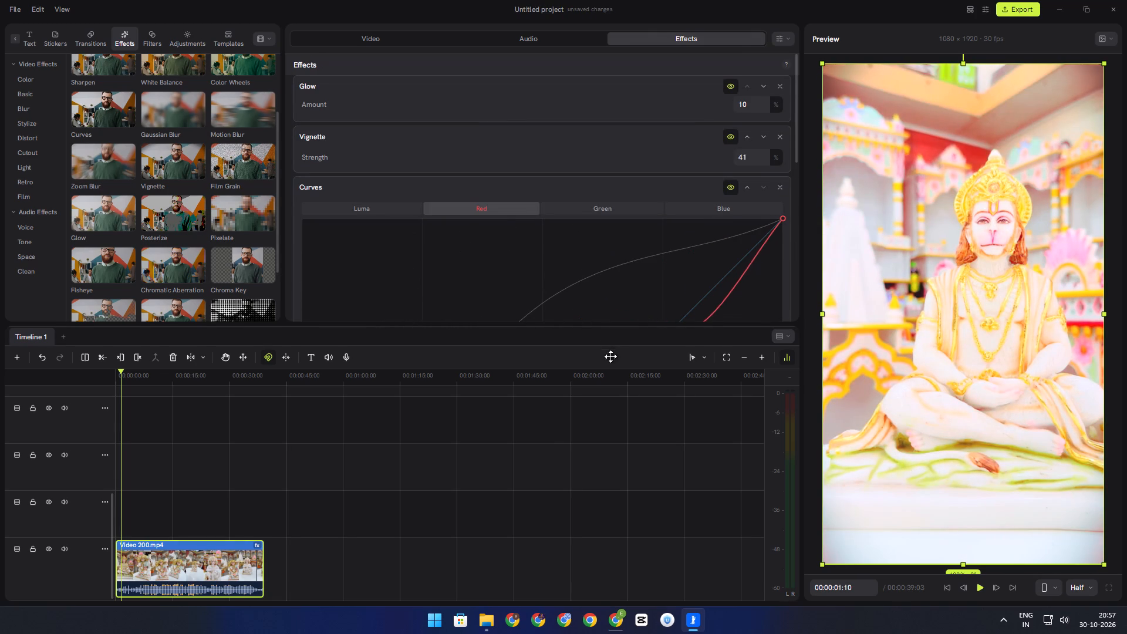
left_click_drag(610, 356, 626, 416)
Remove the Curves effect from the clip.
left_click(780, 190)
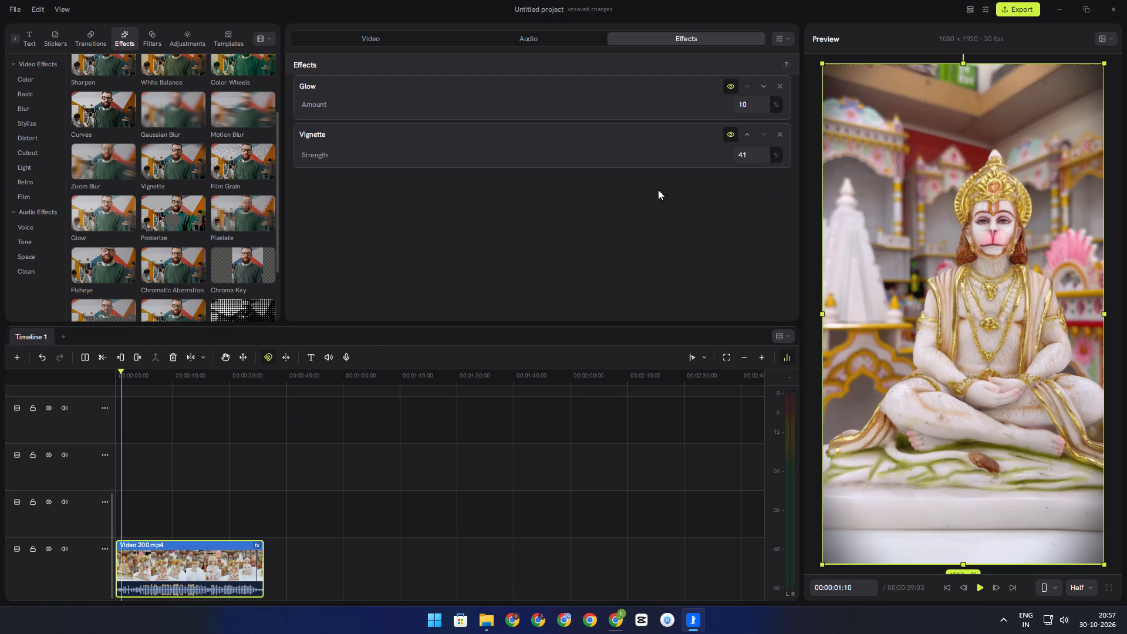
Add the Halation effect from the Film category to the clip twice.
scroll(237, 227, "up", 3)
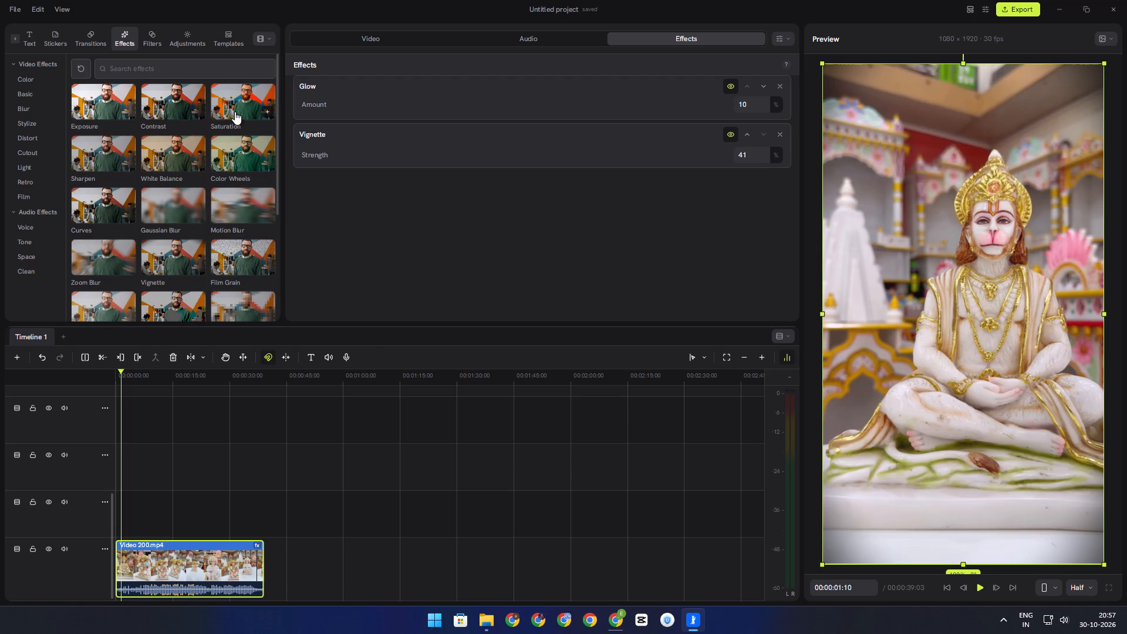
left_click(23, 188)
left_click(28, 194)
left_click(34, 205)
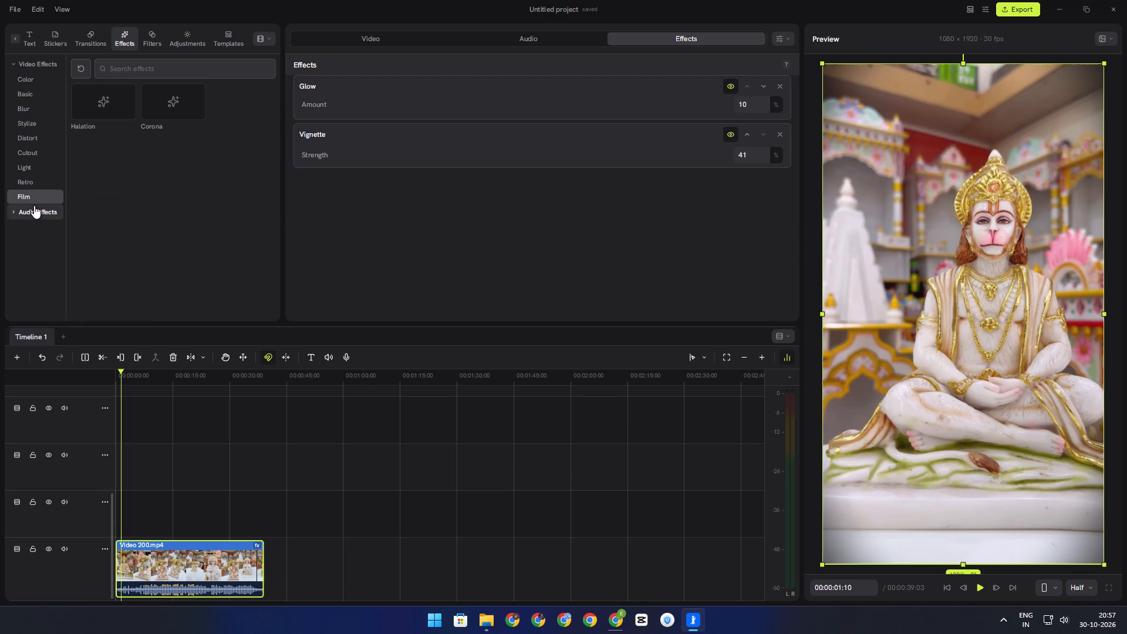
left_click(125, 114)
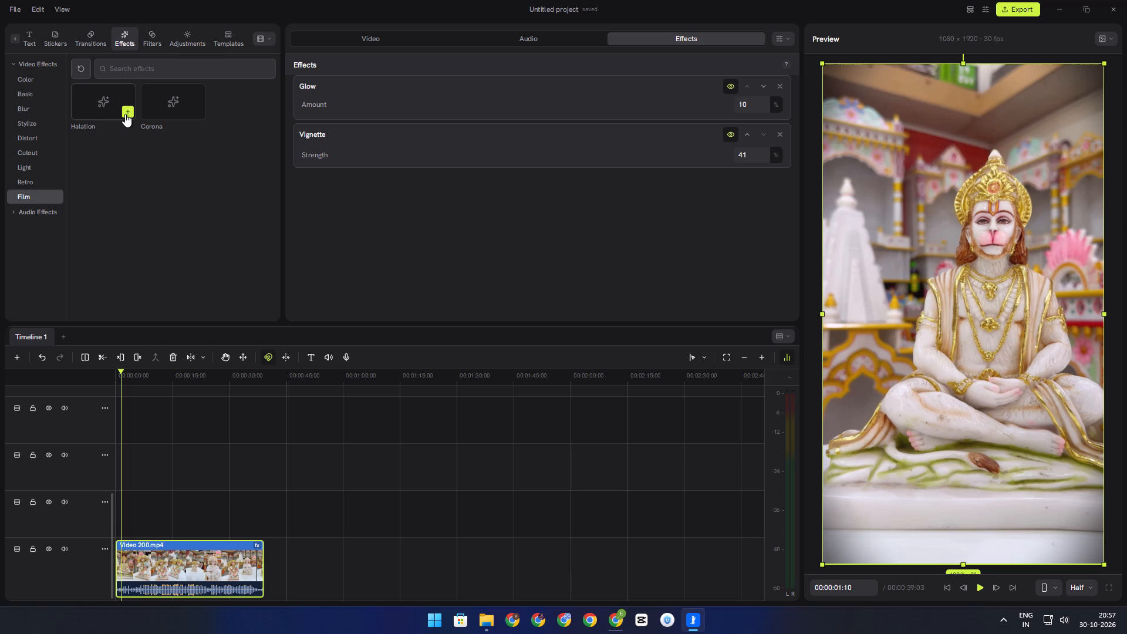
left_click(130, 107)
Set the first Halation effect's threshold to 20% and its radius to 4%.
scroll(535, 235, "down", 1)
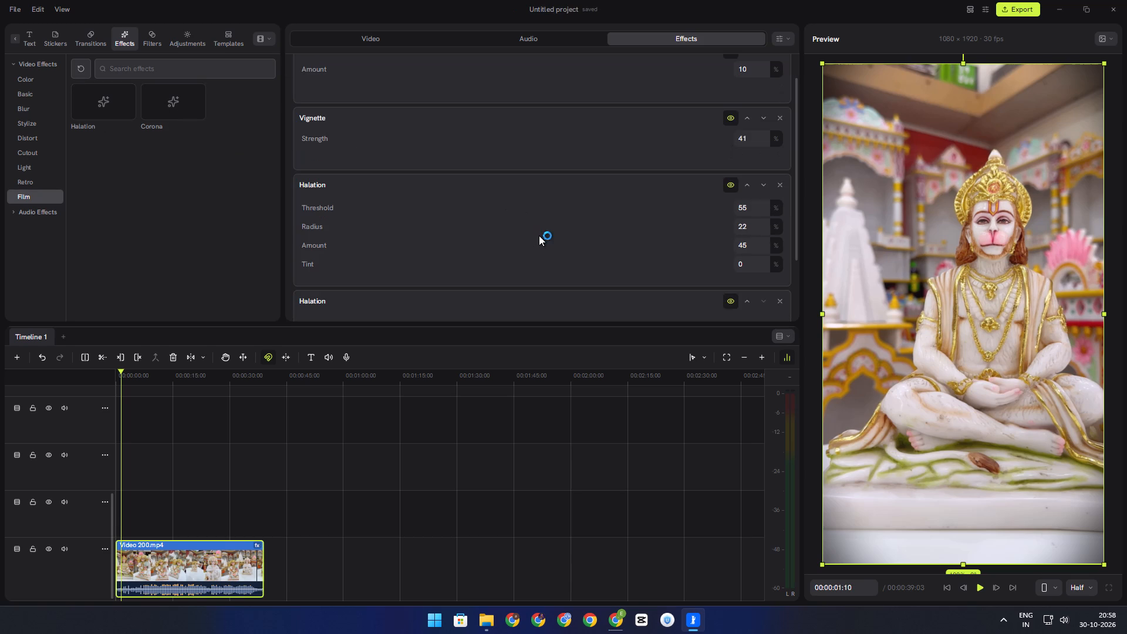
left_click_drag(759, 207, 771, 211)
left_click_drag(771, 211, 110, 213)
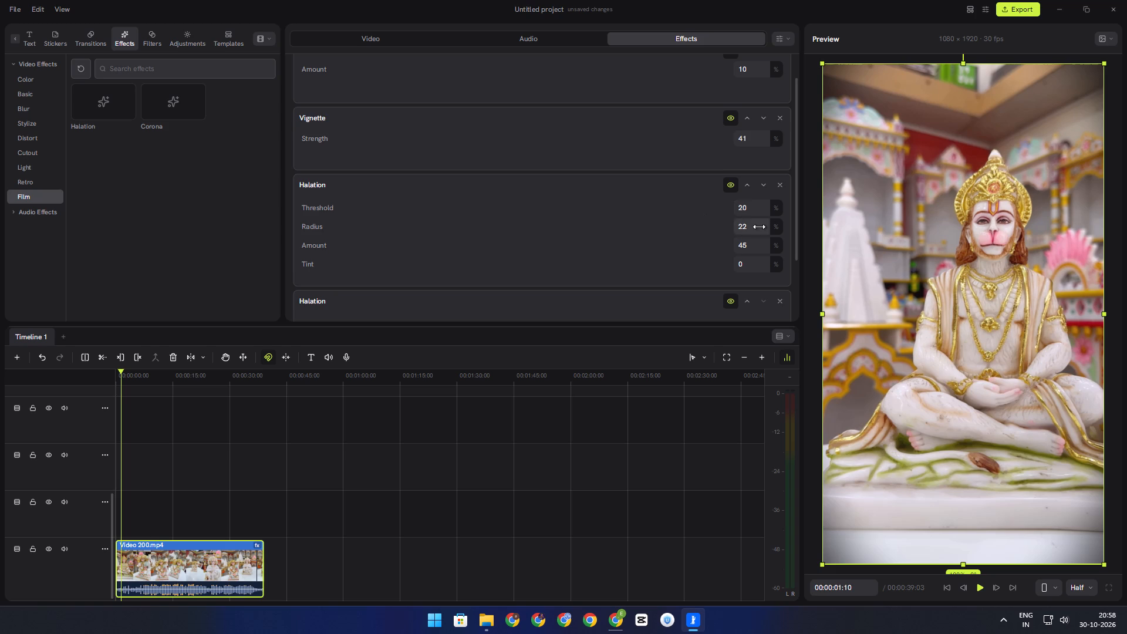
left_click_drag(759, 227, 432, 227)
Play the clip from the timeline start to about 15 seconds and view the frame near 24 seconds to check the effects.
key("space")
left_click_drag(122, 370, 180, 389)
left_click_drag(180, 389, 62, 387)
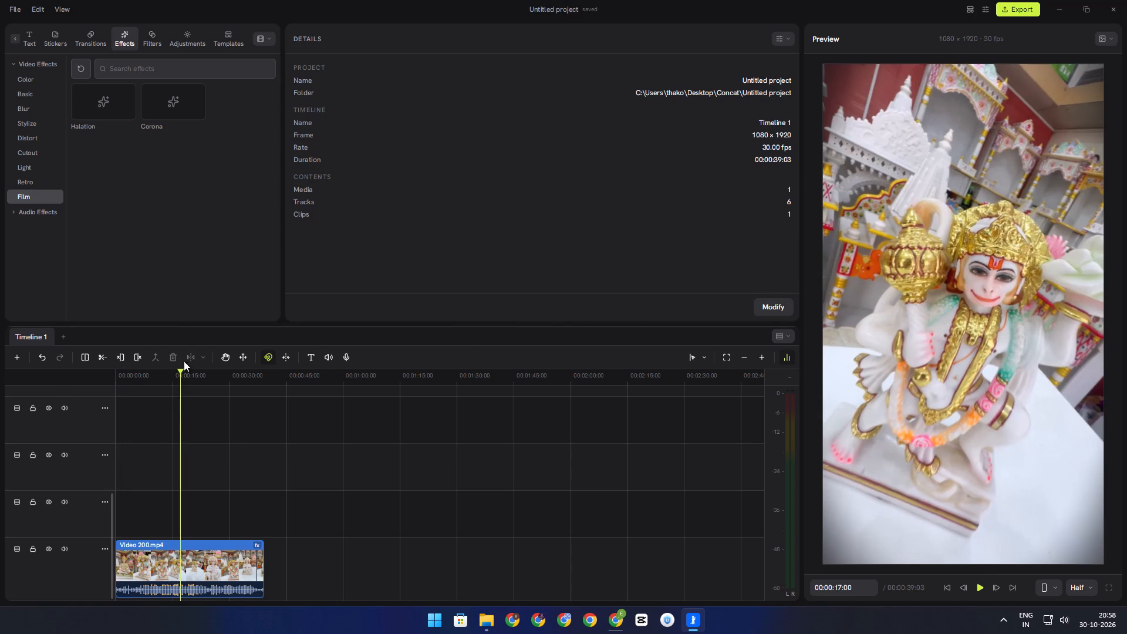
left_click_drag(177, 370, 65, 377)
left_click(977, 588)
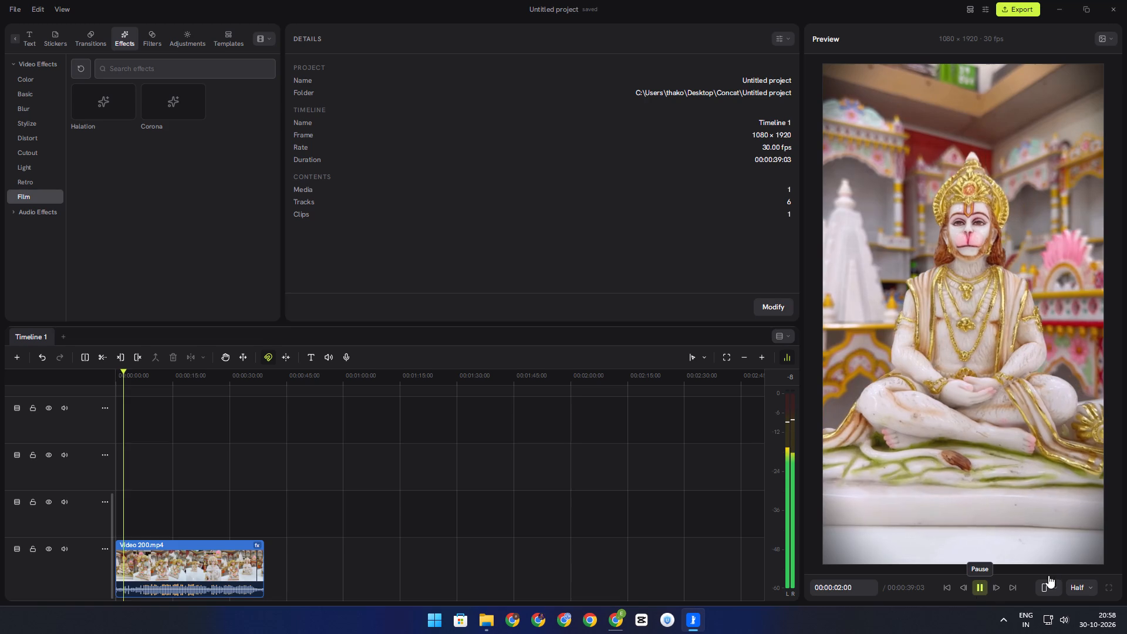
key("space")
left_click_drag(126, 373, 90, 372)
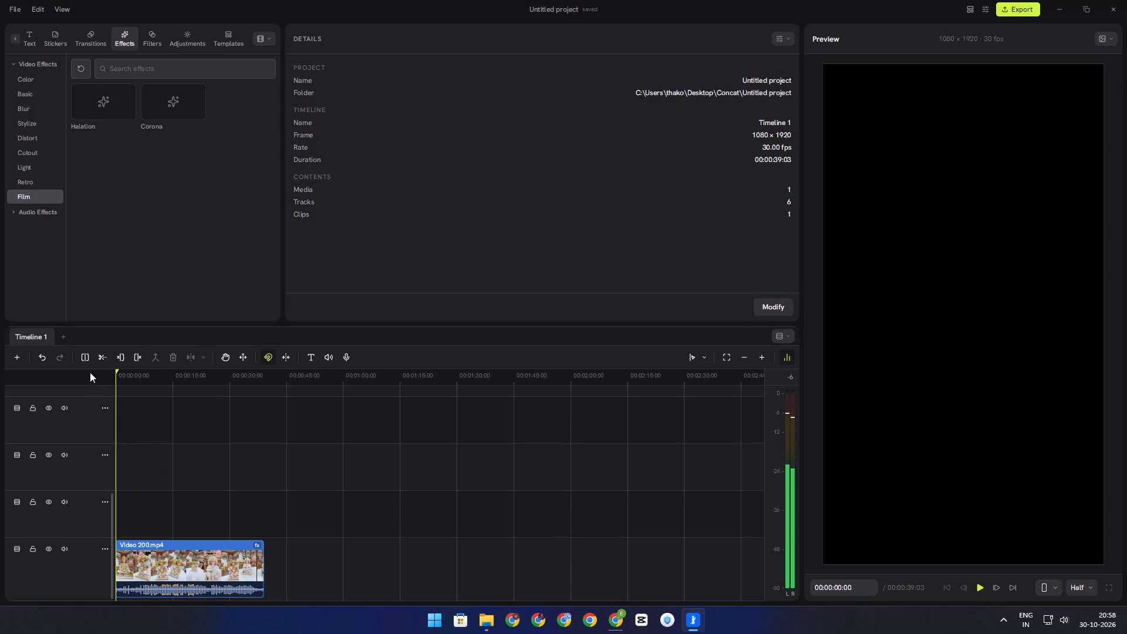
key("space")
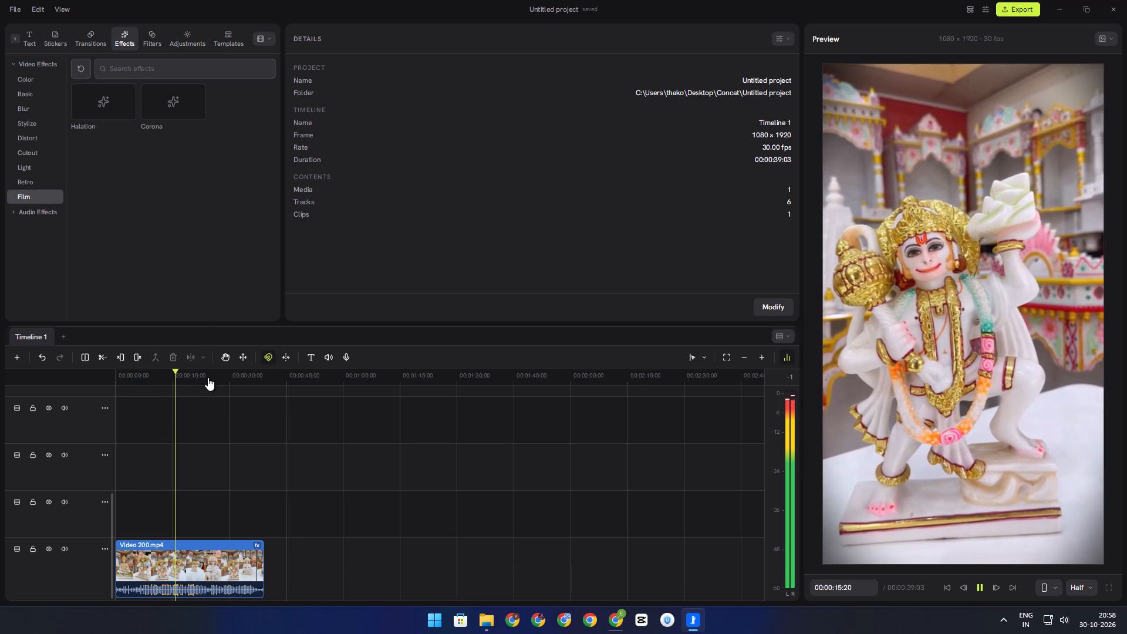
key("space")
left_click(208, 377)
left_click(208, 377)
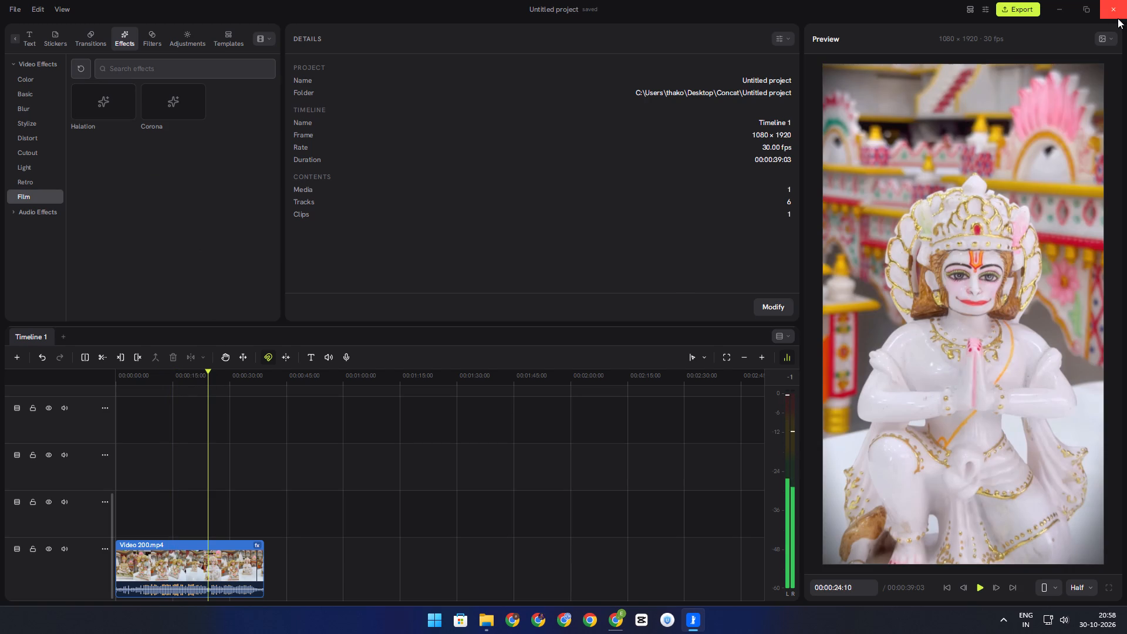
Close the Concat editor.
left_click(1118, 18)
Check the recent downloads in Chrome for the progress of the Bhgavati music reel zip.
left_click(1065, 36)
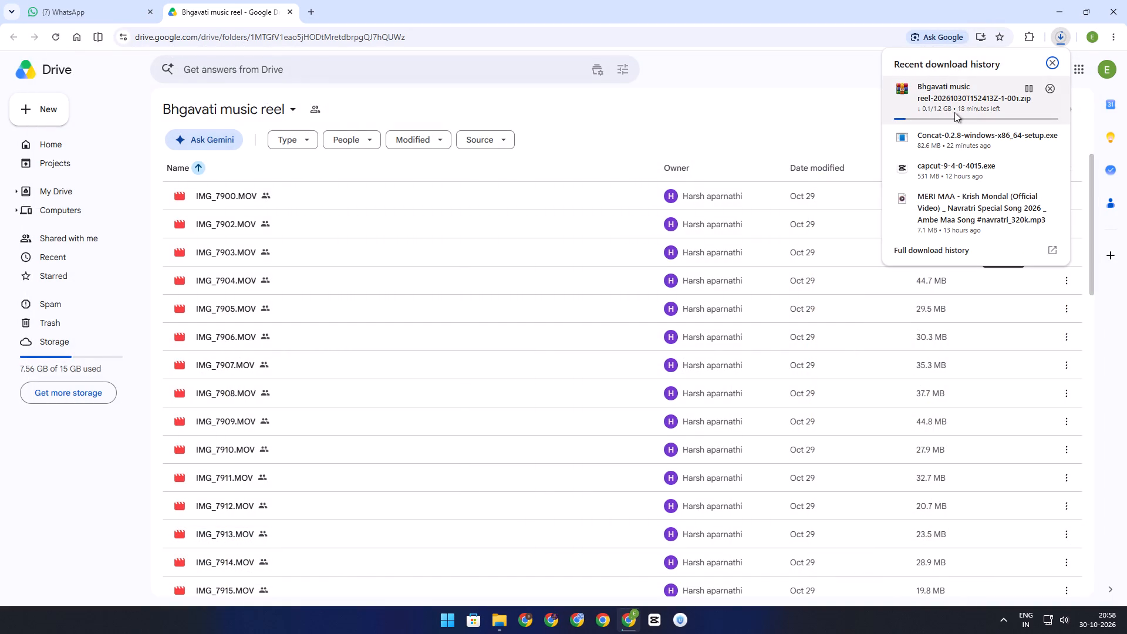
Open a new browser tab in Chrome.
left_click(312, 16)
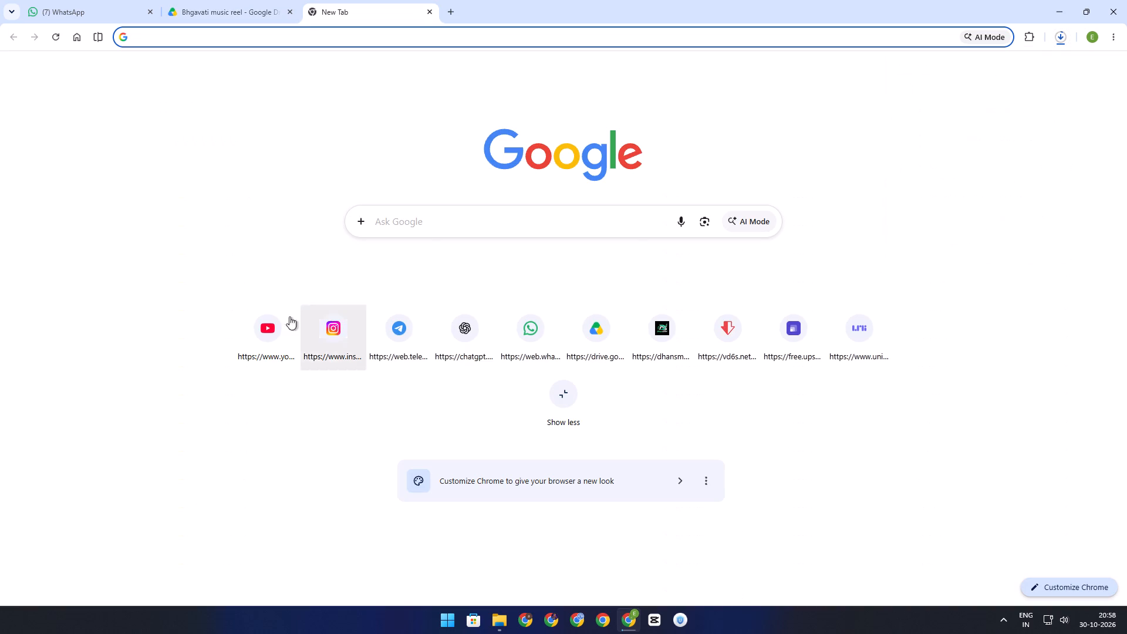
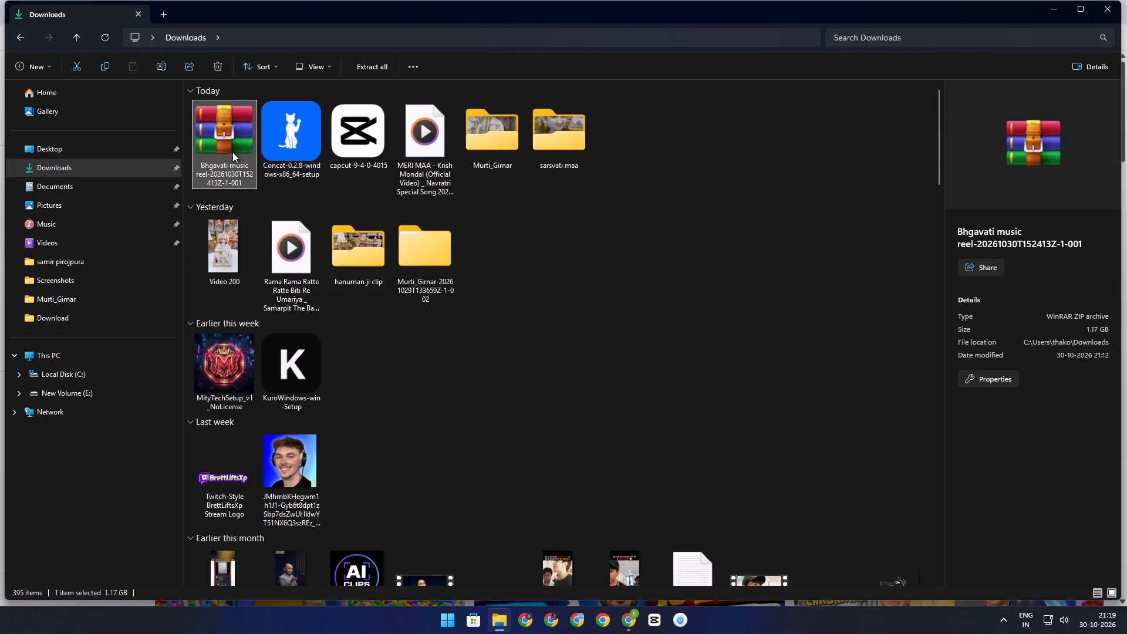
Extract the Bhgavati music reel zip with WinRAR into its own folder, Bhgavati music reel-20261030T152413Z-1-001, in Downloads.
left_click(290, 376)
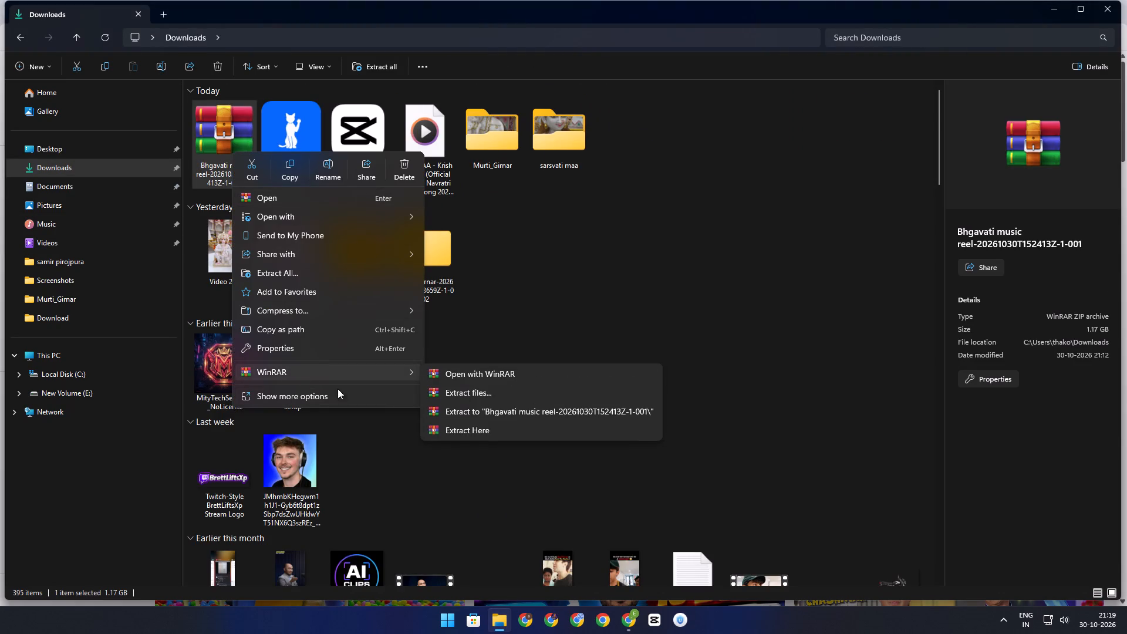
left_click(516, 390)
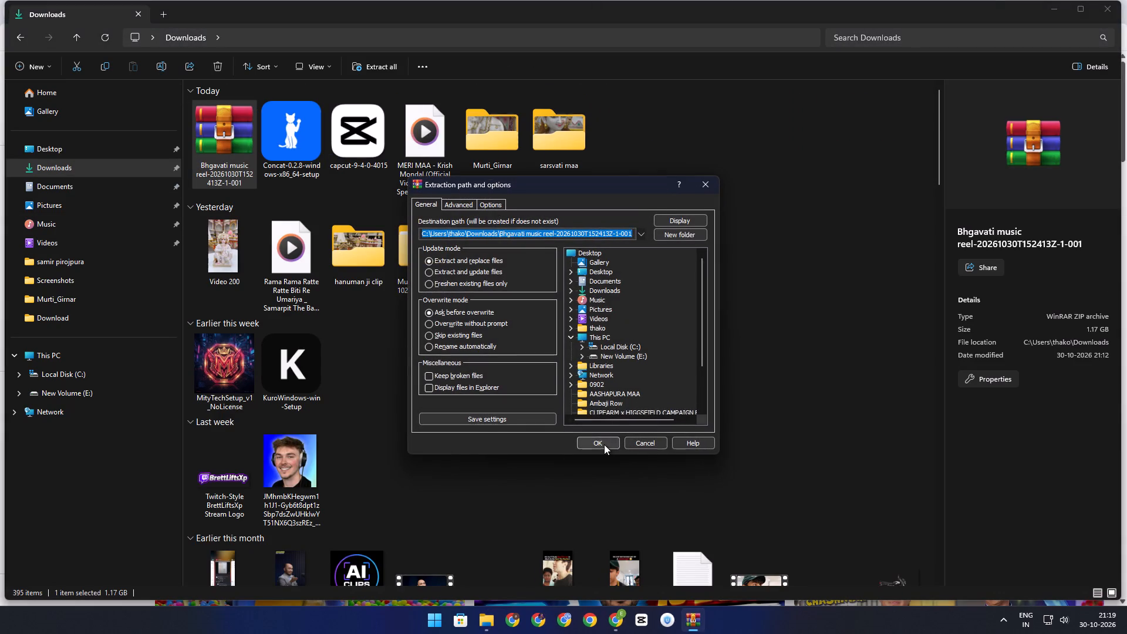
left_click(604, 444)
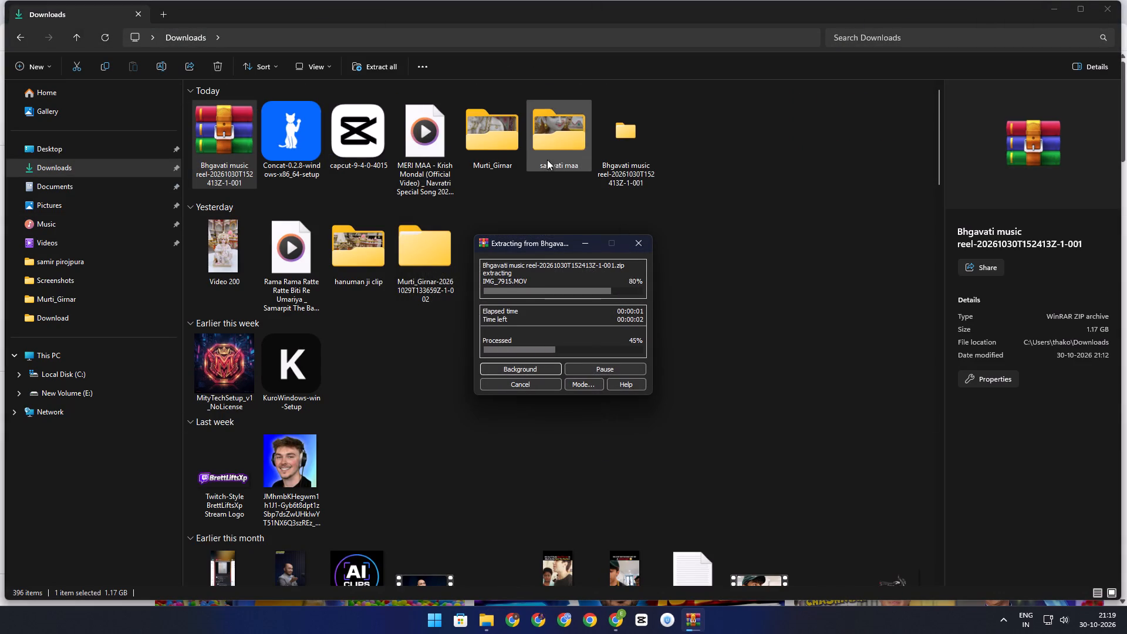
Delete the Murti_Girnar, sarsvati maa, hanuman ji clip and Murti_Girnar-20261029T133659Z-1-002 folders from Downloads.
left_click(484, 152)
left_click(214, 72)
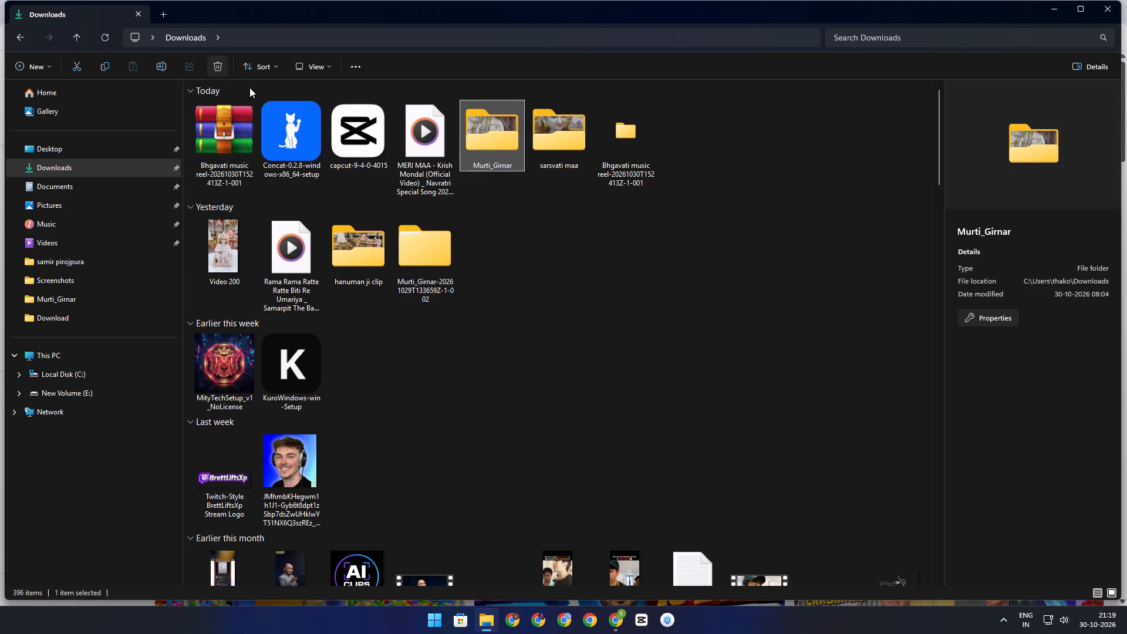
left_click(518, 141)
left_click(223, 65)
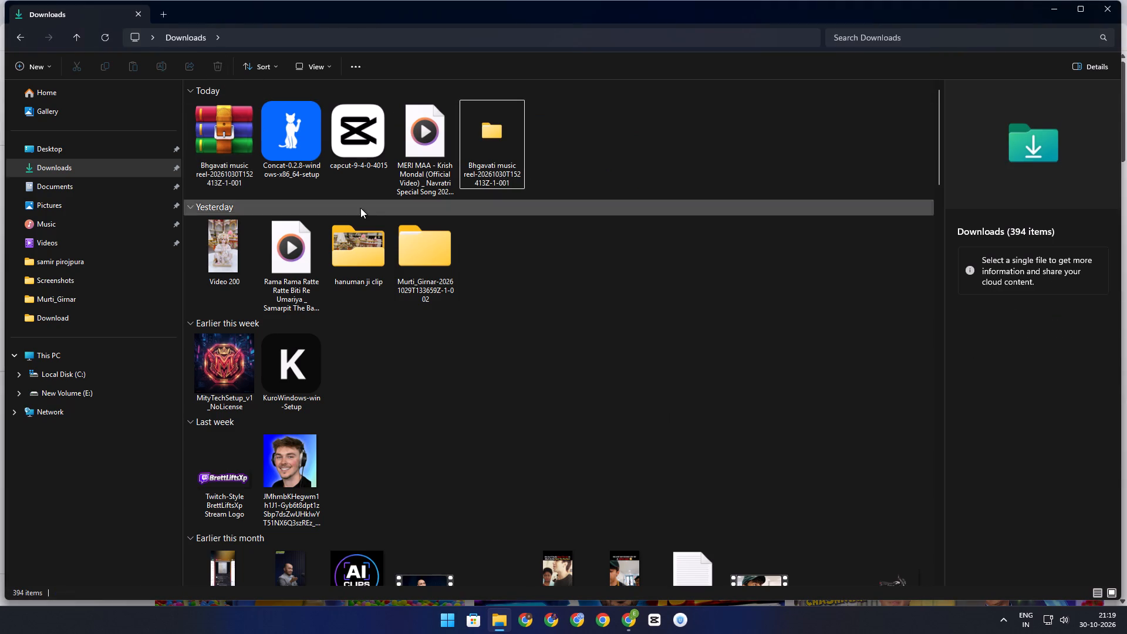
left_click_drag(497, 271, 354, 246)
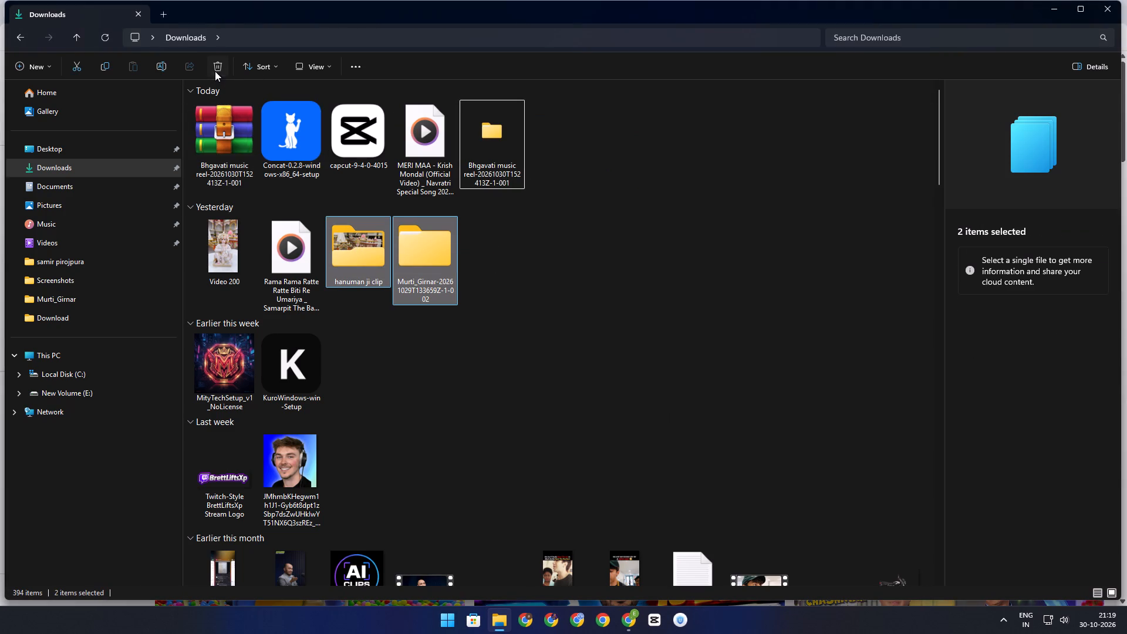
left_click(215, 69)
Delete the Bhgavati music reel zip archive from Downloads.
left_click(236, 143)
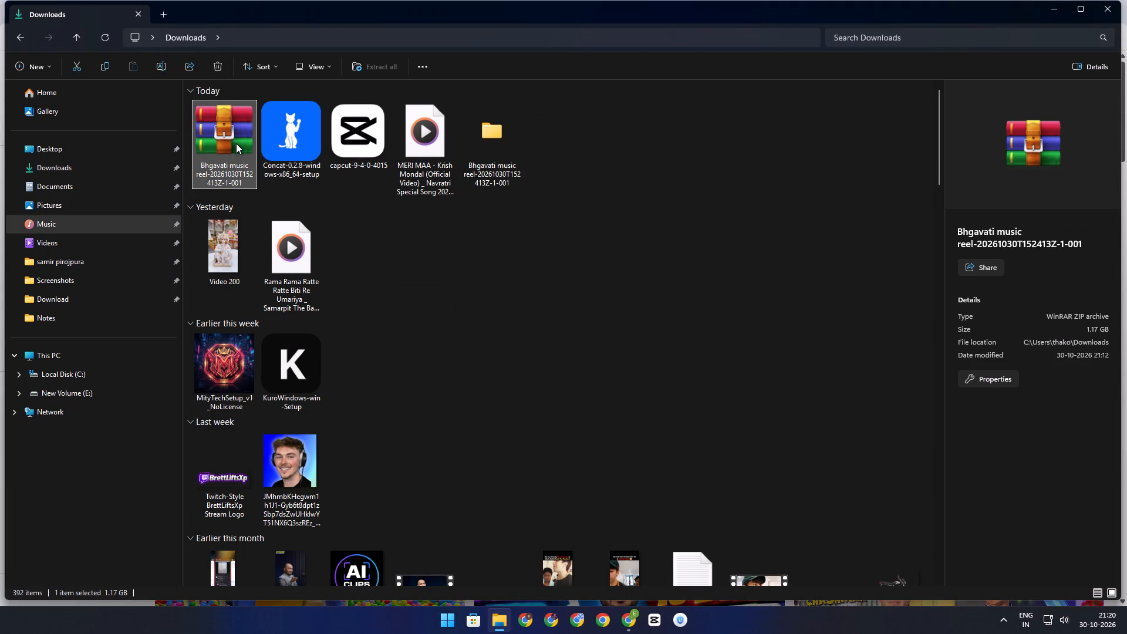
left_click(216, 72)
Move the inner Bhgavati music reel folder out of the extracted folder directly into Downloads.
double_click(434, 173)
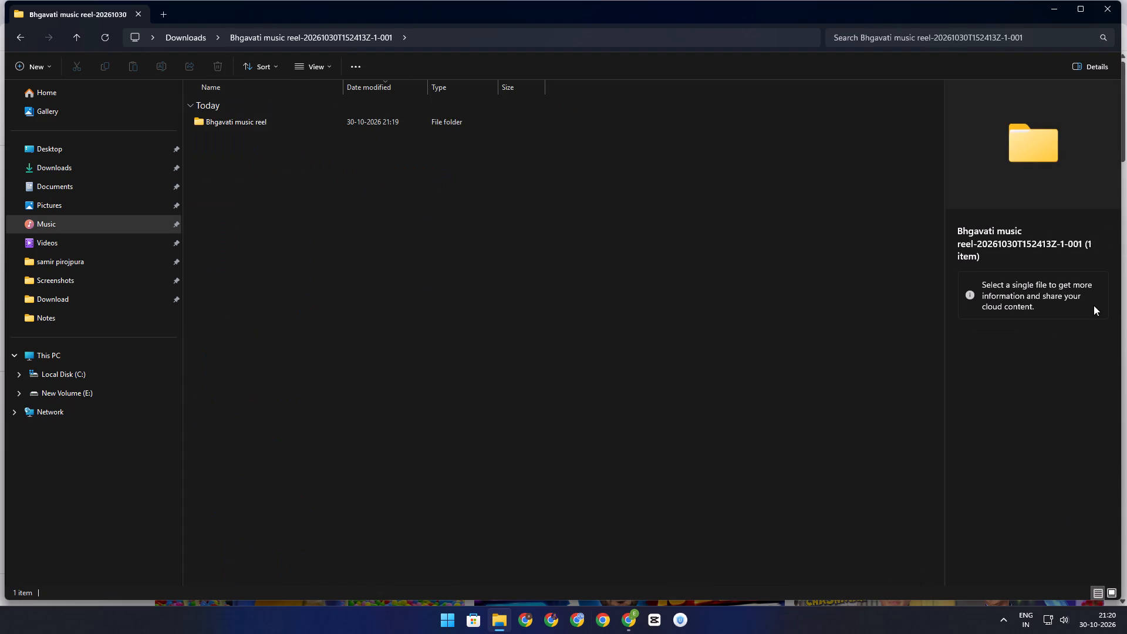
left_click(260, 124)
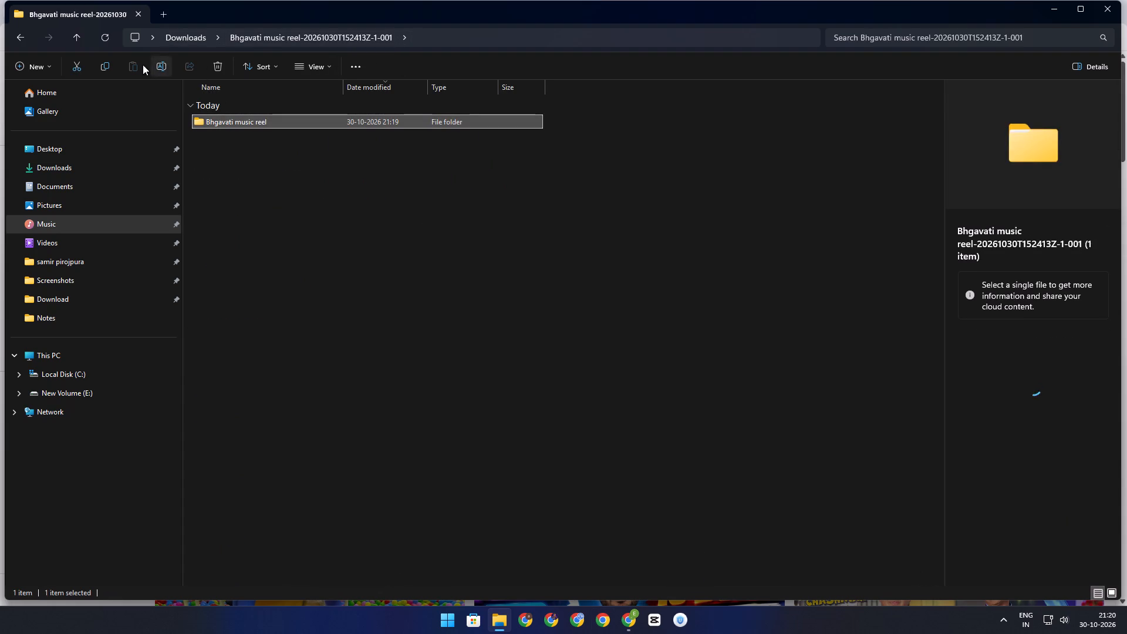
left_click(75, 66)
left_click(192, 46)
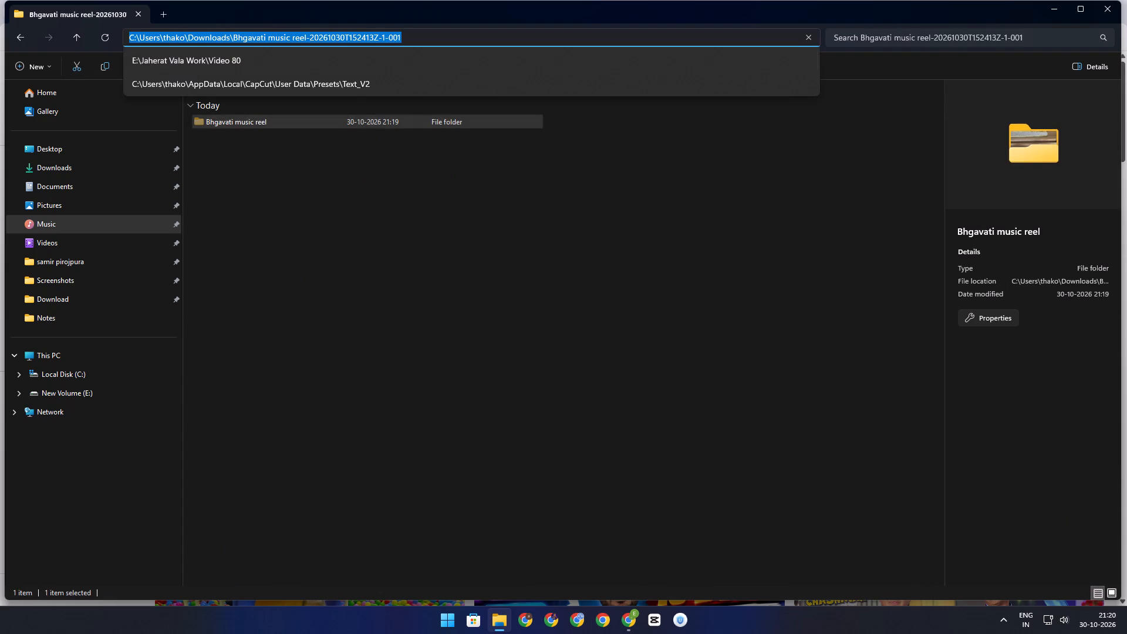
left_click(252, 194)
left_click(191, 31)
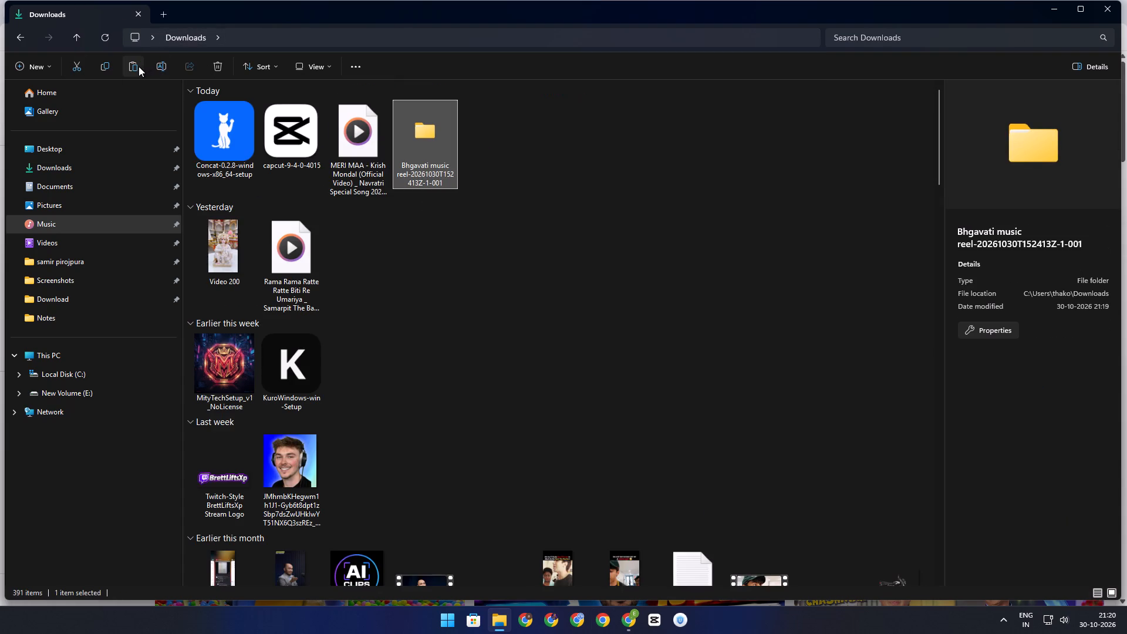
left_click(139, 66)
Delete the emptied Bhgavati music reel-20261030T152413Z-1-001 folder from Downloads.
left_click(419, 149)
left_click(212, 71)
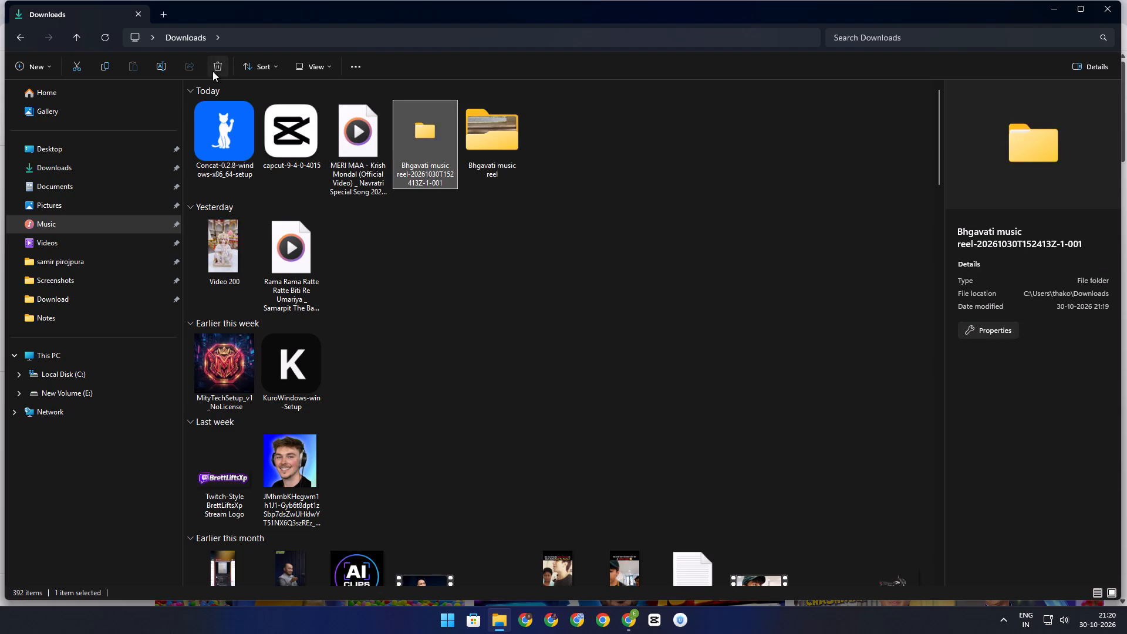
Open the Bhgavati music reel folder to check its clips.
double_click(431, 149)
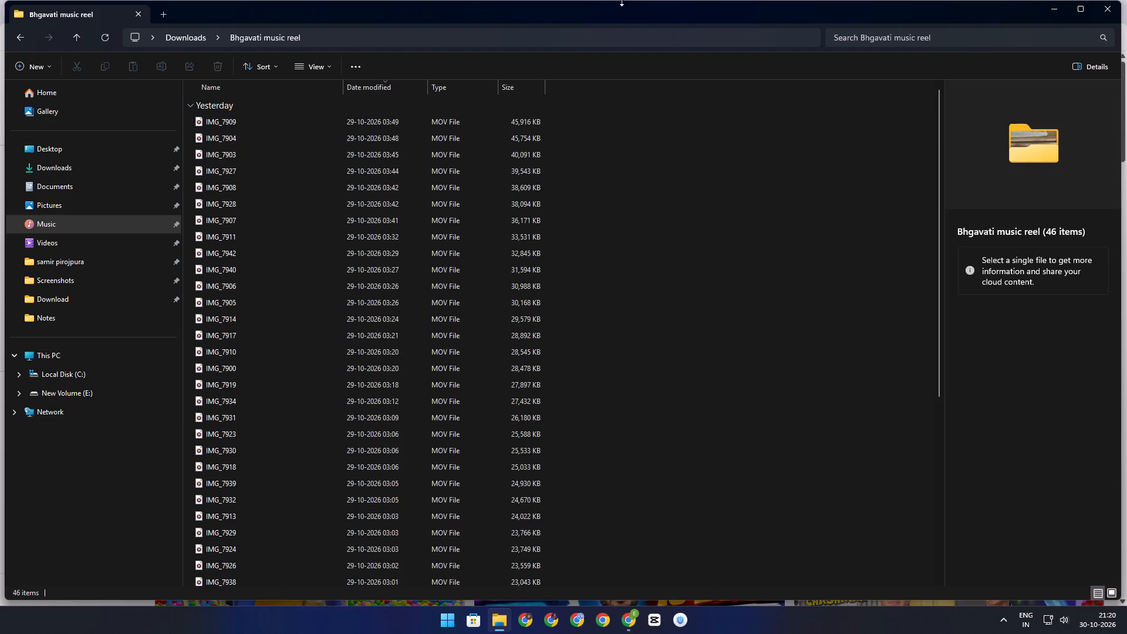
Close the File Explorer and Chrome windows.
left_click(1110, 18)
left_click(1110, 16)
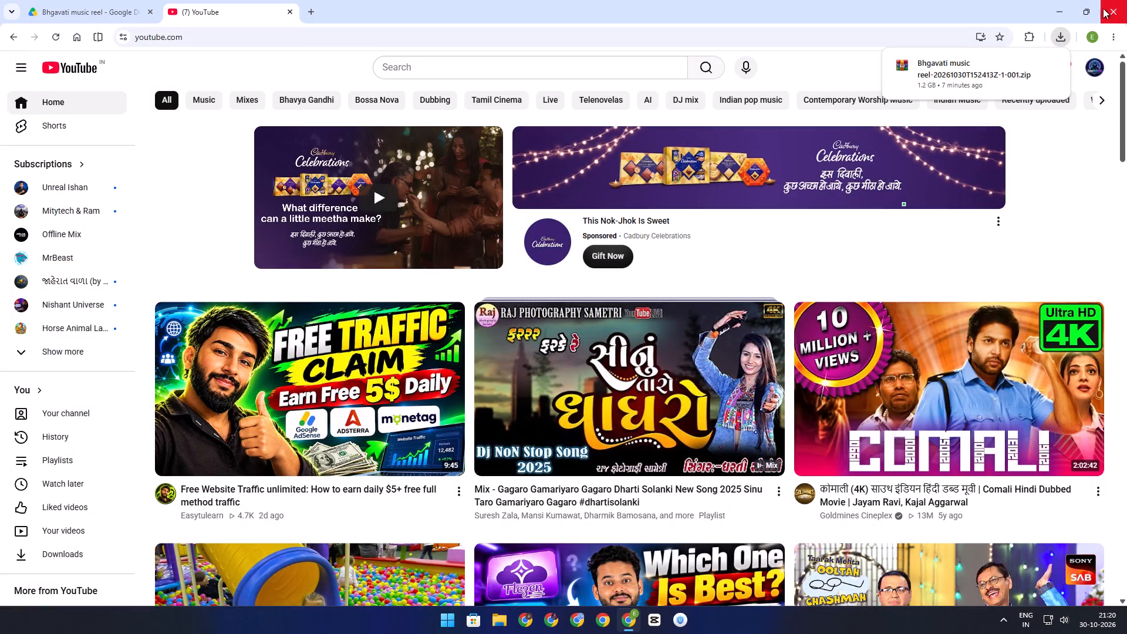
left_click(1110, 11)
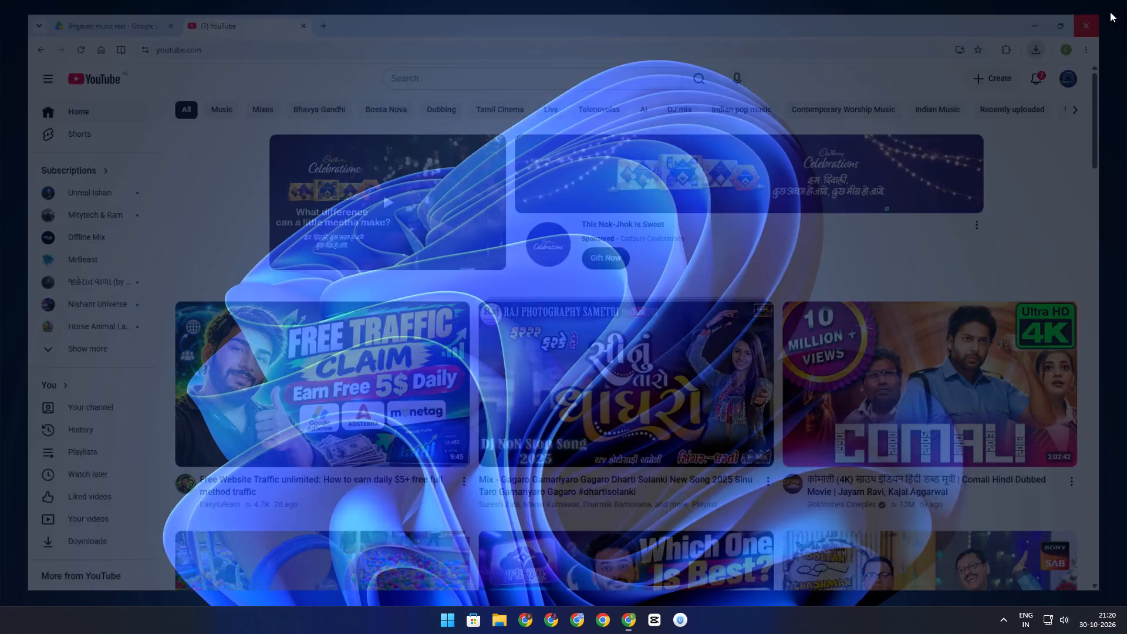
Launch UrbanVPN and continue with the free version.
left_click(686, 618)
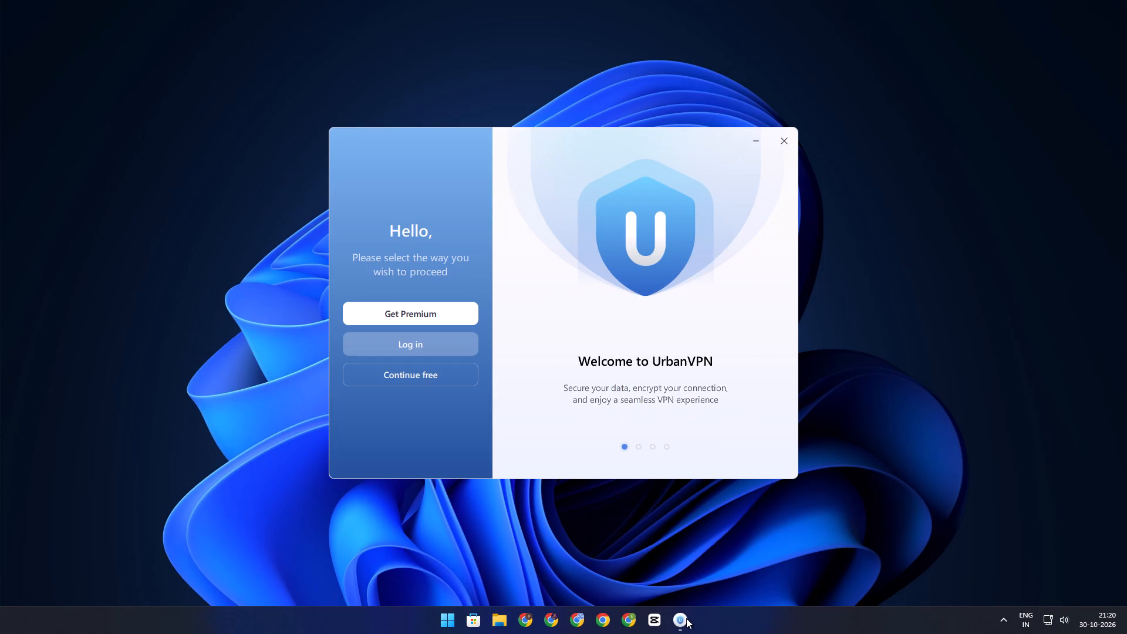
left_click(437, 373)
Start a VPN connection to the United States and minimise the UrbanVPN window.
left_click(492, 228)
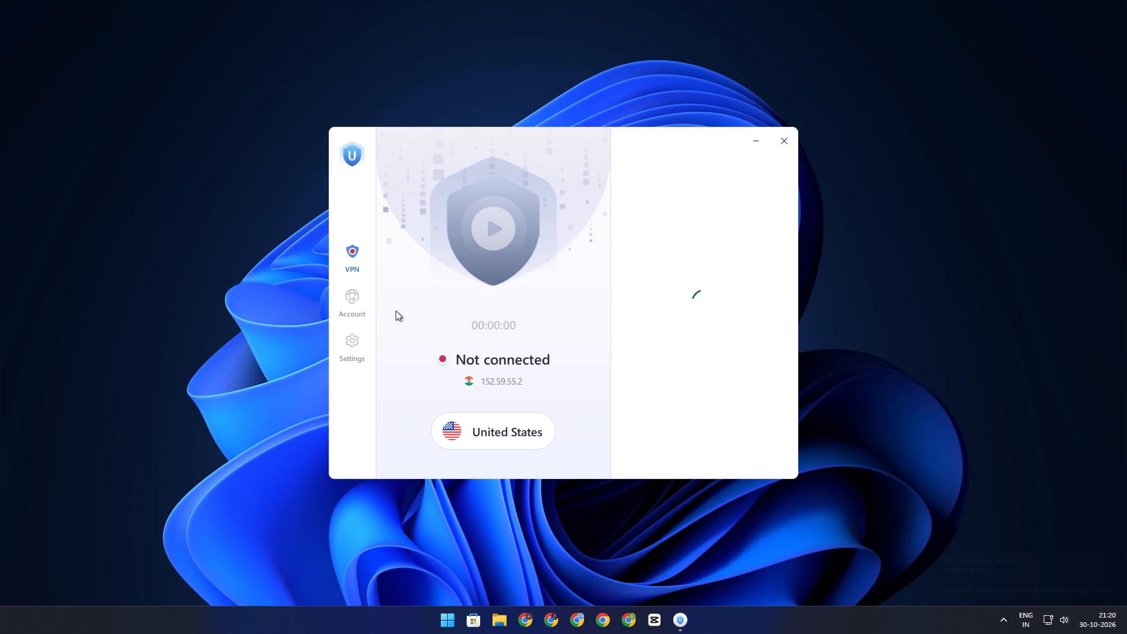
left_click(1047, 614)
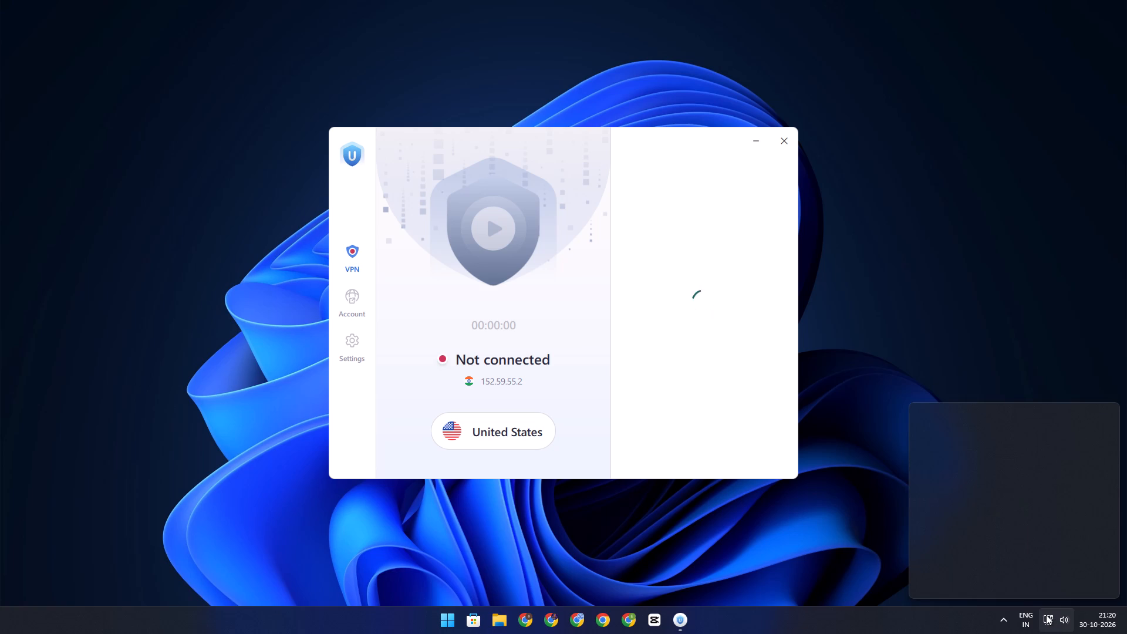
left_click(758, 144)
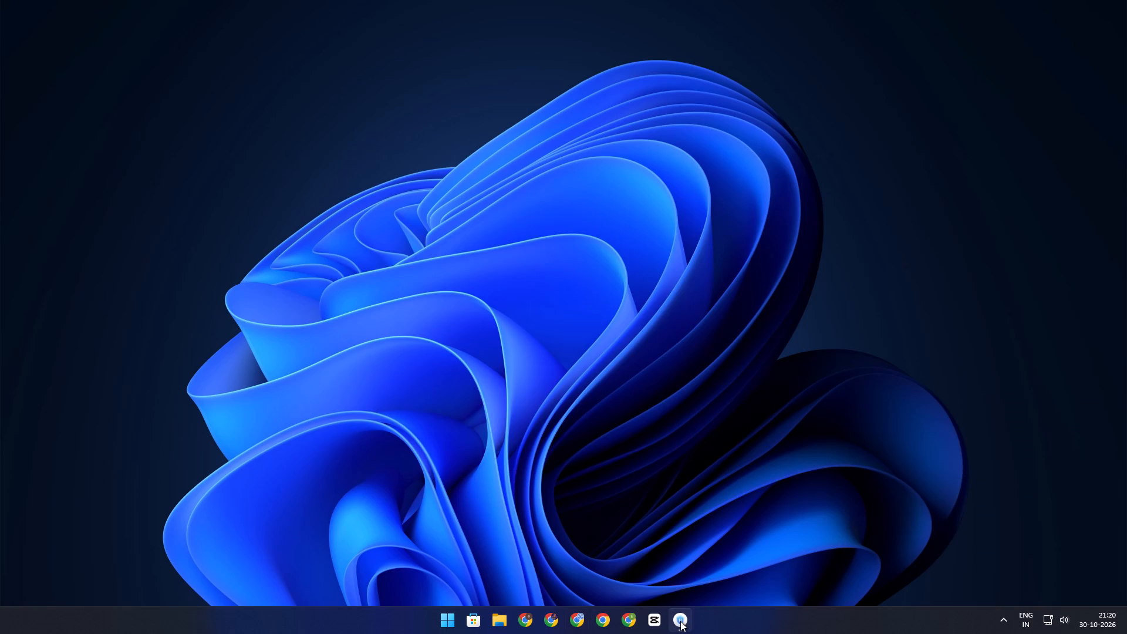
left_click(680, 621)
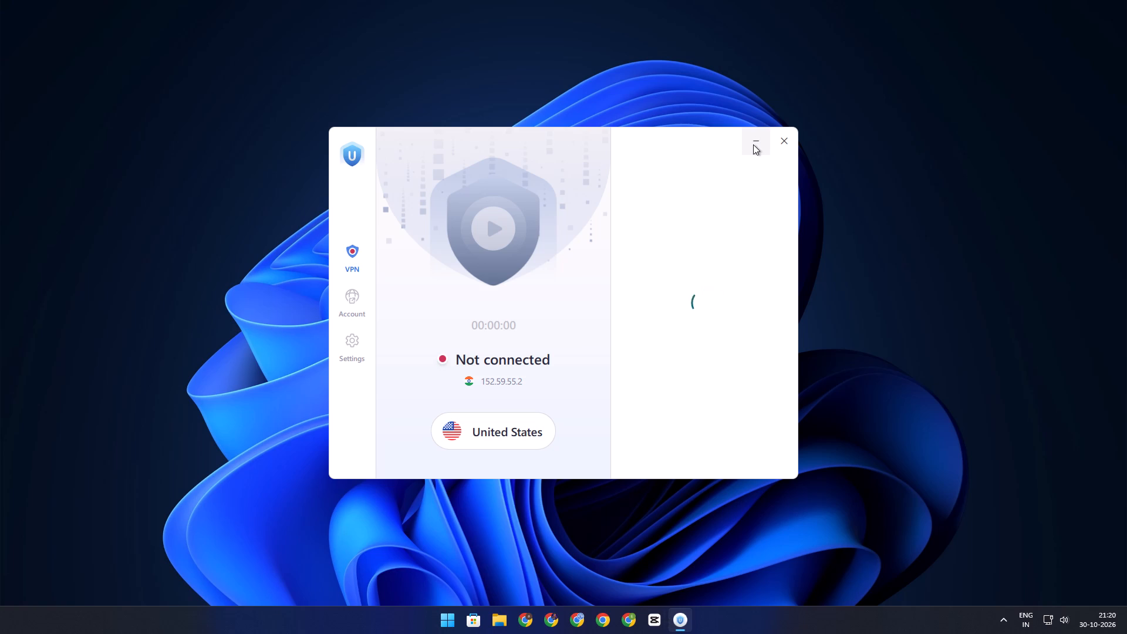
left_click(753, 144)
left_click(674, 632)
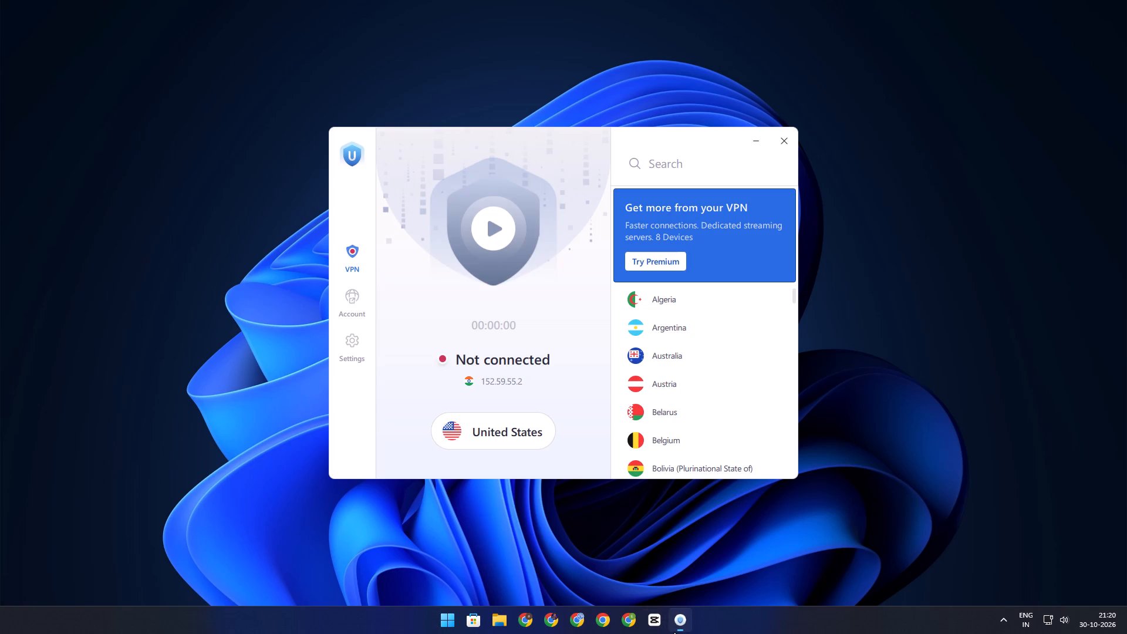
left_click(496, 240)
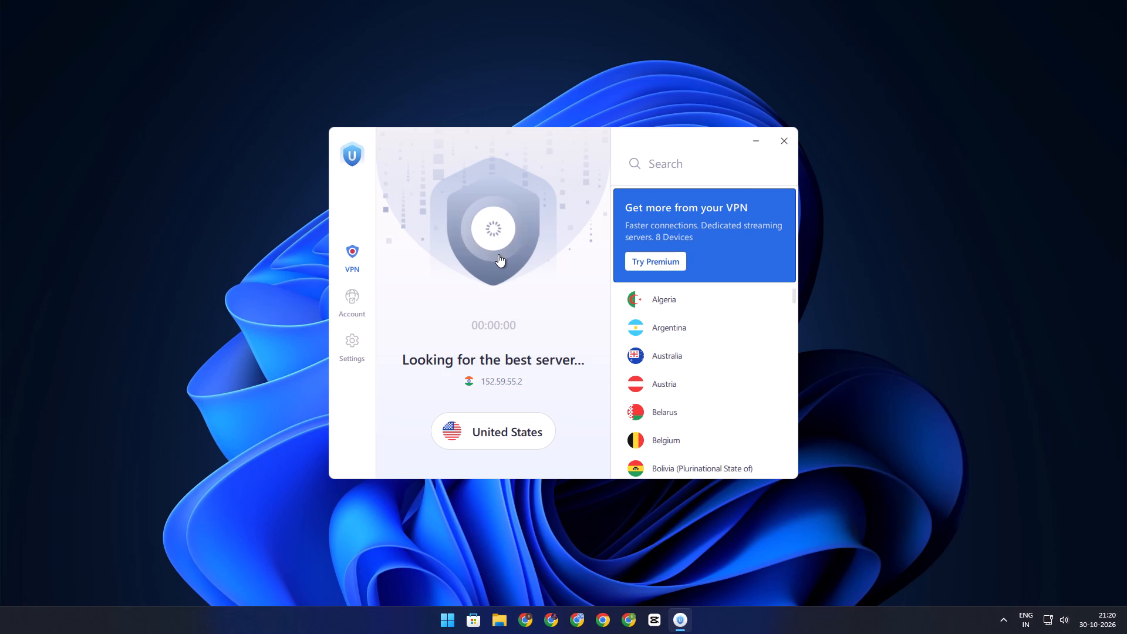
left_click(750, 146)
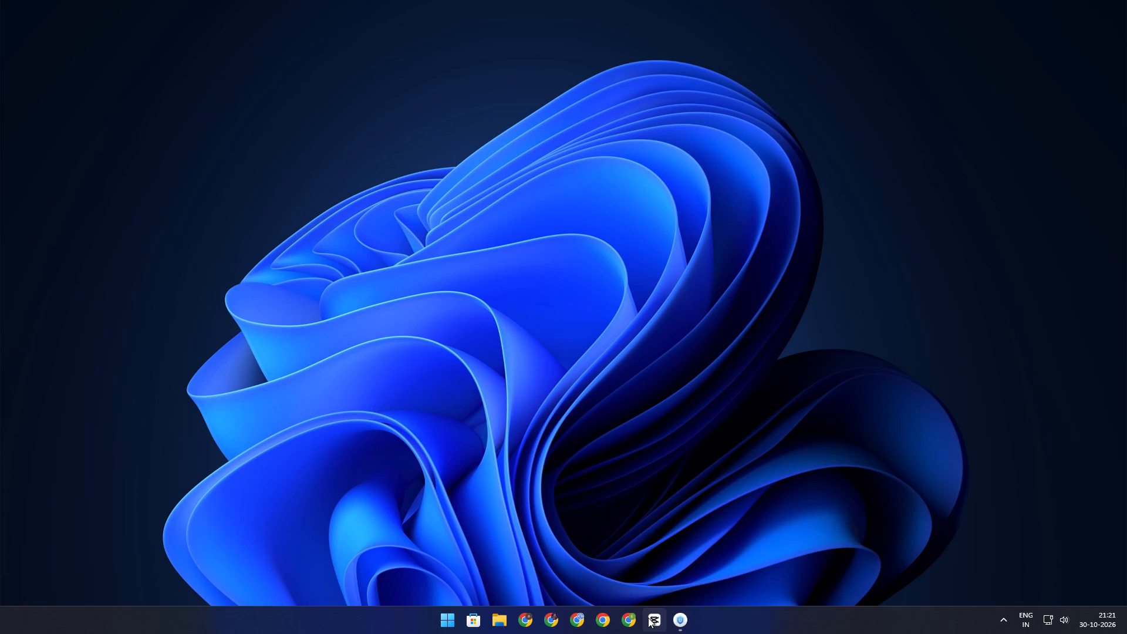
Launch CapCut and create a new project.
double_click(648, 618)
left_click(669, 227)
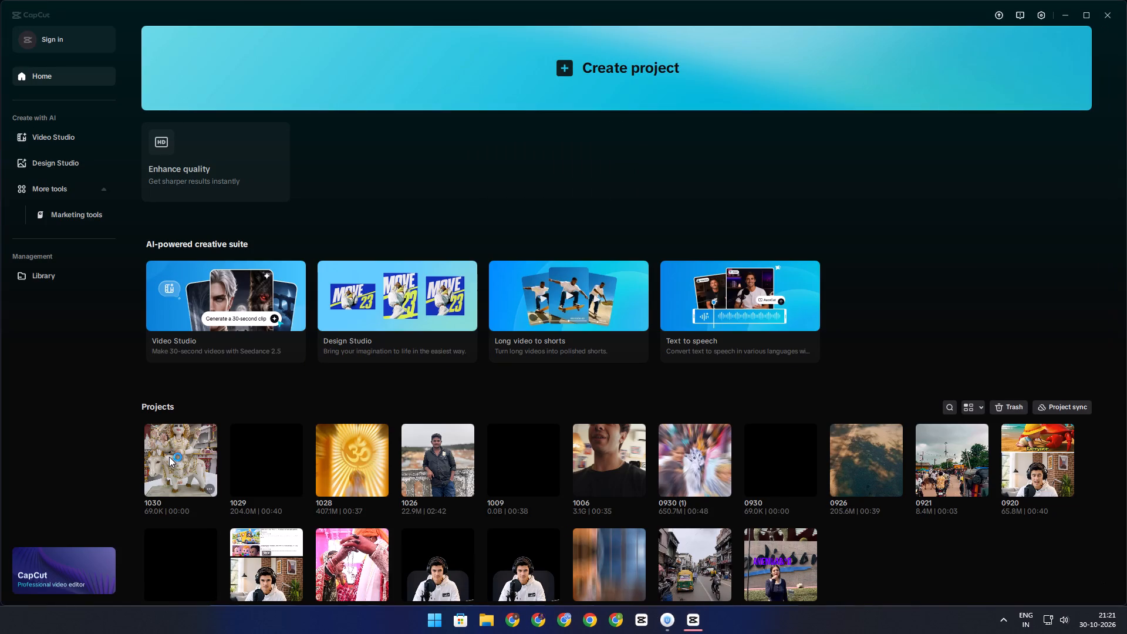
left_click(525, 92)
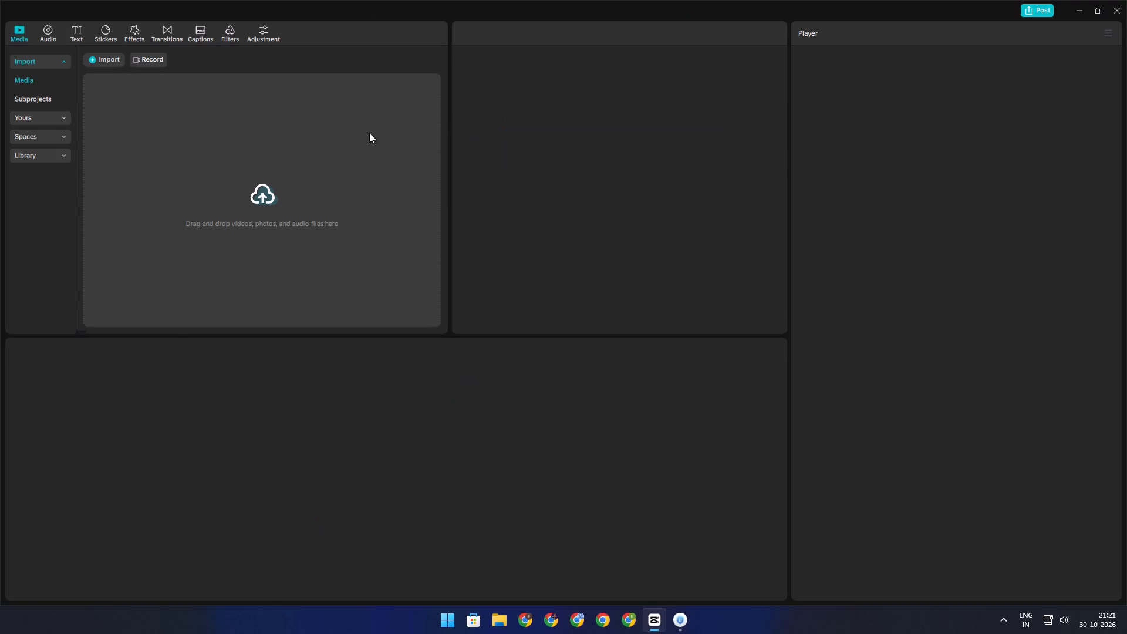
Import the Bhgavati music reel folder from Downloads into the project media and open it there.
left_click(86, 54)
left_click(120, 82)
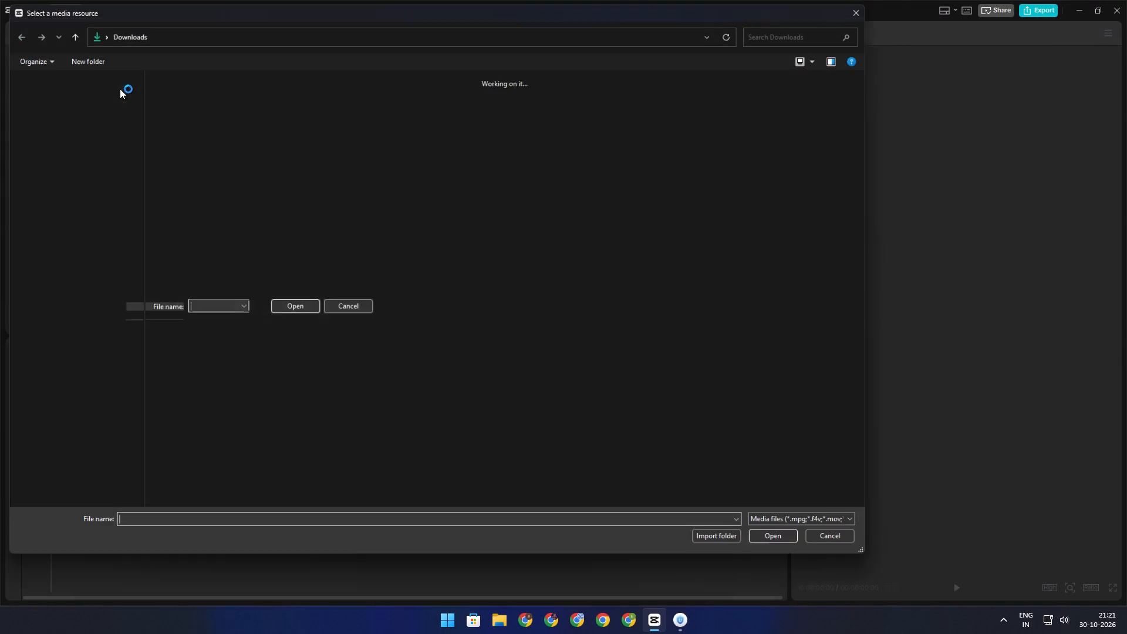
left_click(232, 134)
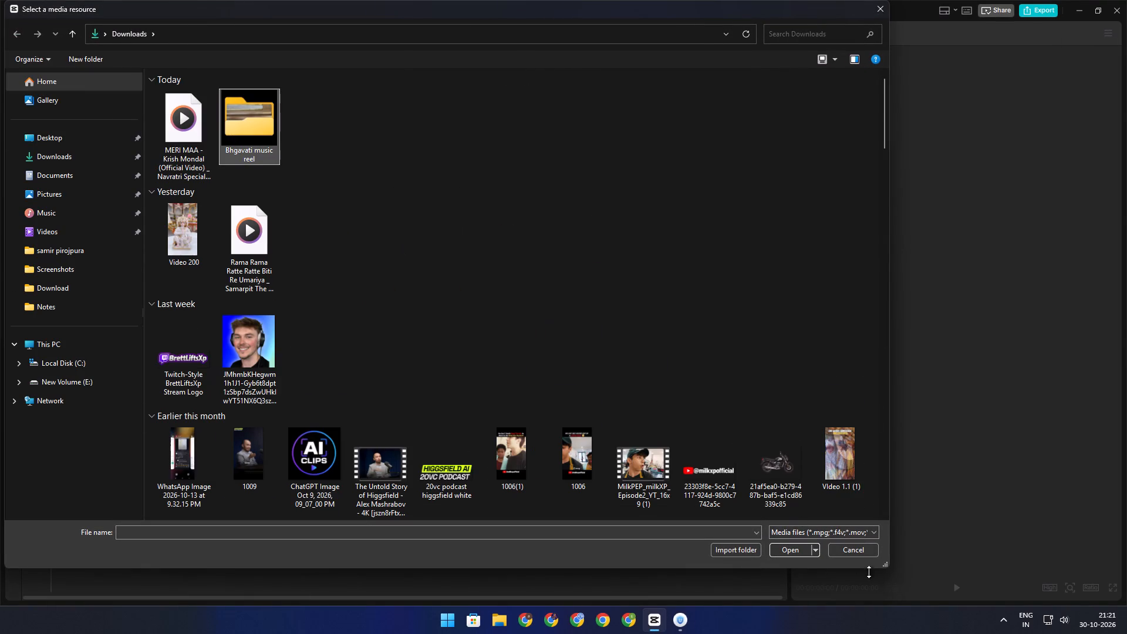
left_click(720, 545)
double_click(123, 130)
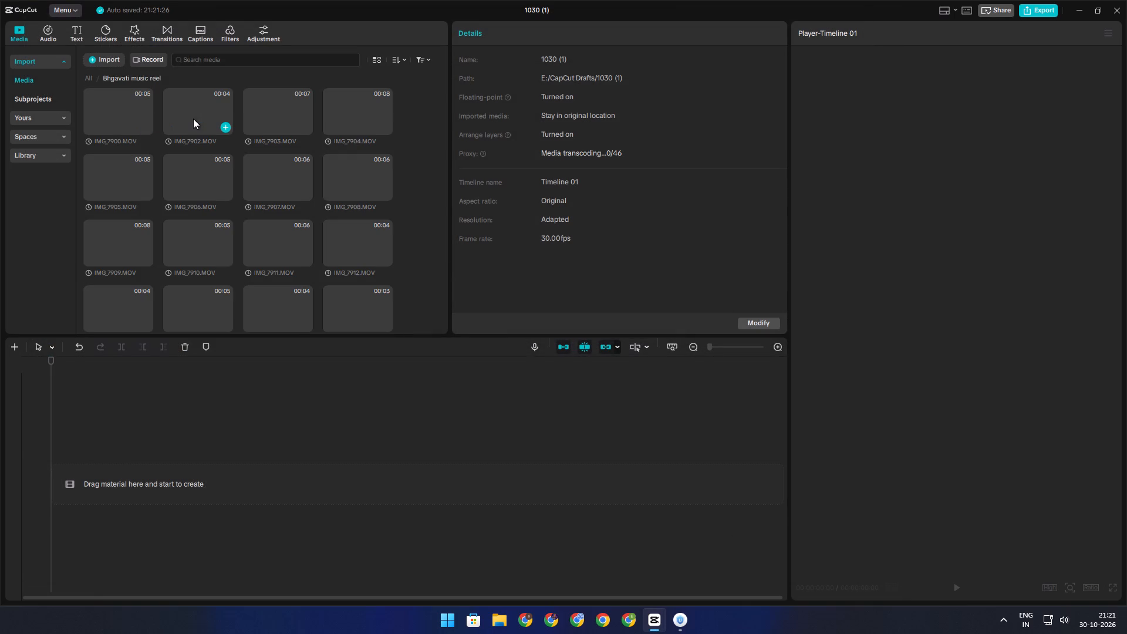
Turn off Proxy in the project's performance settings and save the settings.
left_click(741, 326)
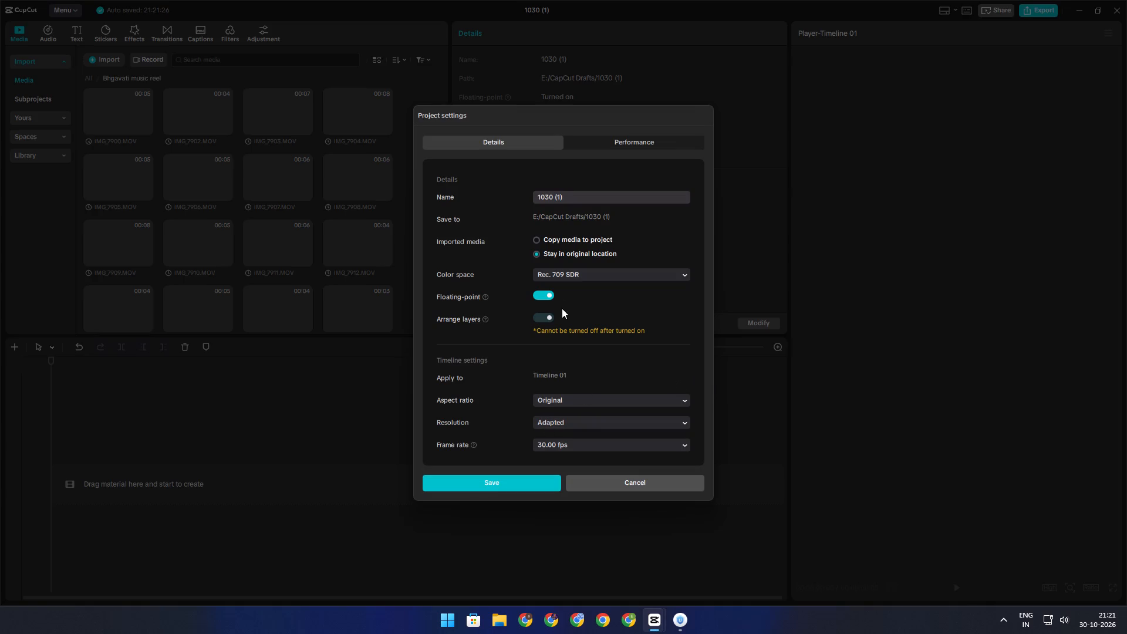
left_click(624, 147)
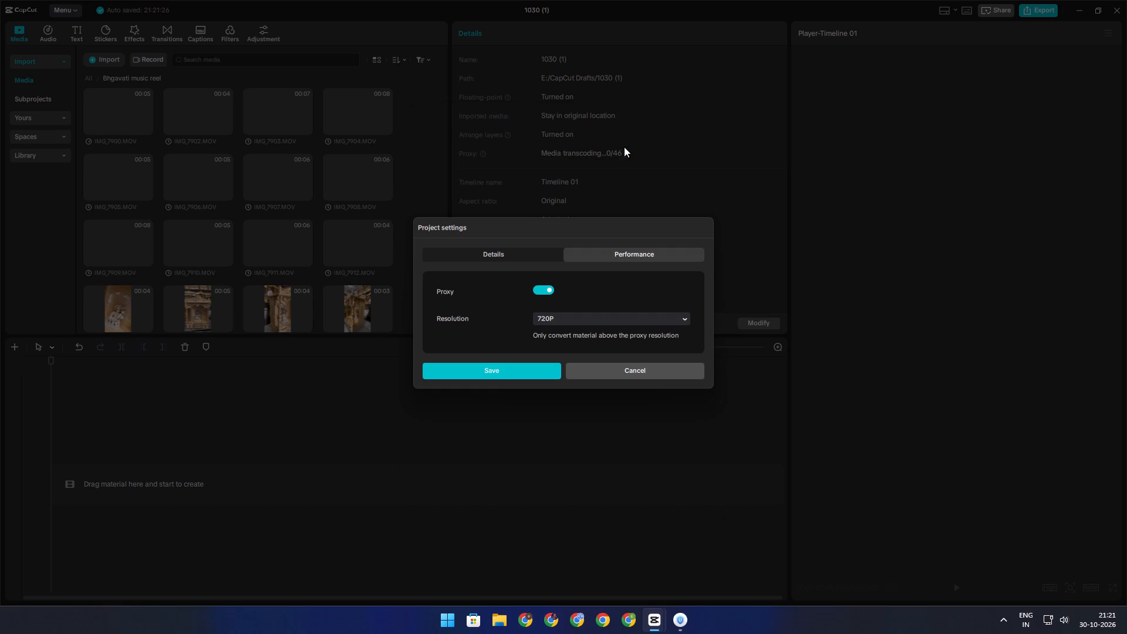
left_click(540, 291)
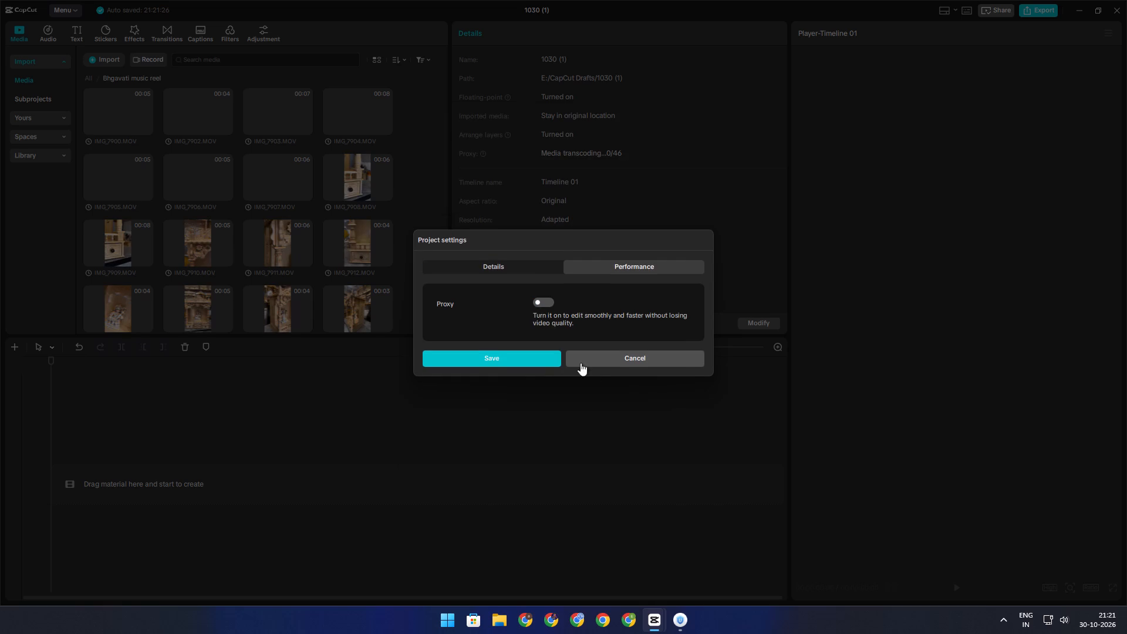
left_click(514, 363)
Look through the imported clips and preview IMG_7900.MOV.
scroll(266, 255, "down", 4)
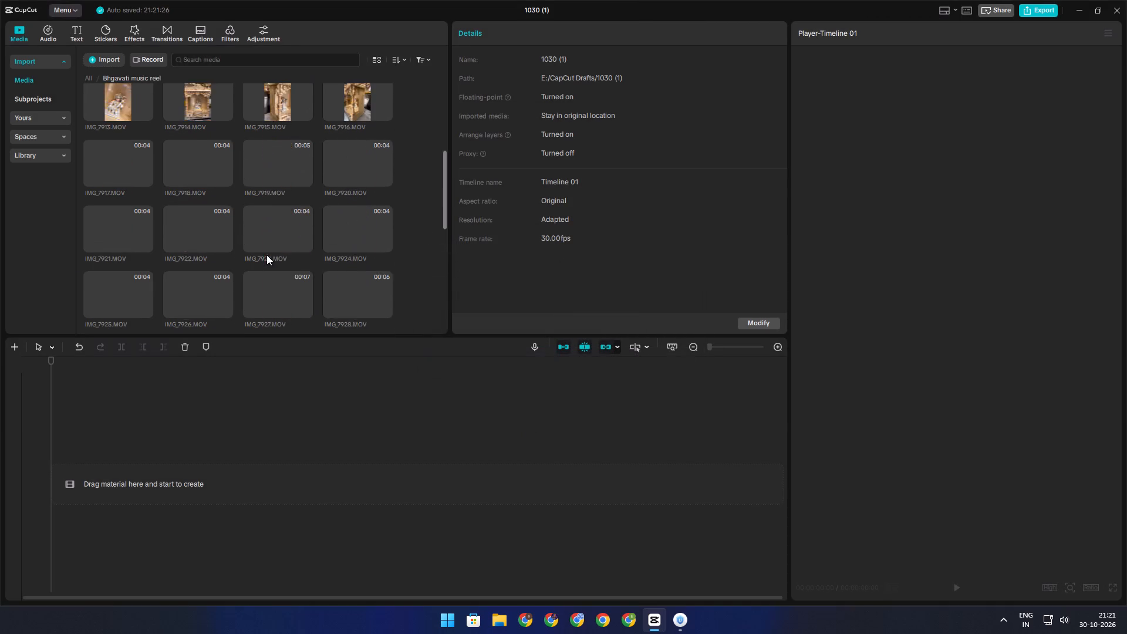
scroll(266, 258, "down", 13)
scroll(266, 266, "up", 10)
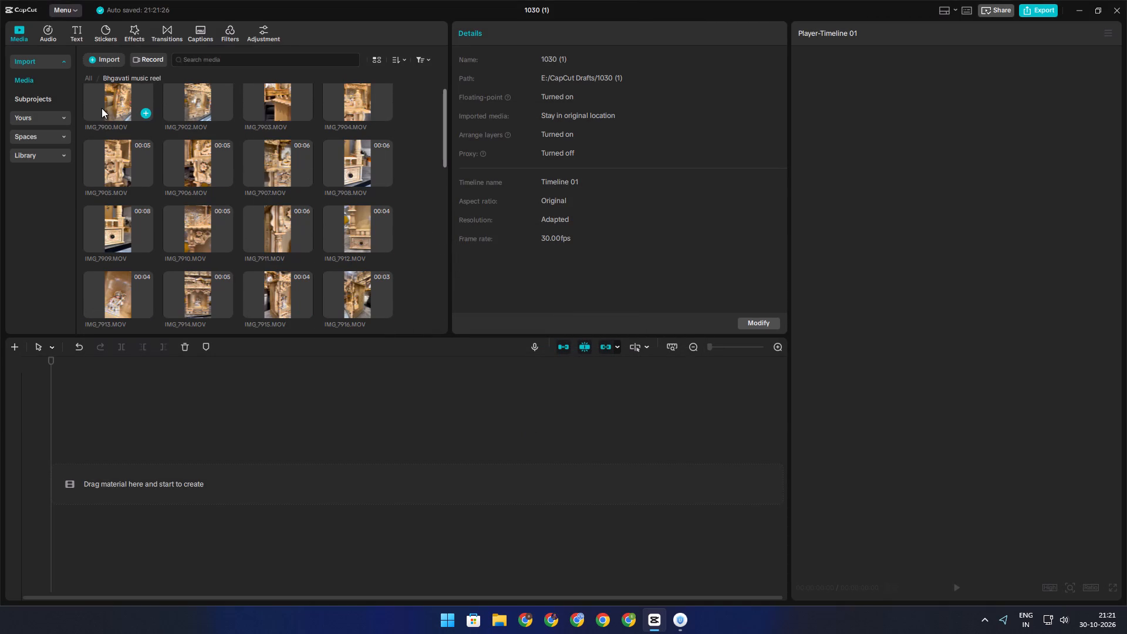
left_click(102, 108)
scroll(183, 188, "up", 5)
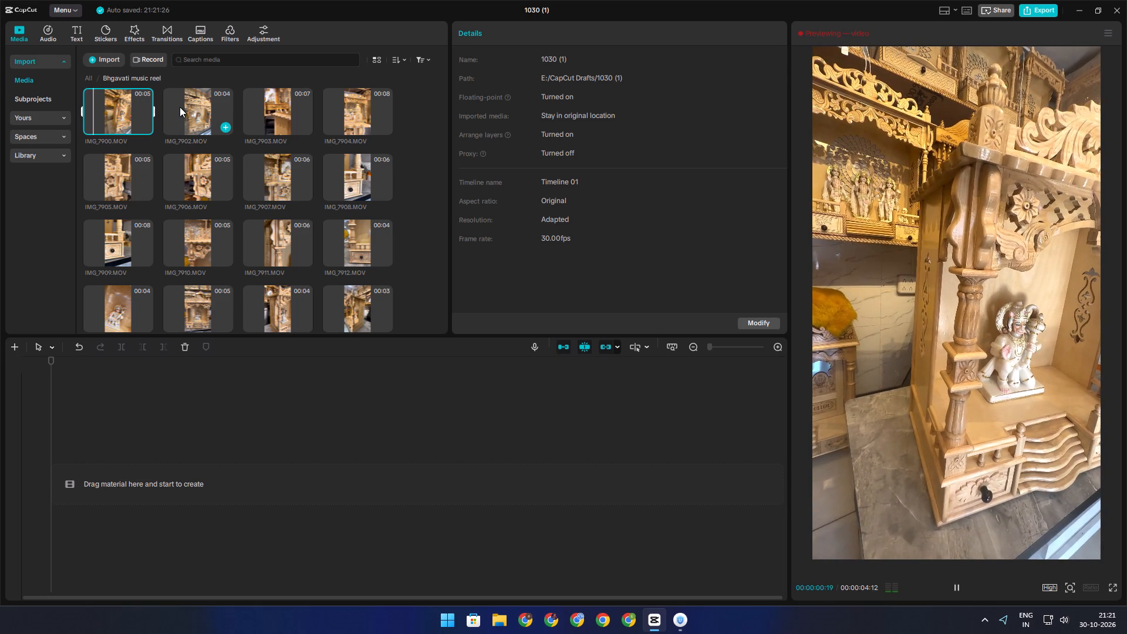
Preview IMG_7902.MOV and IMG_7903.MOV, and look through the remaining imported clips.
left_click(180, 107)
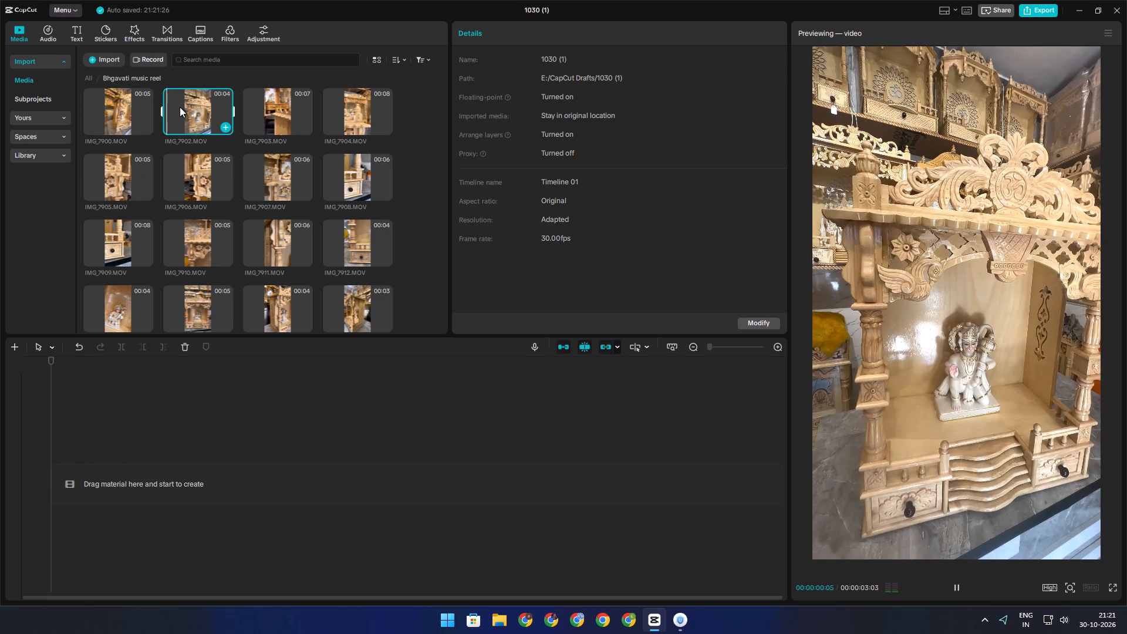
left_click(272, 109)
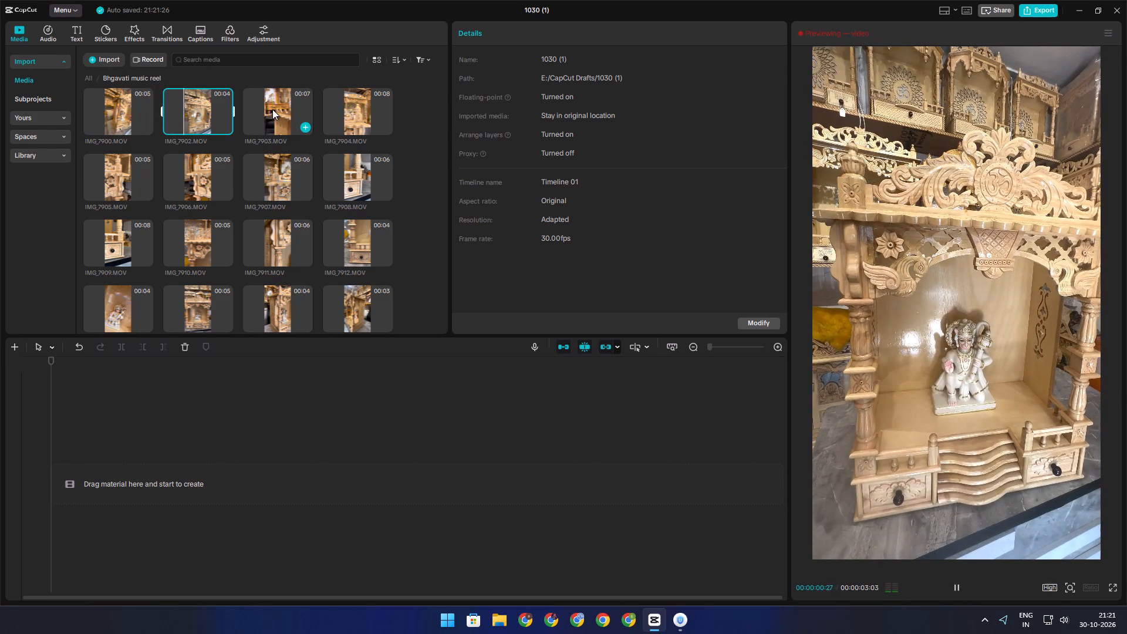
scroll(284, 180, "down", 3)
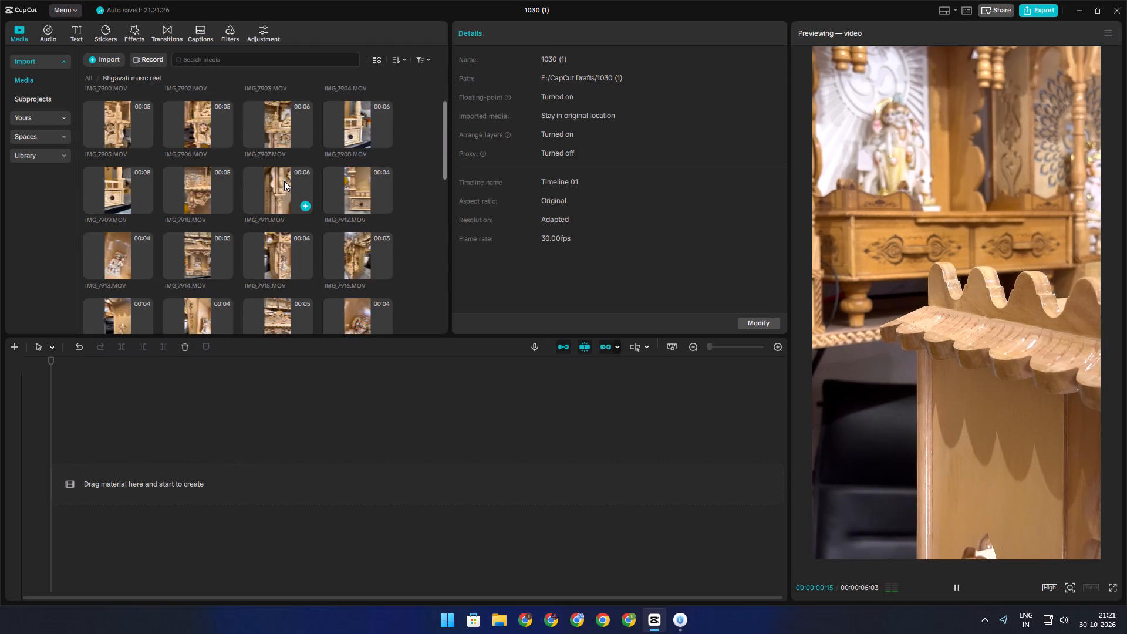
scroll(284, 184, "down", 3)
scroll(296, 239, "down", 4)
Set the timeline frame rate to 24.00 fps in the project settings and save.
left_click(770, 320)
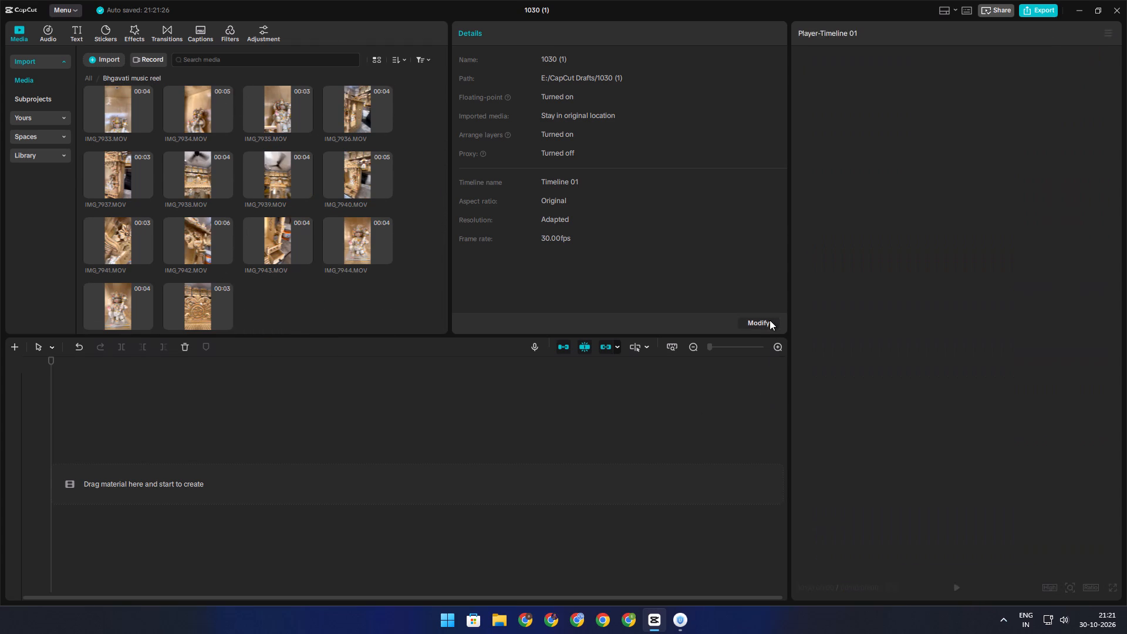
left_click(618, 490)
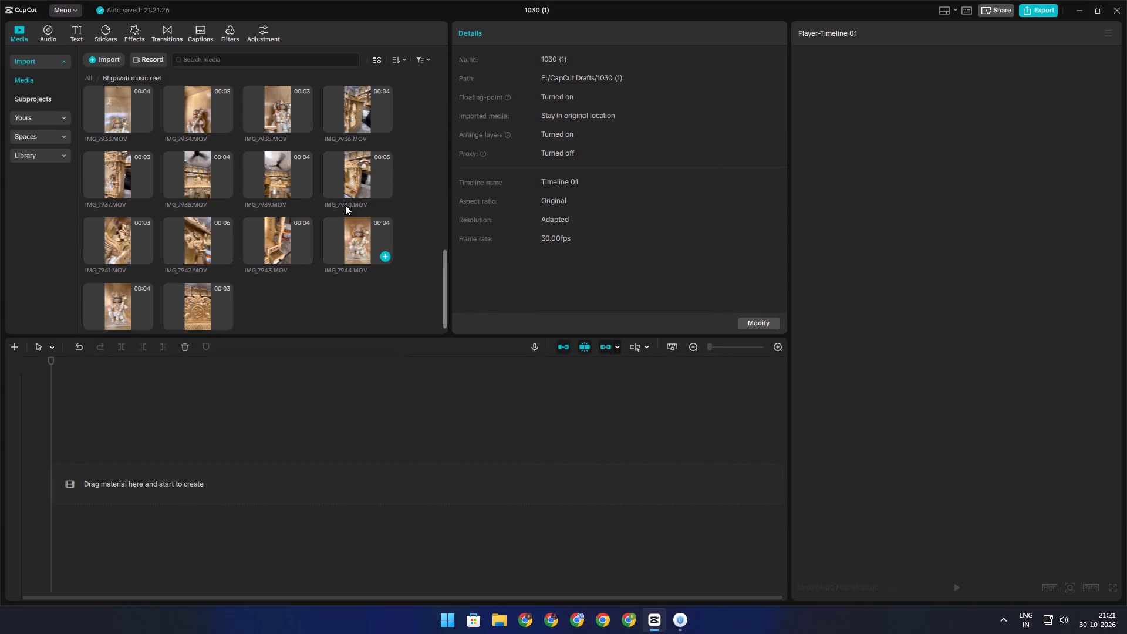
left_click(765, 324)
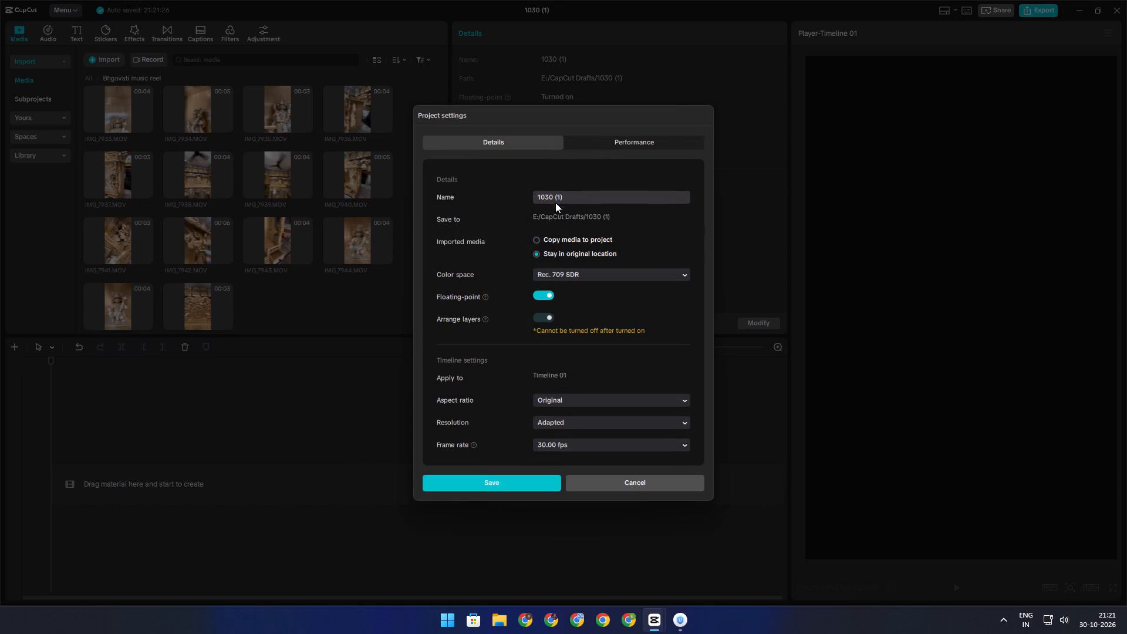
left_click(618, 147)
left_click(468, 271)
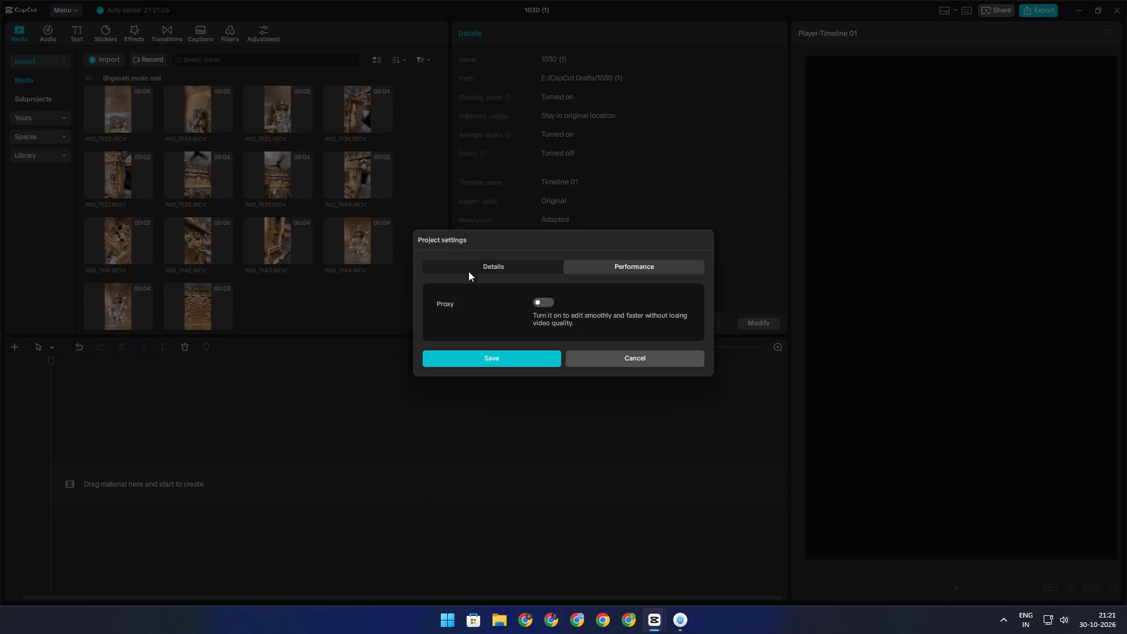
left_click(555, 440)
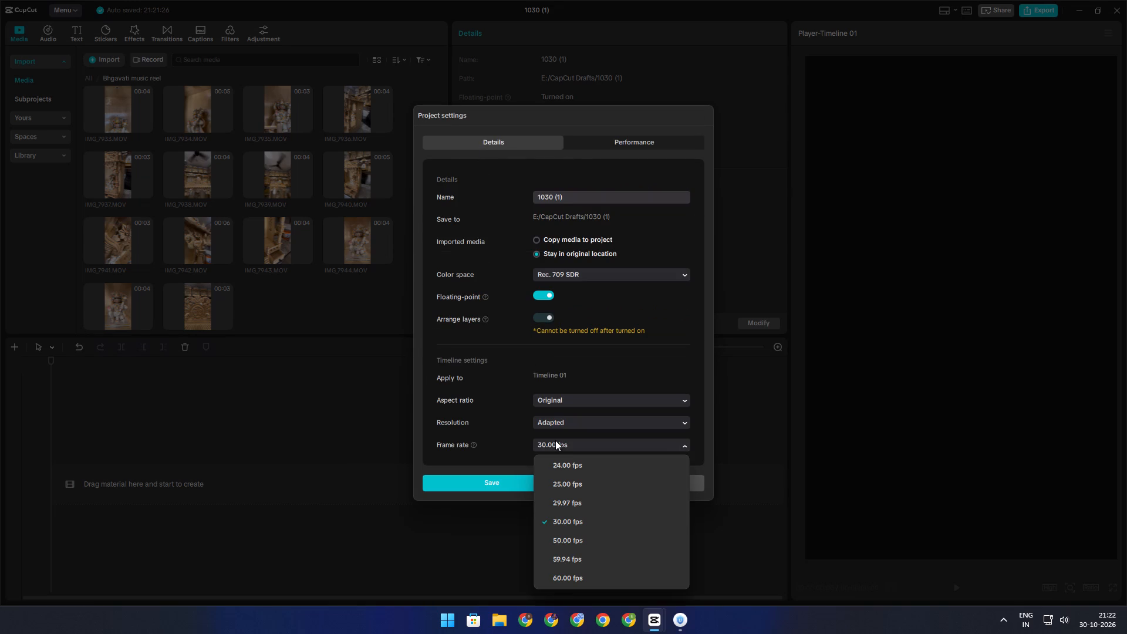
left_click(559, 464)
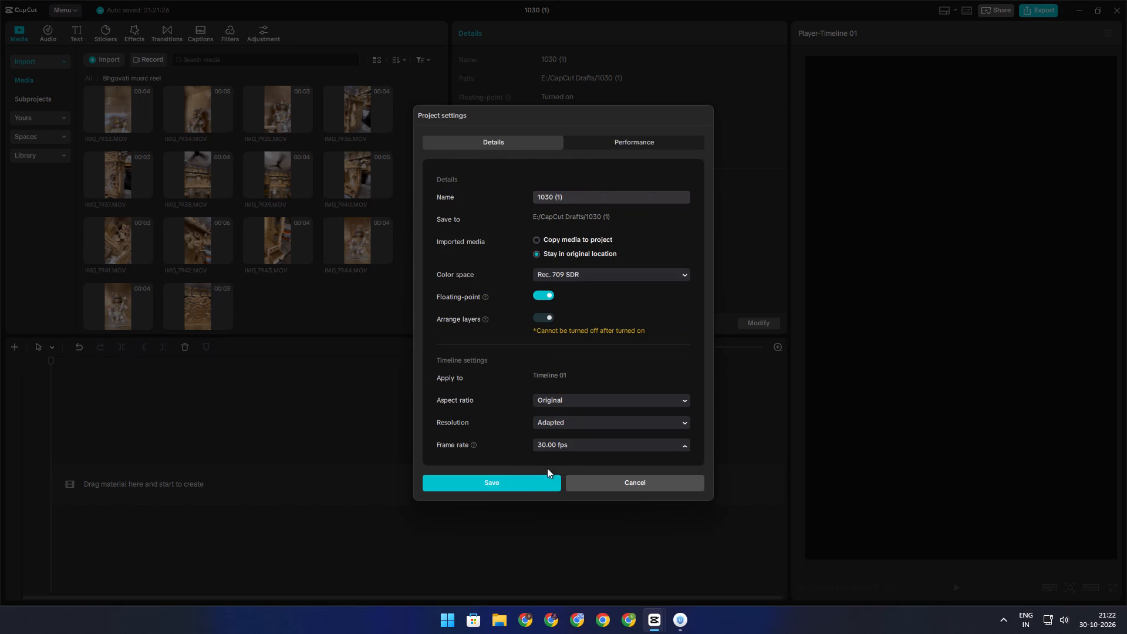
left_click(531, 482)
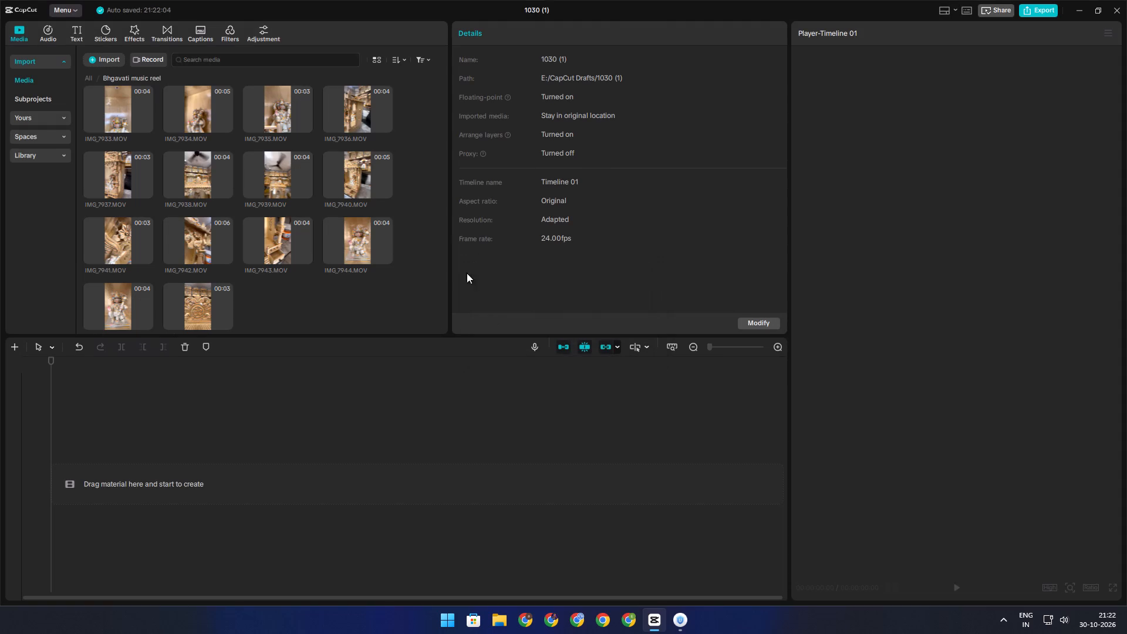
Preview the clips IMG_7944.MOV, IMG_7940.MOV and IMG_7936.MOV.
left_click(339, 230)
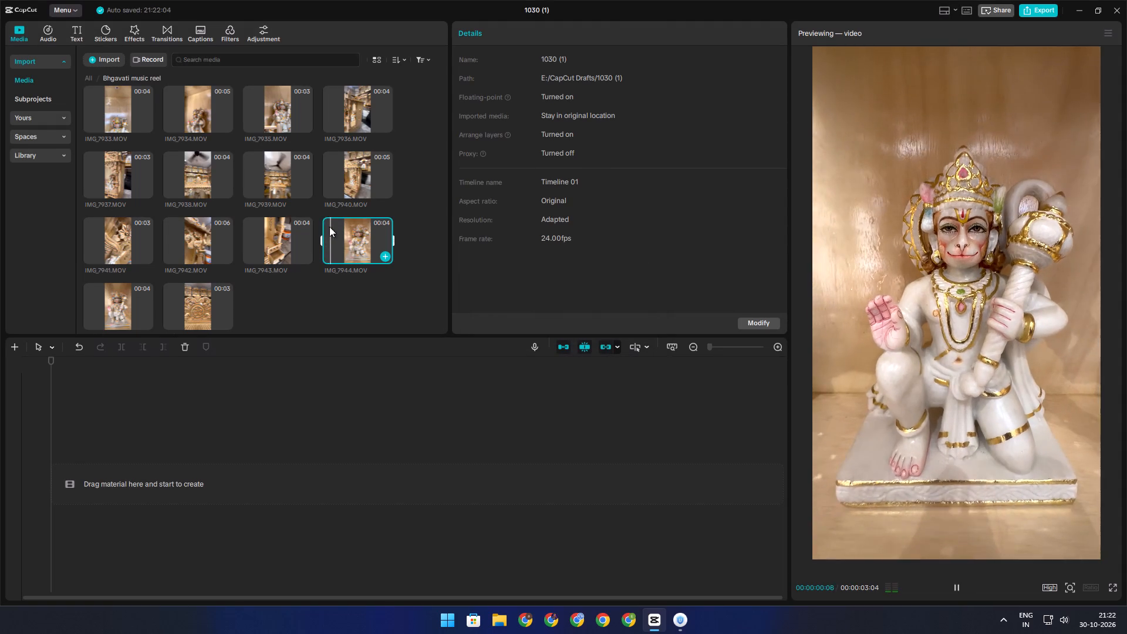
left_click(344, 188)
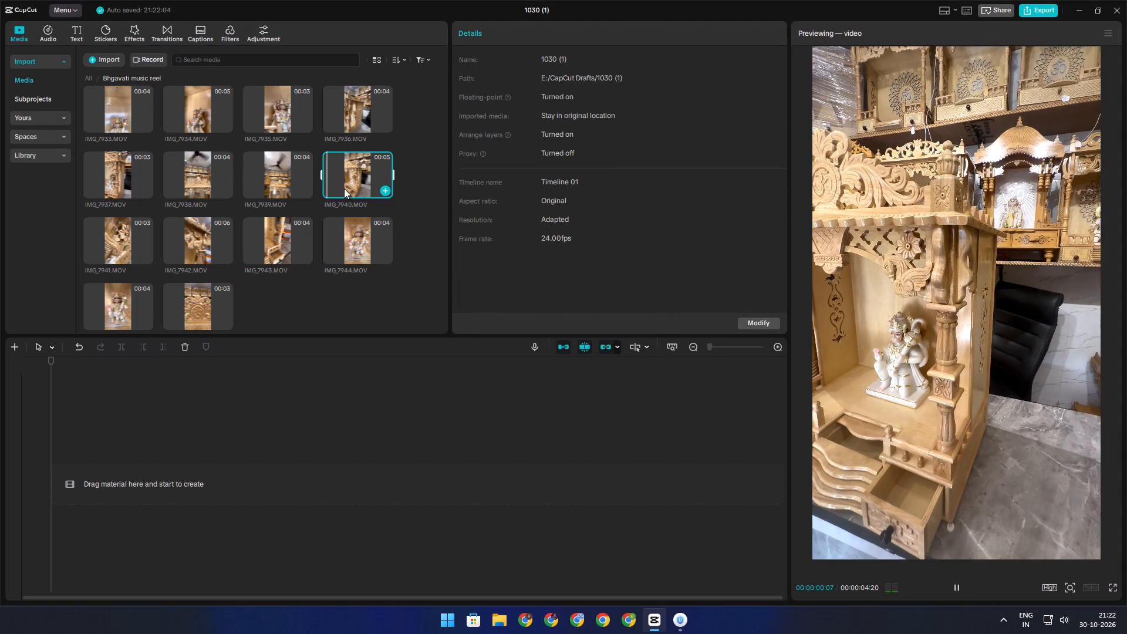
left_click(356, 116)
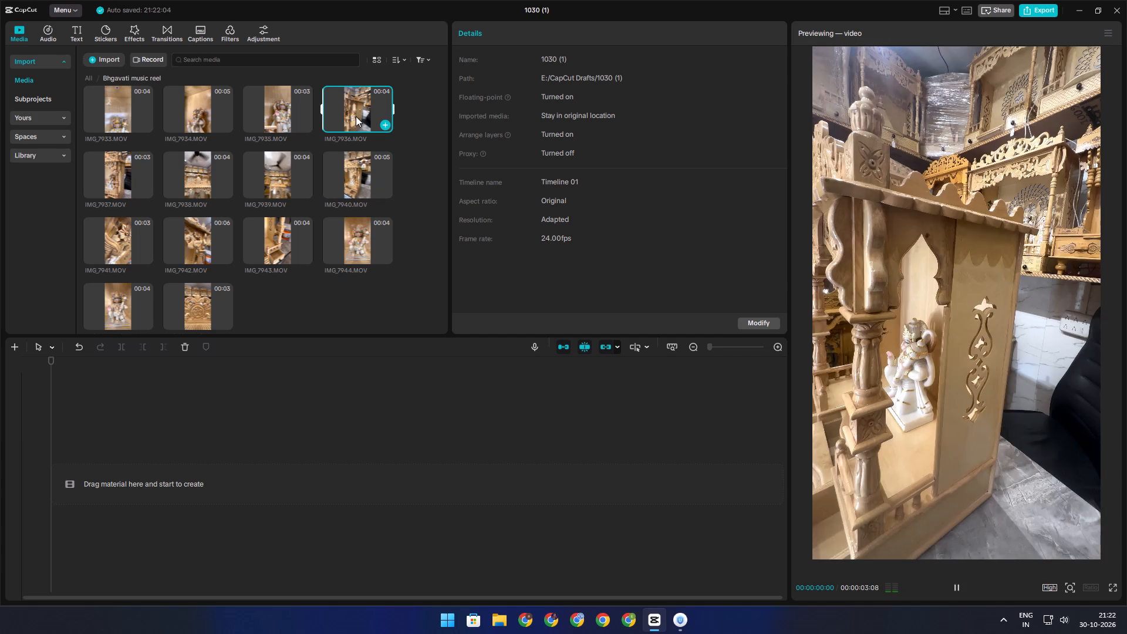
In the project settings, set the timeline frame rate to 30.00 fps and the aspect ratio to 9:16.
left_click(740, 320)
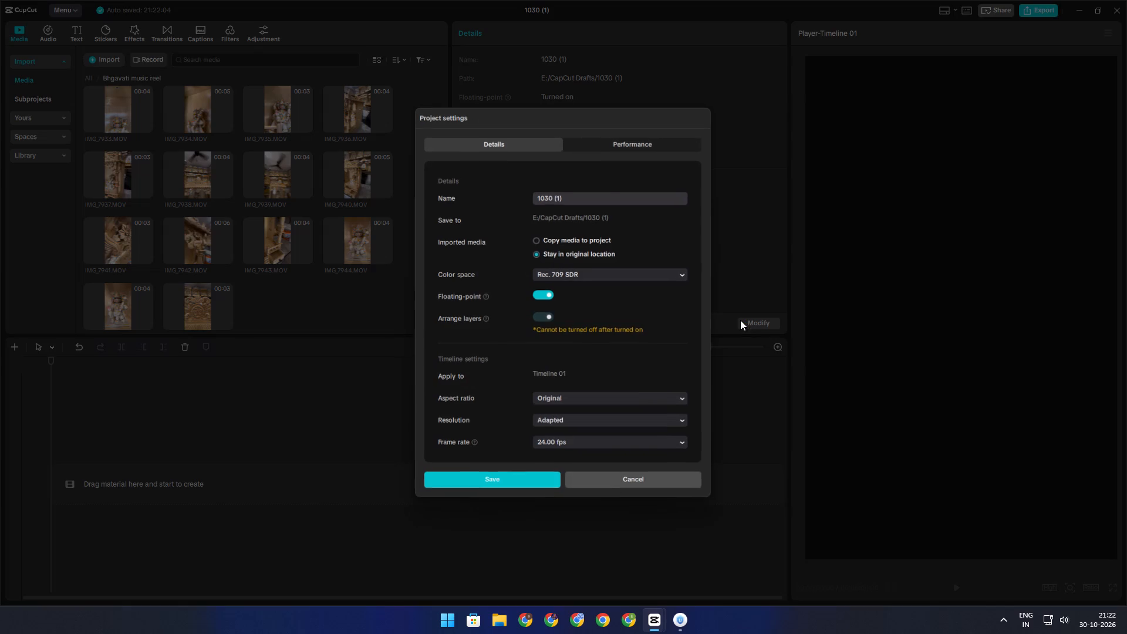
left_click(572, 450)
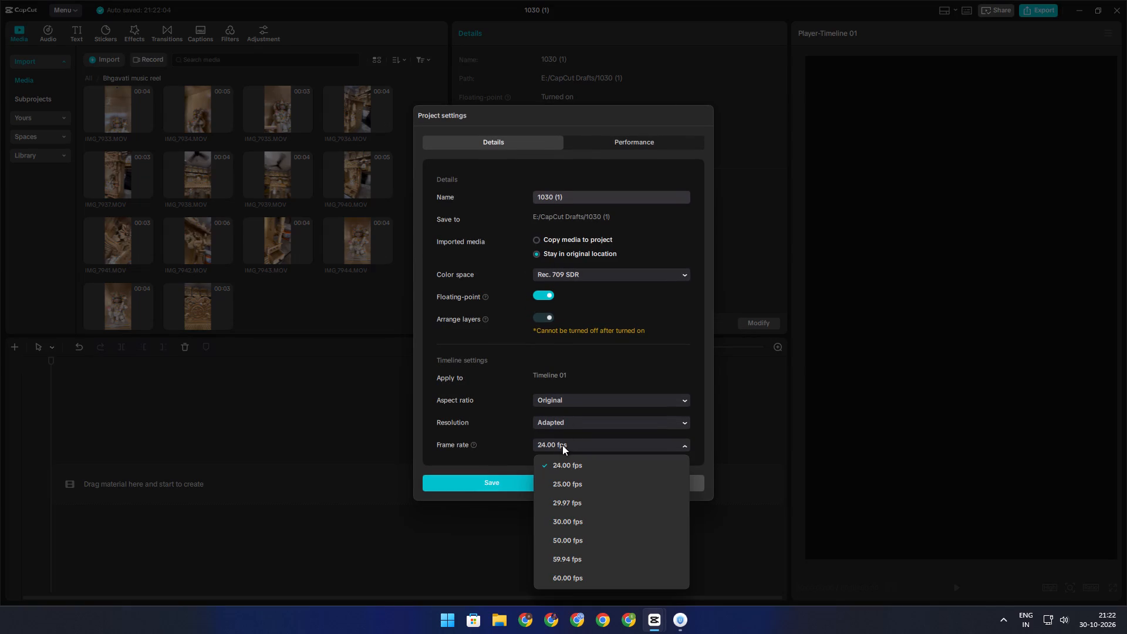
left_click(556, 524)
left_click(548, 393)
left_click(549, 397)
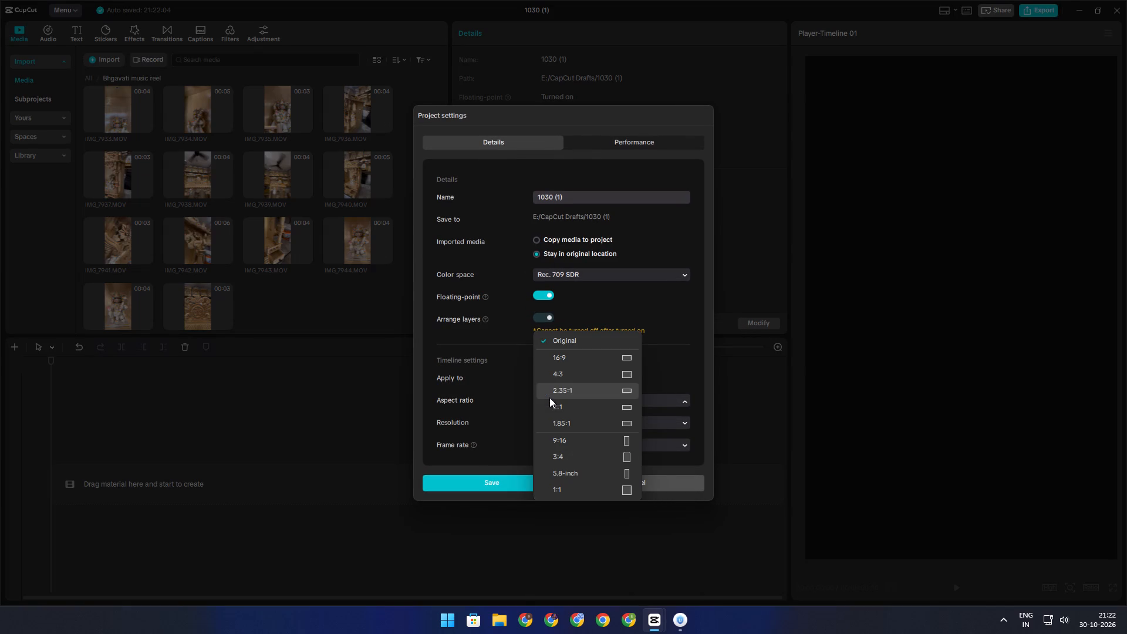
left_click(573, 440)
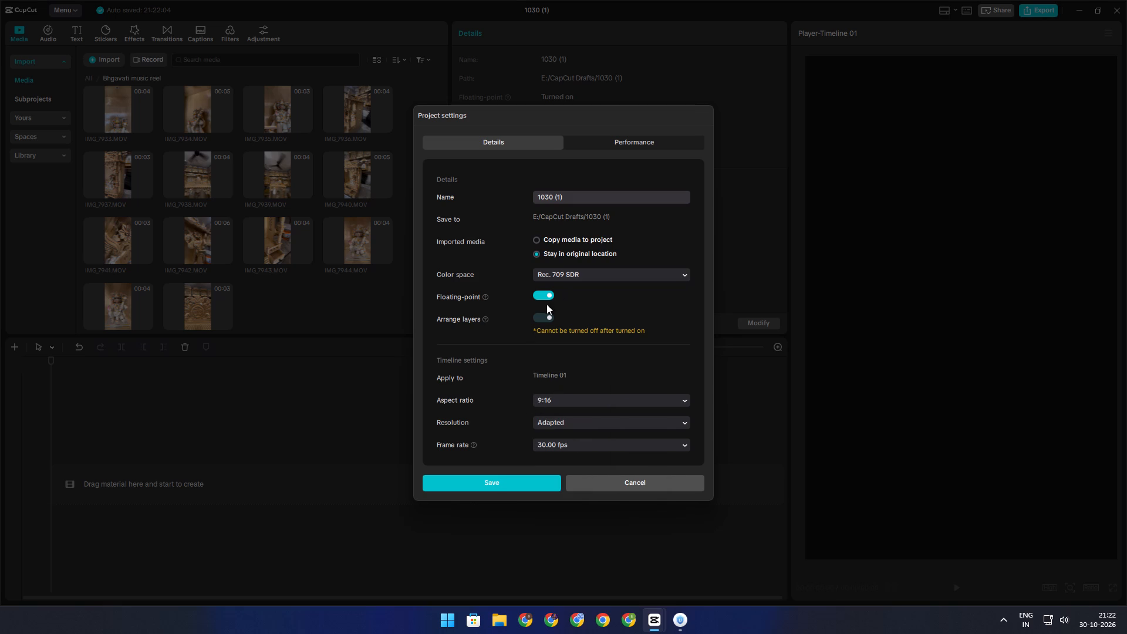
left_click(558, 278)
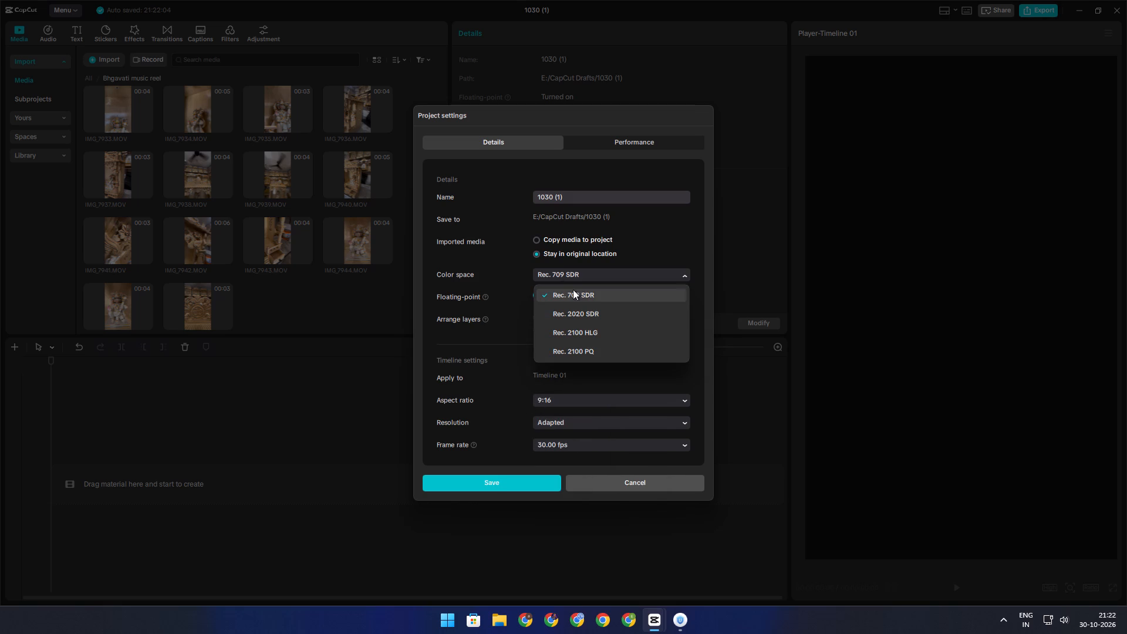
left_click(581, 278)
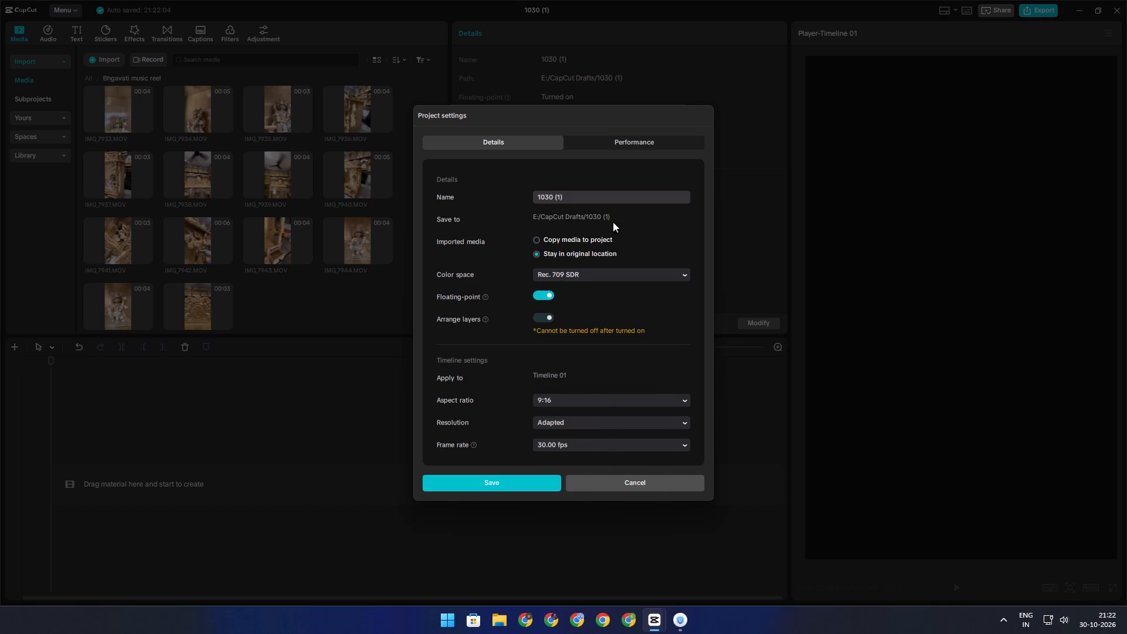
Turn on Proxy at 720P in the project's performance settings and save the settings.
left_click(632, 145)
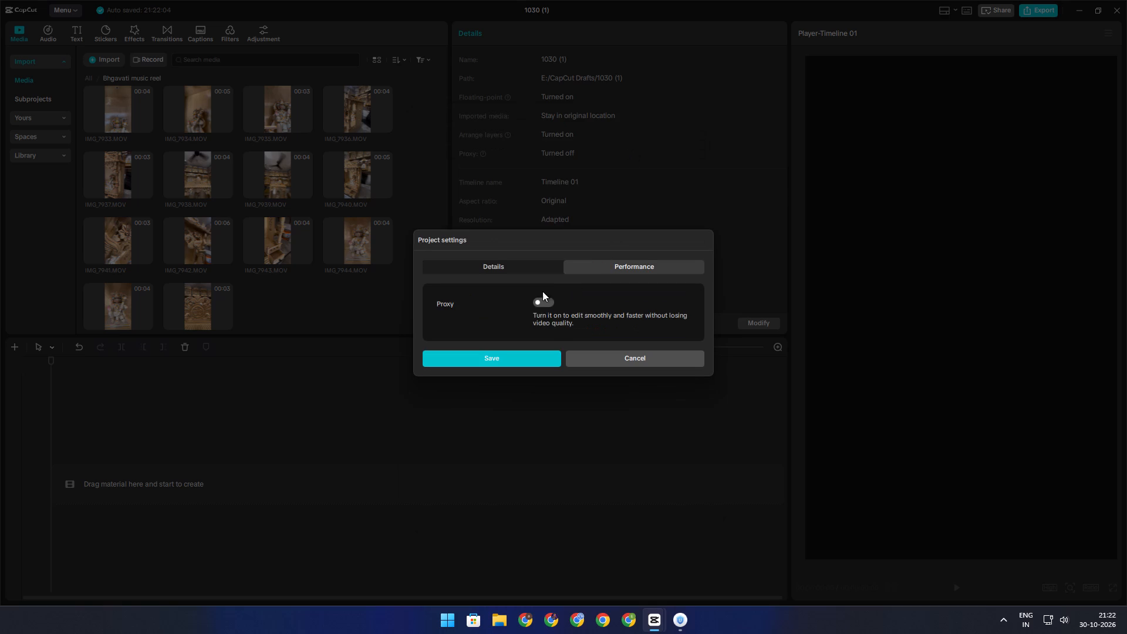
left_click(545, 298)
left_click(565, 318)
left_click(565, 322)
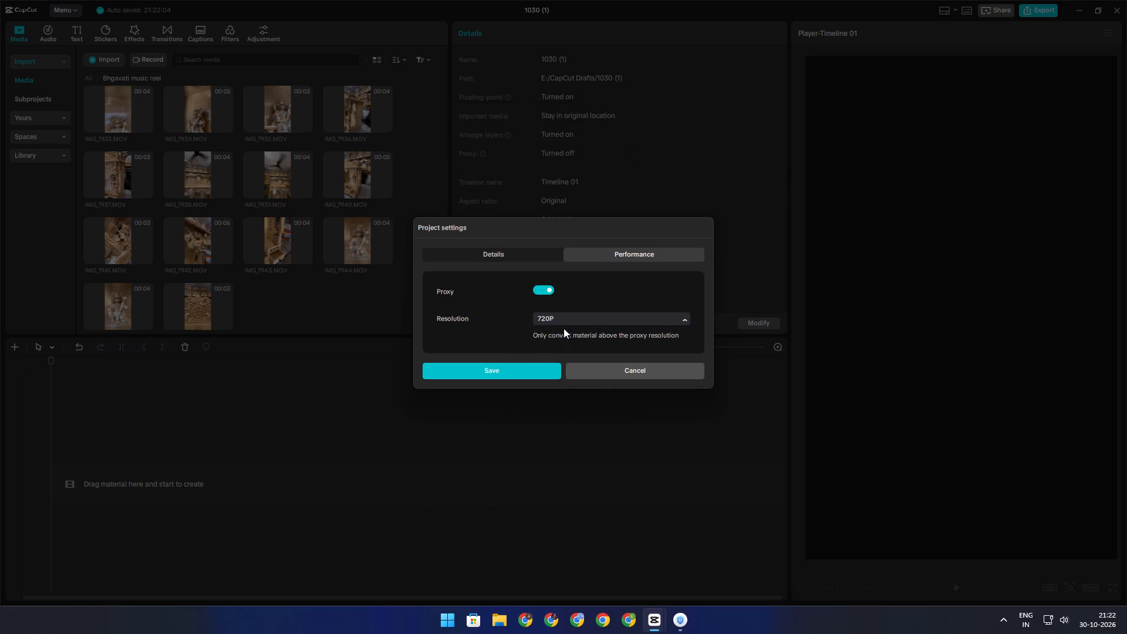
left_click(530, 368)
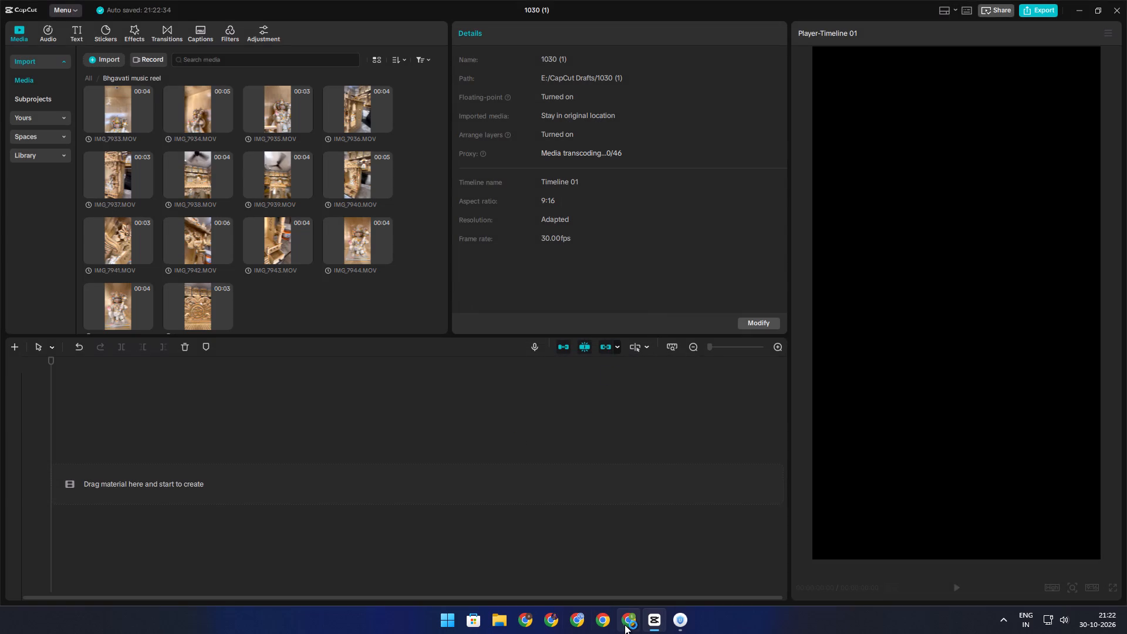
Switch to Chrome and open YouTube.
left_click(625, 625)
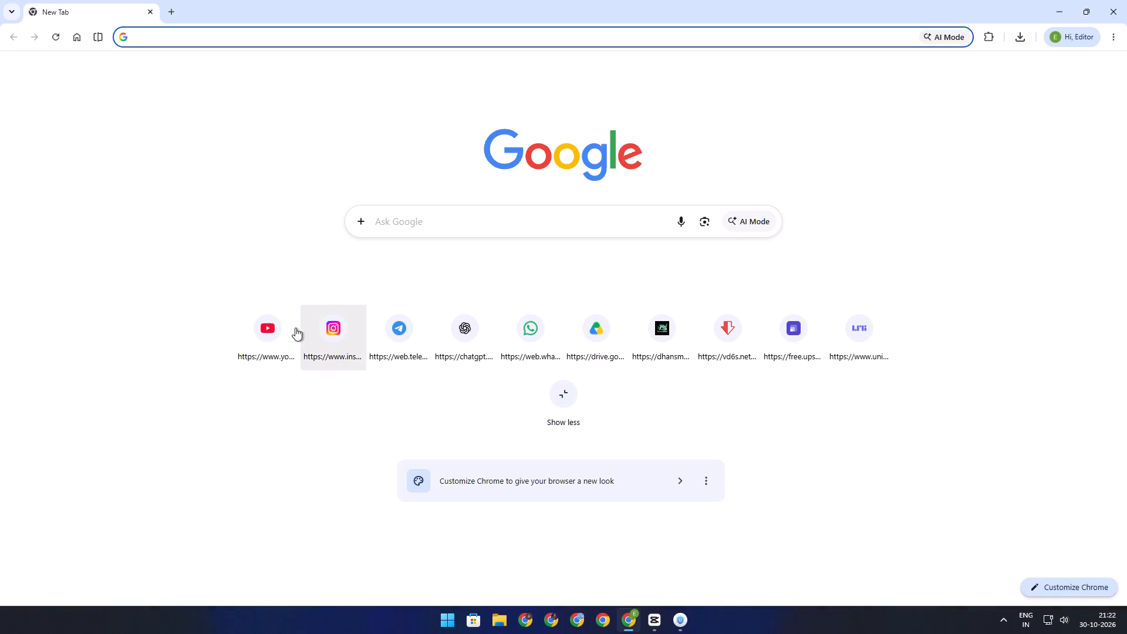
left_click(274, 328)
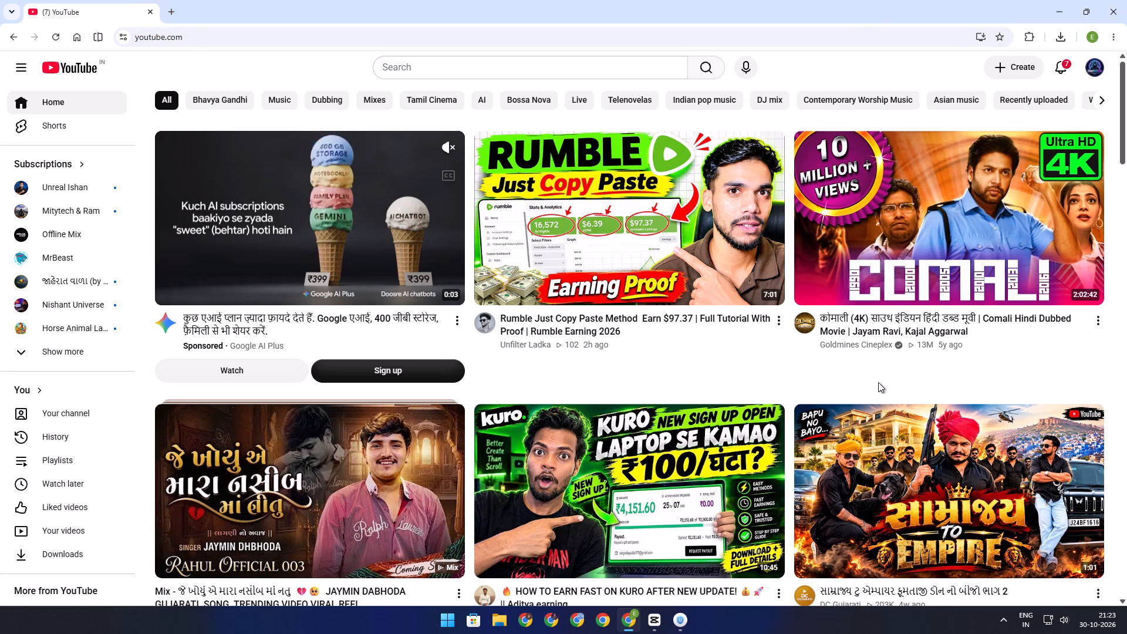
Search YouTube for "he dukh vandan".
scroll(995, 419, "down", 1)
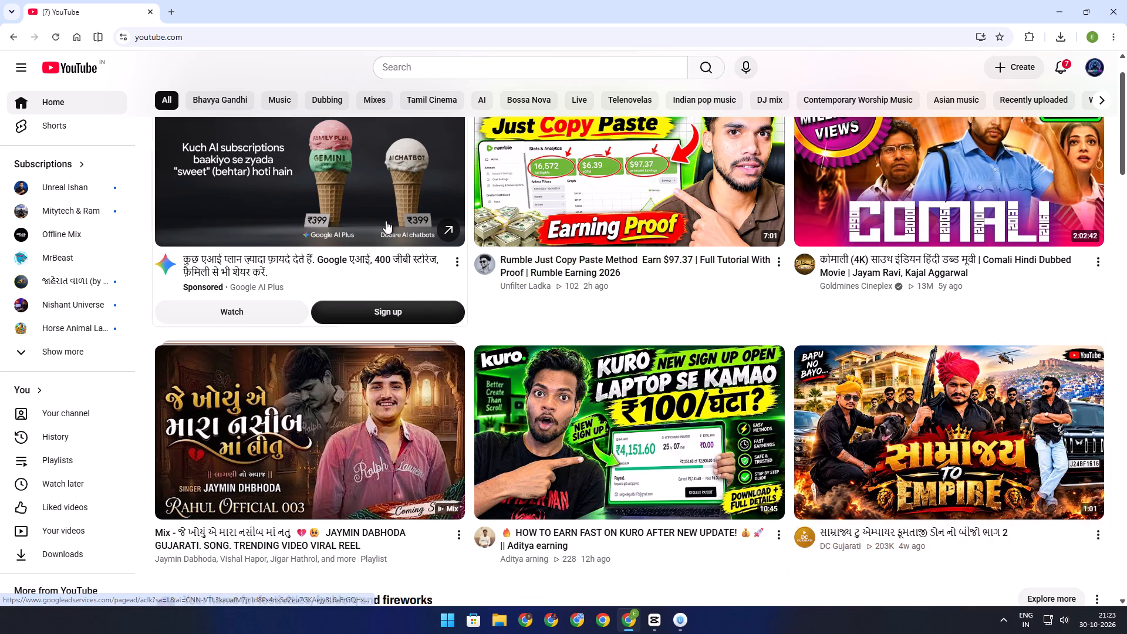
scroll(437, 360, "up", 3)
left_click(421, 76)
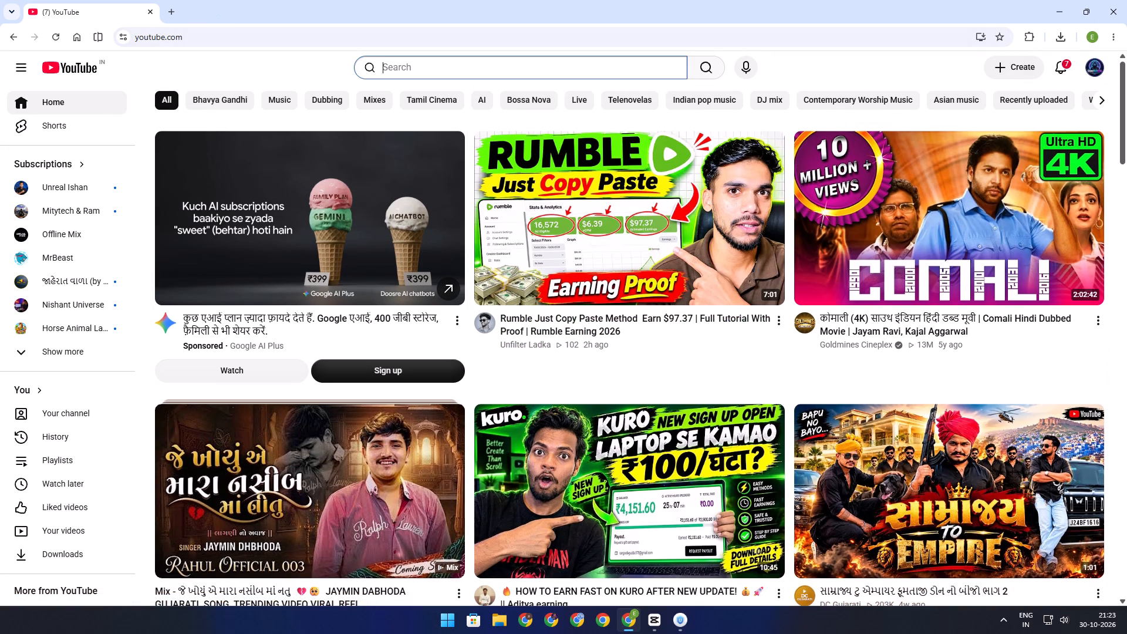
type("he")
key("space")
type("dukg")
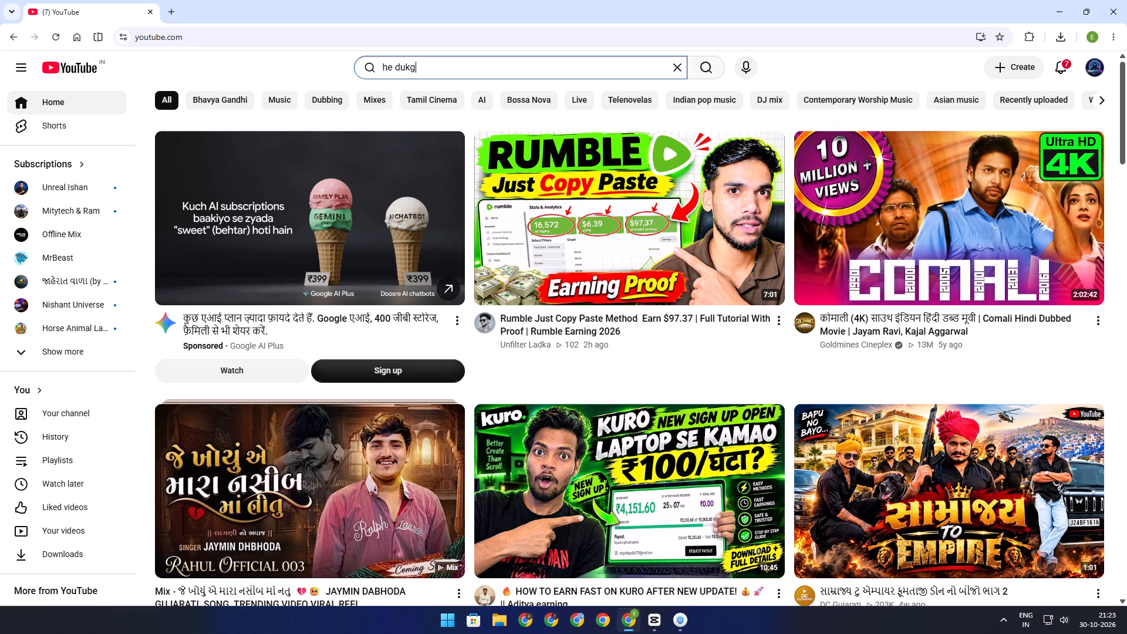
key("BackSpace")
type("h vandan")
key("Return")
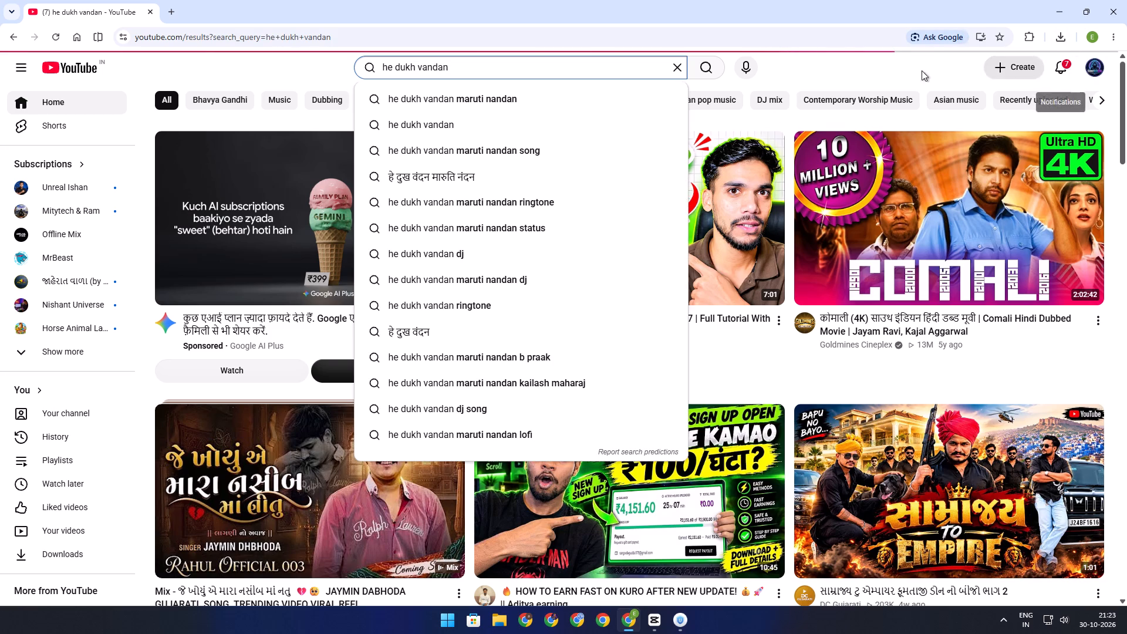
left_click(423, 106)
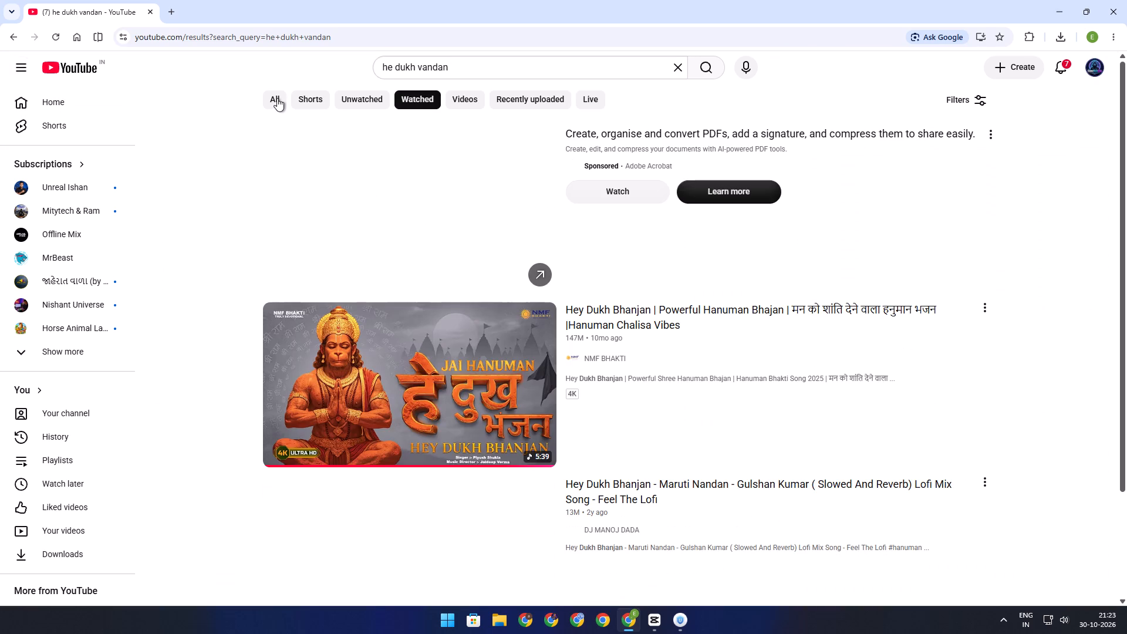
Open NMF BHAKTI's "Hey Dukh Bhanjan | Powerful Hanuman Bhajan" video from the search results.
scroll(404, 396, "down", 4)
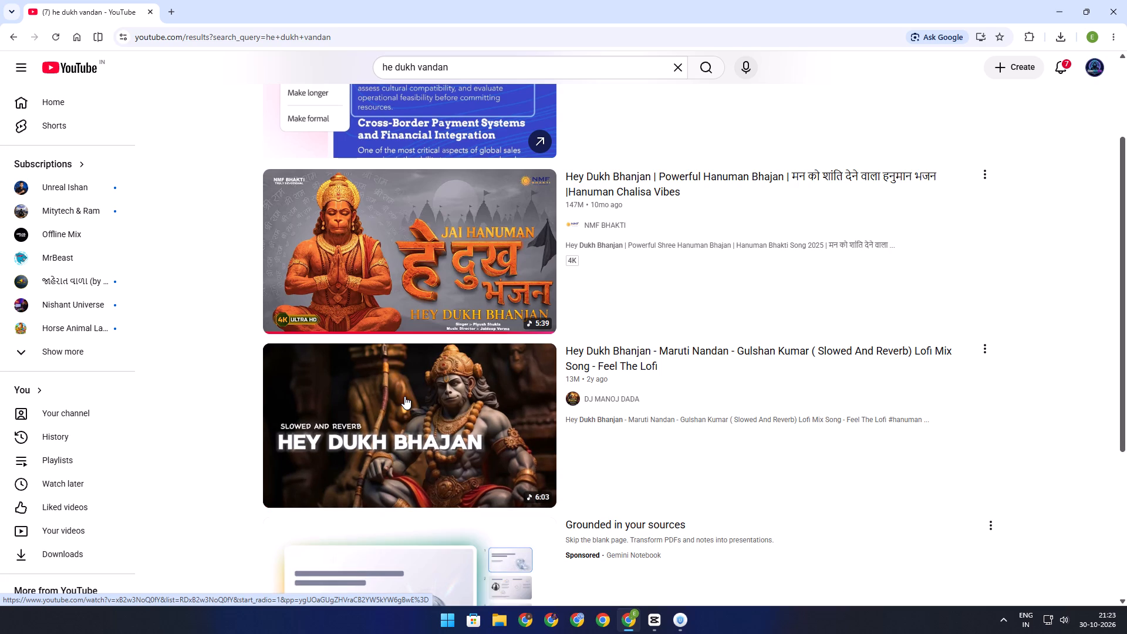
left_click(523, 306)
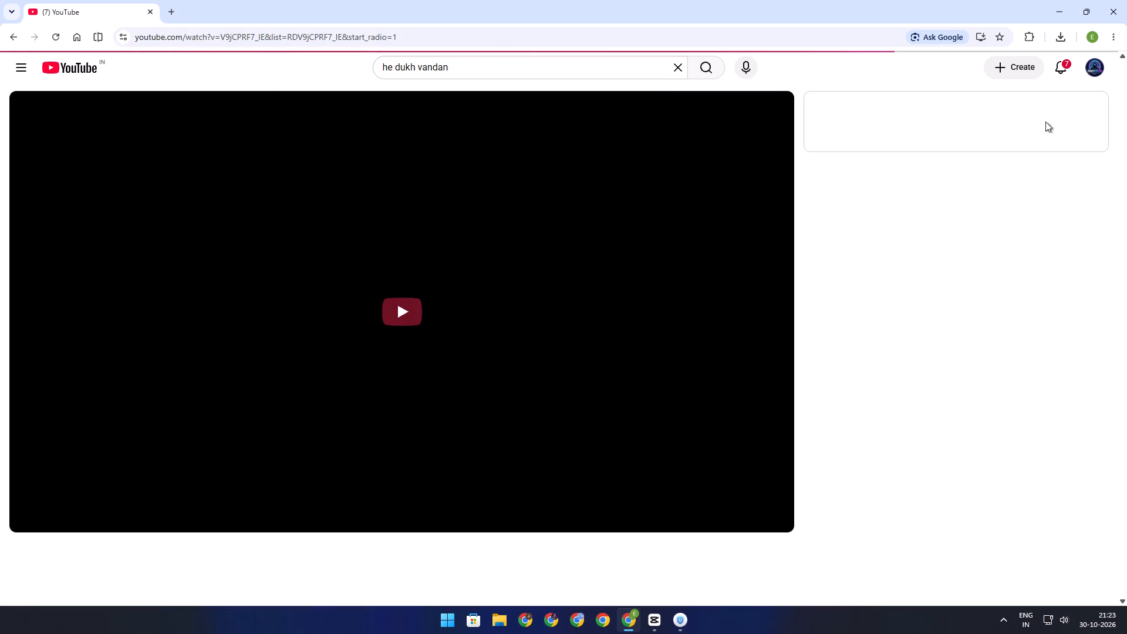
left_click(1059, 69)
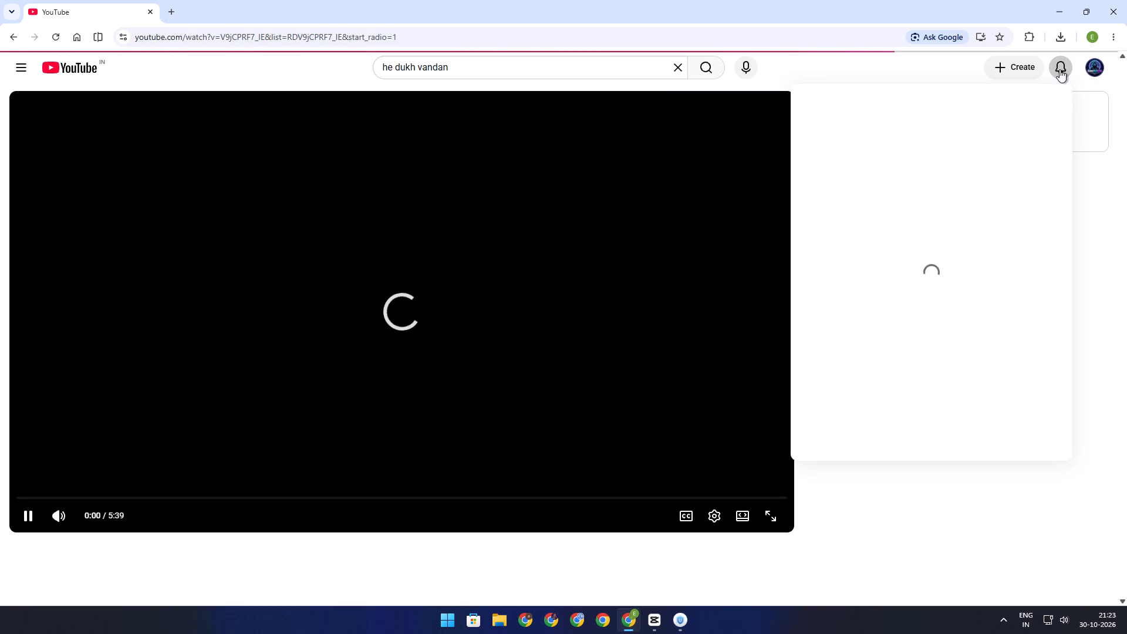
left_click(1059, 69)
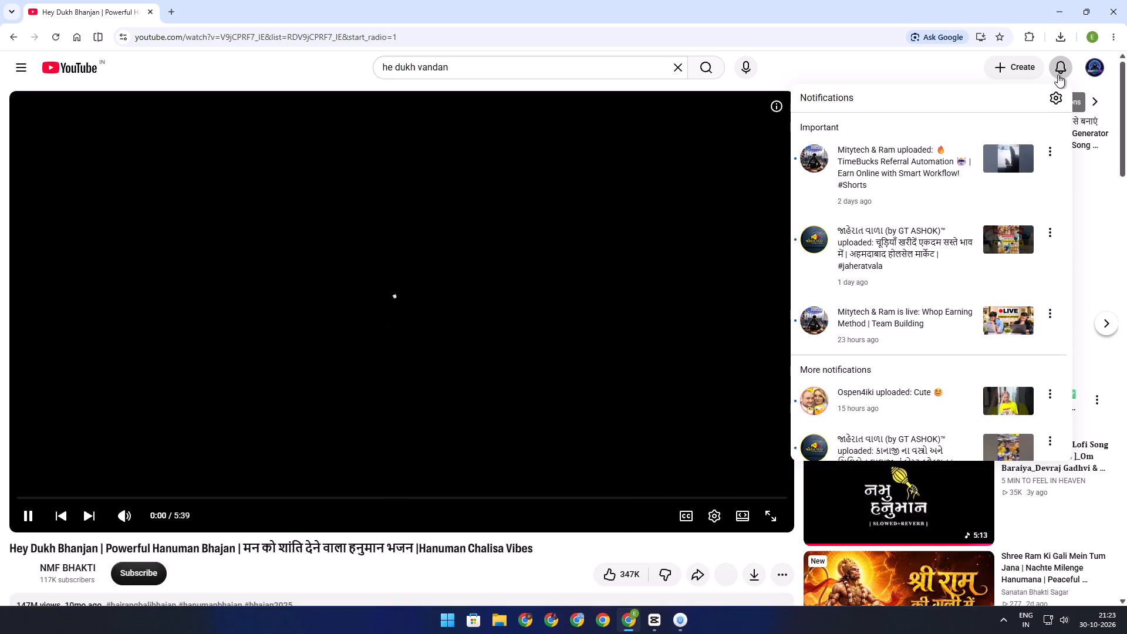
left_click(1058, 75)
Preview the Hey Dukh Bhanjan video by playing it and skipping ahead to about half a minute in.
left_click(512, 252)
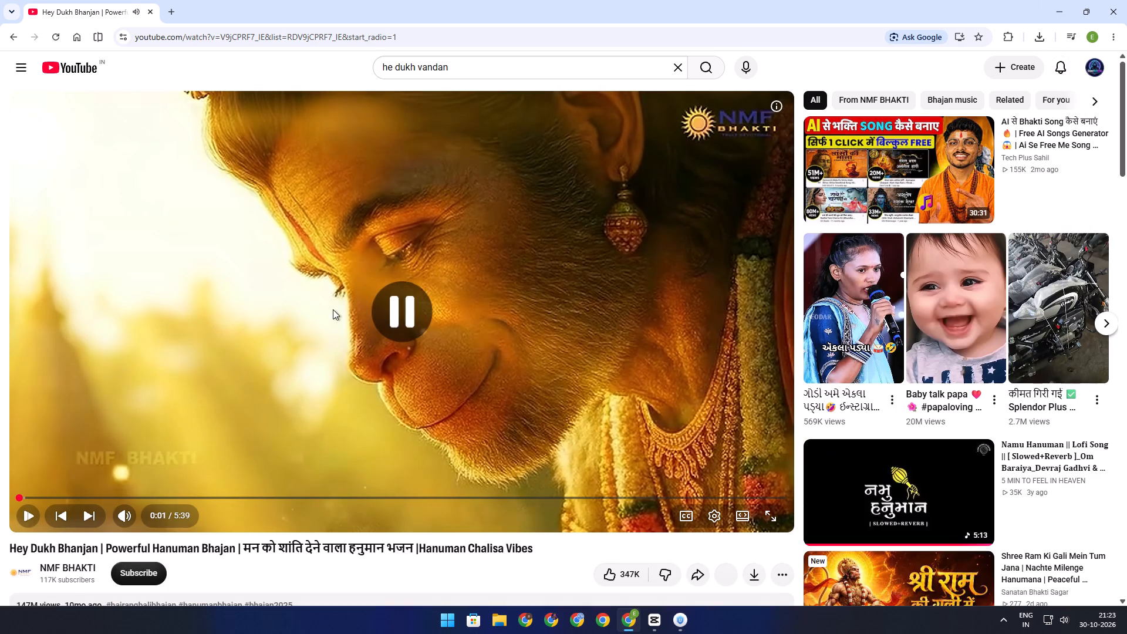
left_click(529, 339)
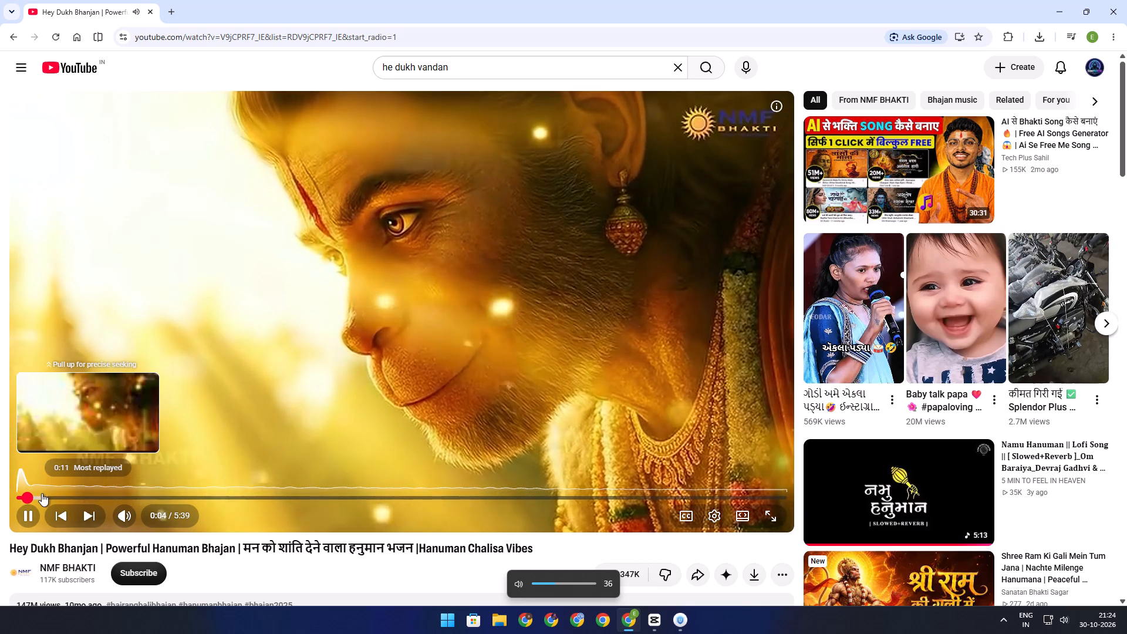
left_click(42, 493)
left_click(85, 493)
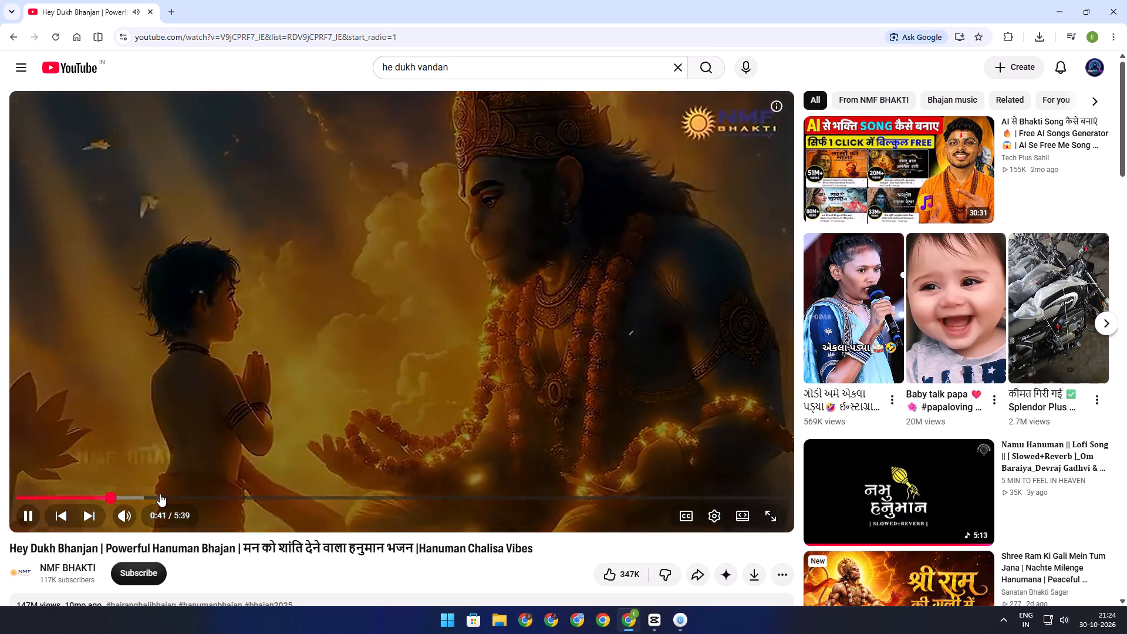
scroll(971, 416, "down", 3)
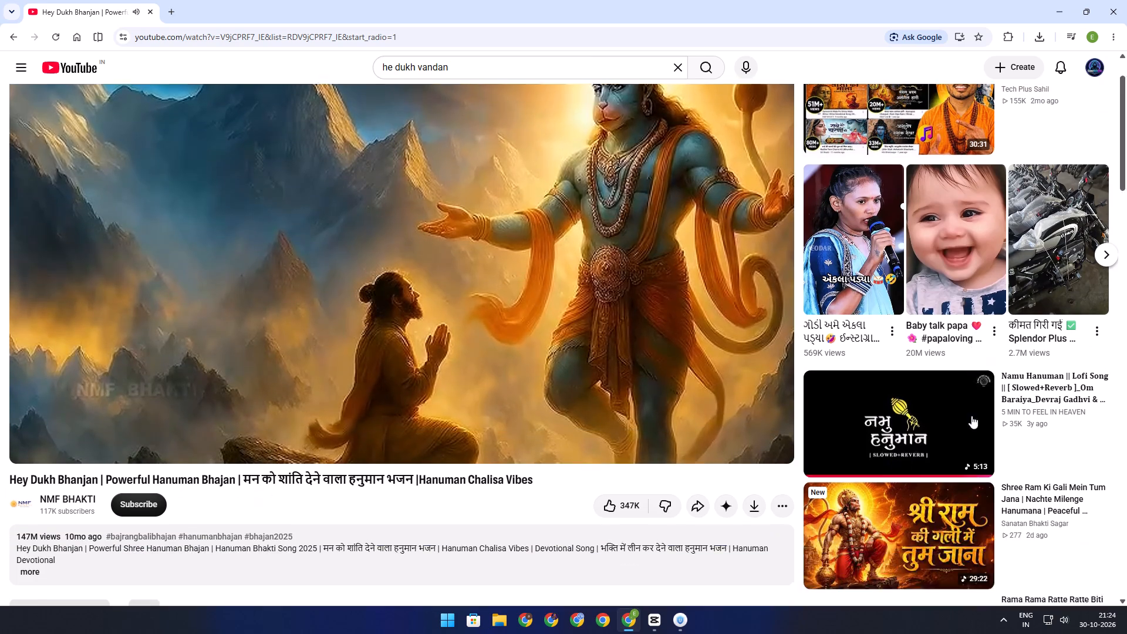
scroll(520, 384, "up", 2)
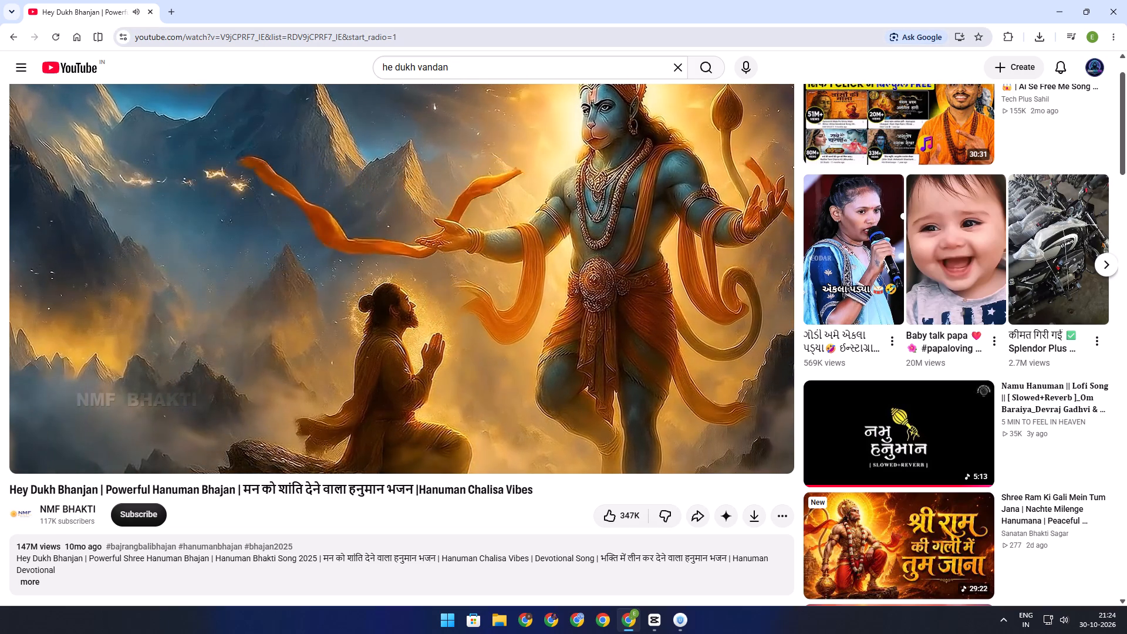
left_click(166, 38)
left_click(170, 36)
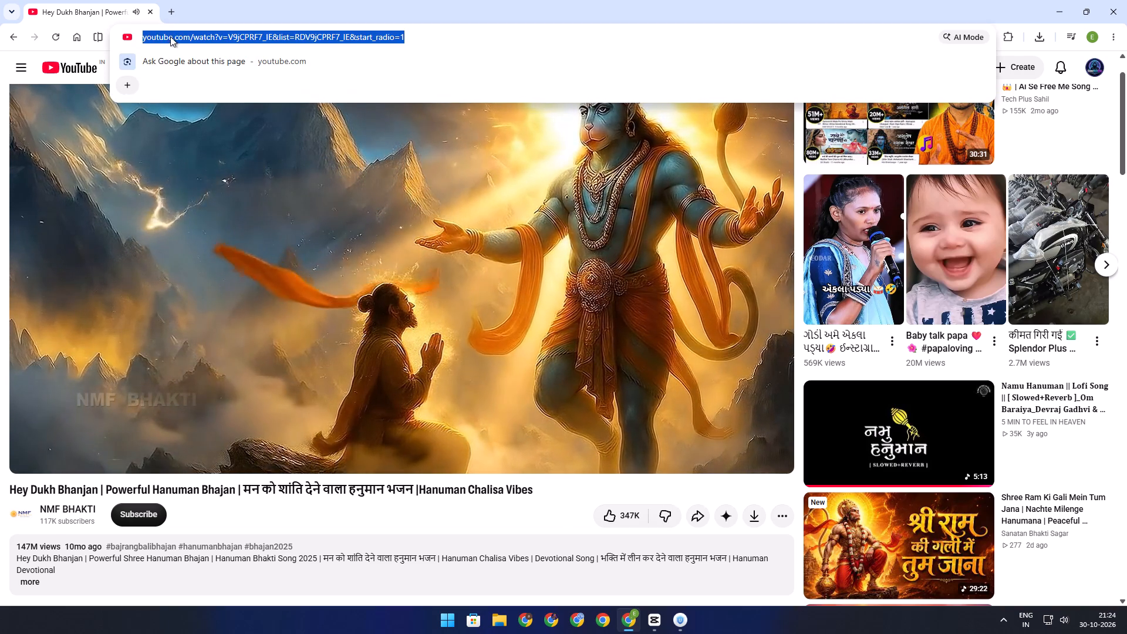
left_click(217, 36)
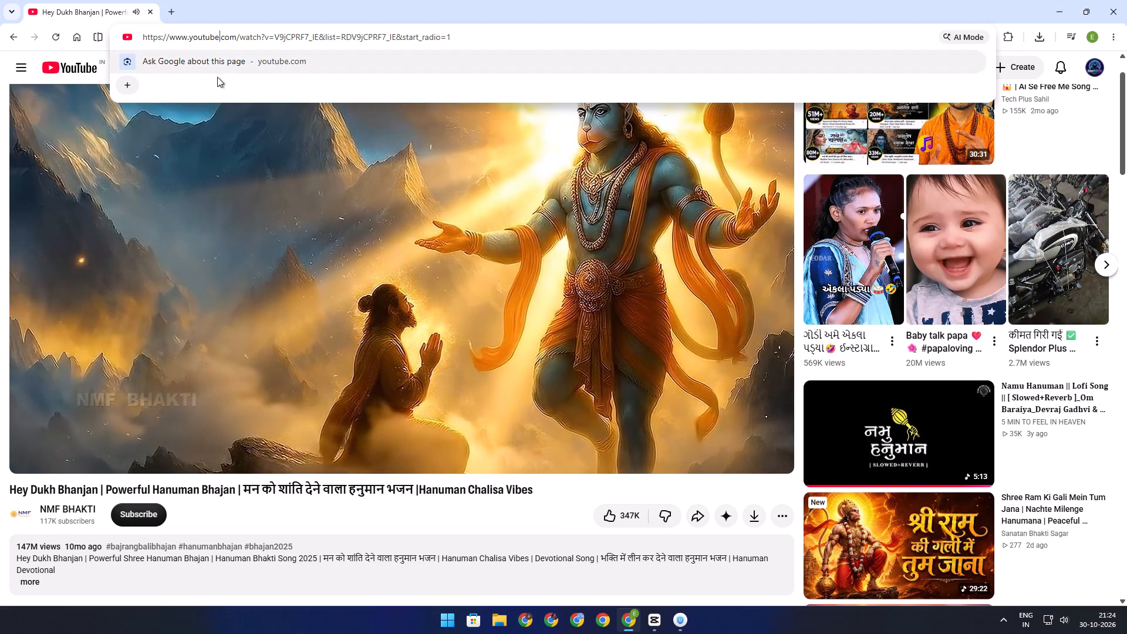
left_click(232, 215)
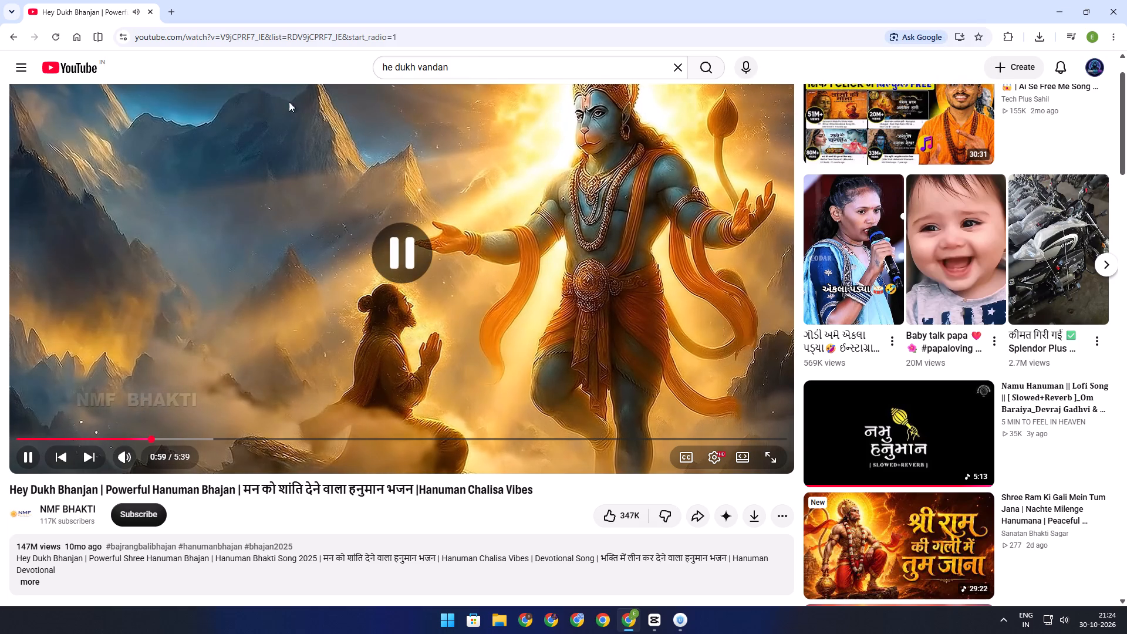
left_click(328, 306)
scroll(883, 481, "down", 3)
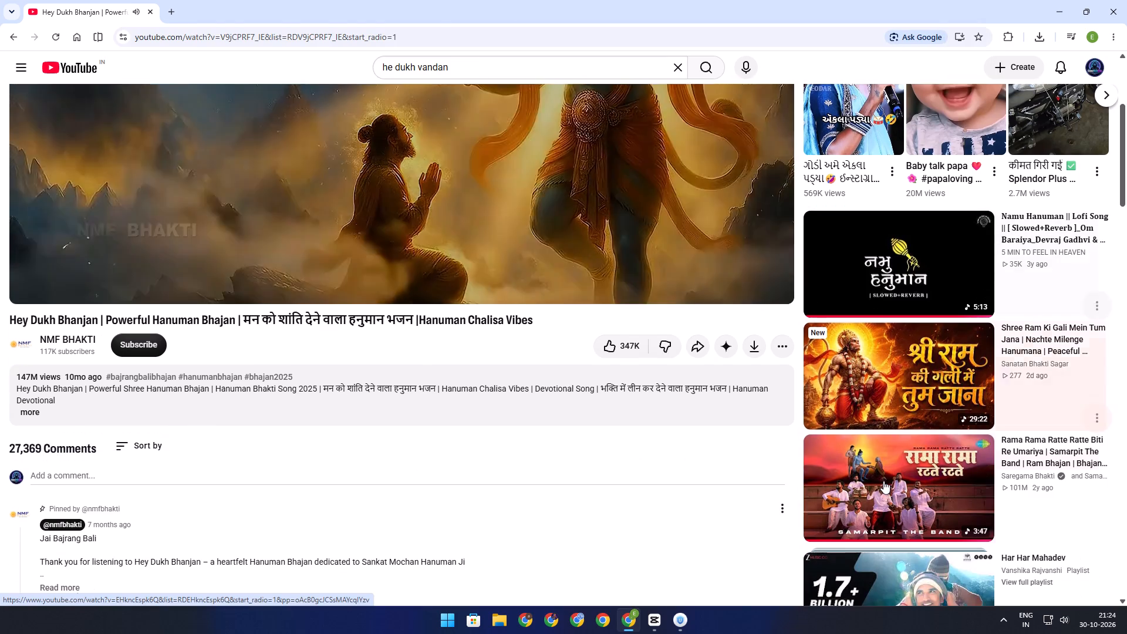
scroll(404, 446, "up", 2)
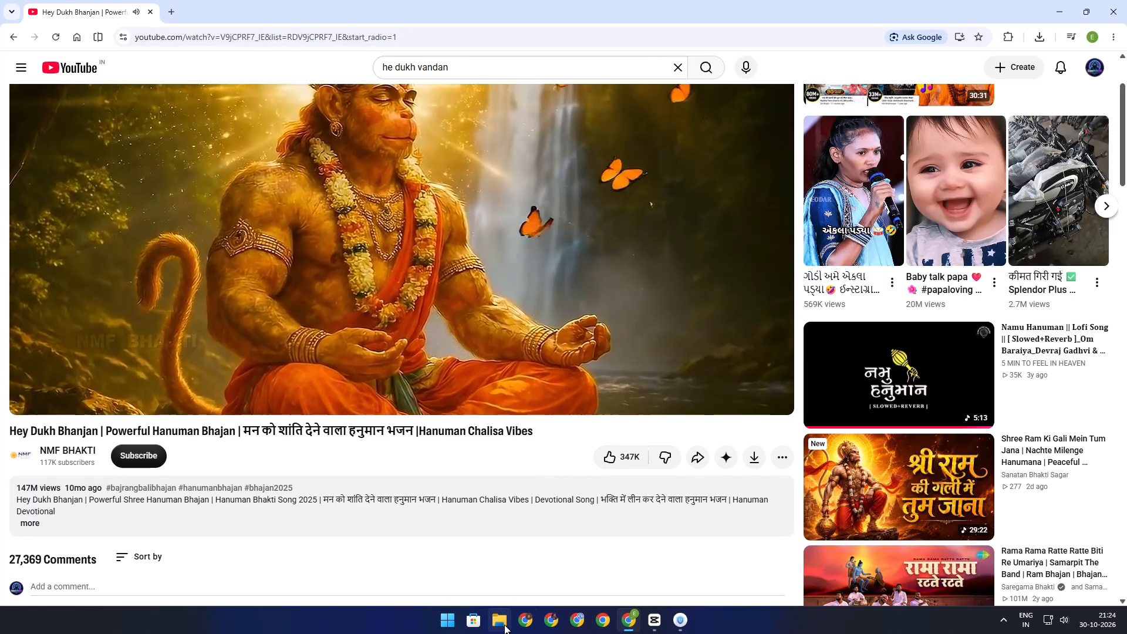
Open File Explorer and look through the Downloads folder and the New Volume (E:) drive.
left_click(504, 625)
left_click(51, 180)
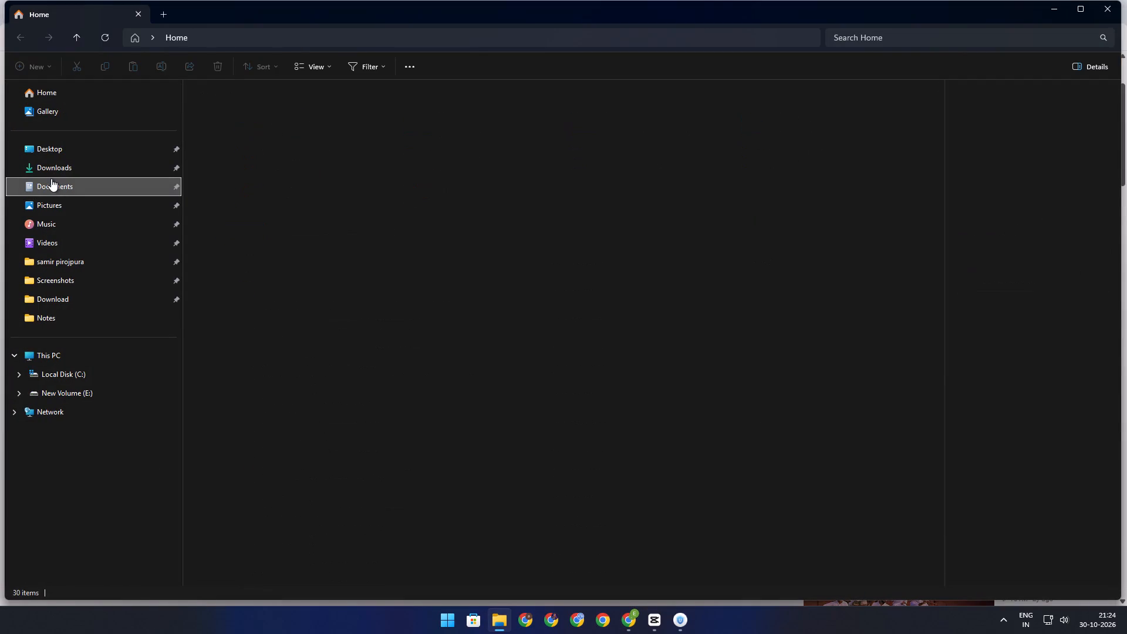
left_click(52, 170)
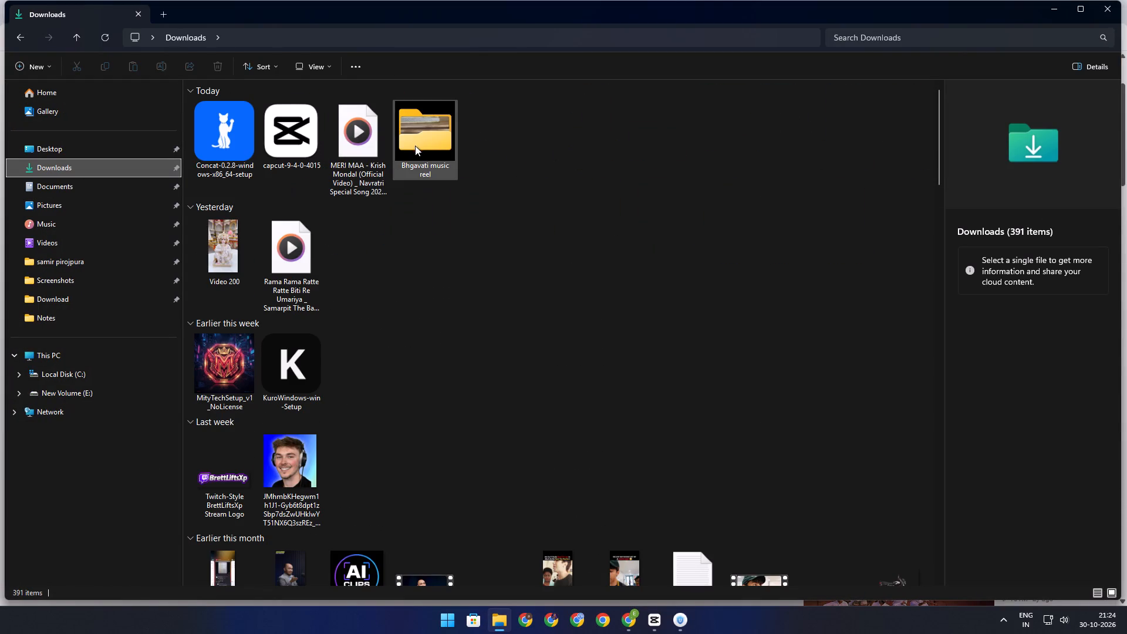
left_click(57, 393)
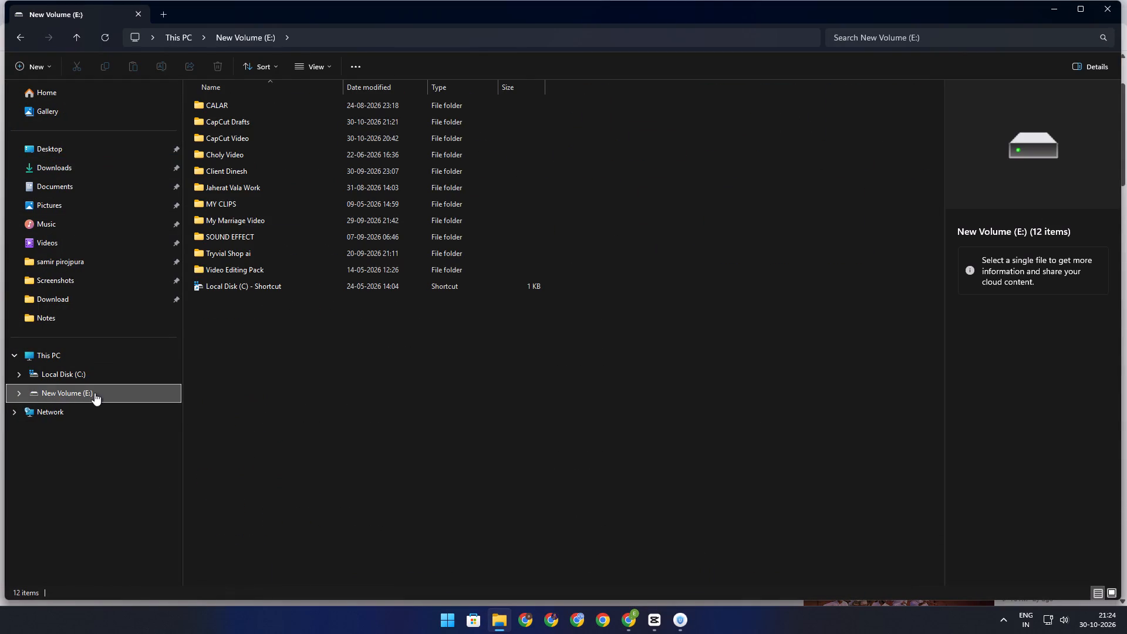
Switch to CapCut and close the open project to return to the home page.
left_click(654, 622)
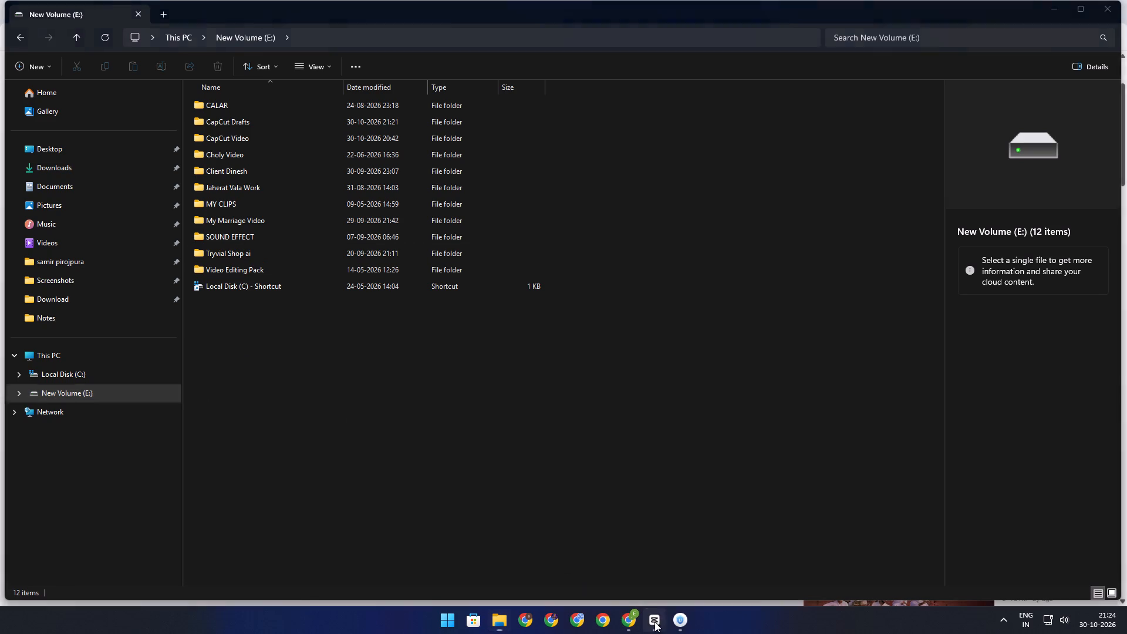
left_click(1113, 9)
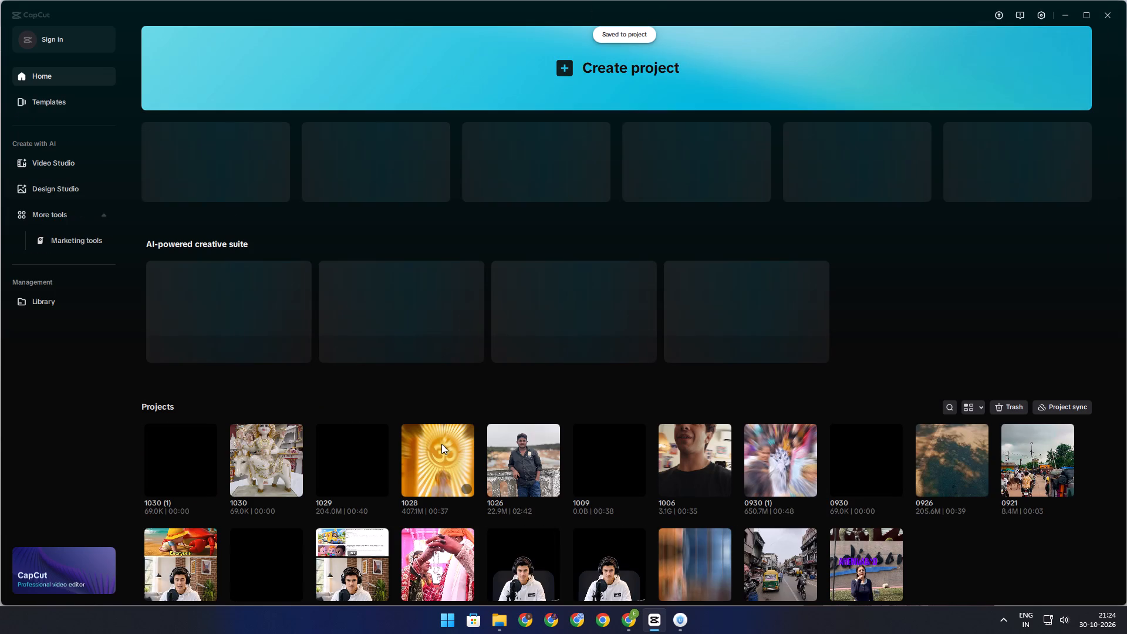
Try to open the 1028 project, start the CapCut update it needs, and bring up the update's progress window.
scroll(441, 444, "down", 1)
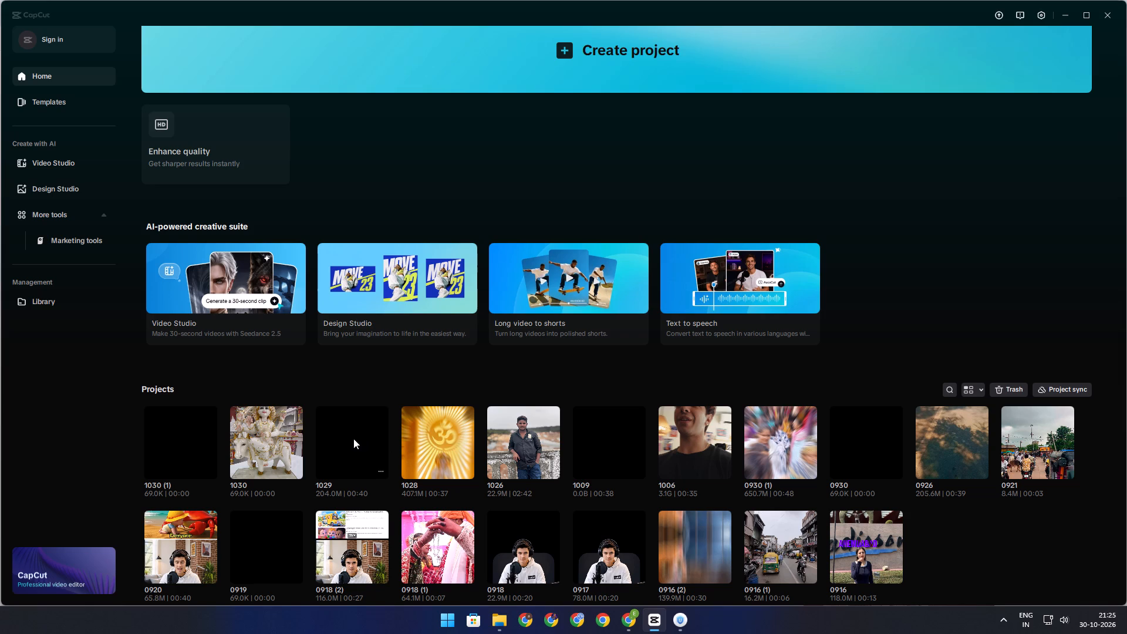
left_click(423, 439)
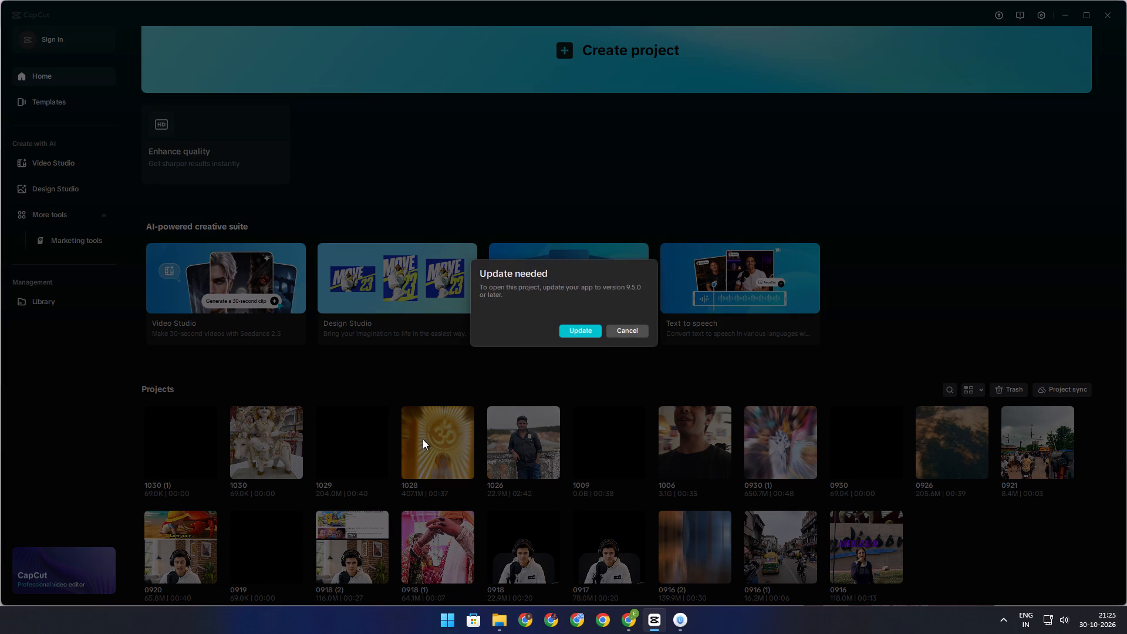
left_click(584, 328)
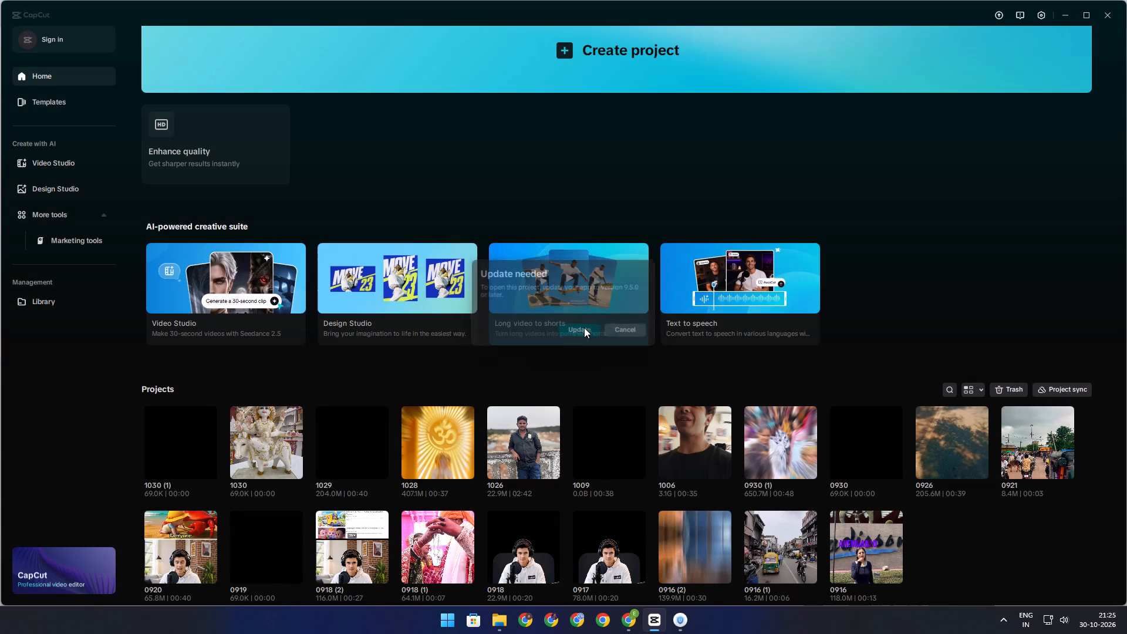
left_click(363, 443)
left_click(625, 336)
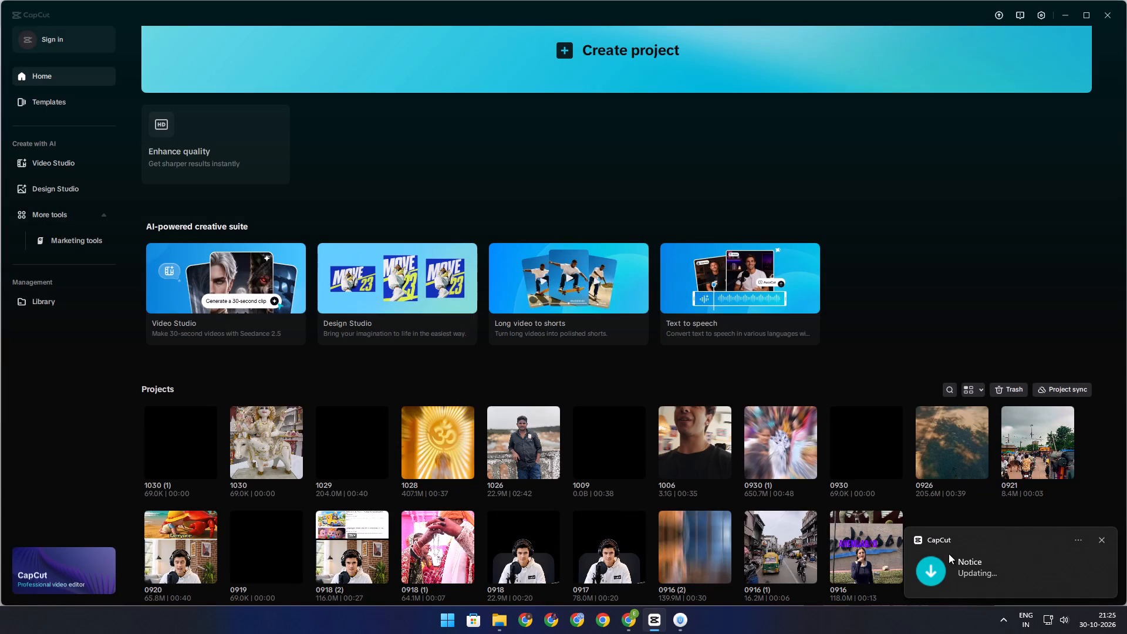
left_click(953, 559)
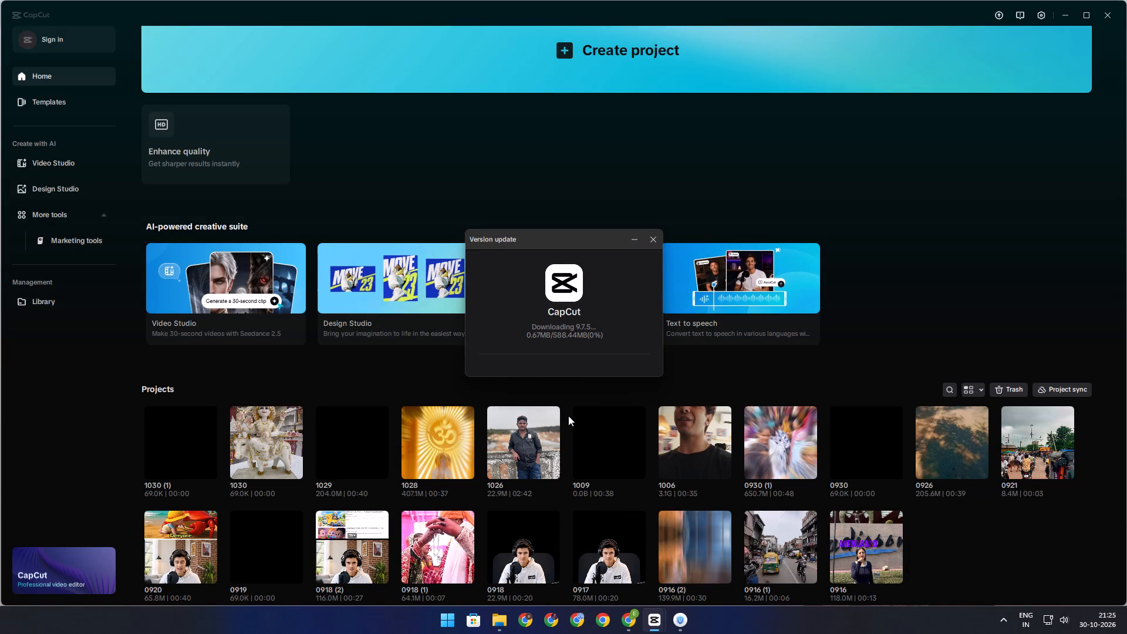
Bring up the Urban VPN window briefly and return to CapCut.
left_click(679, 624)
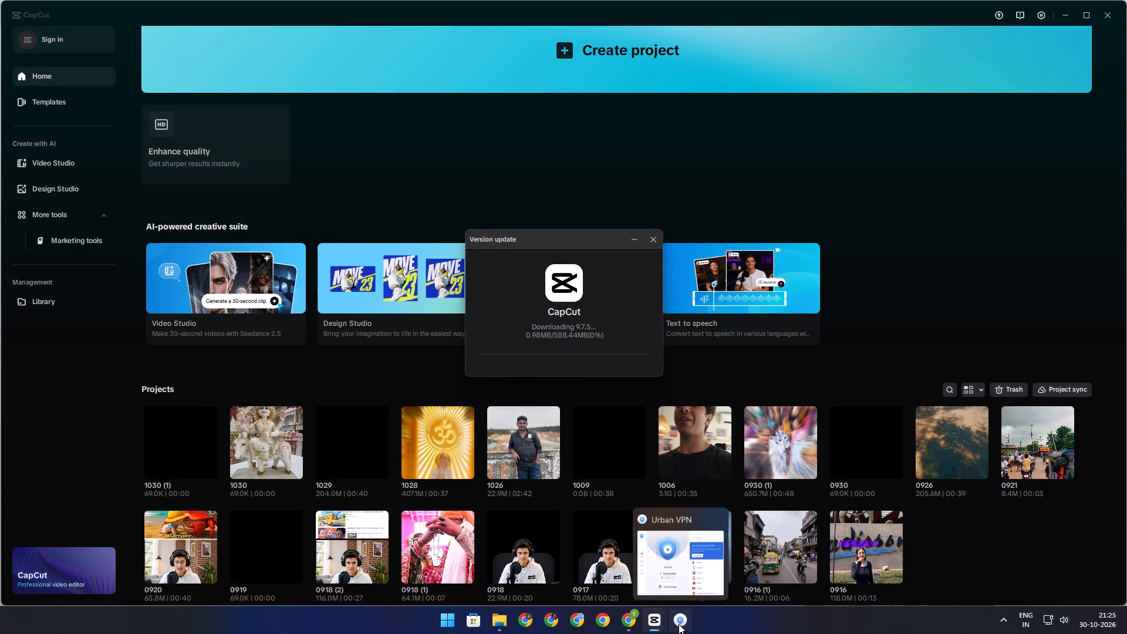
left_click(736, 144)
left_click(757, 141)
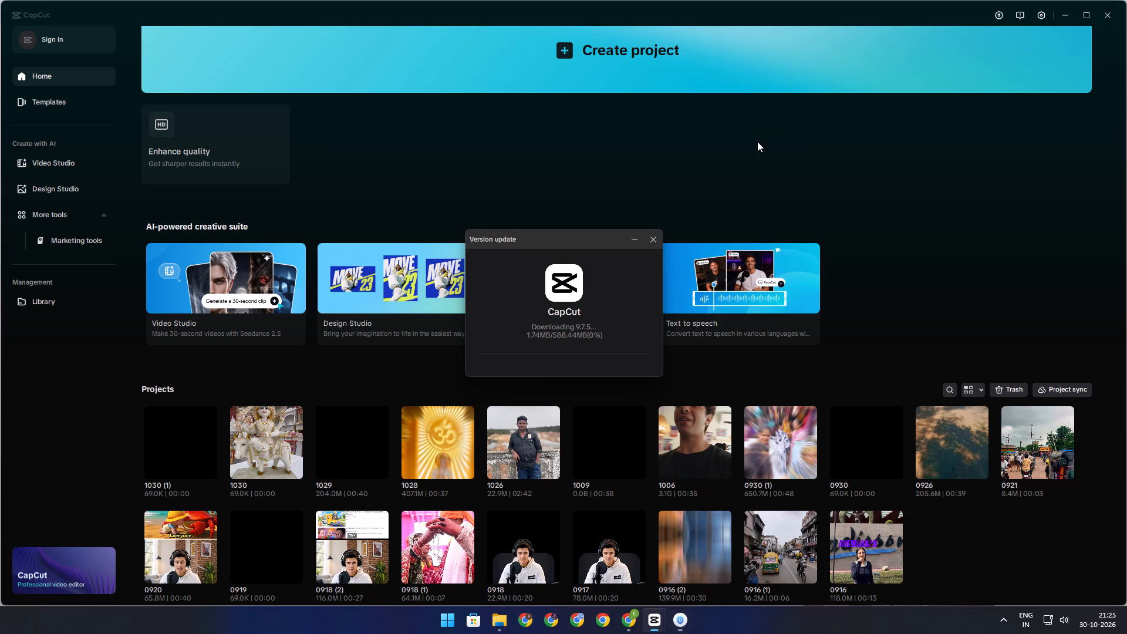
Switch to Chrome and copy the share link of the Hey Dukh Bhanjan video.
left_click(629, 619)
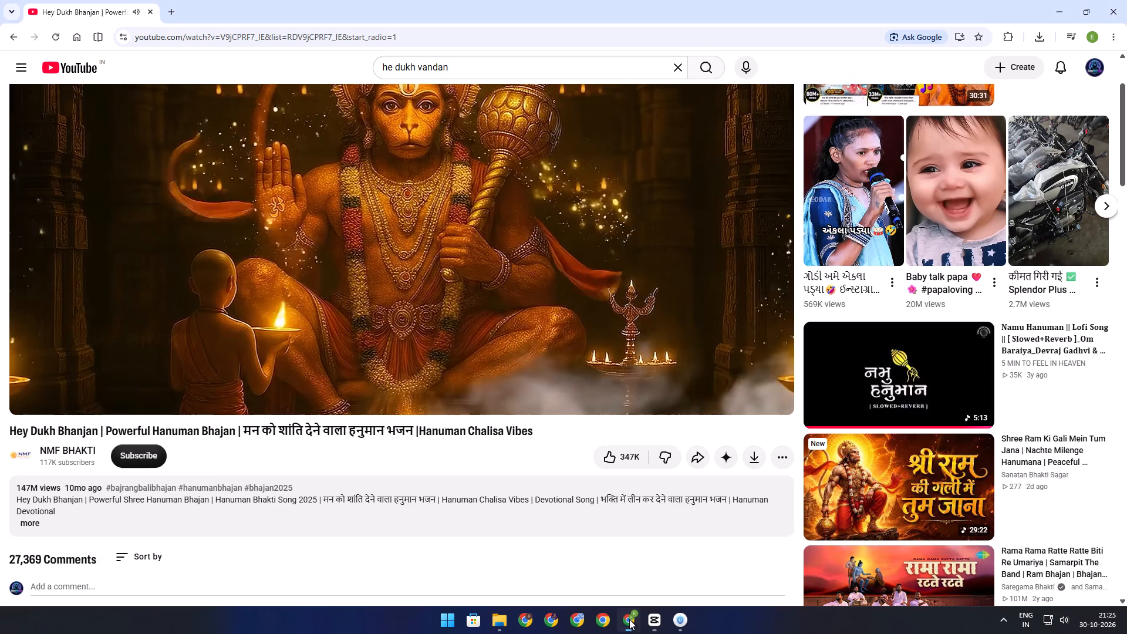
scroll(411, 326, "up", 3)
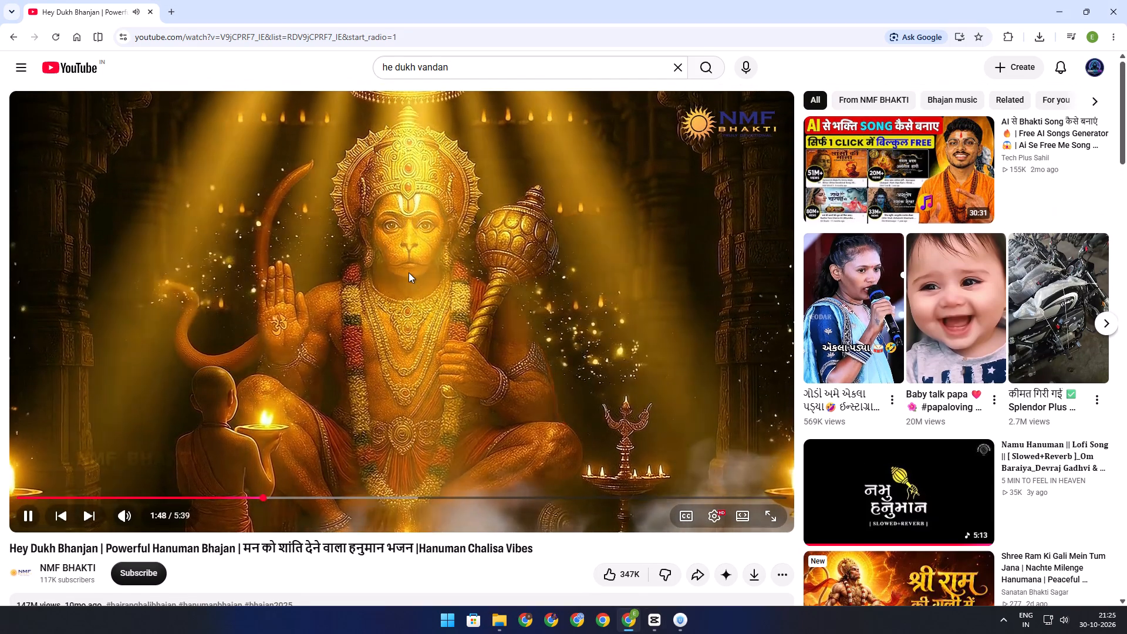
left_click(693, 571)
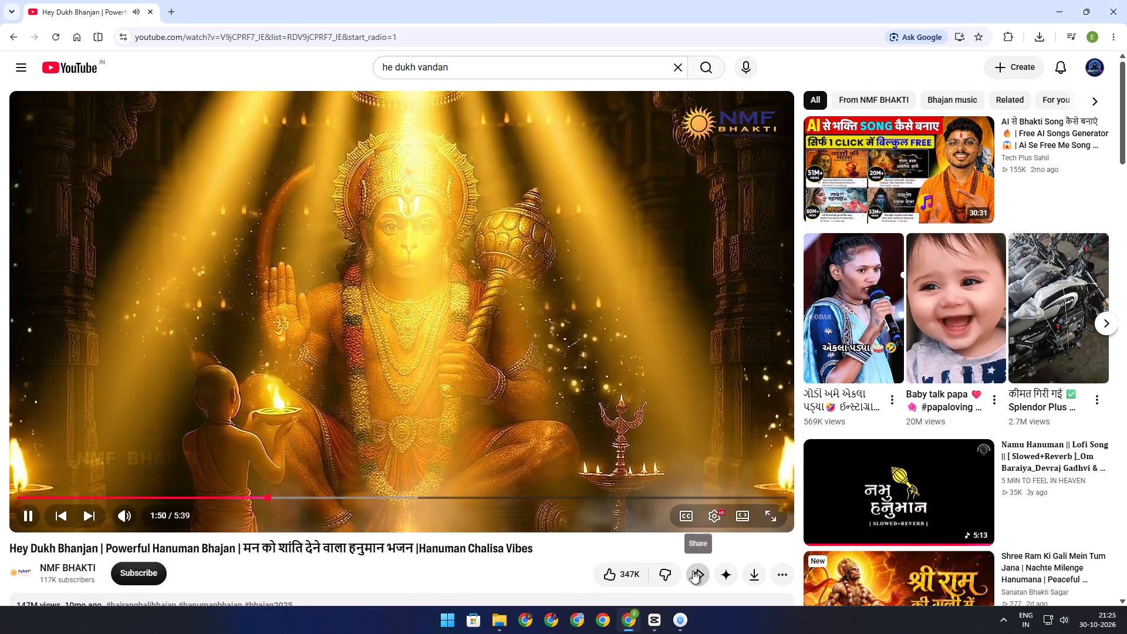
left_click(680, 399)
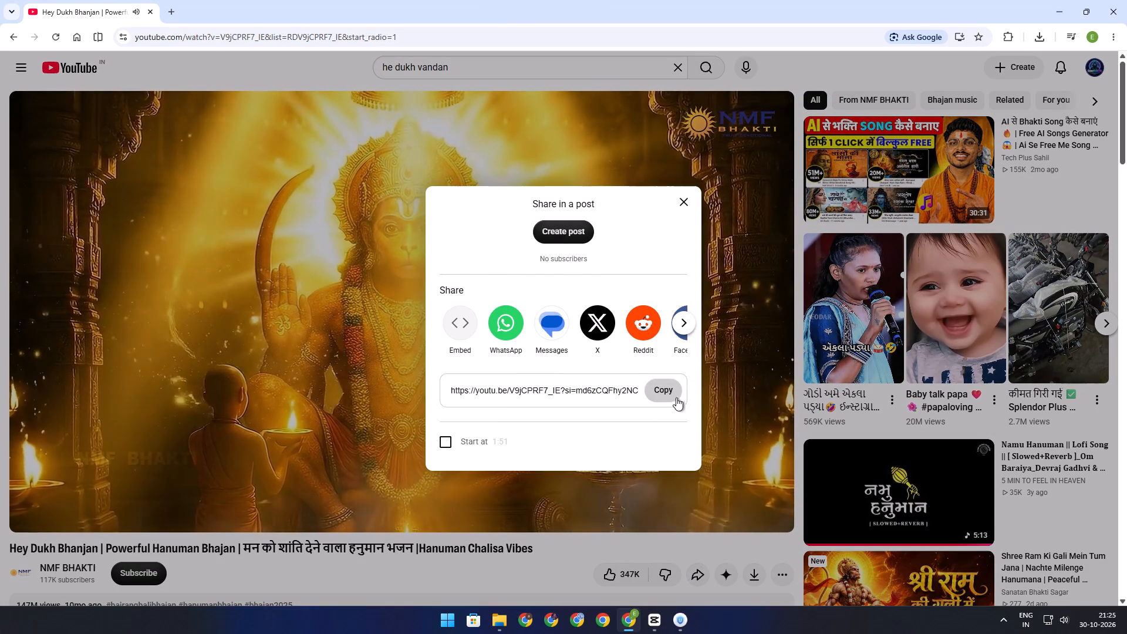
left_click(668, 393)
left_click(687, 206)
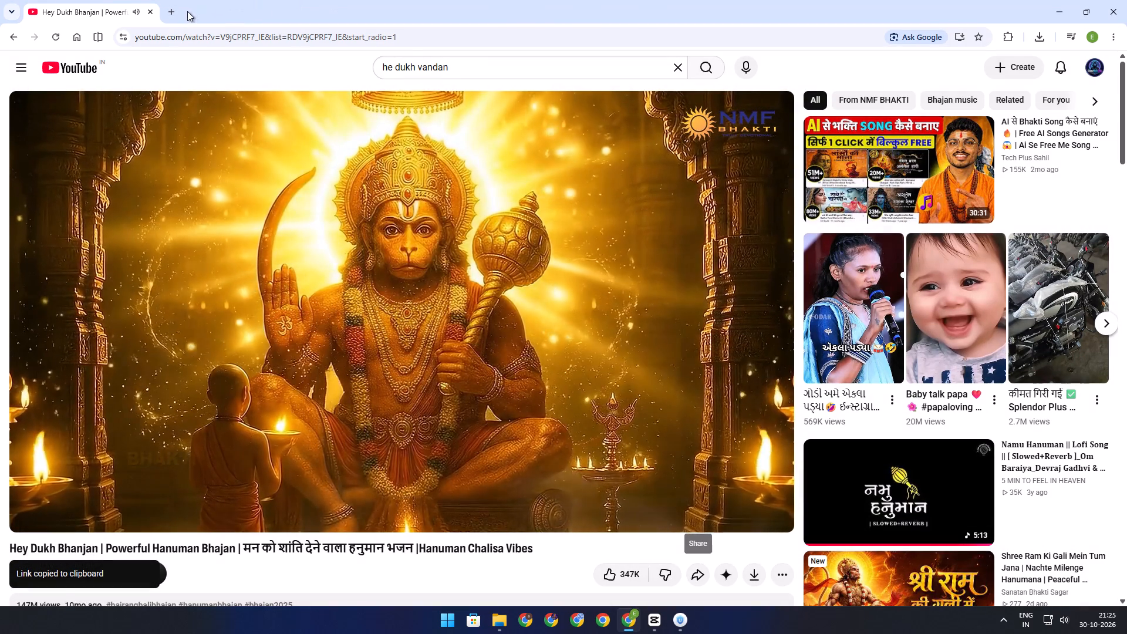
Open the vd6s.net YouTube downloader in a new tab and submit the copied video link for download.
left_click(173, 12)
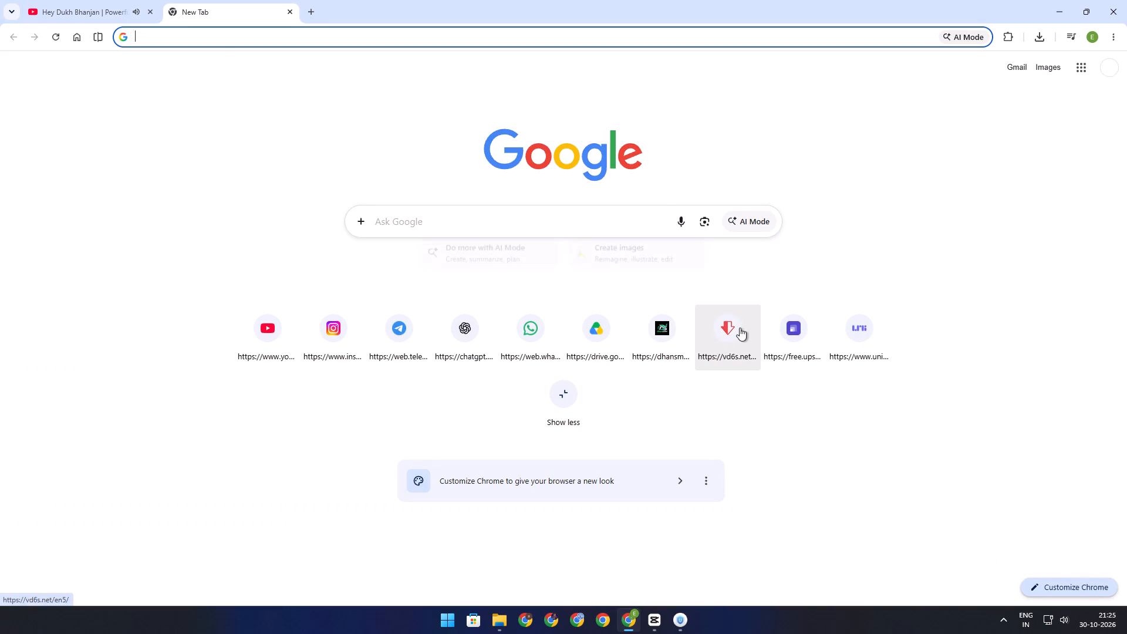
double_click(740, 328)
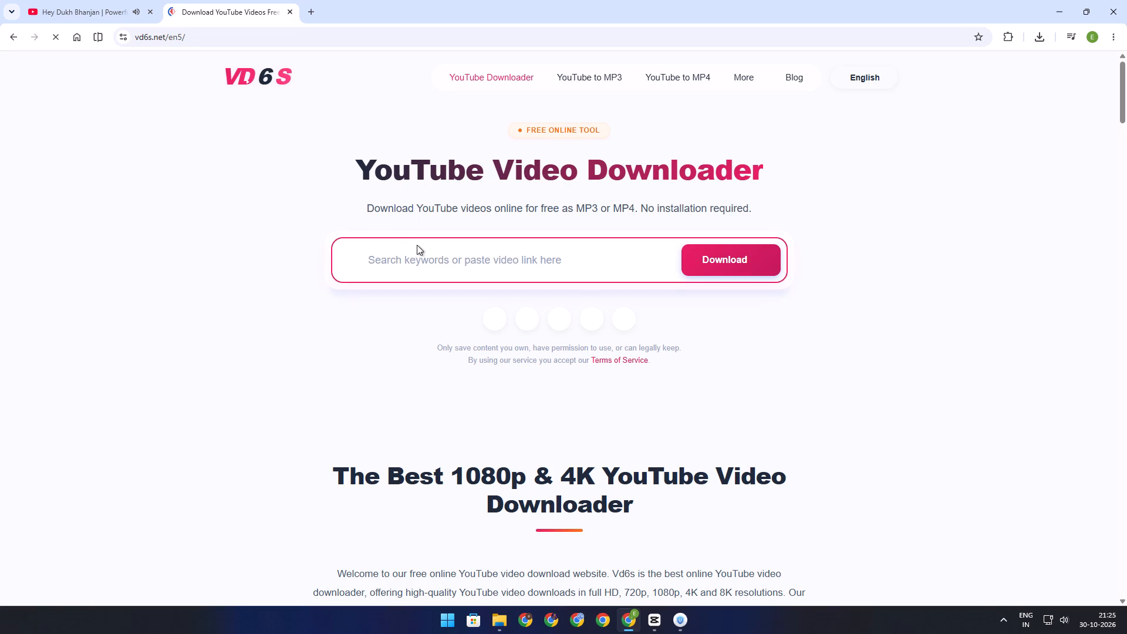
left_click(410, 262)
key("ctrl+v")
left_click(736, 267)
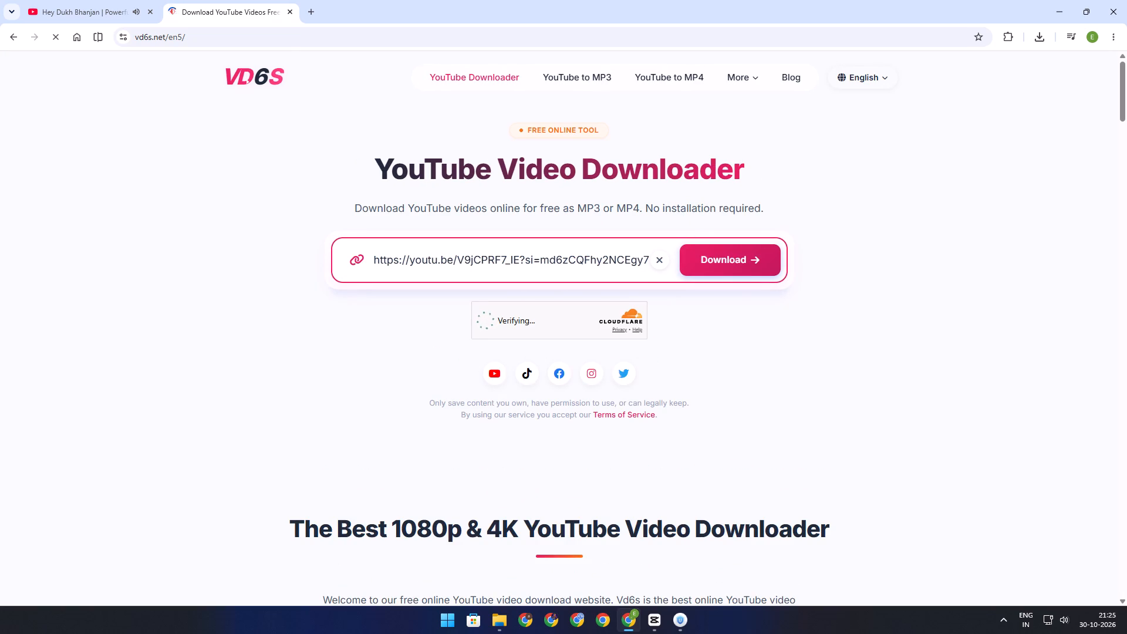
Pause the bhajan video in its YouTube tab and return to the downloader tab.
left_click(116, 1)
left_click(396, 225)
left_click(201, 0)
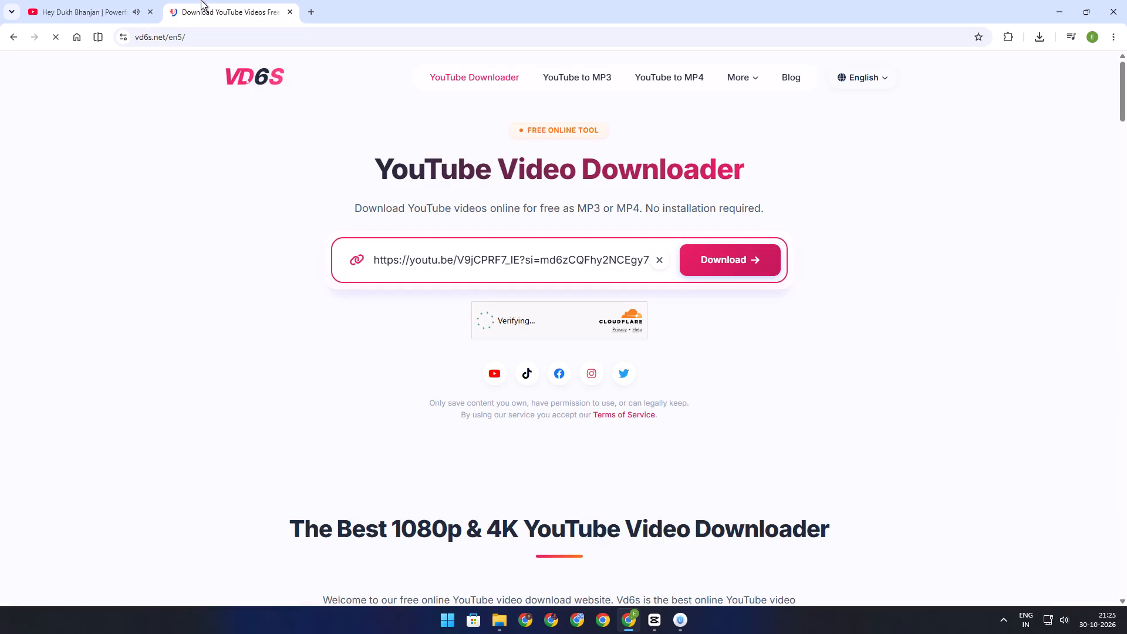
Search Google for "internet speed" in a new tab and run the built-in speed test.
left_click(310, 10)
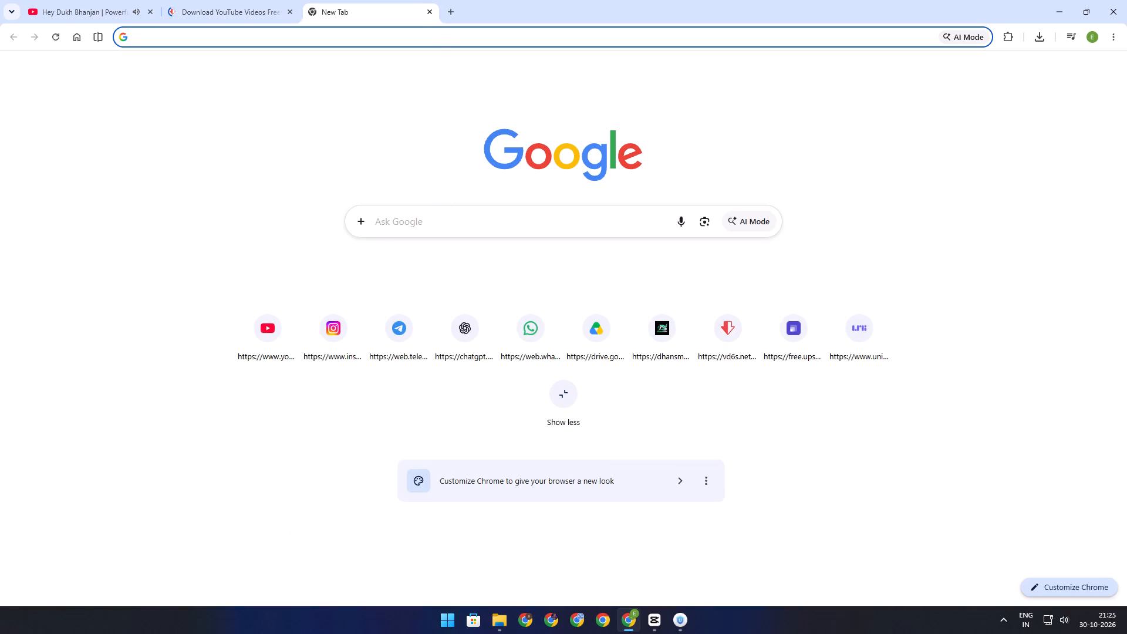
left_click(450, 217)
left_click(404, 327)
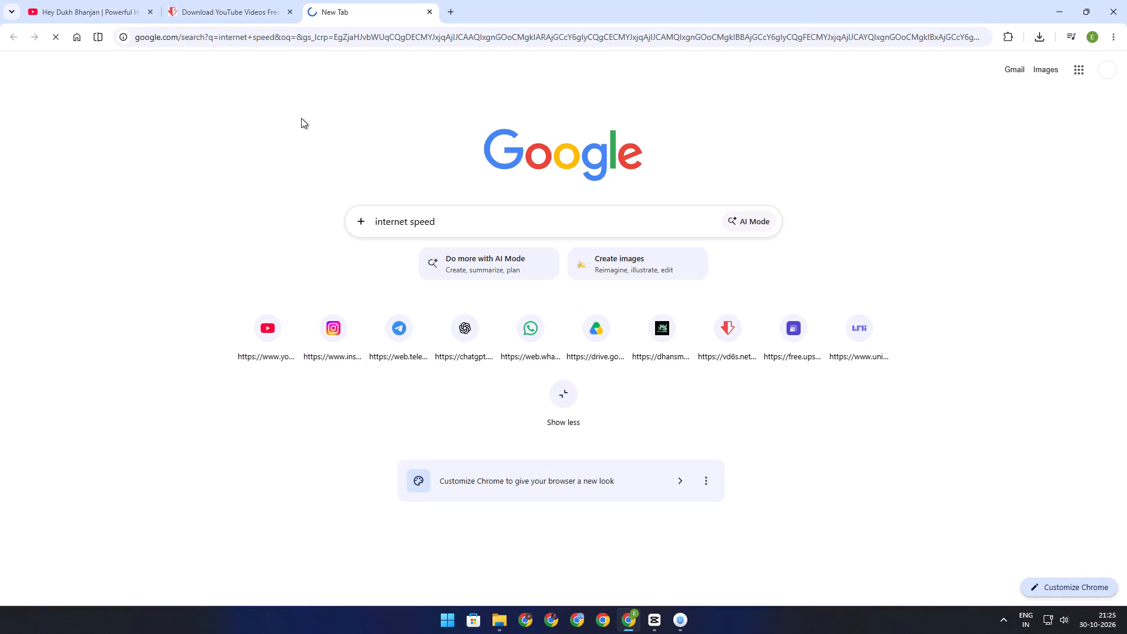
left_click(495, 299)
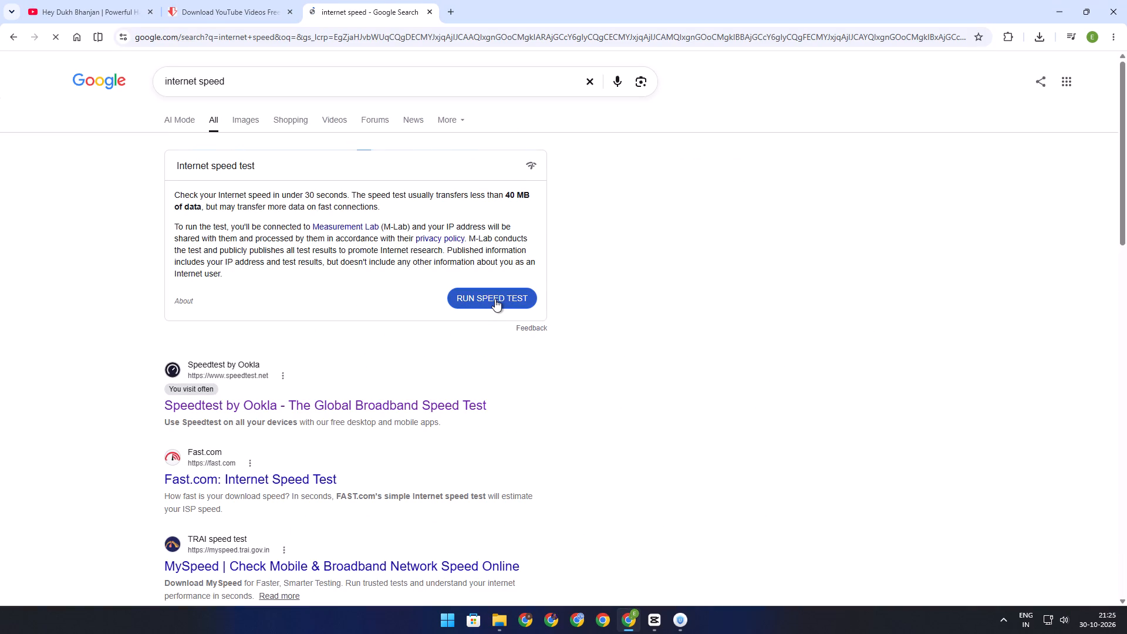
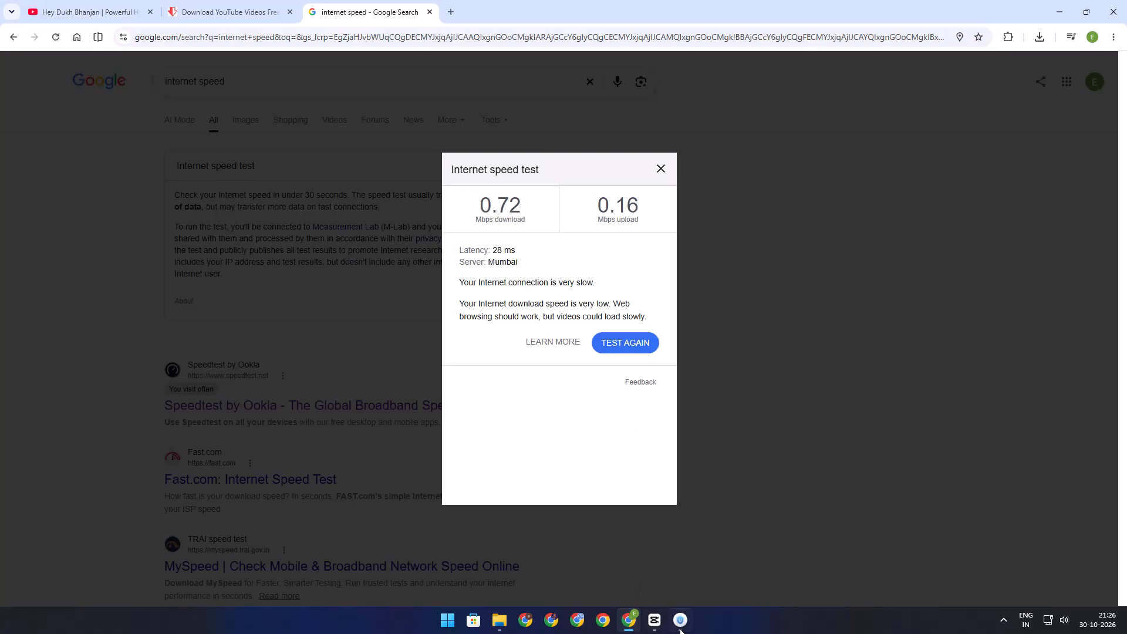
Disconnect Urban VPN and minimize its window.
left_click(680, 629)
left_click(504, 245)
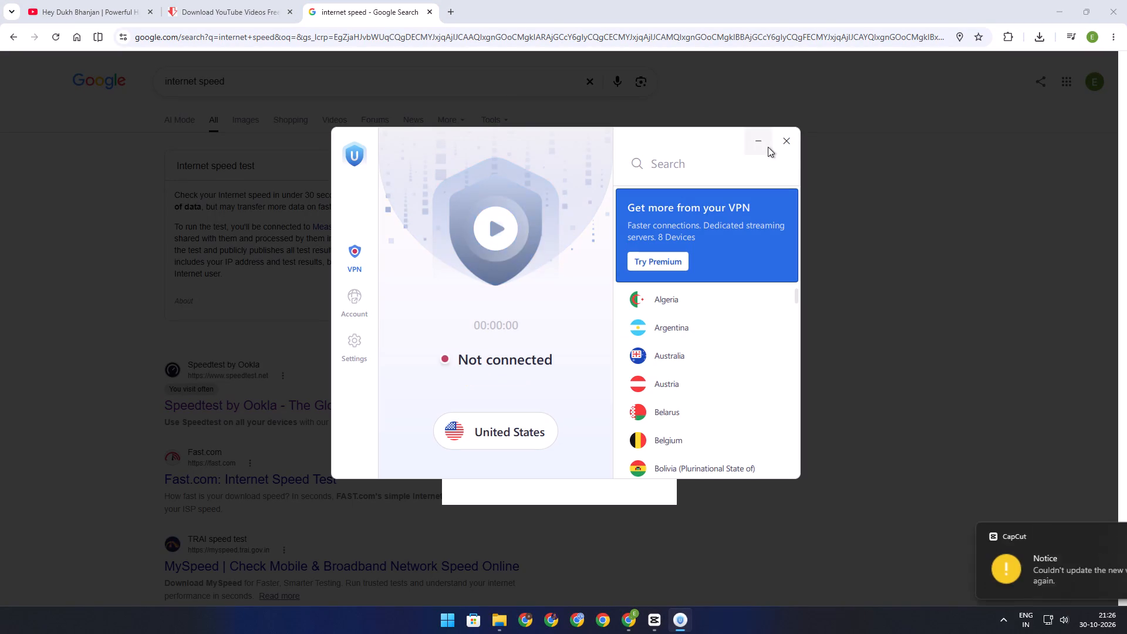
left_click(776, 142)
Dismiss CapCut's Version update window, cancel the update prompt for project 1028, and close CapCut.
left_click(963, 554)
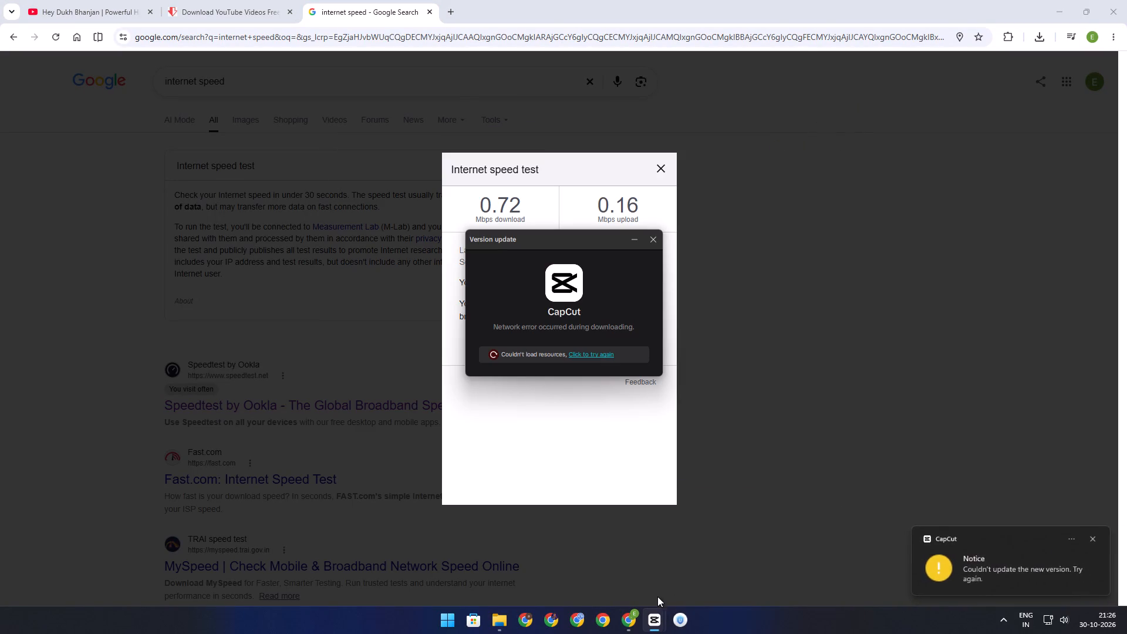
left_click(647, 238)
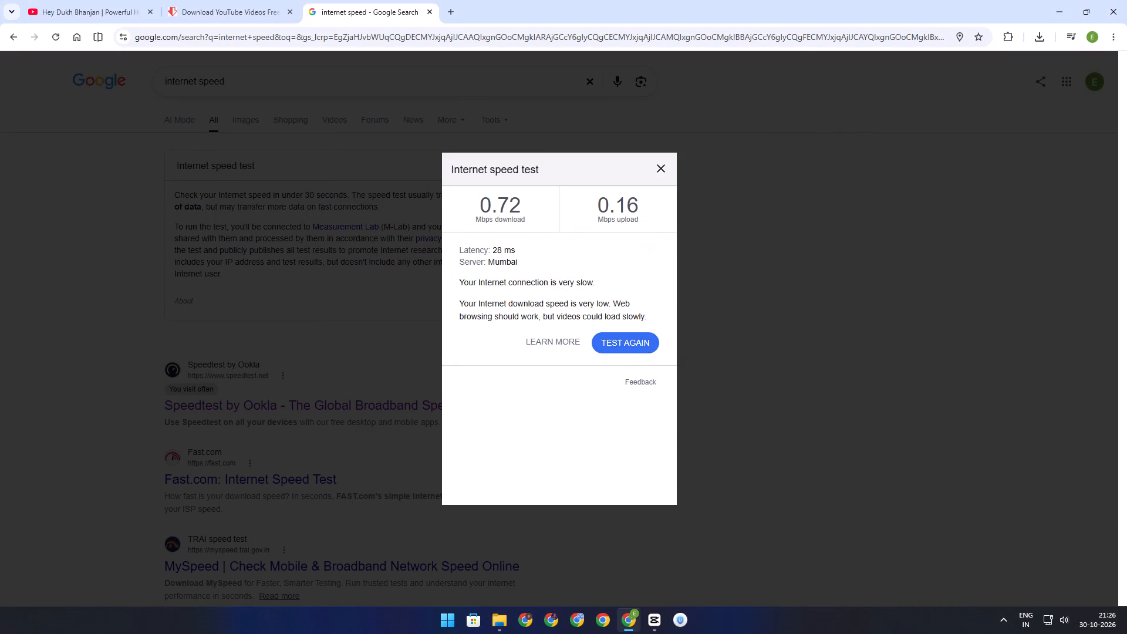
left_click(649, 618)
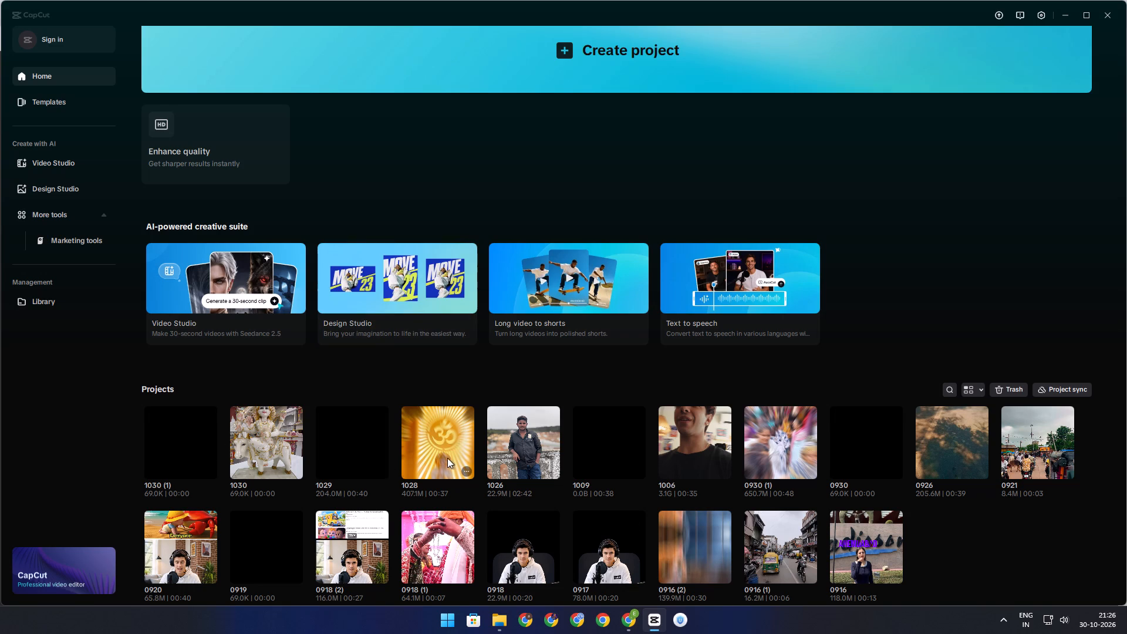
left_click(449, 457)
left_click(630, 328)
left_click(1108, 16)
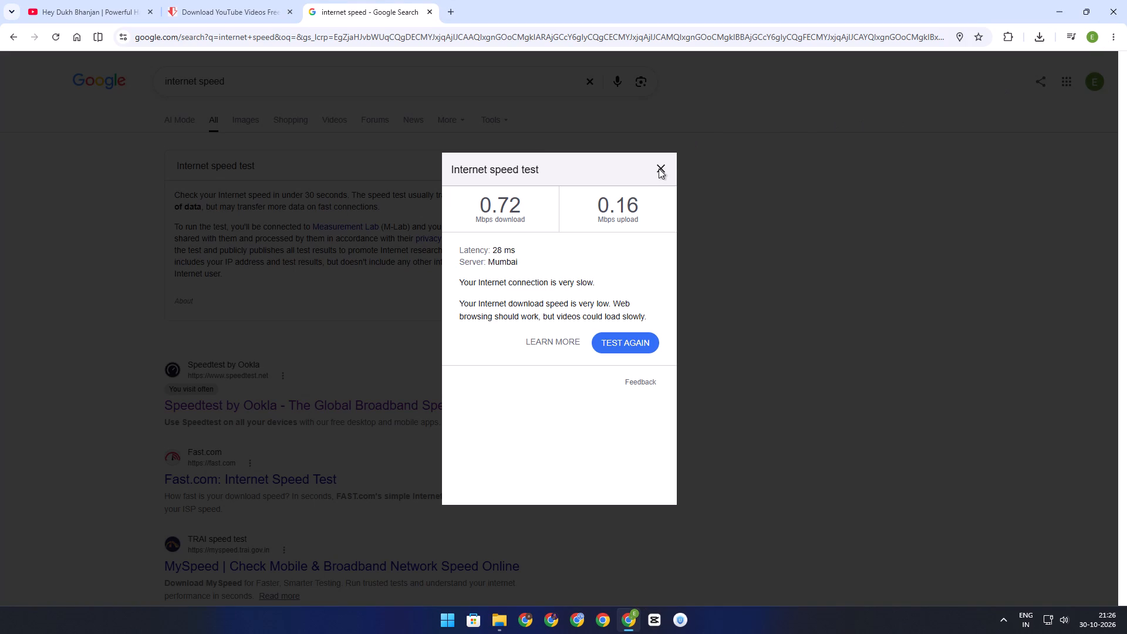
Rerun Google's built-in internet speed test.
left_click(659, 168)
left_click(461, 290)
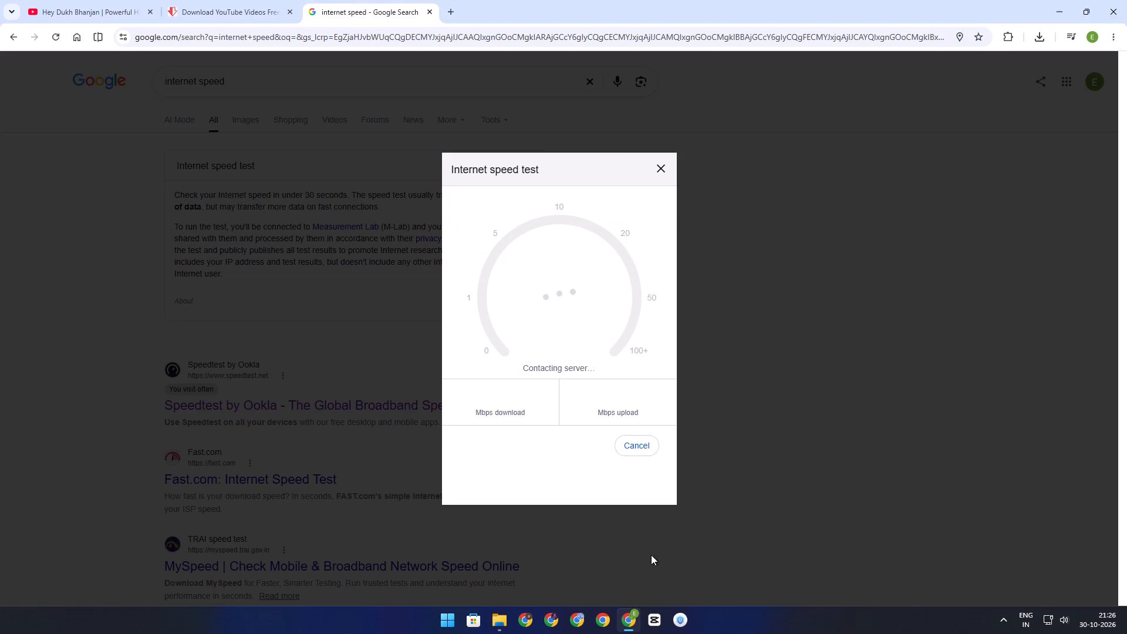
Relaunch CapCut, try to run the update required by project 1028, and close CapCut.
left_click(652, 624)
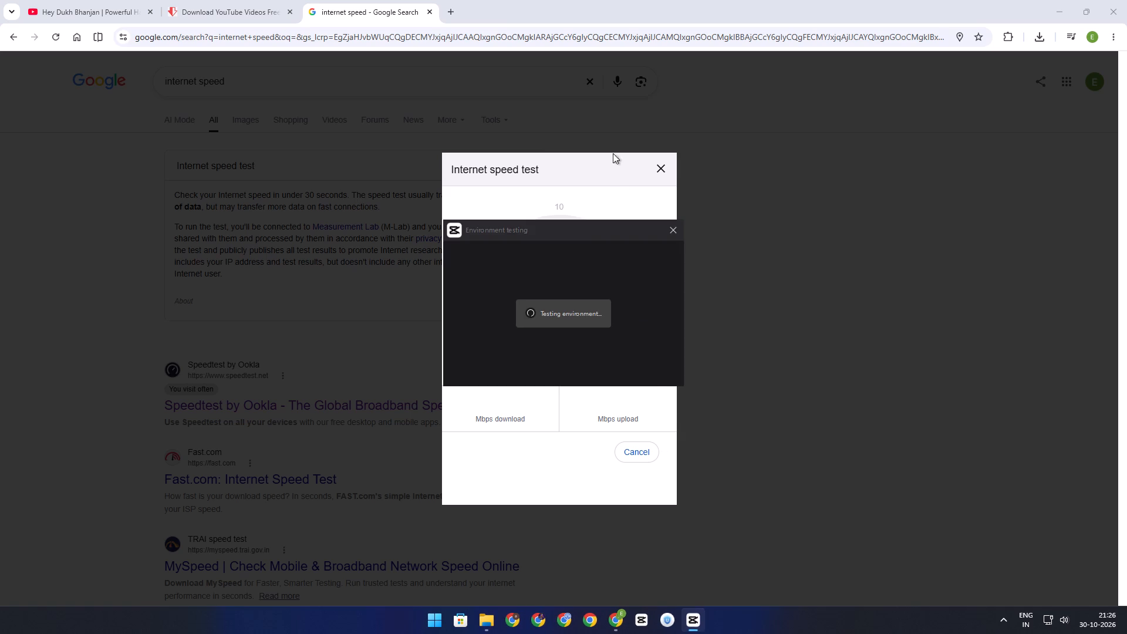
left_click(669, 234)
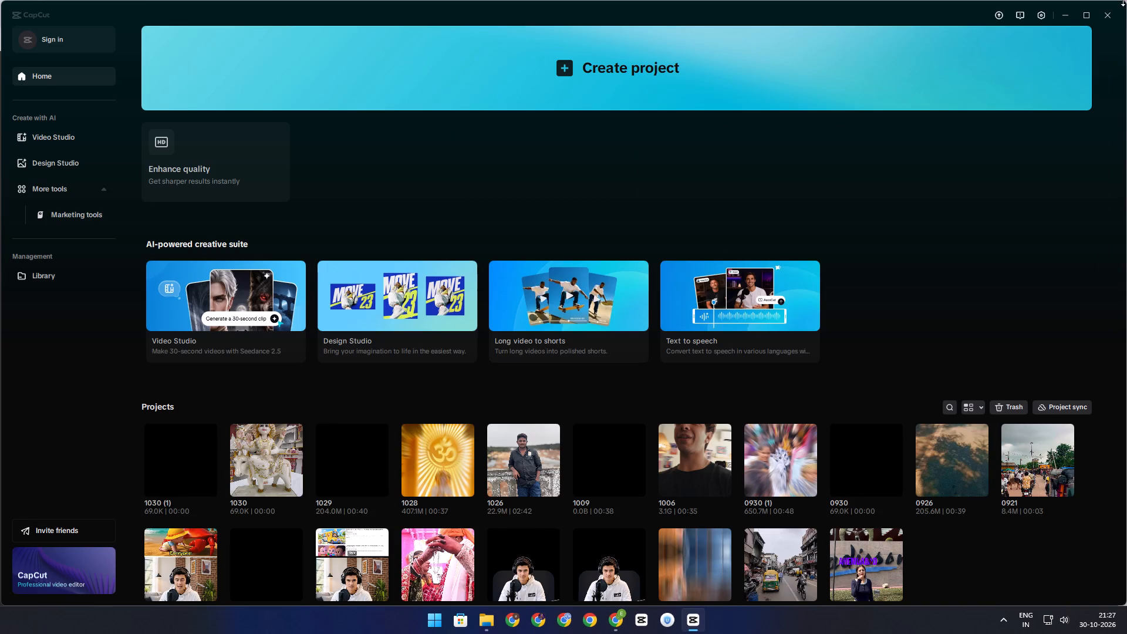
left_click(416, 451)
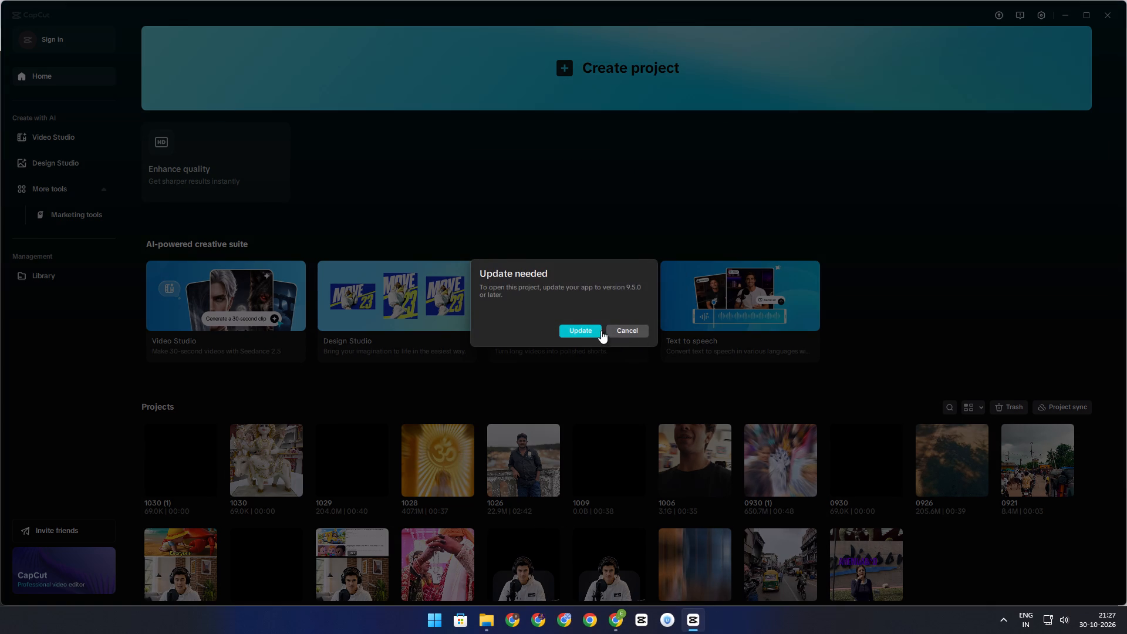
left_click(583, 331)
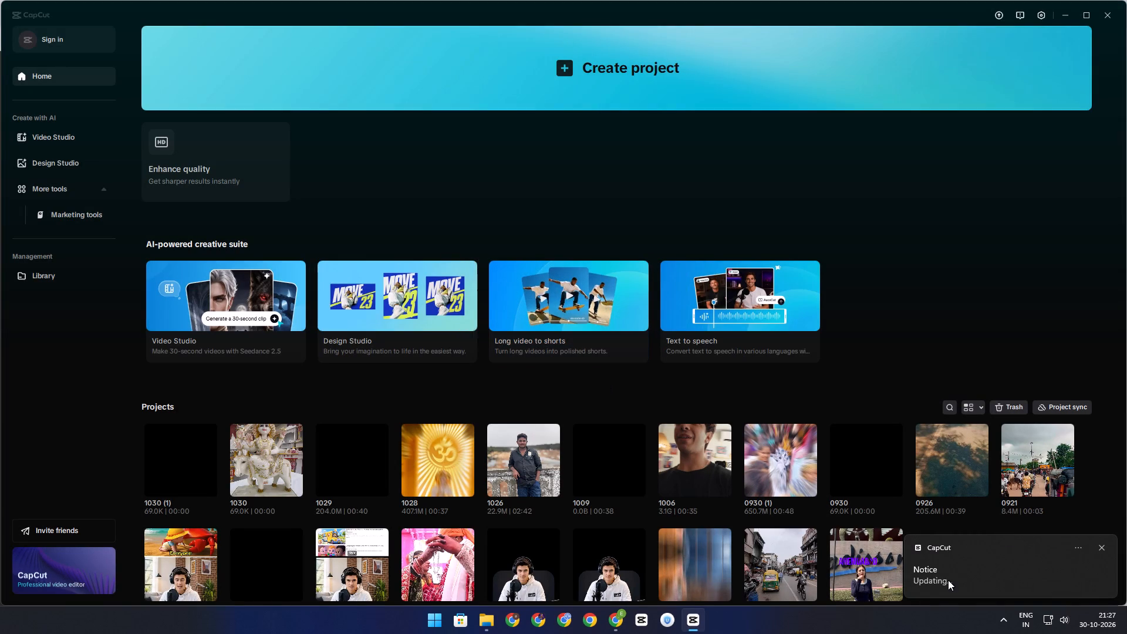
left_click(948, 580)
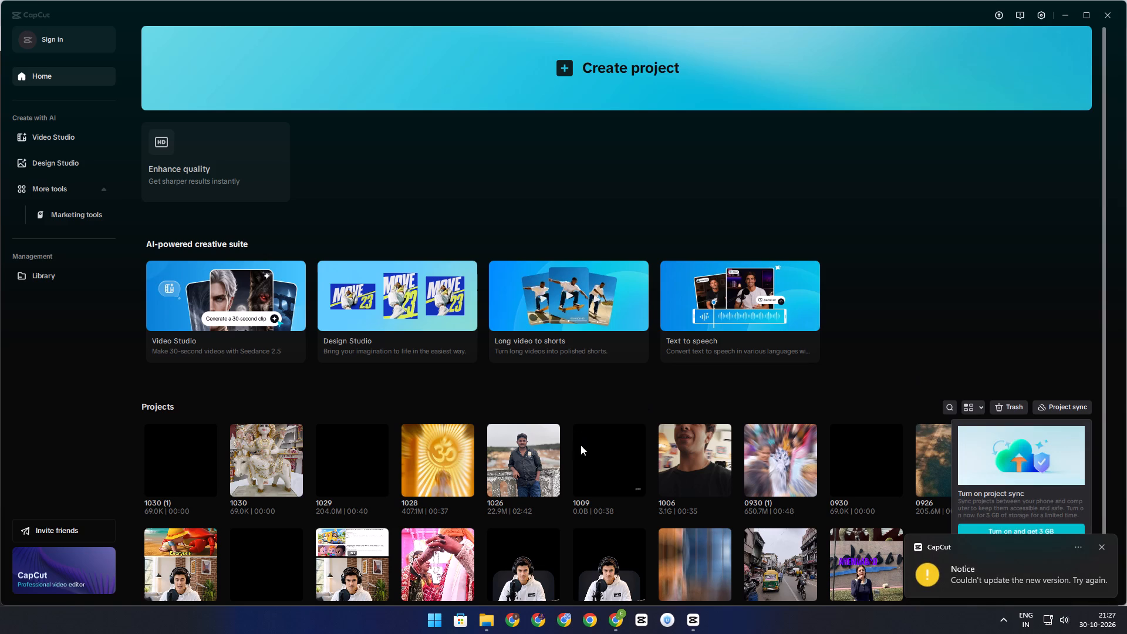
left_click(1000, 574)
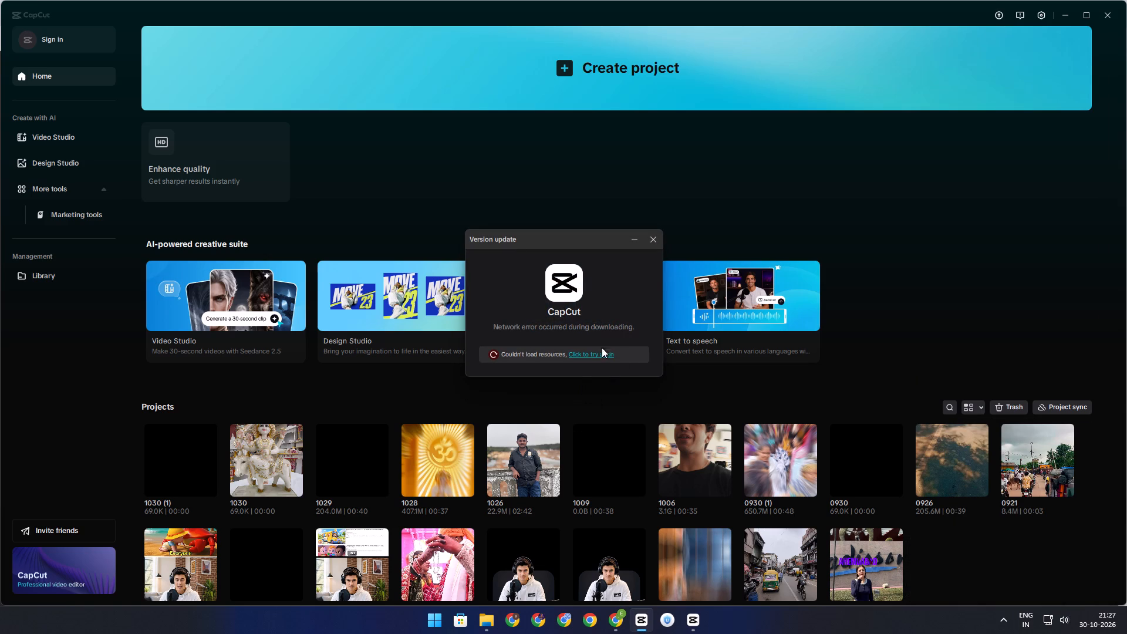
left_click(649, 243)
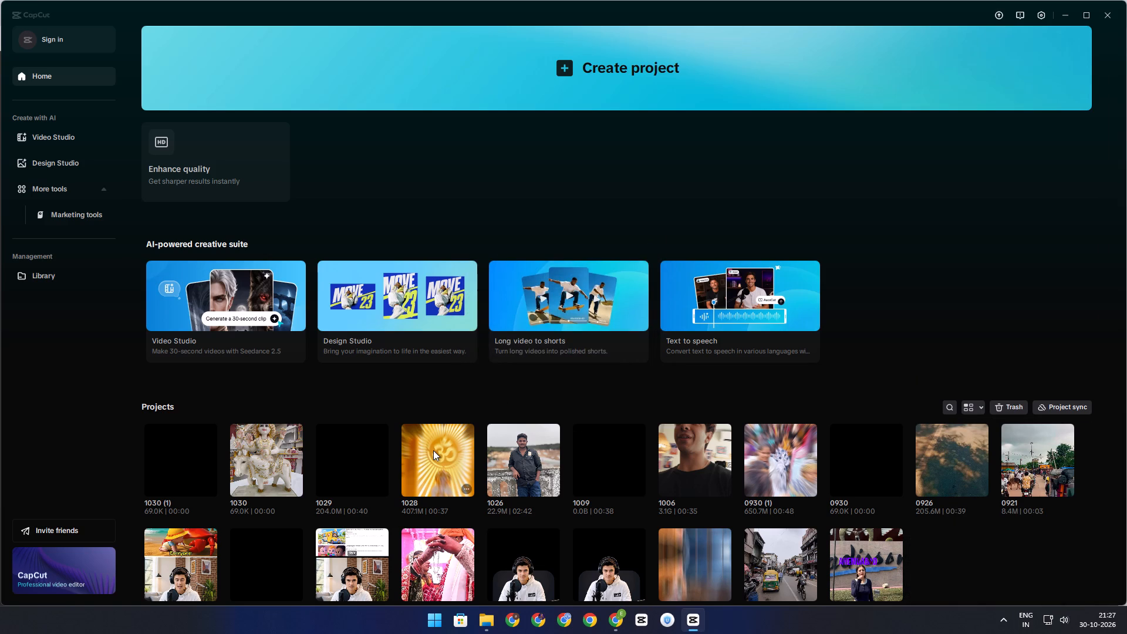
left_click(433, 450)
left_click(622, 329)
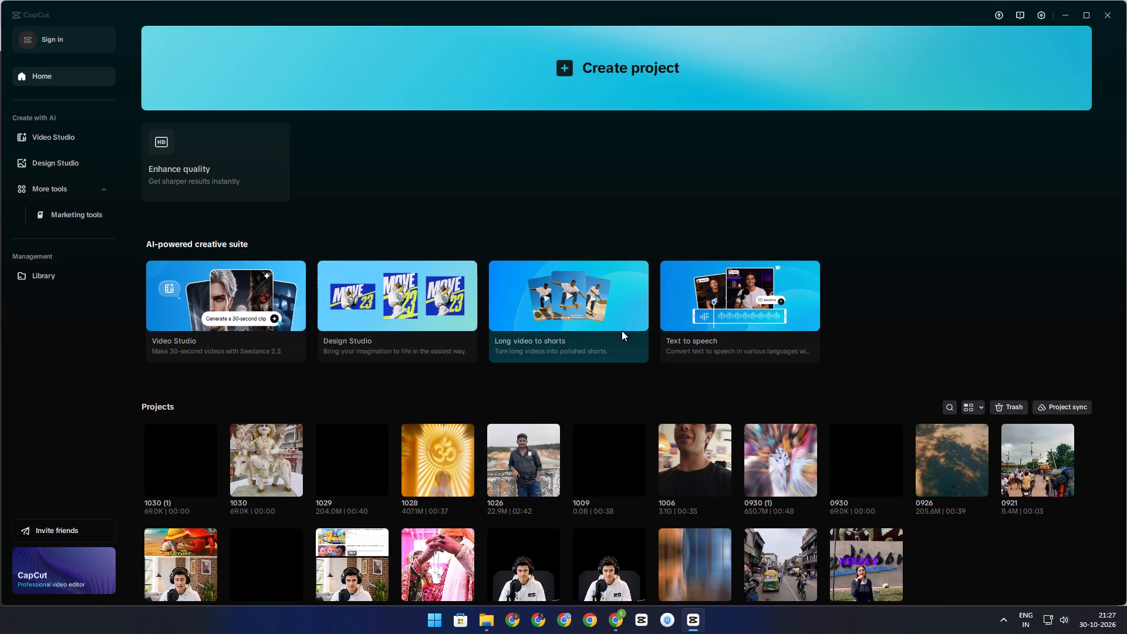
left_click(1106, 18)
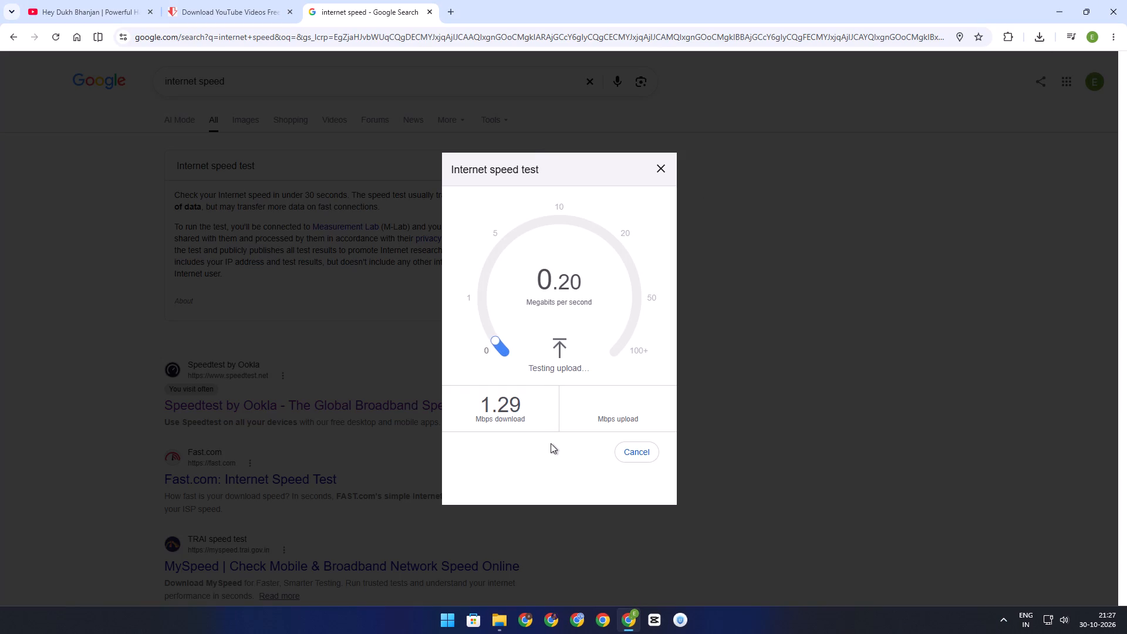
Connect Urban VPN to the United States, close the speed test dialog, and check the VPN connection.
left_click(683, 615)
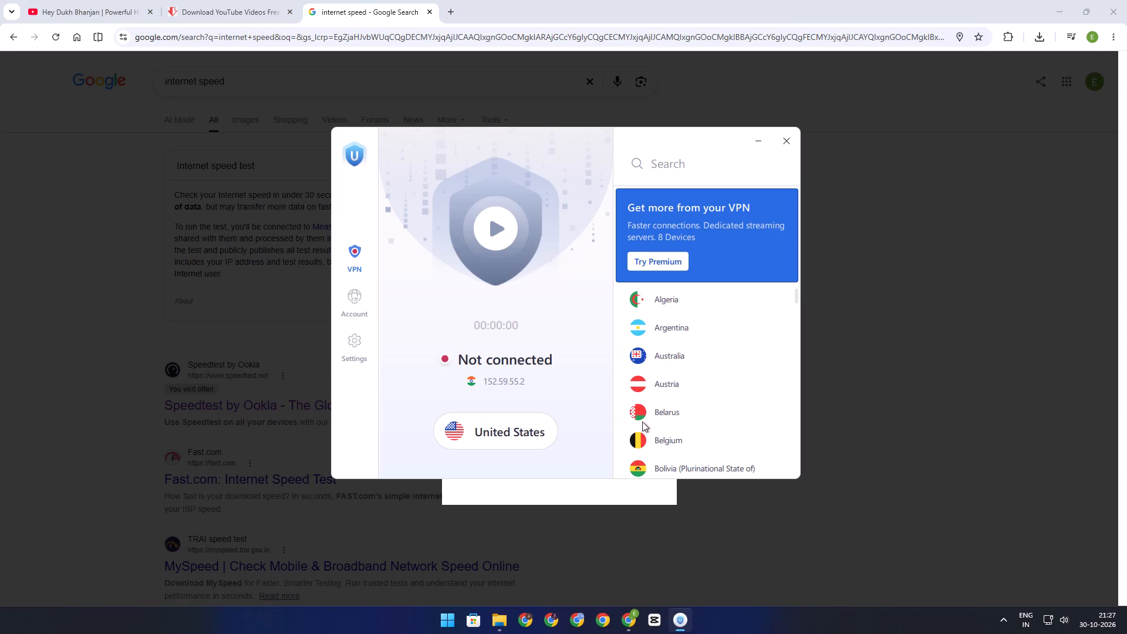
left_click(499, 235)
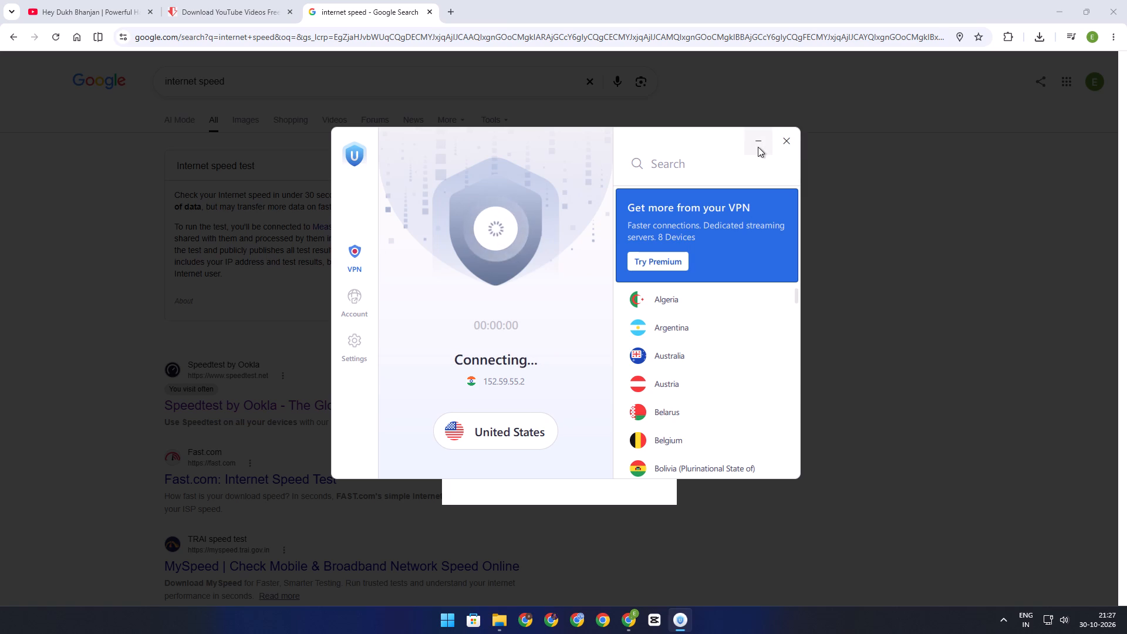
left_click(758, 147)
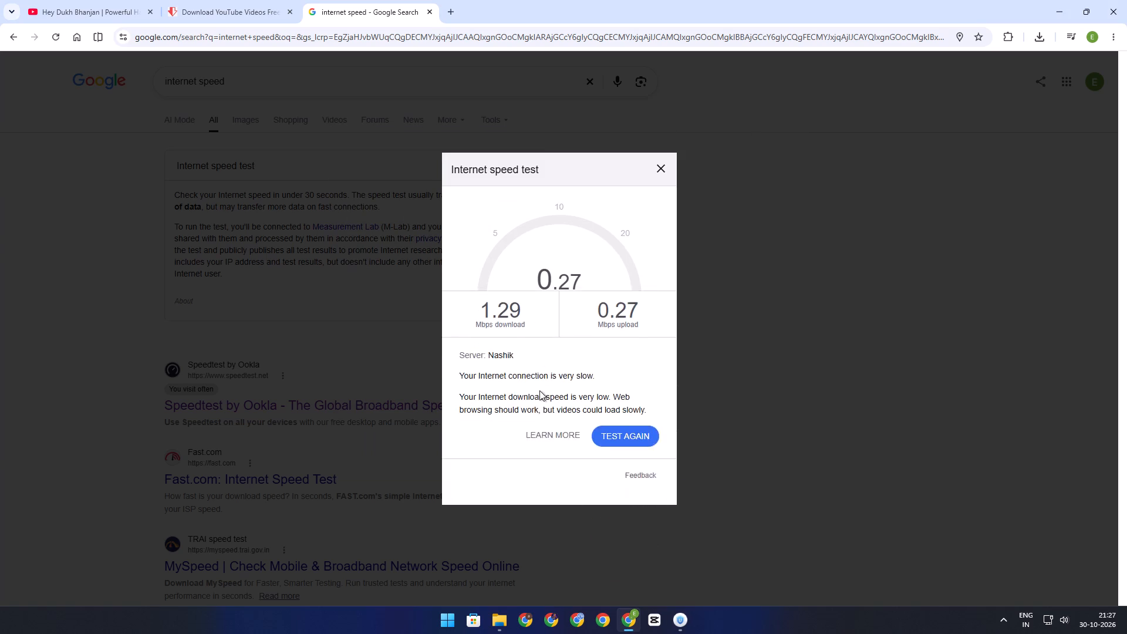
left_click(663, 170)
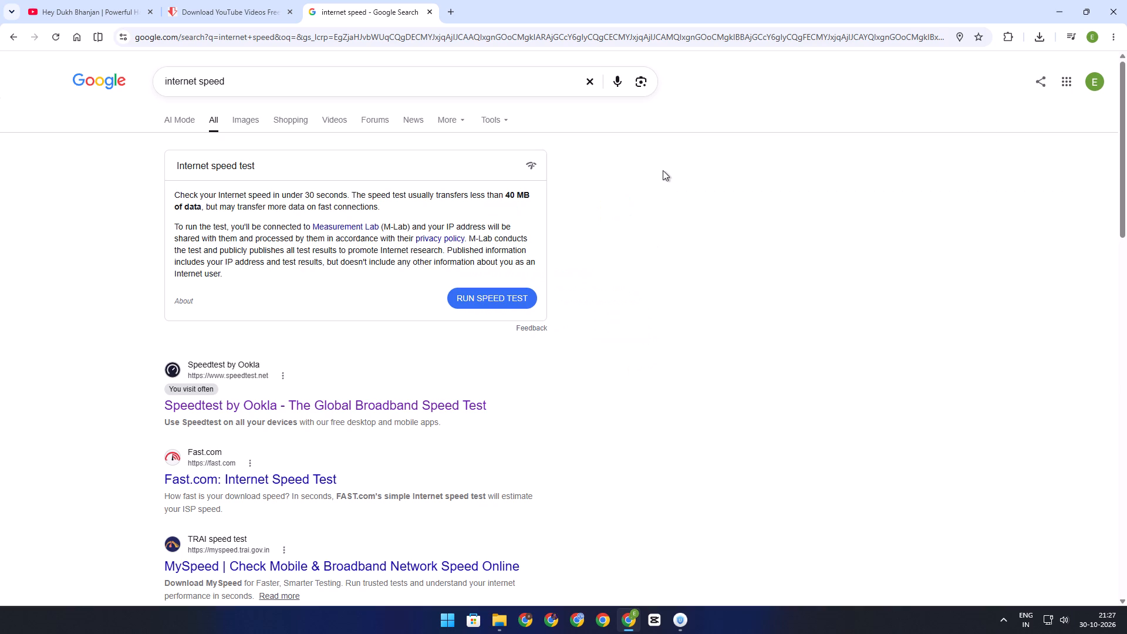
left_click(682, 618)
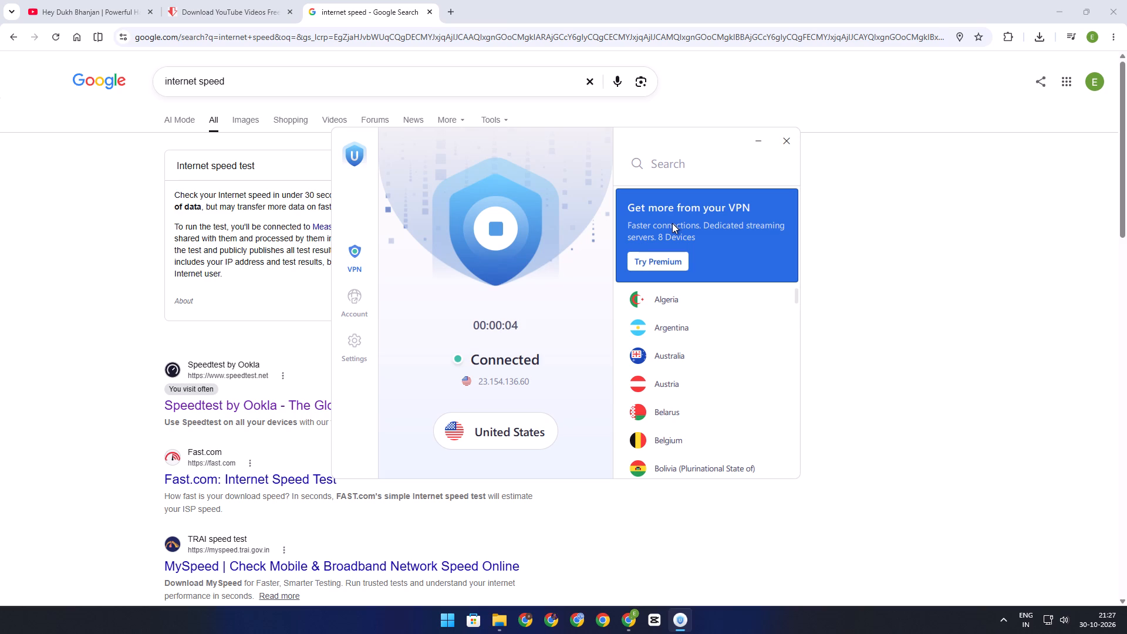
left_click(750, 147)
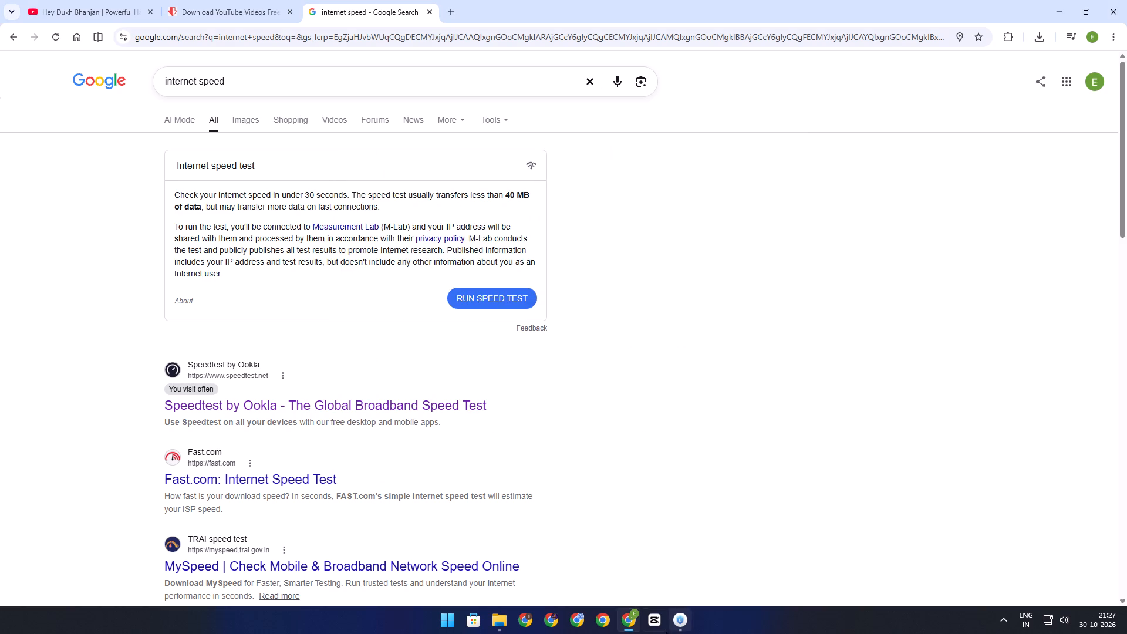
Relaunch CapCut, open project 1028, and accept the required app update.
left_click(650, 622)
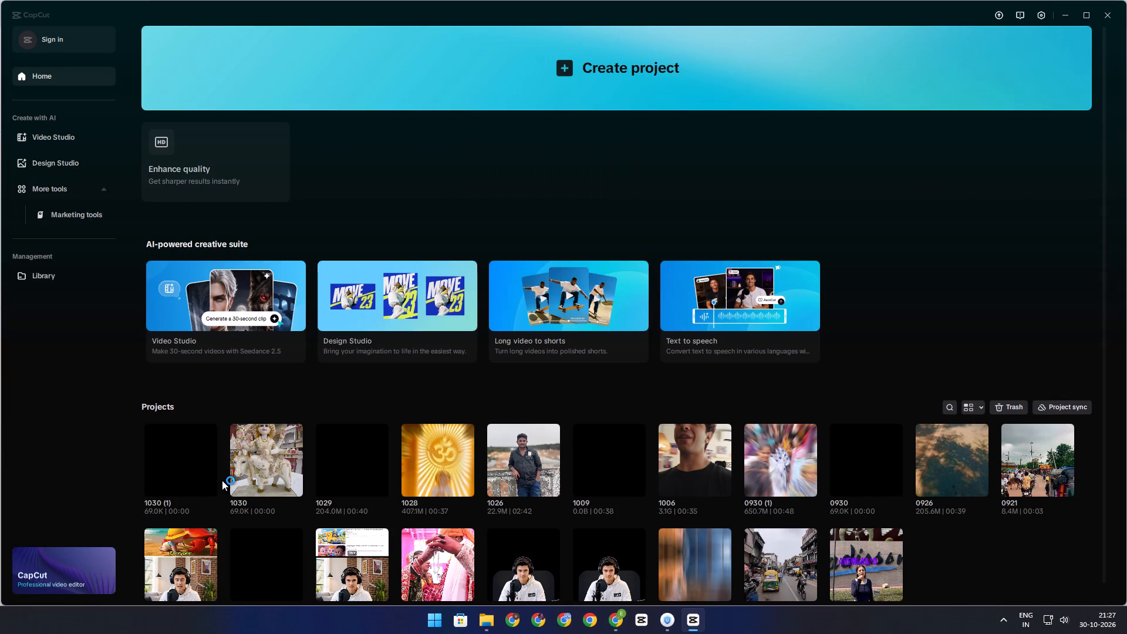
left_click(431, 458)
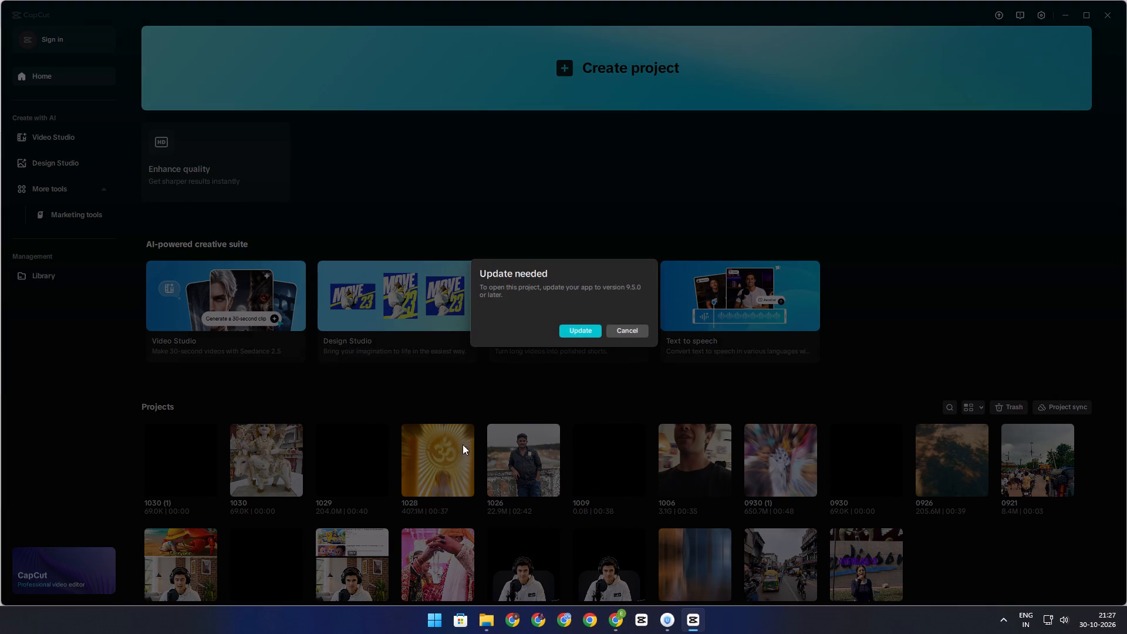
left_click(589, 331)
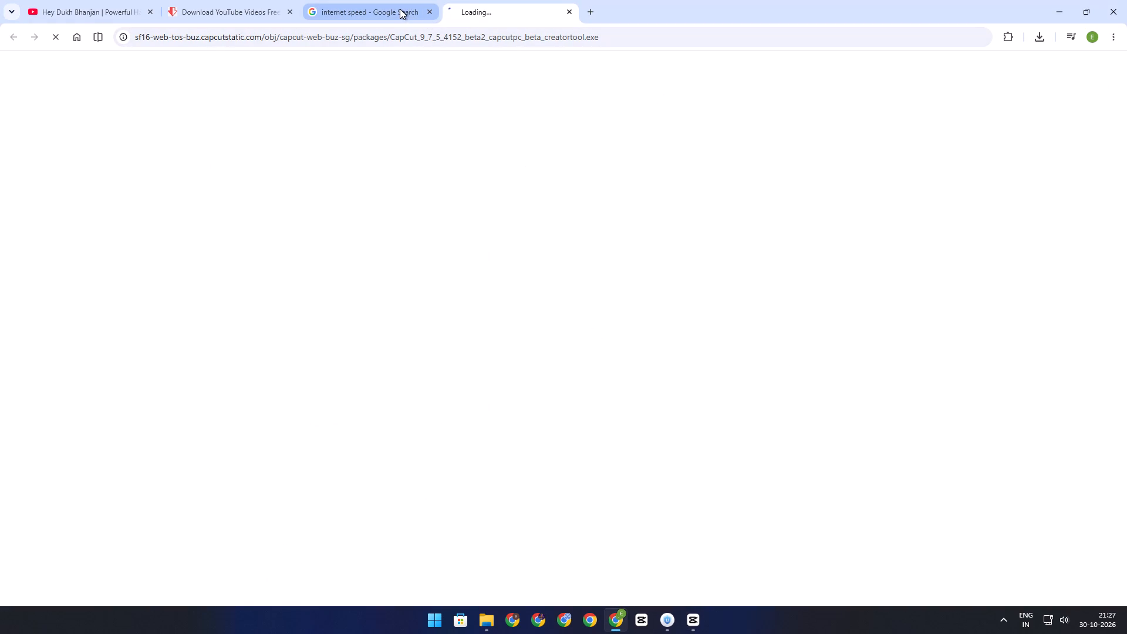
Check the CapCut 9.7.5 beta installer's progress in Chrome's recent download history.
left_click(697, 621)
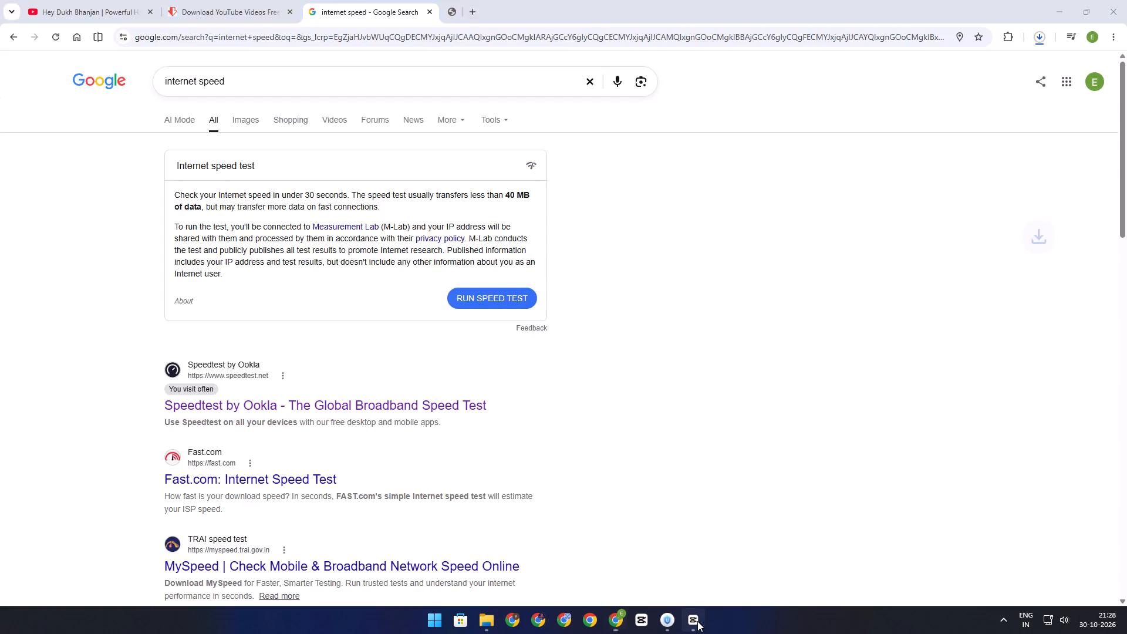
left_click(1037, 15)
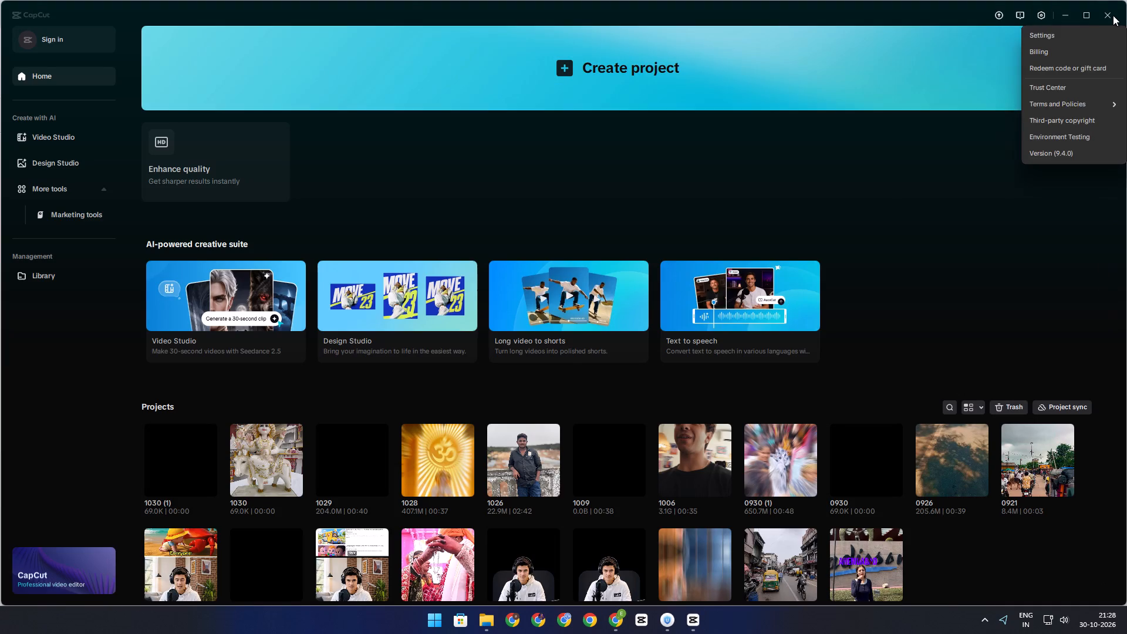
left_click(1113, 15)
left_click(615, 623)
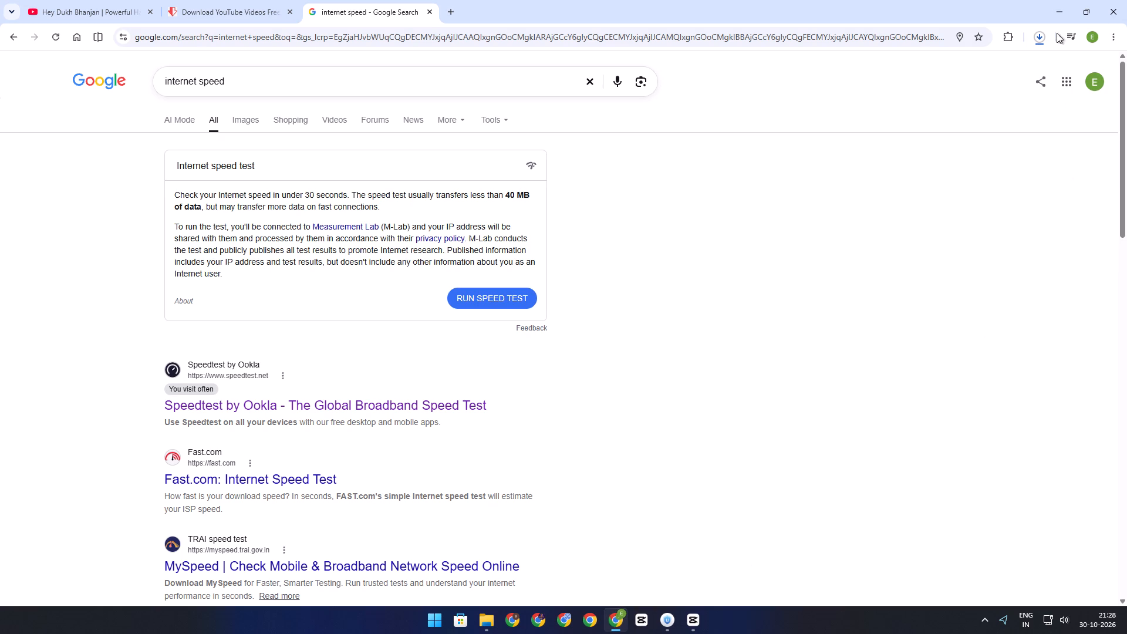
left_click(1037, 32)
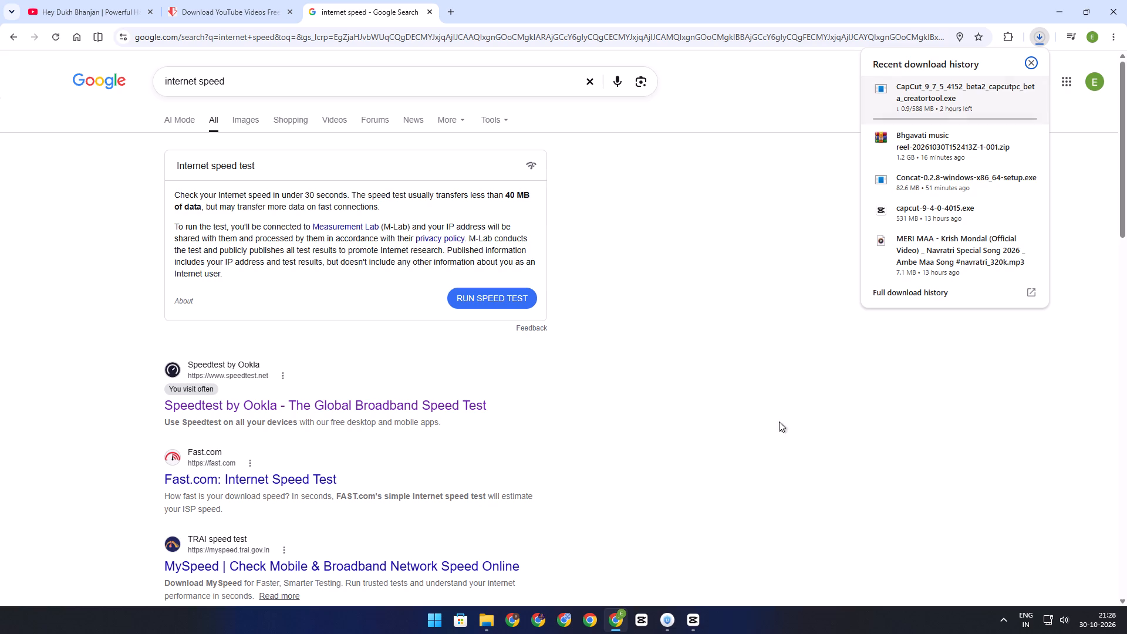
Disconnect Urban VPN and close its window.
left_click(667, 618)
left_click(496, 206)
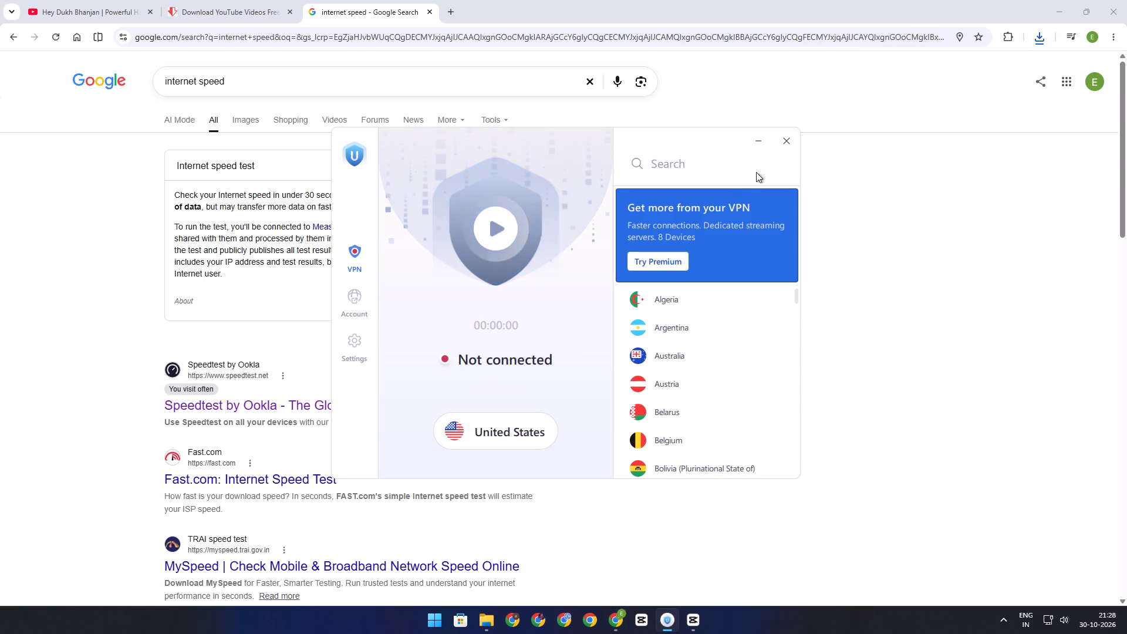
left_click(794, 144)
Resume the interrupted CapCut 9.7.5 beta installer download in Chrome.
left_click(1040, 52)
left_click(1040, 42)
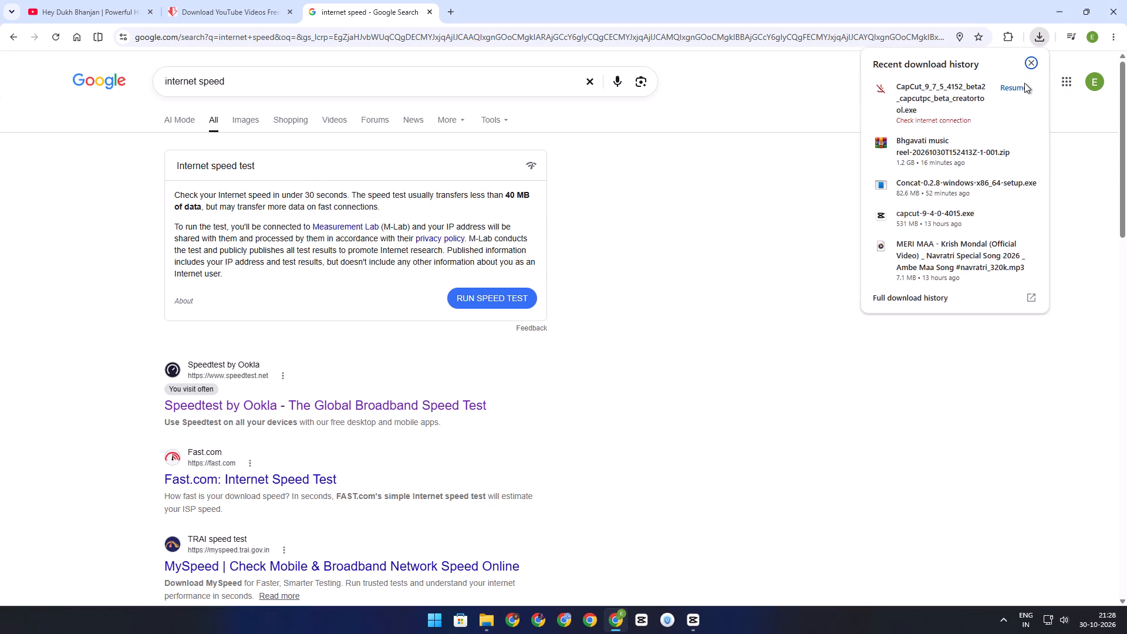
left_click(1018, 89)
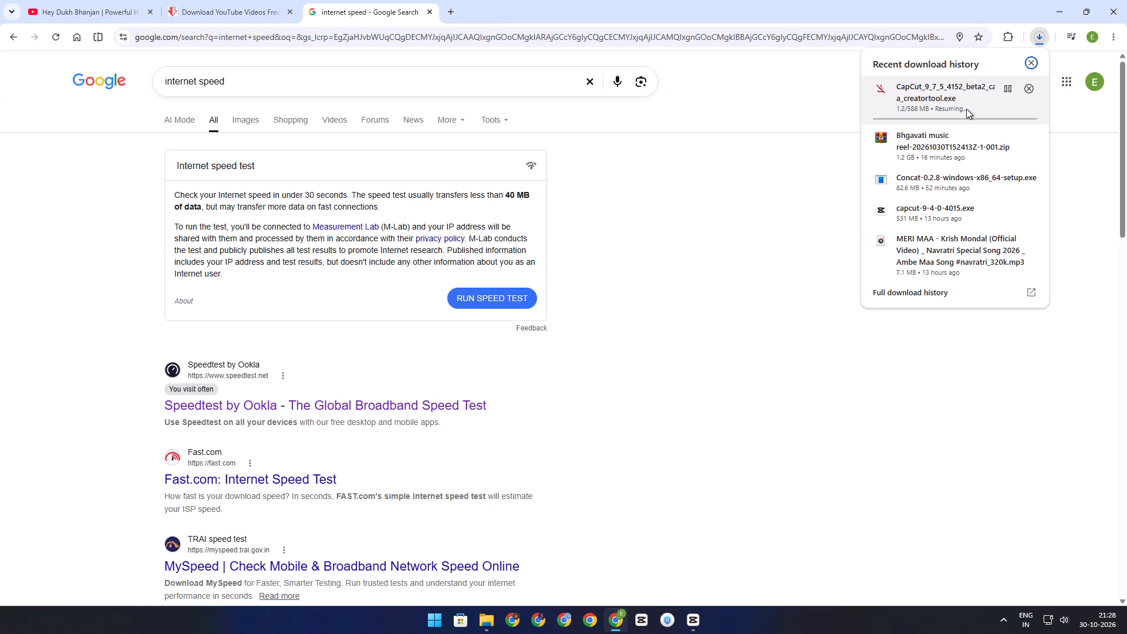
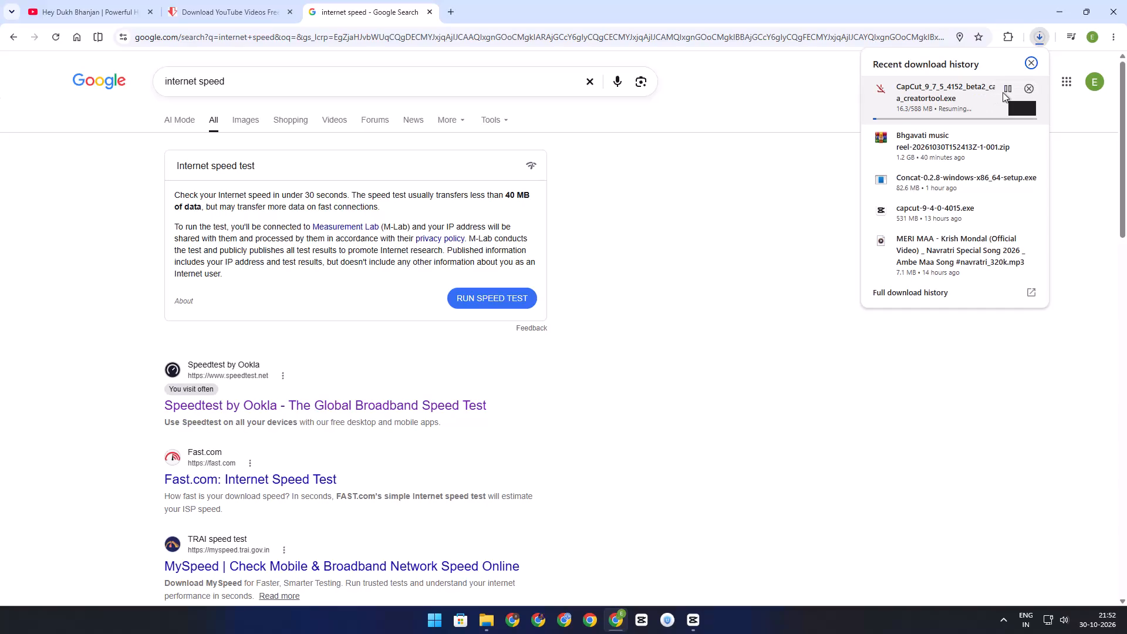
Pause the CapCut 9.7.5 beta installer download and exit Chrome without continuing the download.
left_click(1010, 89)
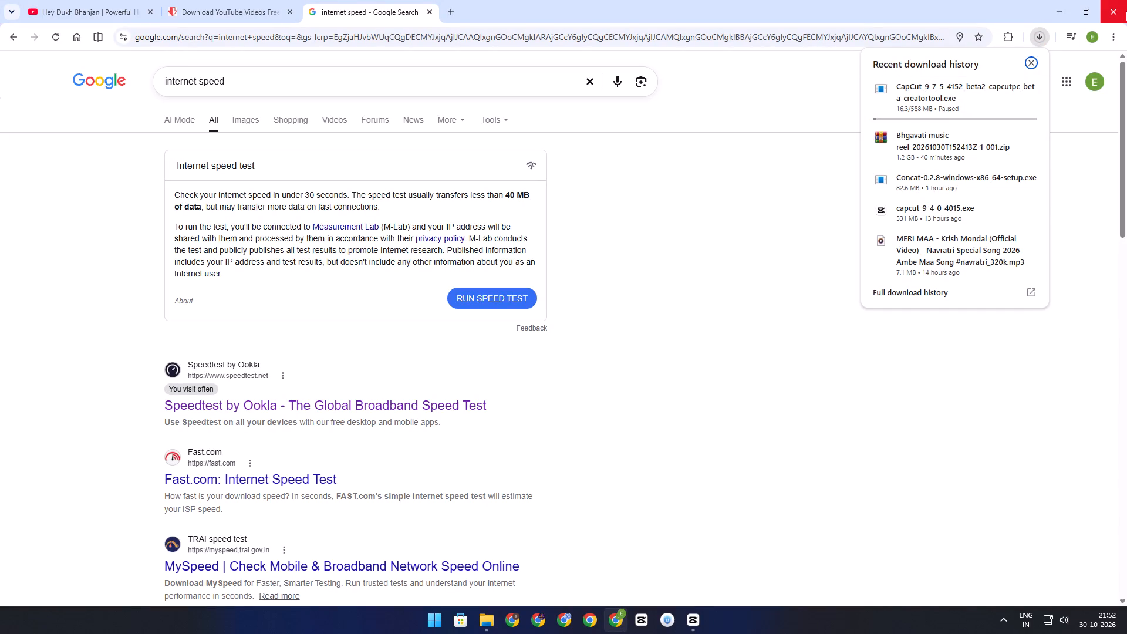
left_click(1125, 9)
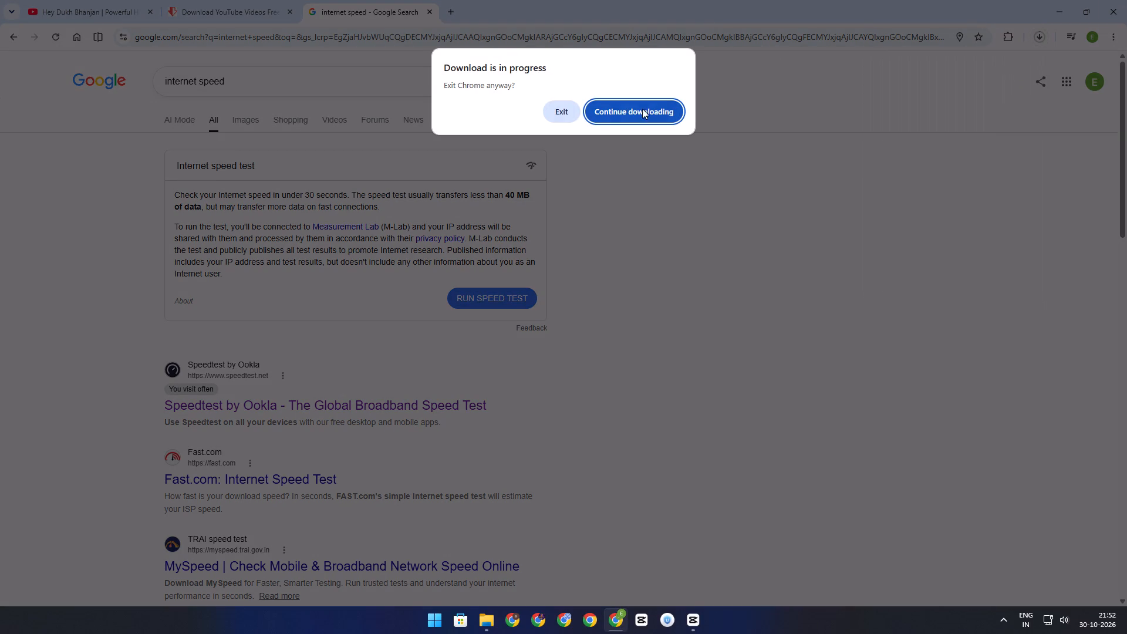
left_click(556, 110)
Close the CapCut home window and the open File Explorer window.
left_click(1105, 18)
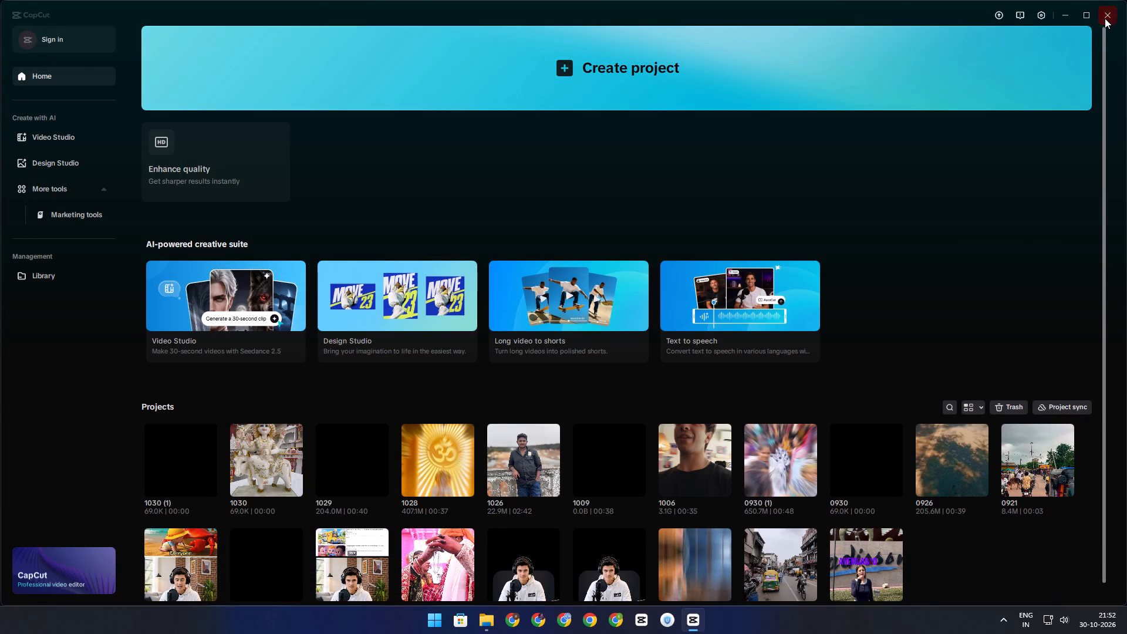
left_click(1118, 12)
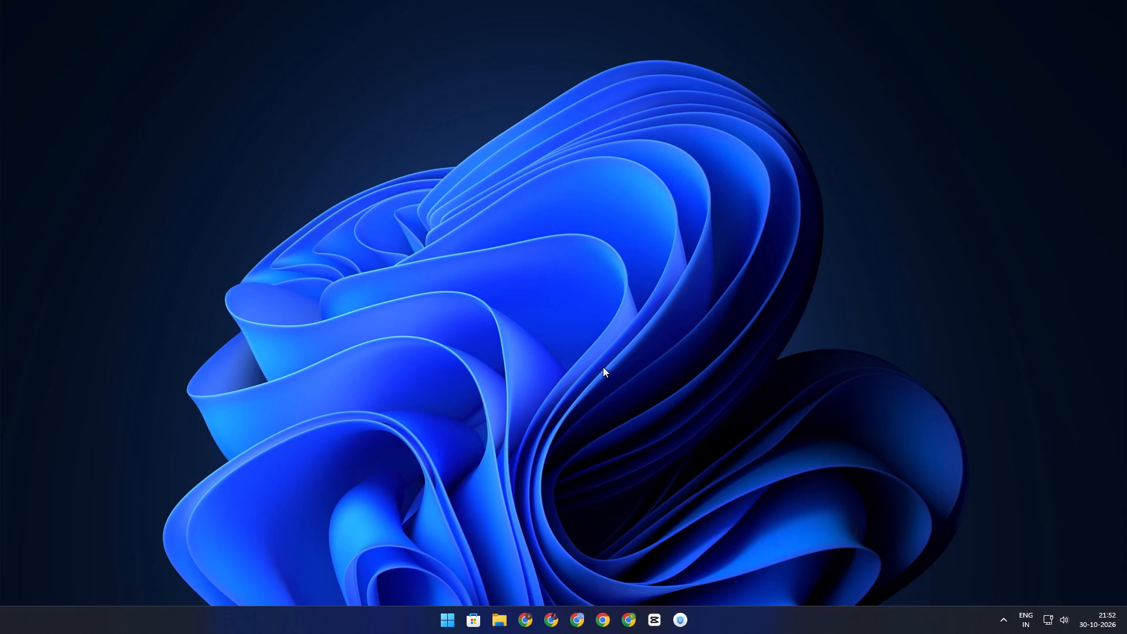
Relaunch CapCut, skipping its environment test, and open New Volume (E:) in File Explorer.
double_click(650, 612)
double_click(652, 622)
left_click(502, 623)
left_click(56, 392)
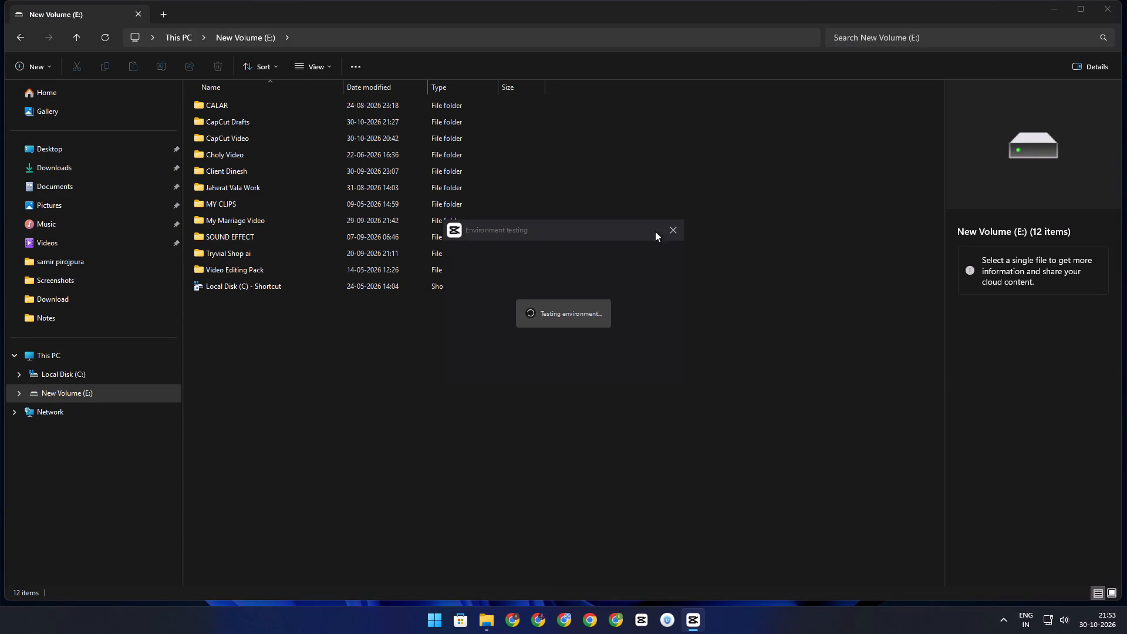
left_click(674, 236)
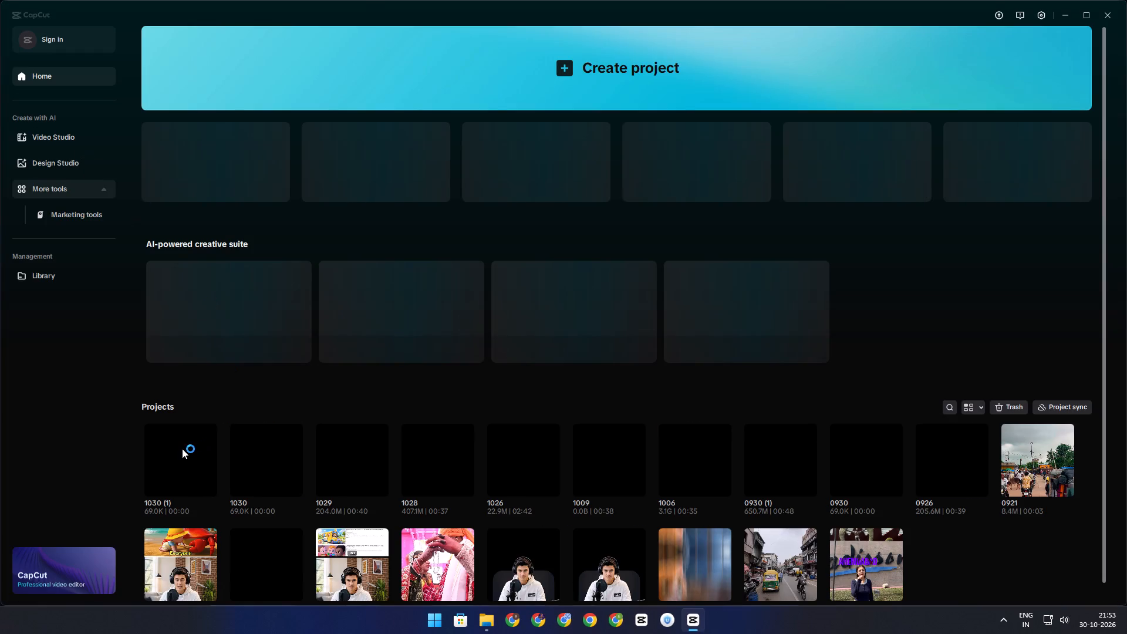
Open project 1030 (1) in CapCut to view its contents, and return to the projects list.
left_click(176, 448)
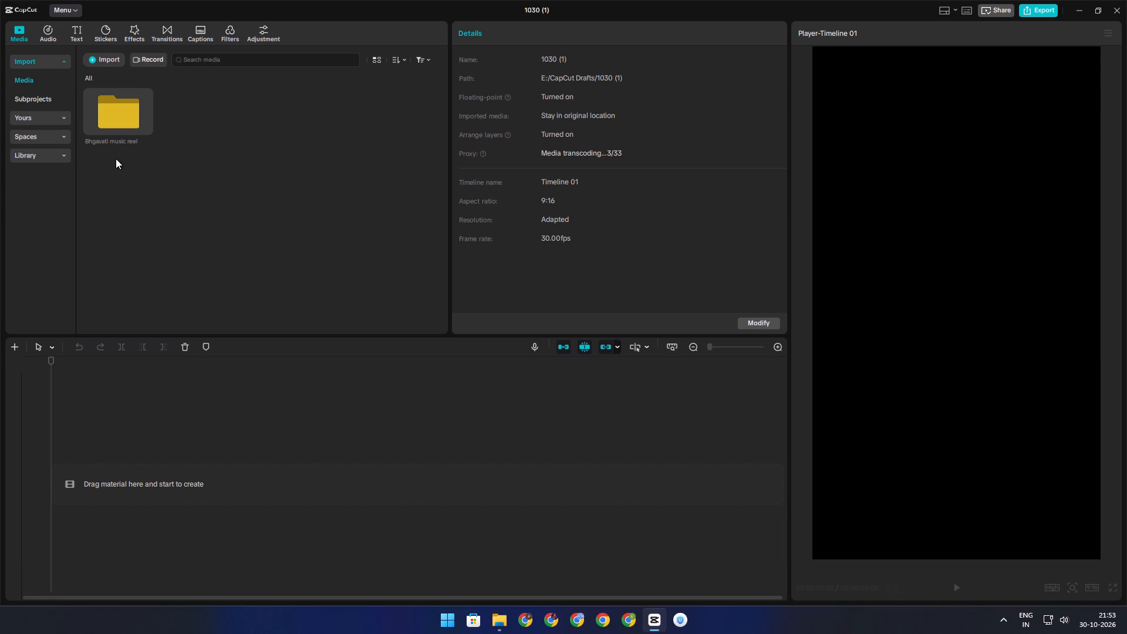
left_click(1113, 15)
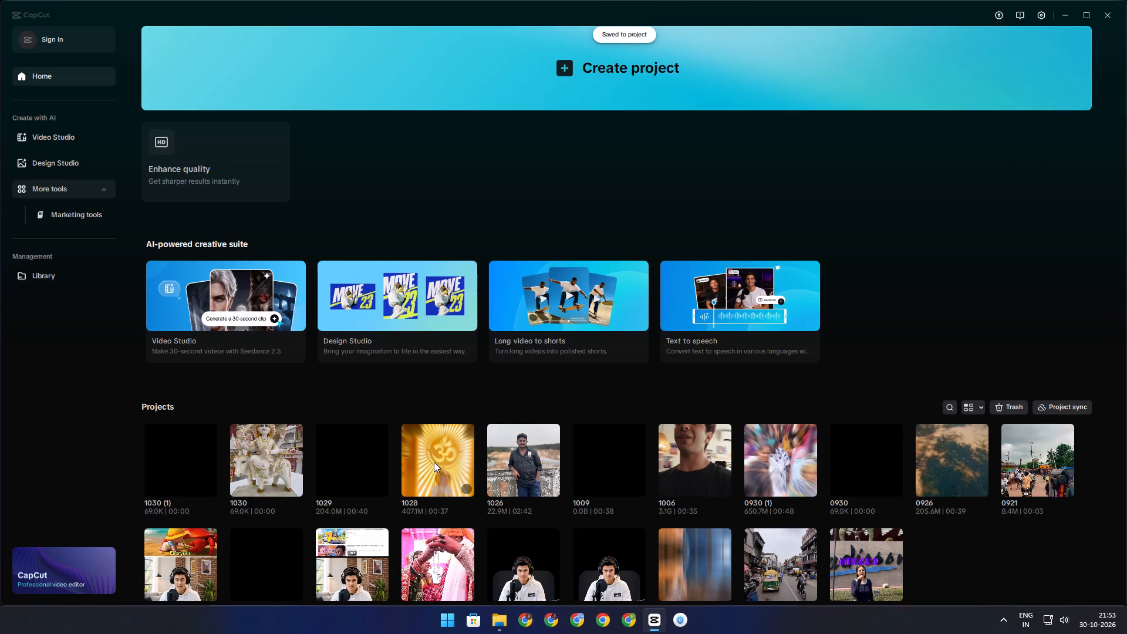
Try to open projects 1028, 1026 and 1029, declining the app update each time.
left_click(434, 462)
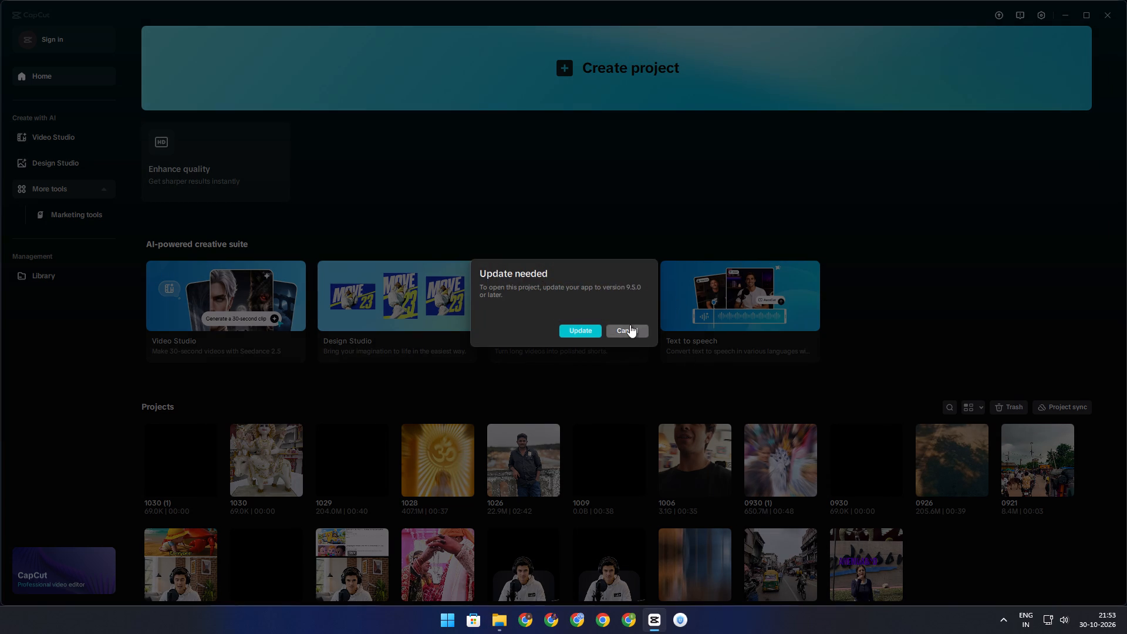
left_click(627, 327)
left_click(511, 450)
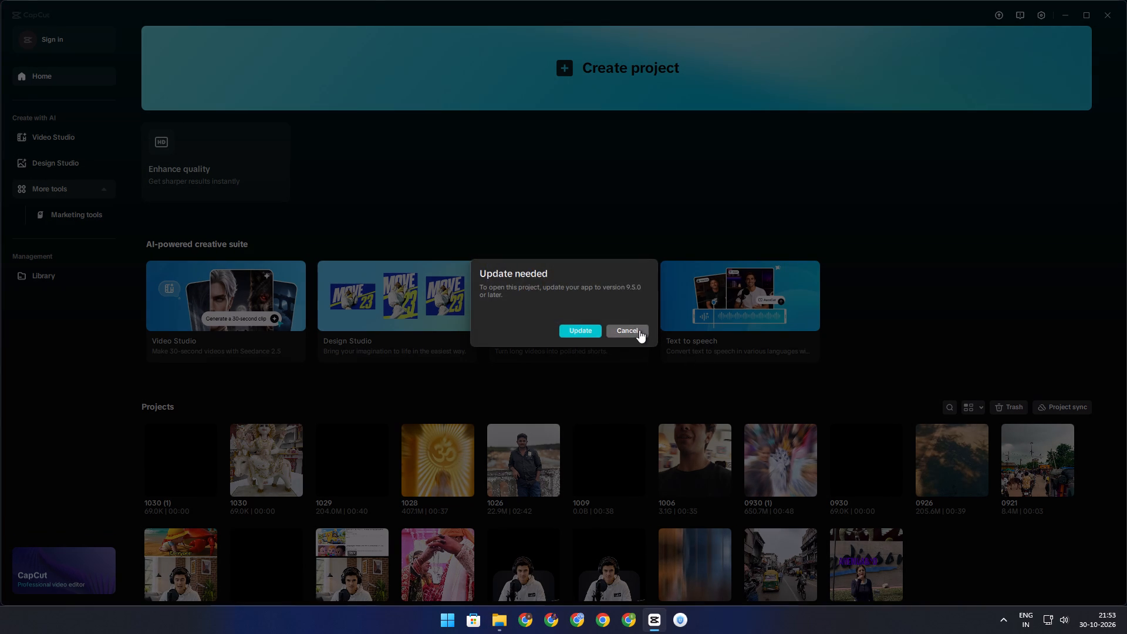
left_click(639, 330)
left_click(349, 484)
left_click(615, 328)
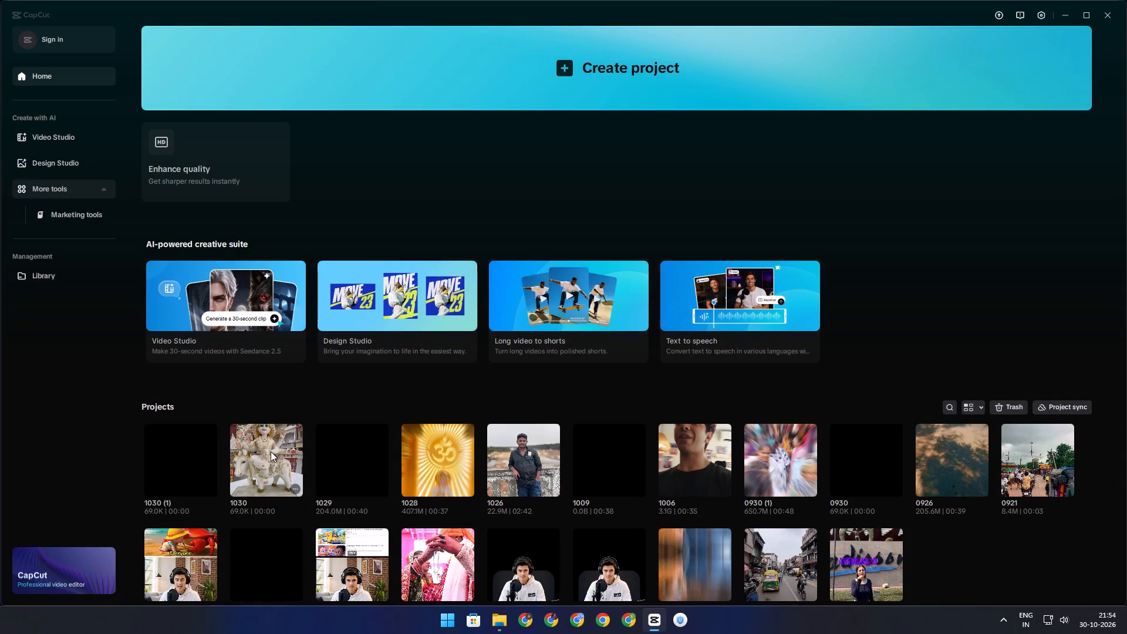
Open project 1030 to view its timeline, dismiss the media relinking dialog, and close the project.
left_click(271, 451)
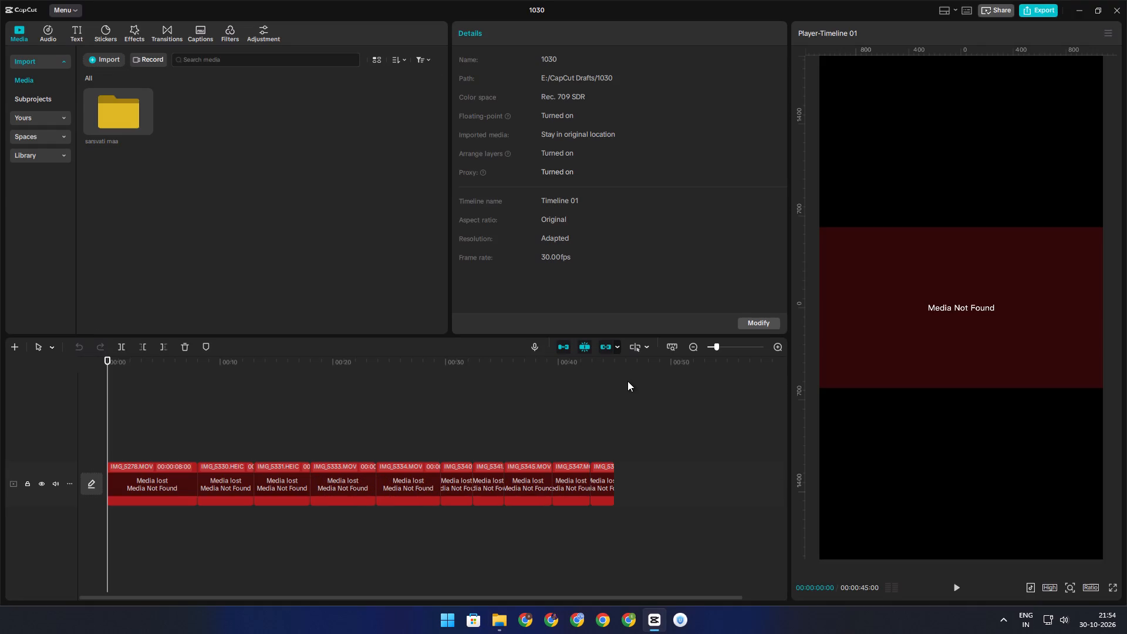
left_click(686, 421)
left_click(1118, 15)
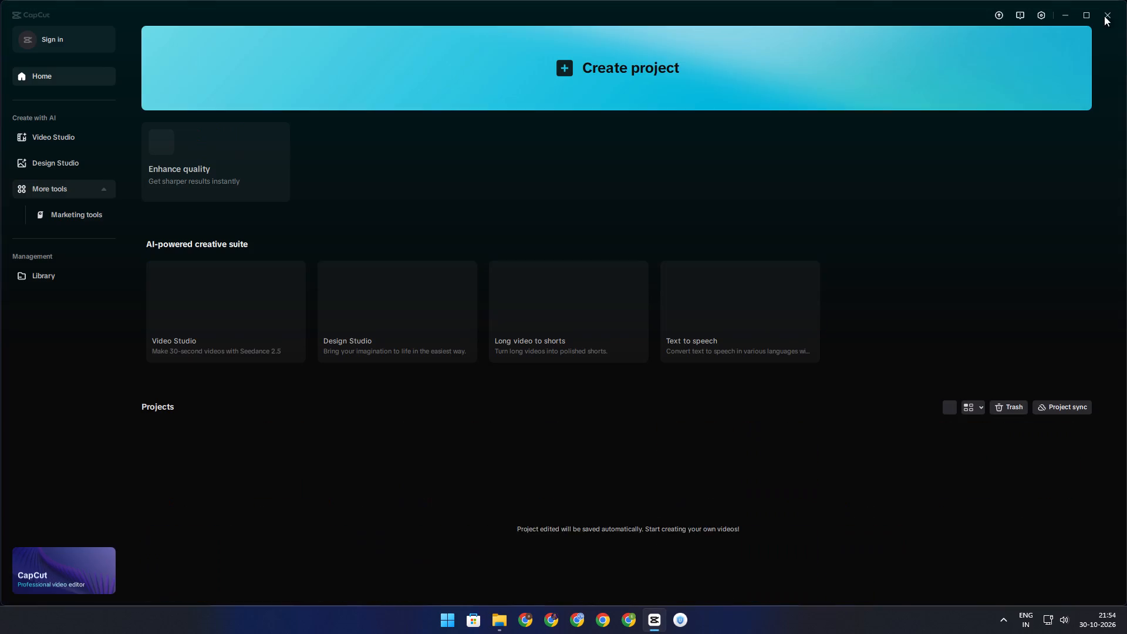
Reopen project 1030 (1) and preview clips IMG_7900.MOV and IMG_7902.MOV in the Bhgavati music reel folder.
left_click(276, 440)
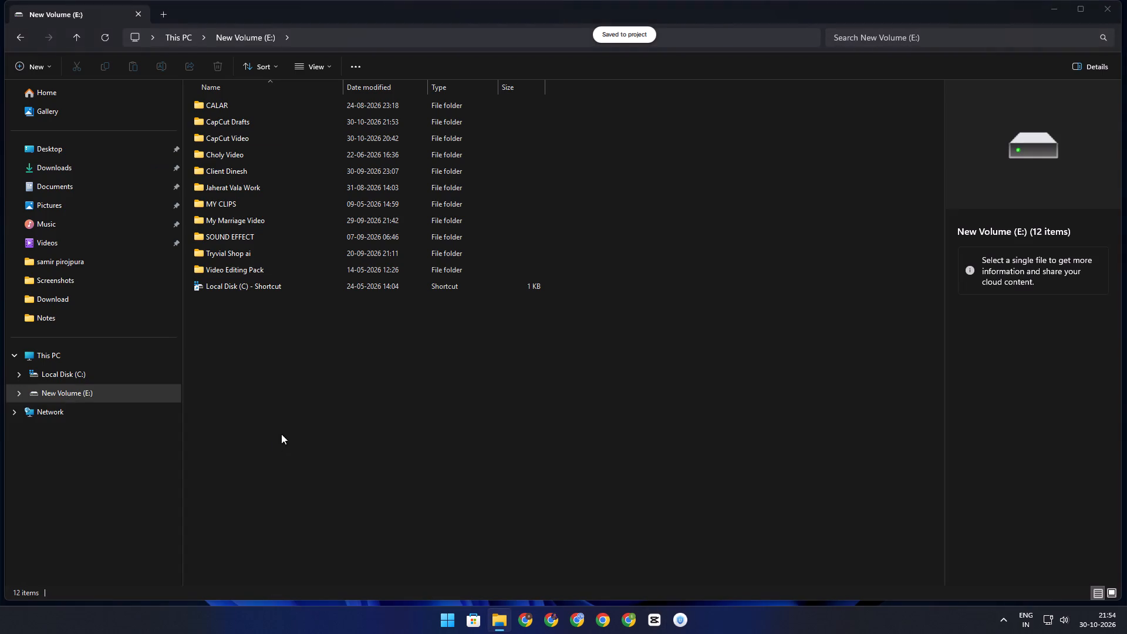
double_click(117, 117)
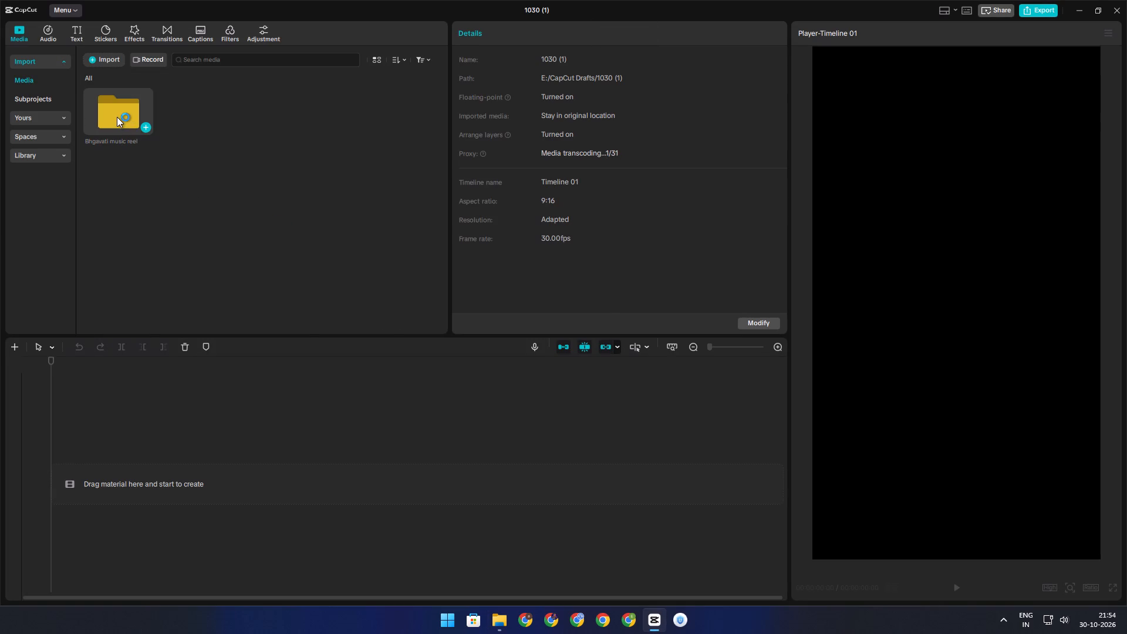
left_click(117, 117)
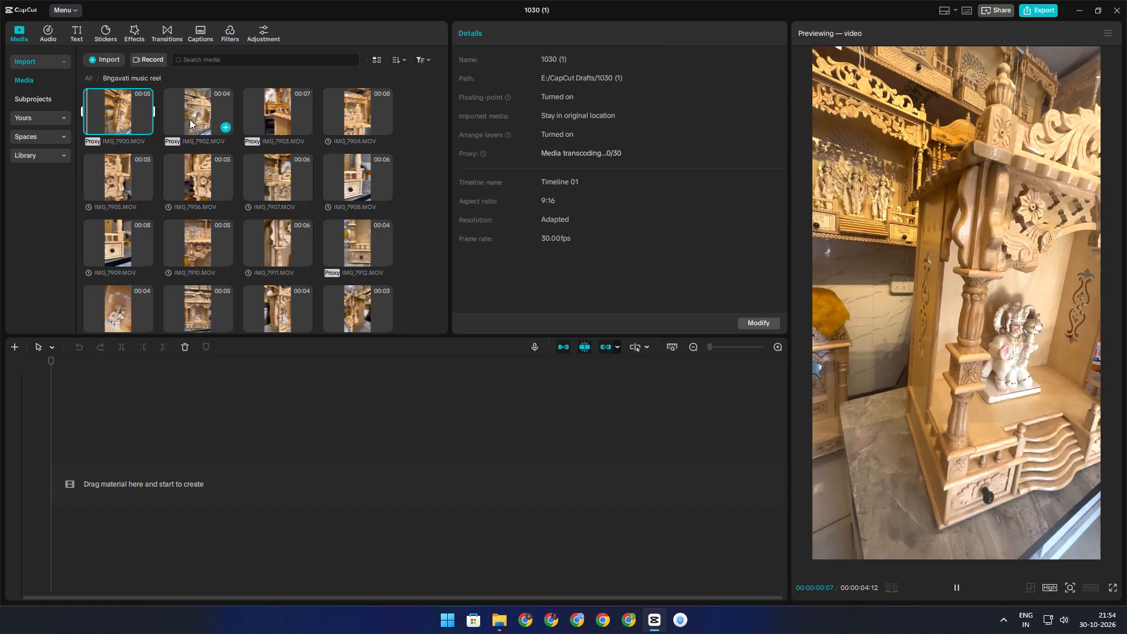
left_click(190, 119)
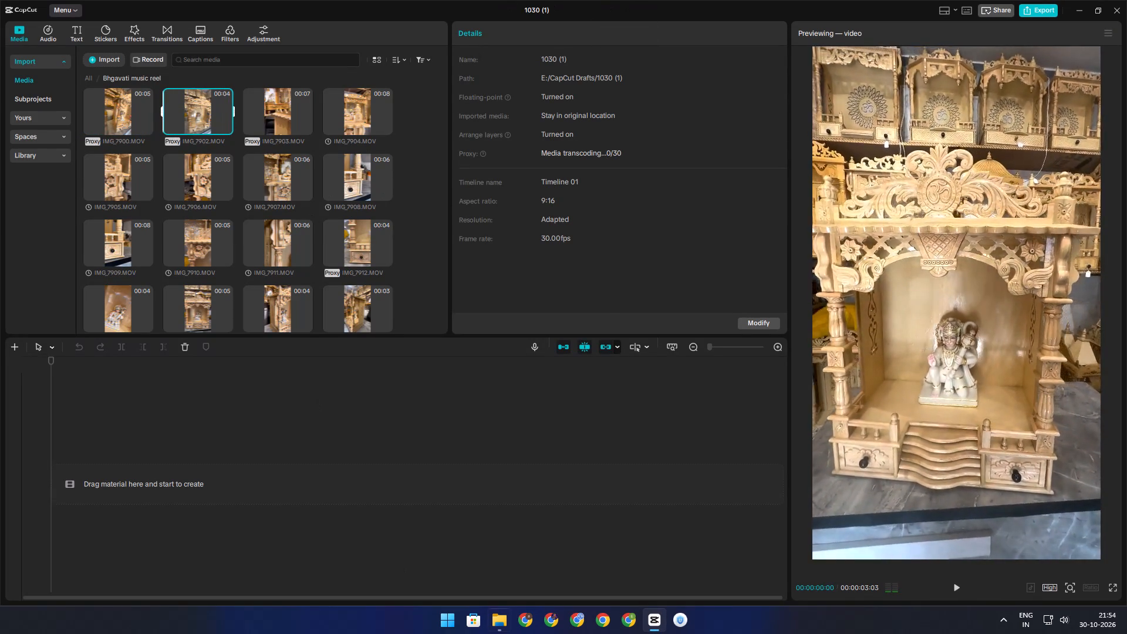
Launch Google Chrome.
left_click(624, 617)
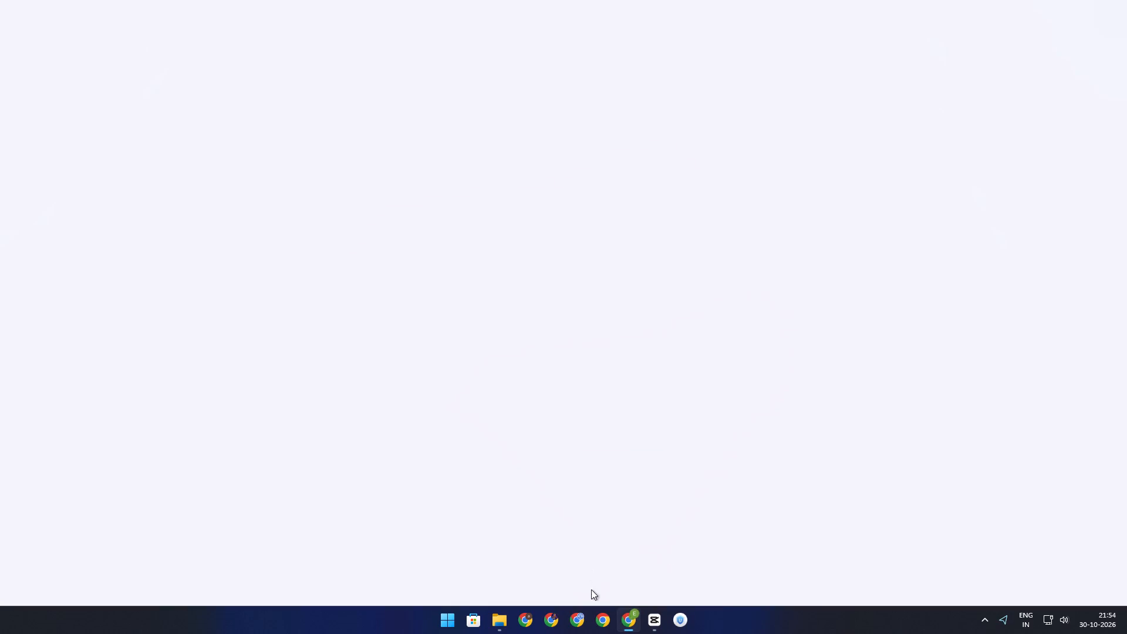
Check the contents of the Downloads folder in File Explorer and close the window.
left_click(499, 627)
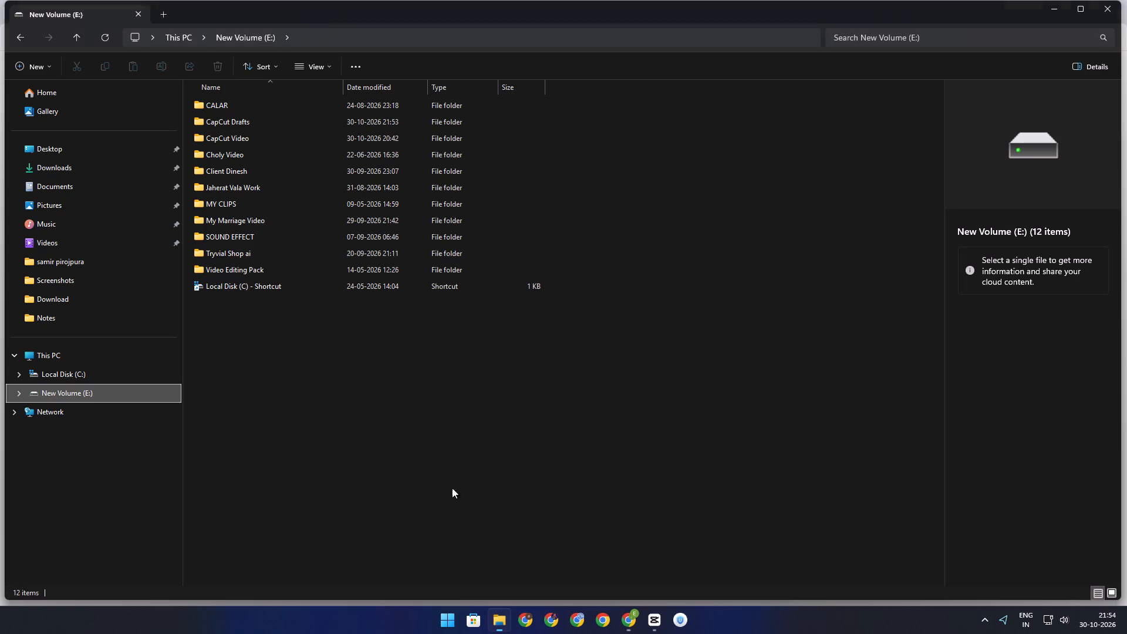
left_click(32, 168)
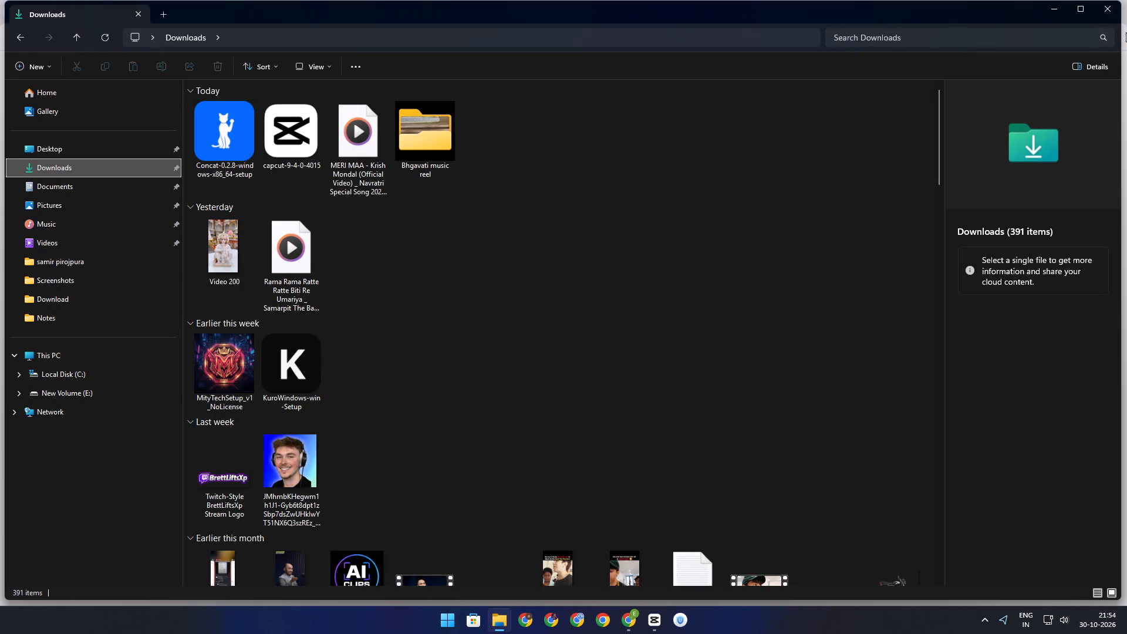
left_click(1110, 3)
Open YouTube and the vd6s.net video downloader in separate Chrome tabs.
double_click(262, 338)
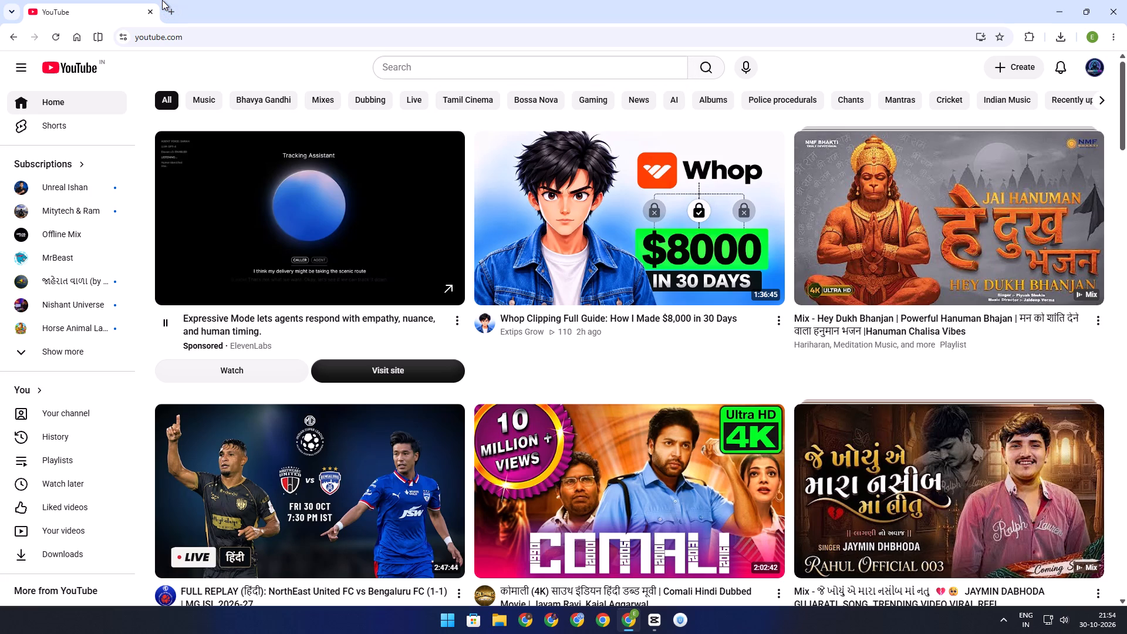
left_click(173, 8)
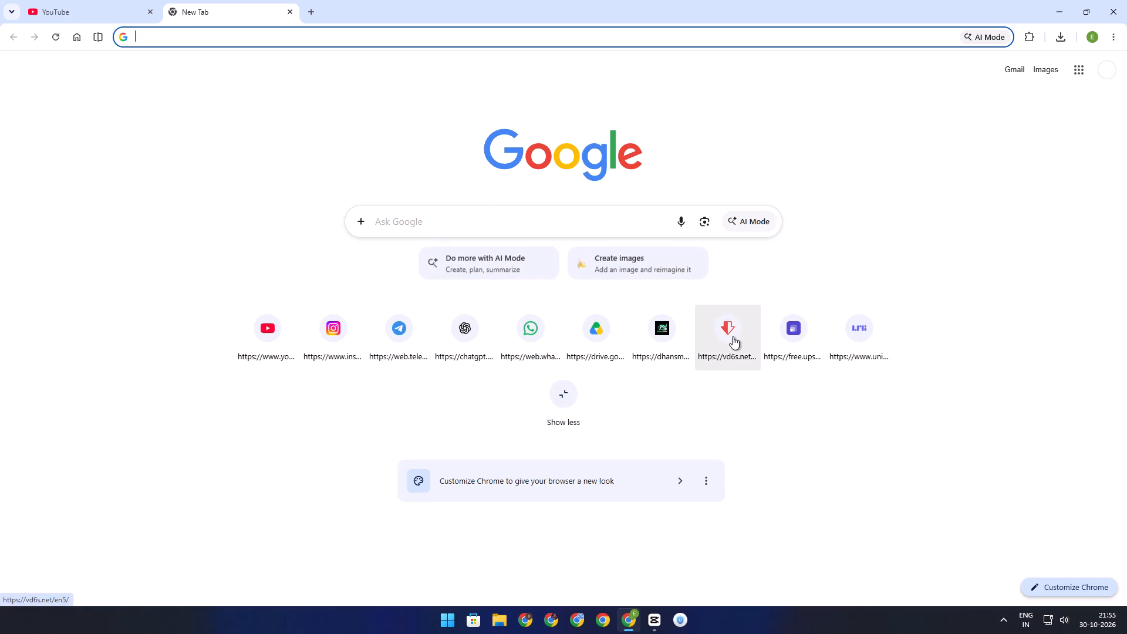
left_click(733, 336)
Copy the share link of the Hey Dukh Bhanjan Hanuman bhajan from the YouTube watch history.
left_click(36, 0)
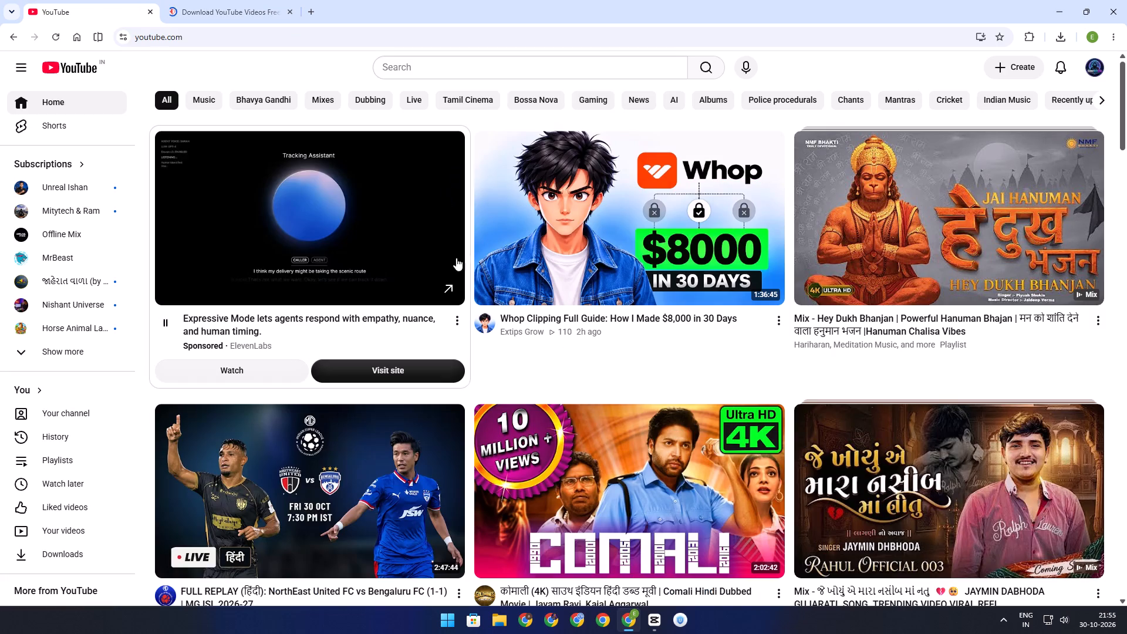
left_click(62, 436)
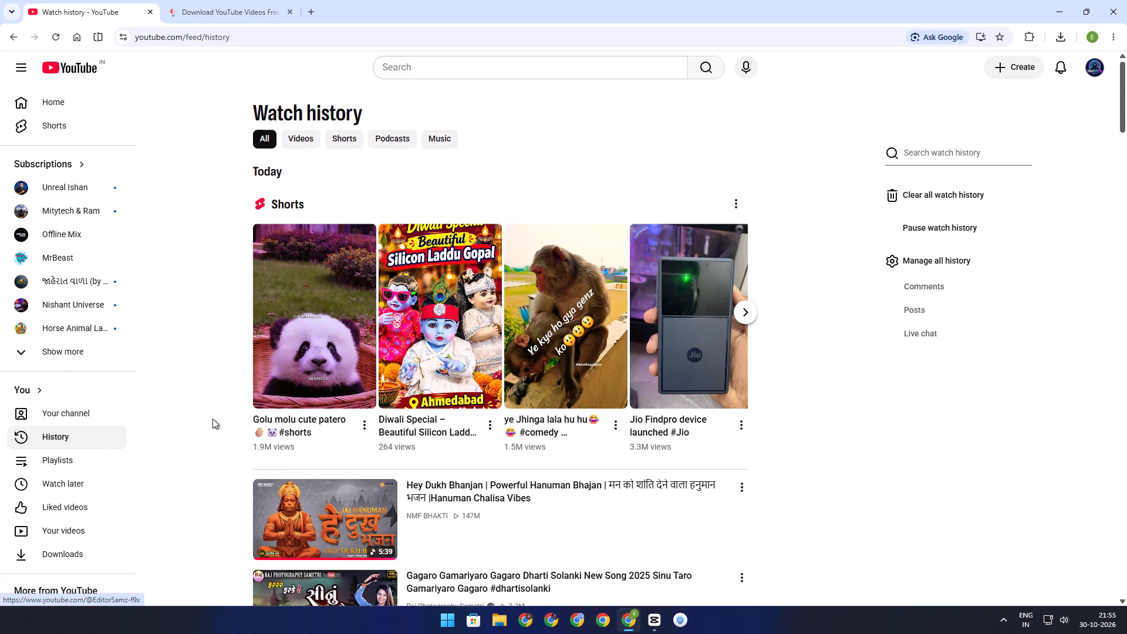
scroll(424, 443, "down", 2)
left_click(745, 370)
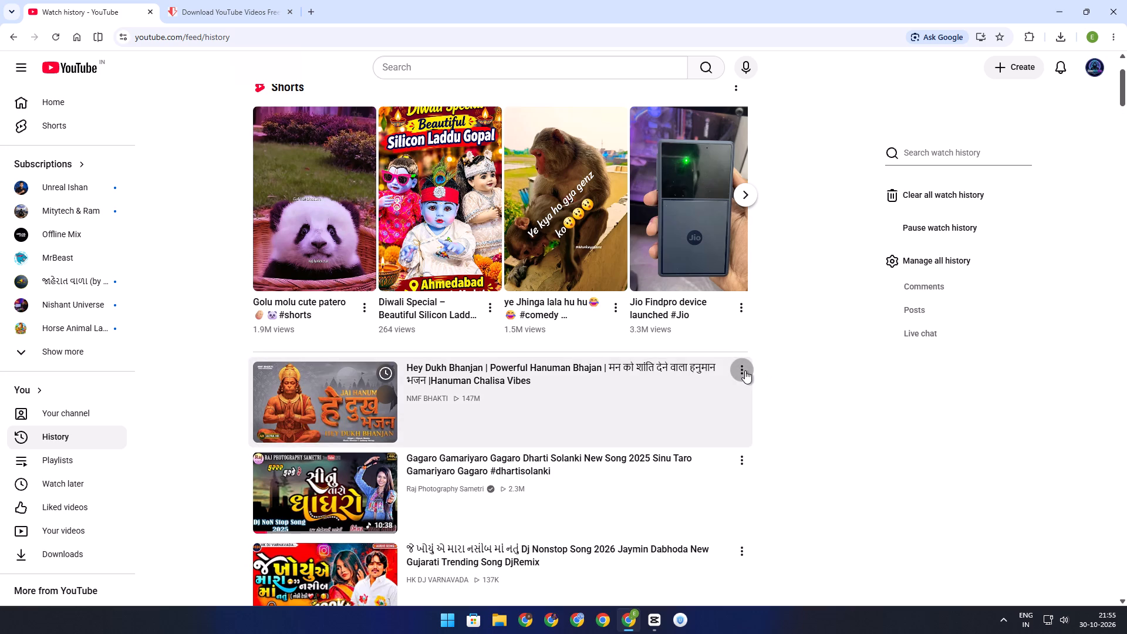
left_click(773, 471)
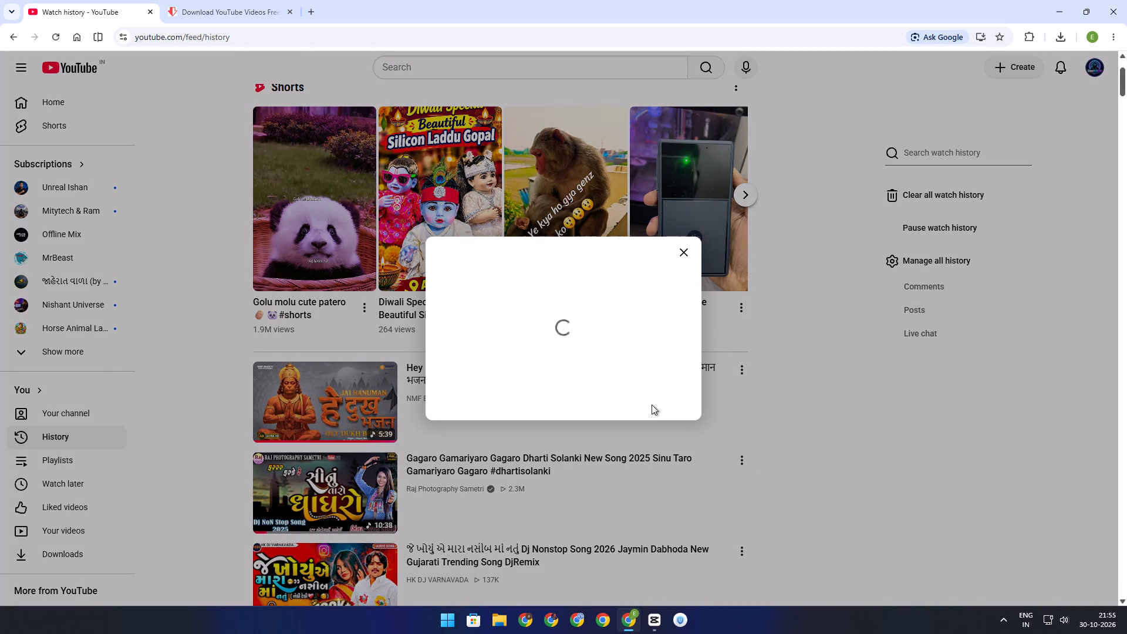
left_click(668, 390)
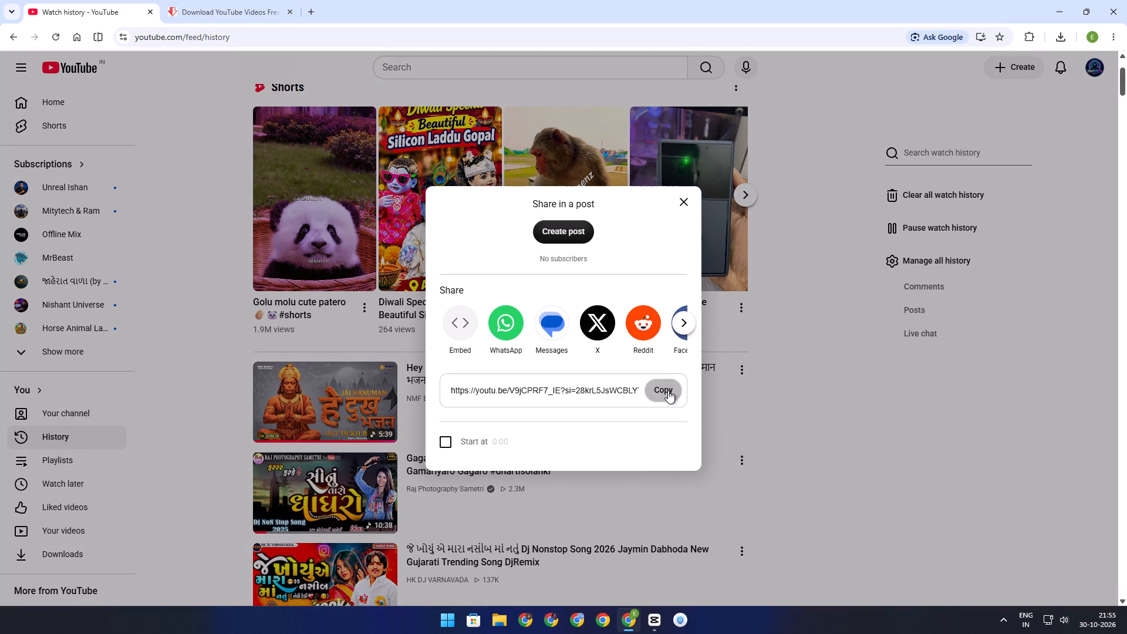
left_click(686, 203)
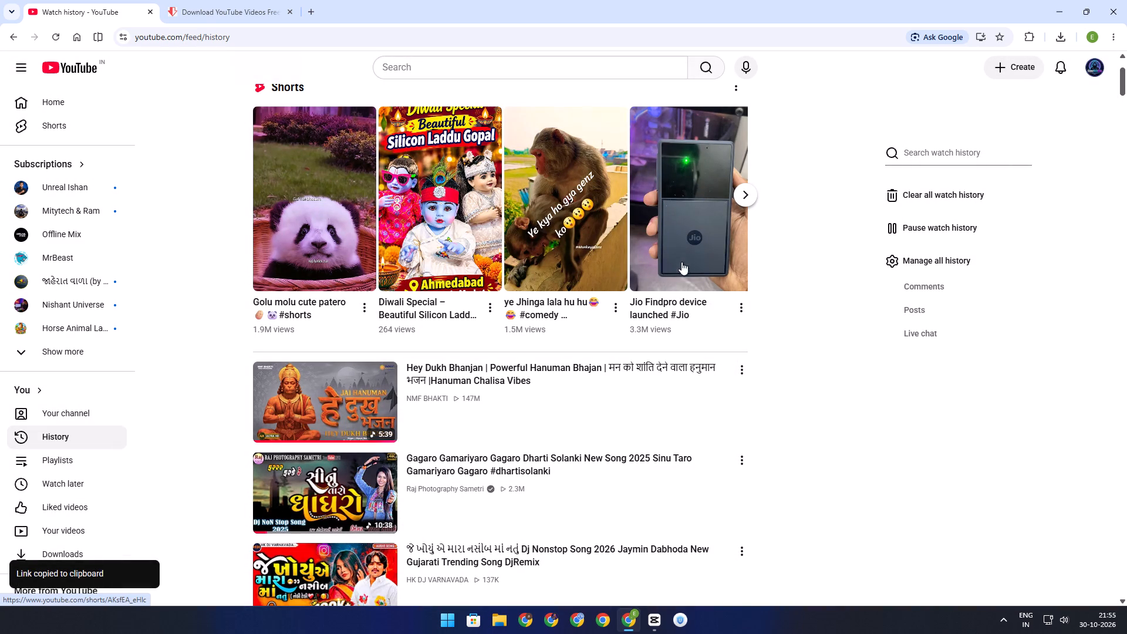
Submit the copied Hey Dukh Bhanjan link to the vd6s.net YouTube Video Downloader.
left_click(217, 0)
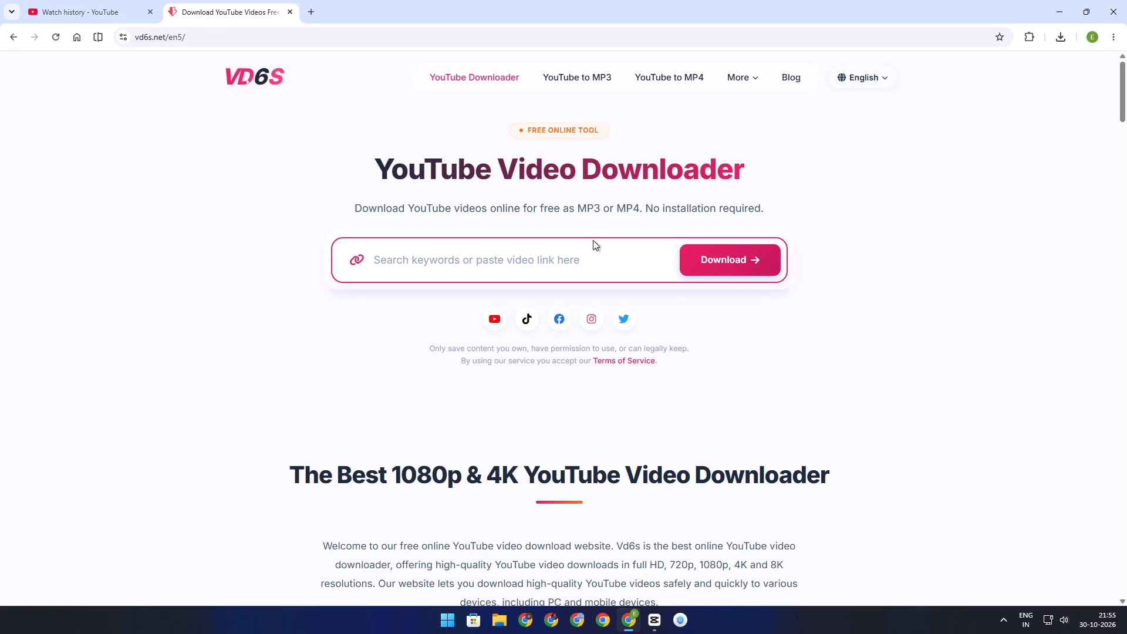
left_click(532, 257)
key("ctrl+v")
left_click(734, 250)
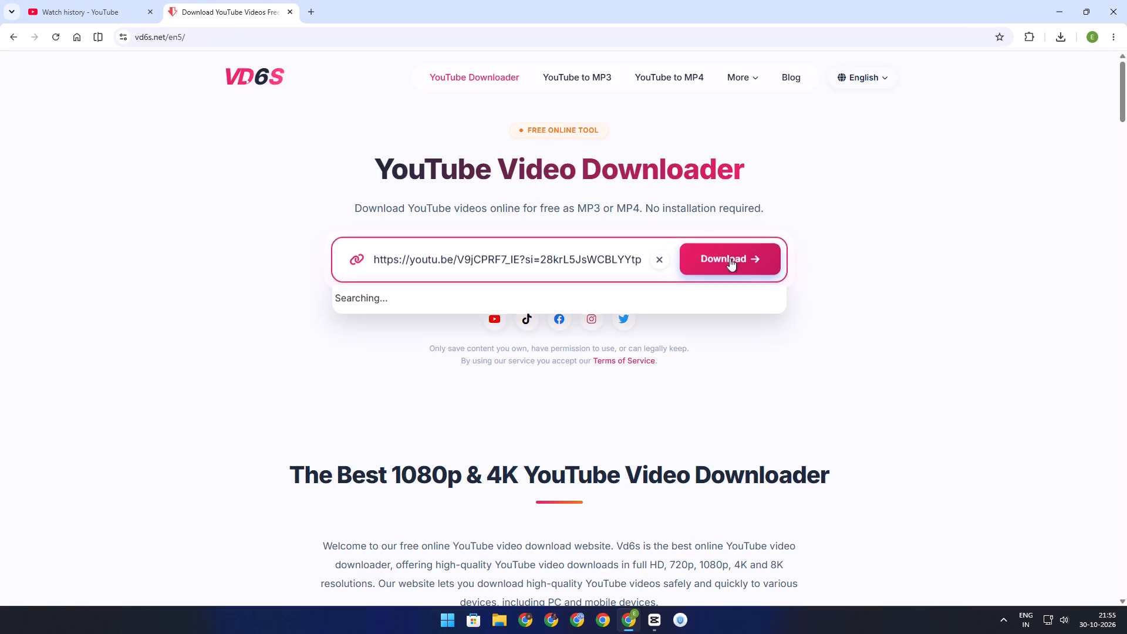
Open Video 200 from the Downloads folder in File Explorer to preview it and close the media player.
left_click(494, 626)
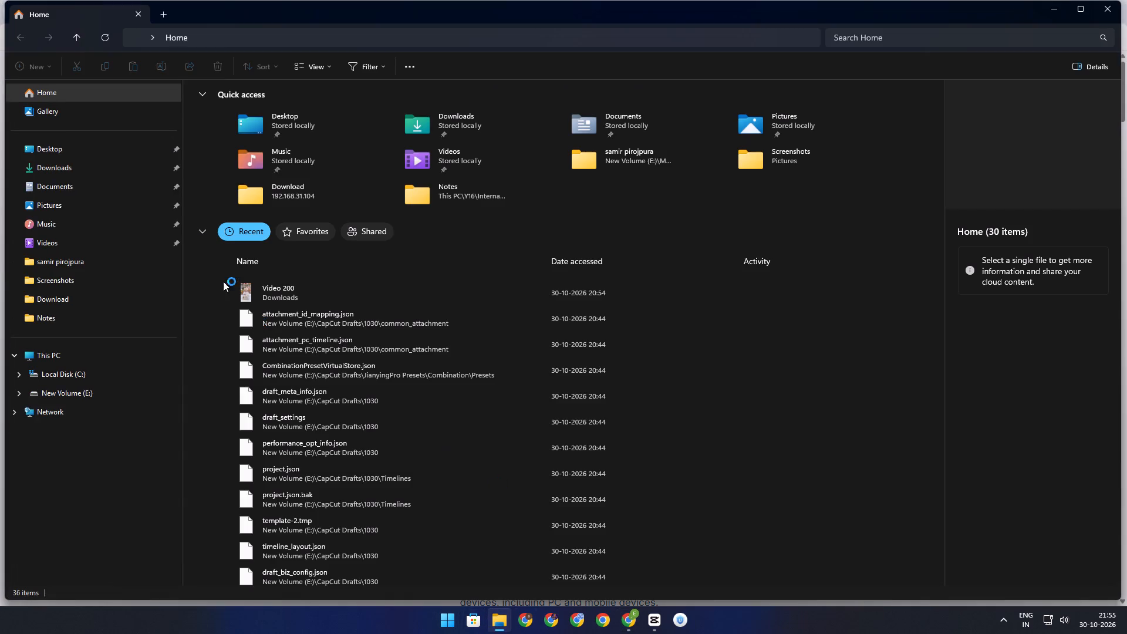
left_click(58, 163)
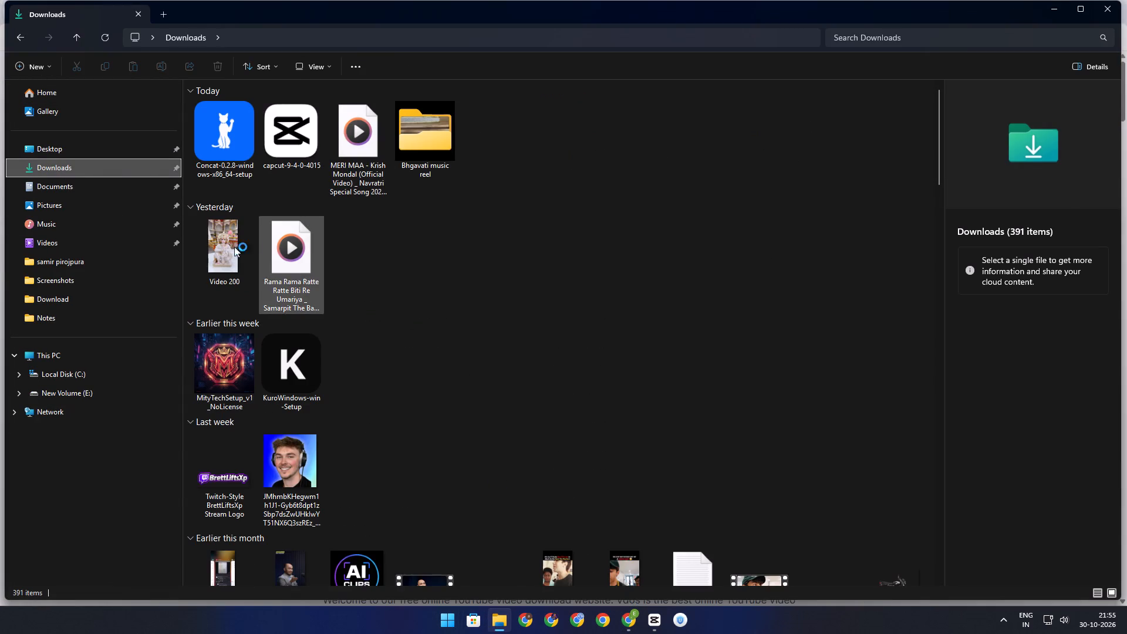
double_click(224, 253)
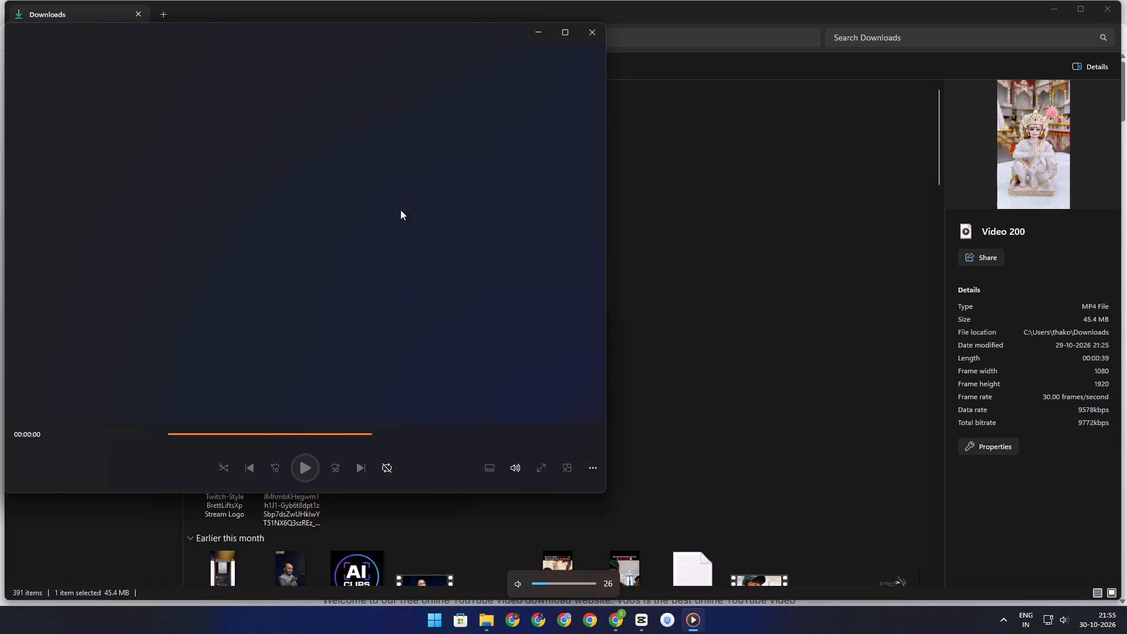
left_click(592, 38)
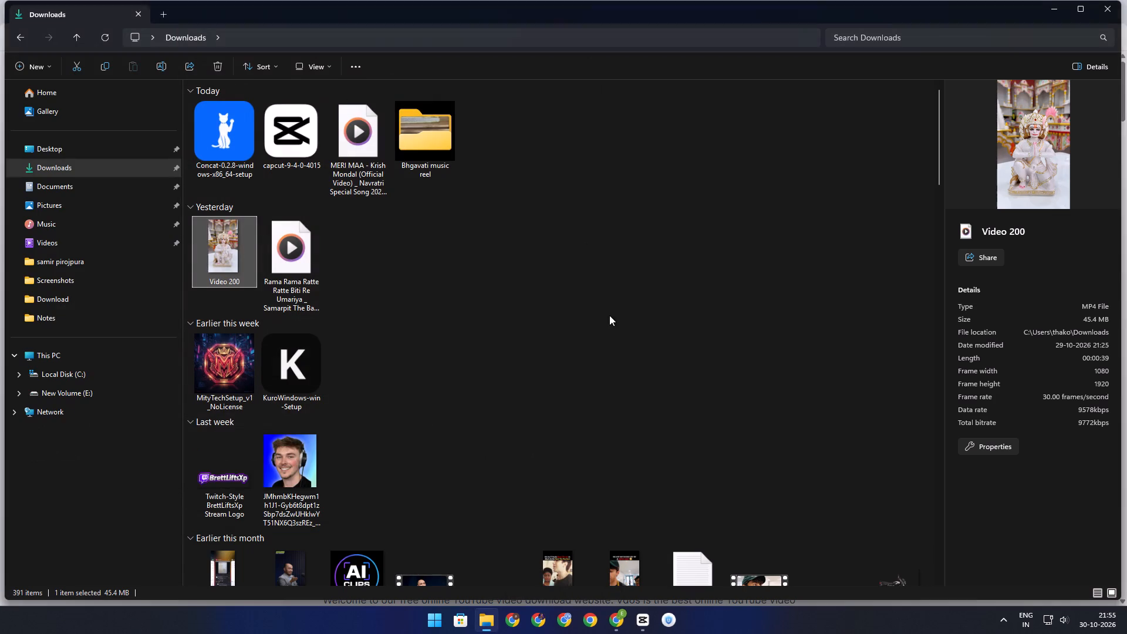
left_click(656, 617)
Switch back to Chrome and download the Hey Dukh Bhanjan bhajan from vd6s.net as 320k MP3 audio.
left_click(626, 618)
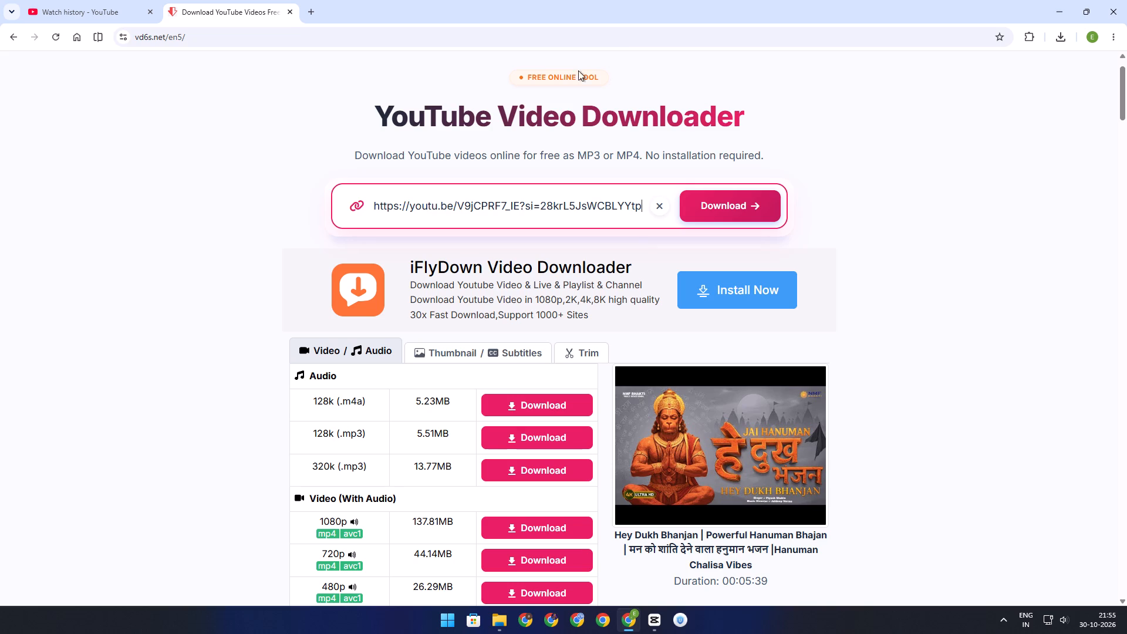
left_click(530, 465)
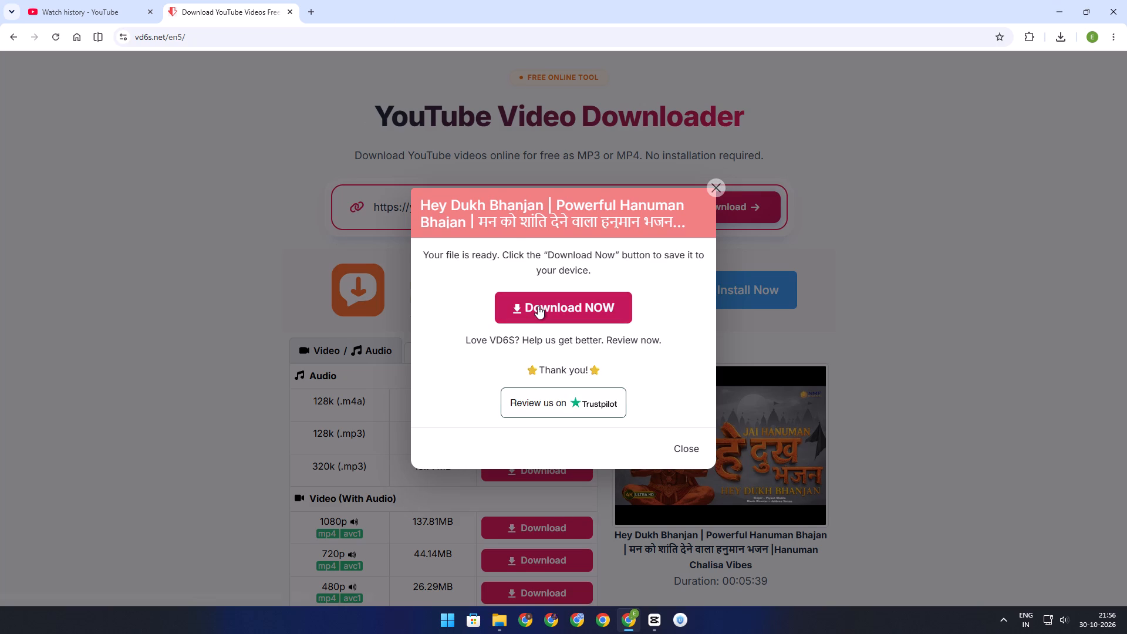
left_click(538, 306)
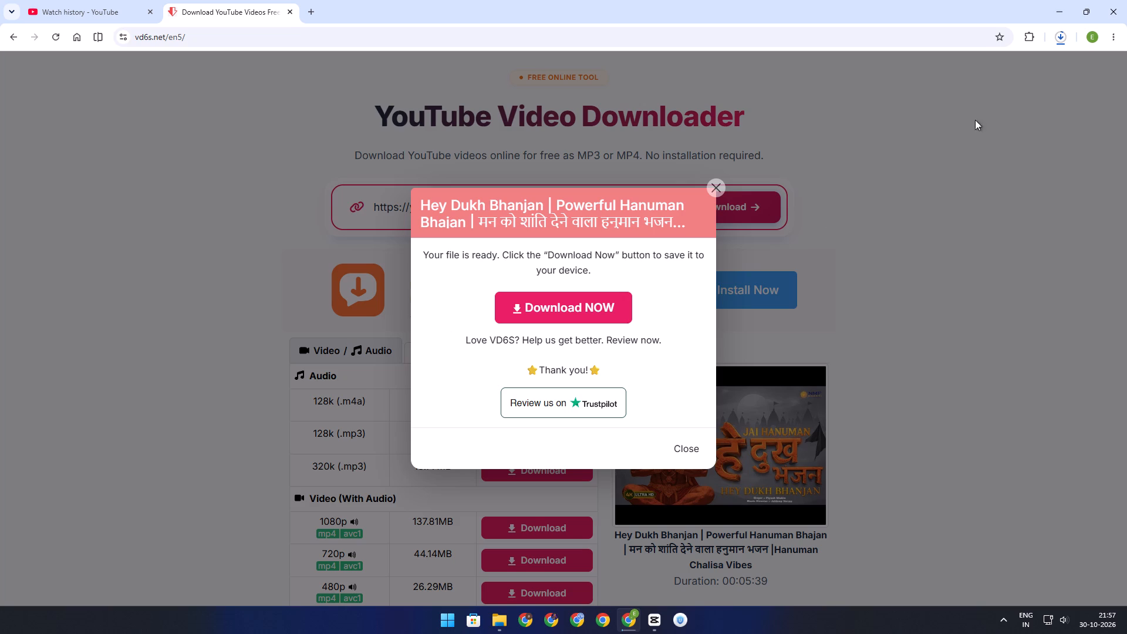
Check the progress of the Hey Dukh Bhanjan MP3 in the recent download history.
left_click(1048, 36)
left_click(1053, 38)
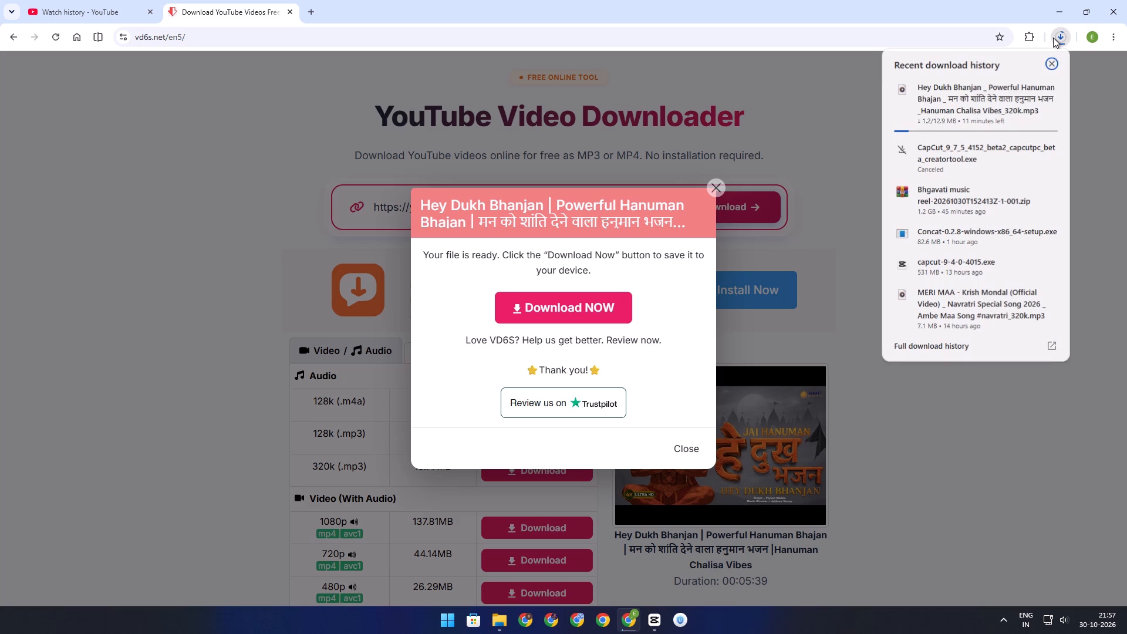
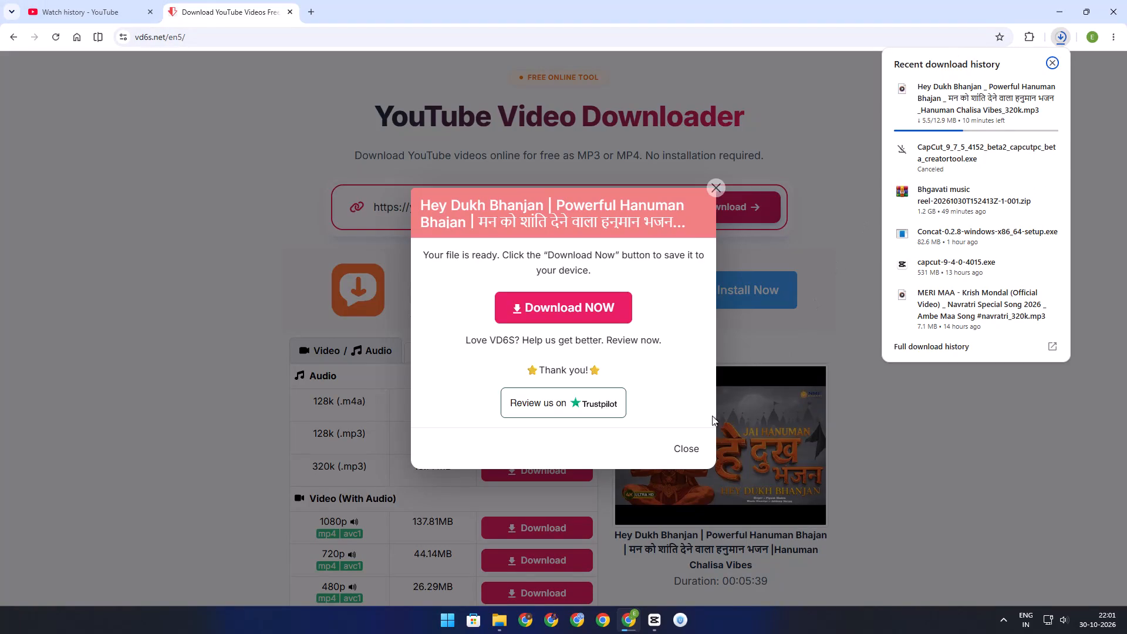
Dismiss the download-ready dialog on vd6s.net and switch to CapCut to view the last clips in the Bhgavati music reel folder.
left_click(715, 194)
left_click(650, 622)
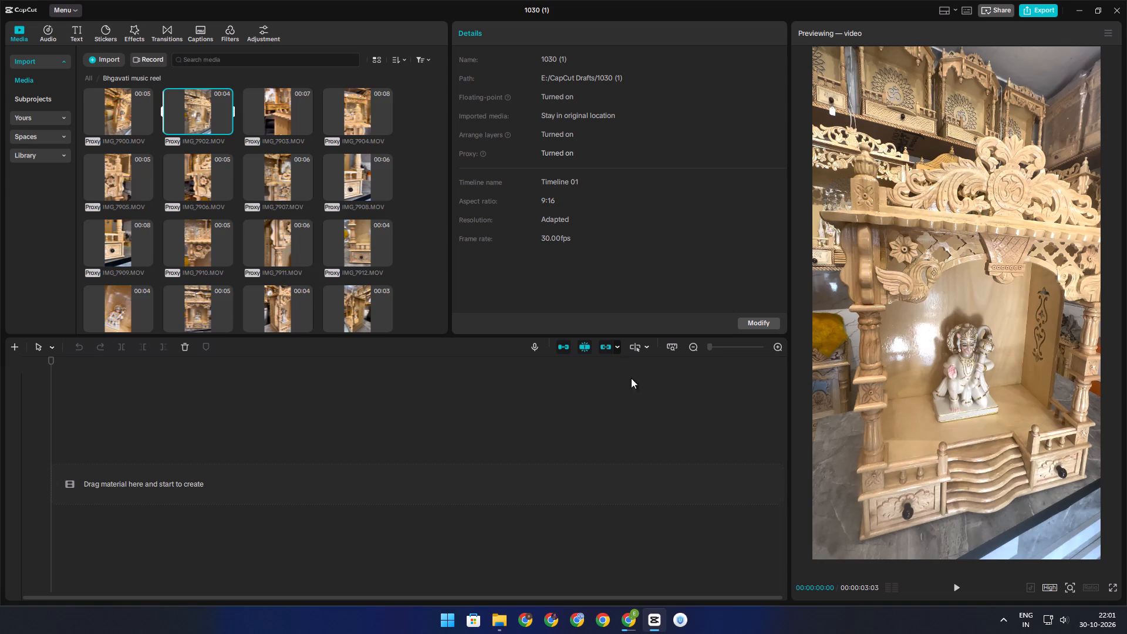
scroll(246, 267, "down", 15)
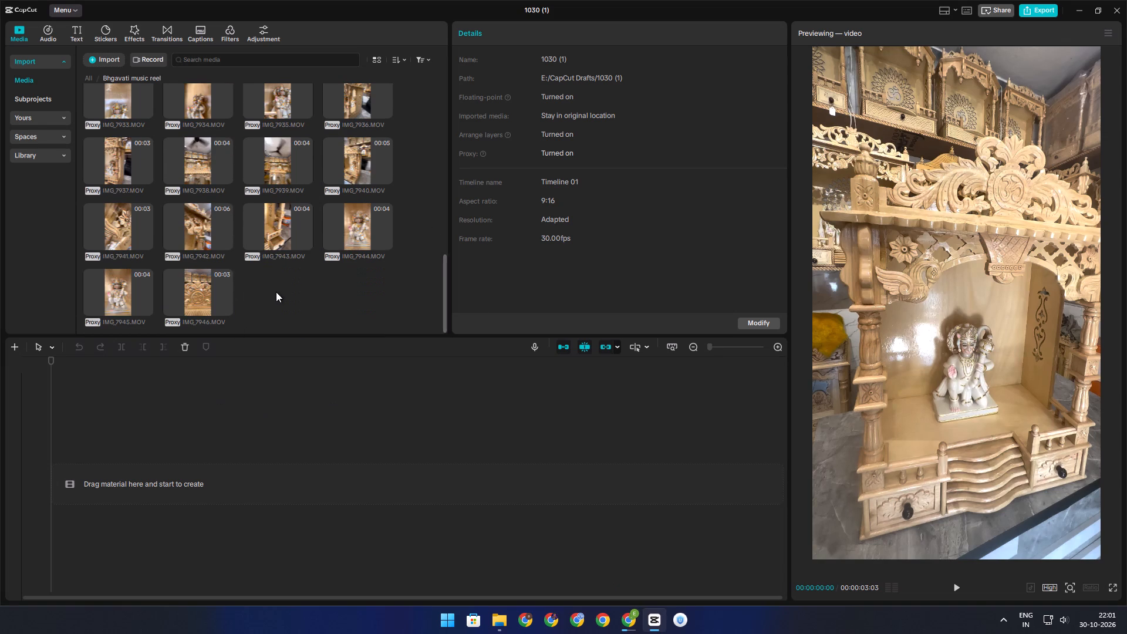
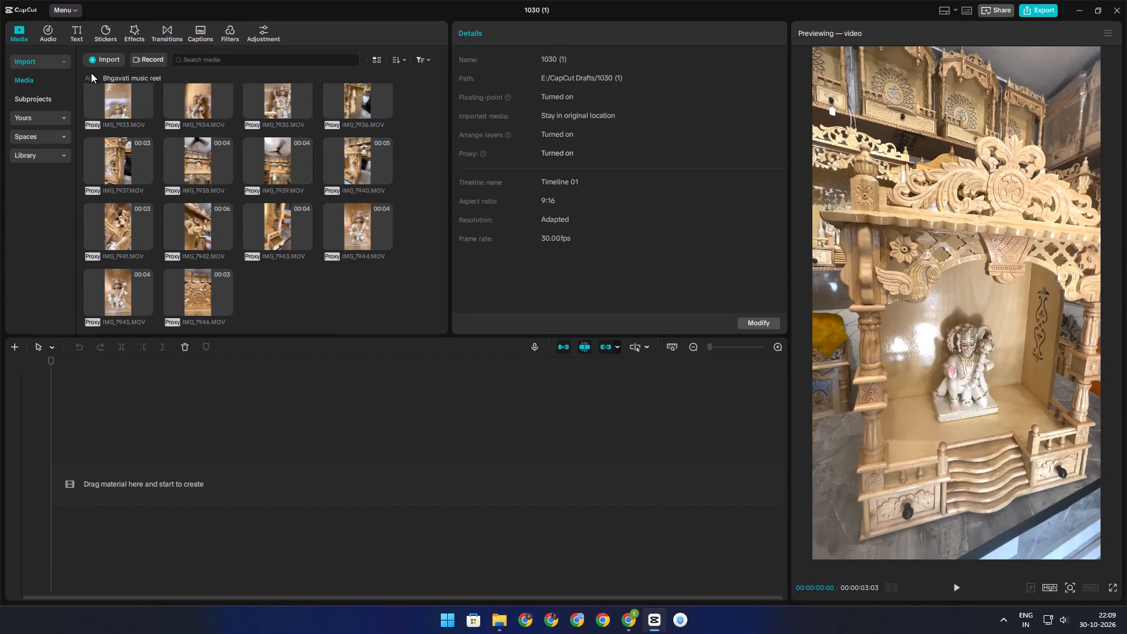
Import the Hey Dukh Bhanjan MP3 from the Downloads folder into the Bhgavati music reel media folder.
left_click(110, 55)
left_click(113, 72)
left_click(109, 63)
left_click(117, 78)
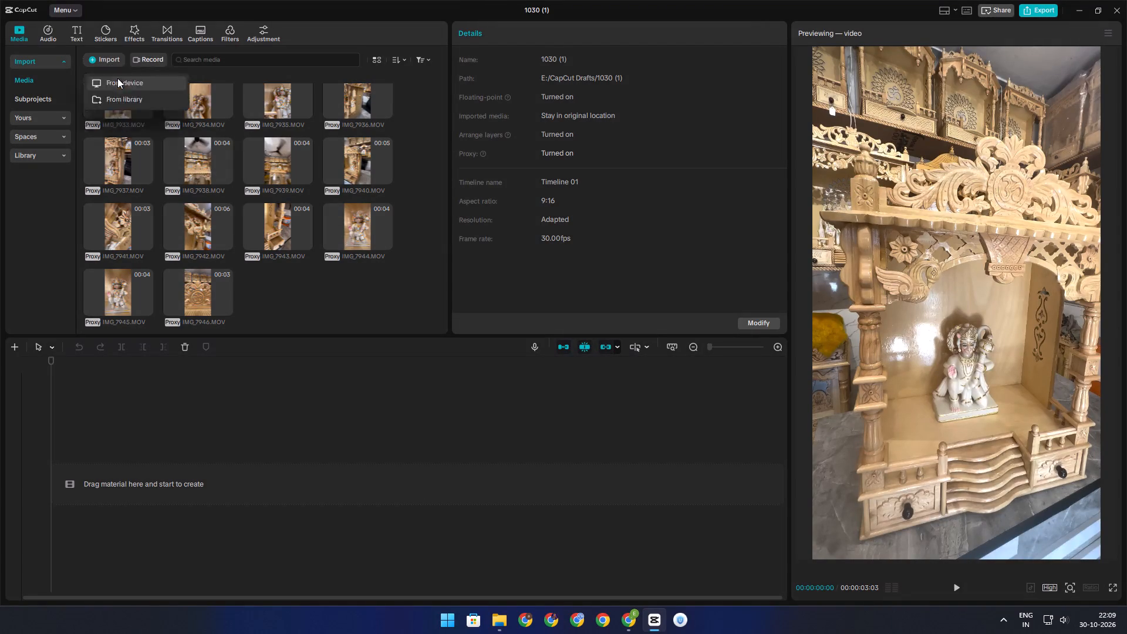
left_click(33, 160)
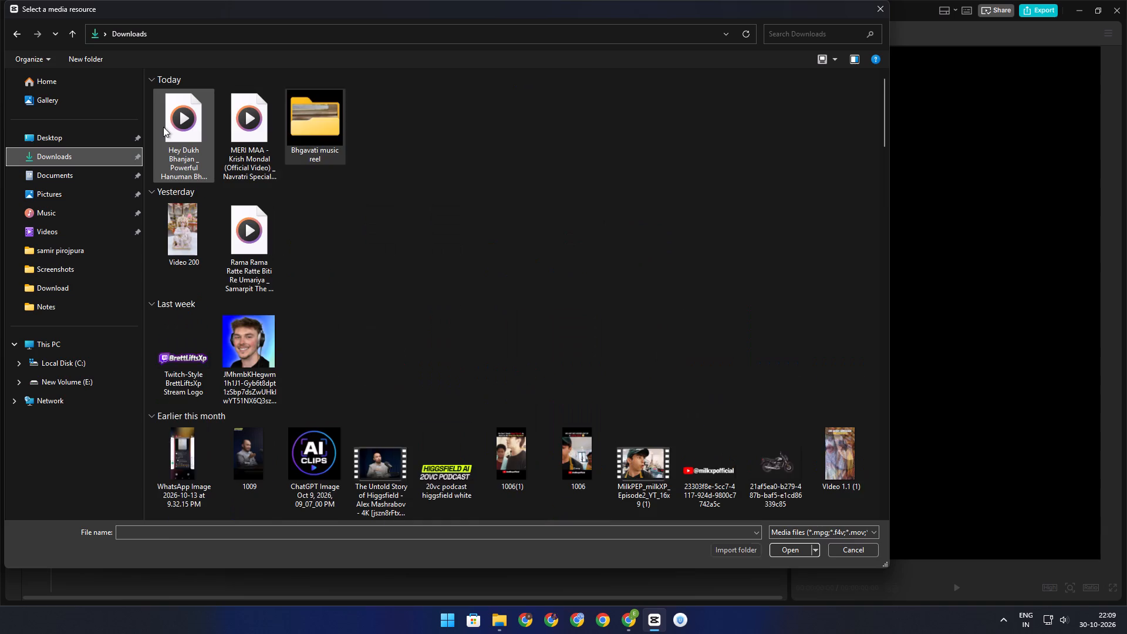
double_click(163, 127)
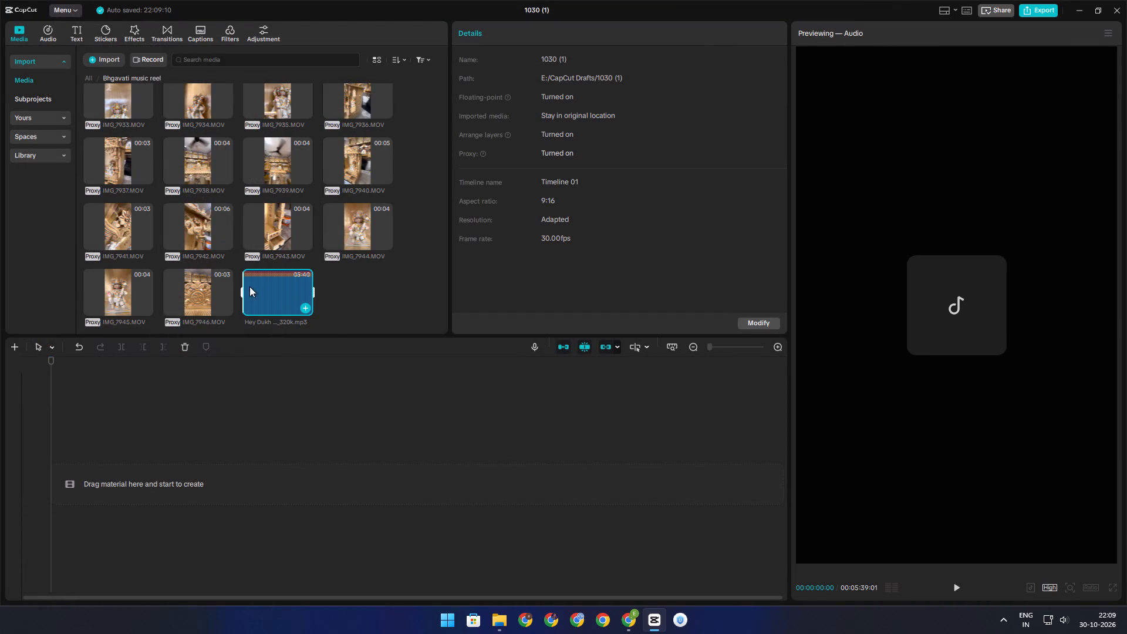
Place the Hey Dukh Bhanjan audio on the empty timeline, starting at 00:00.
left_click_drag(249, 286, 97, 480)
double_click(112, 452)
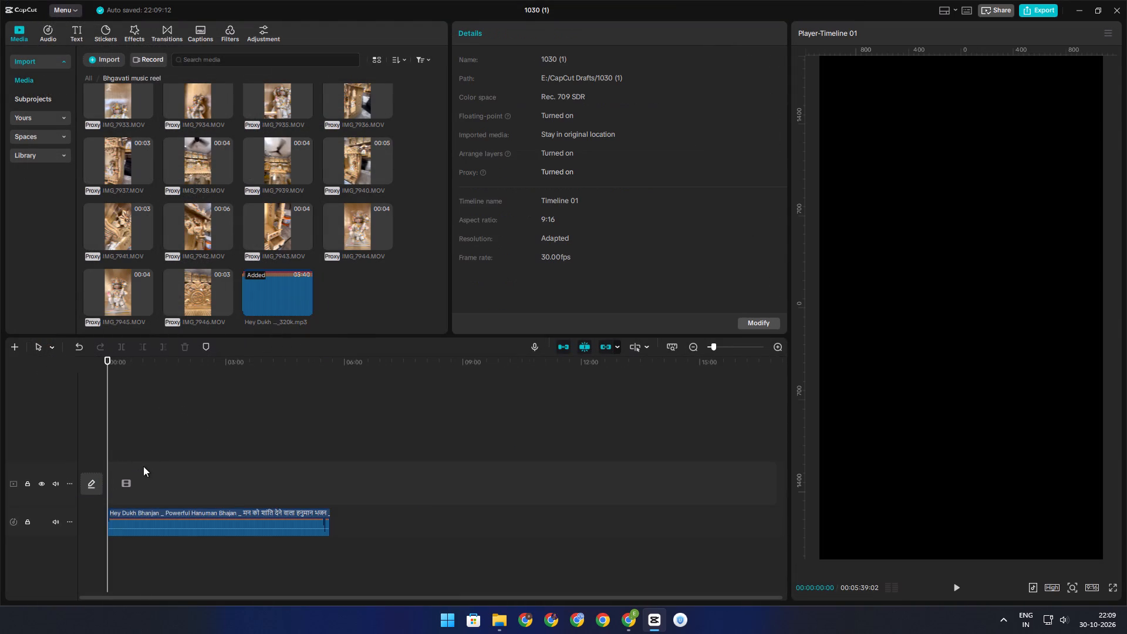
Listen to the bhajan from about 28 seconds in, examine its waveform, and look over the reel clips while it plays.
scroll(143, 466, "up", 13, "ctrl")
key("ctrl+space")
left_click(153, 497)
left_click(158, 497)
key("space")
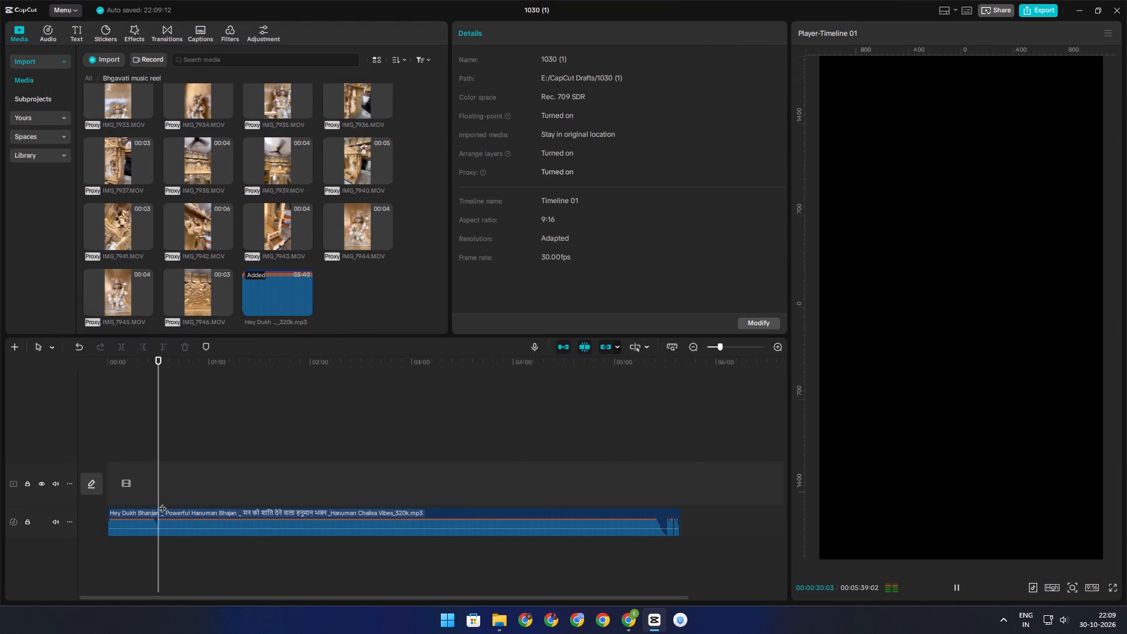
scroll(162, 503, "up", 7, "ctrl")
left_click(150, 493)
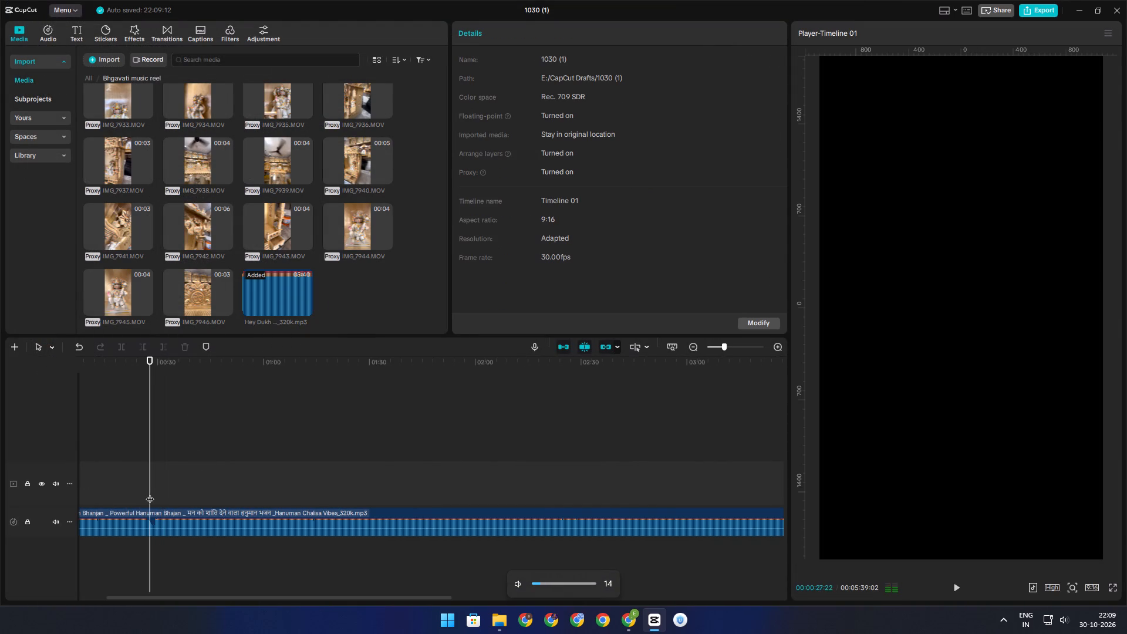
key("space")
scroll(160, 497, "up", 11, "ctrl")
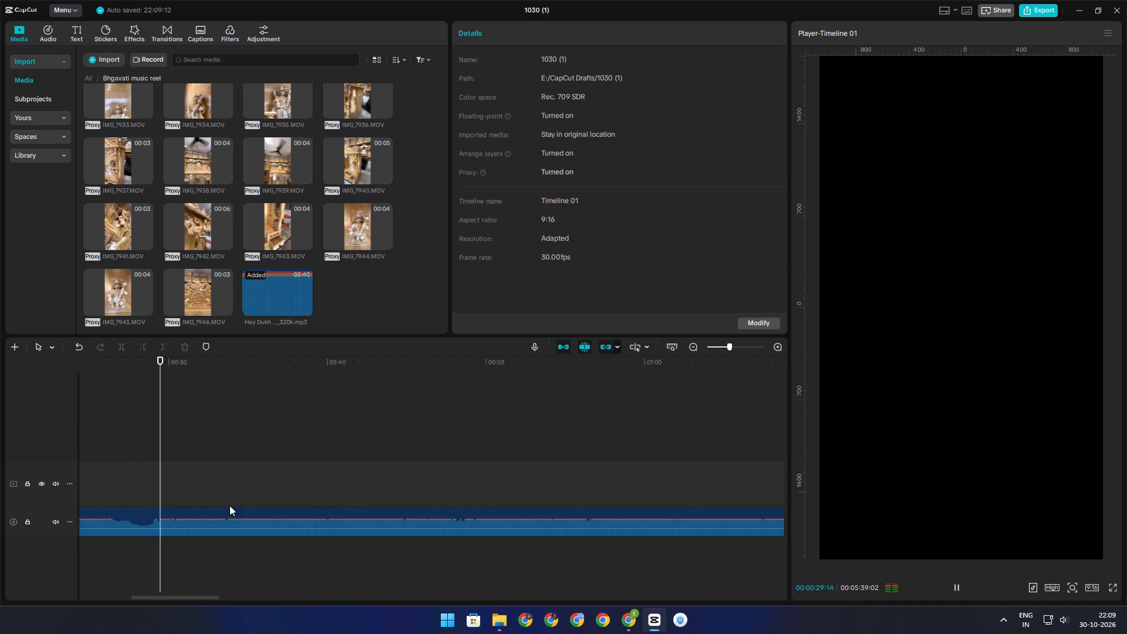
scroll(360, 511, "down", 4, "ctrl")
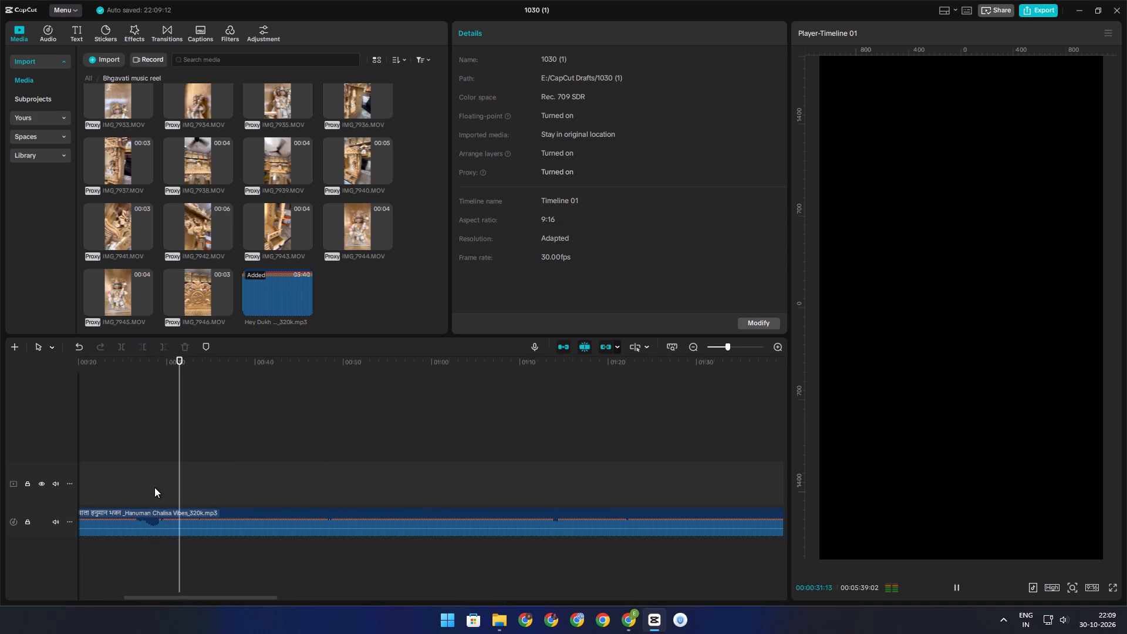
scroll(154, 487, "down", 6, "ctrl")
scroll(217, 486, "down", 4, "ctrl")
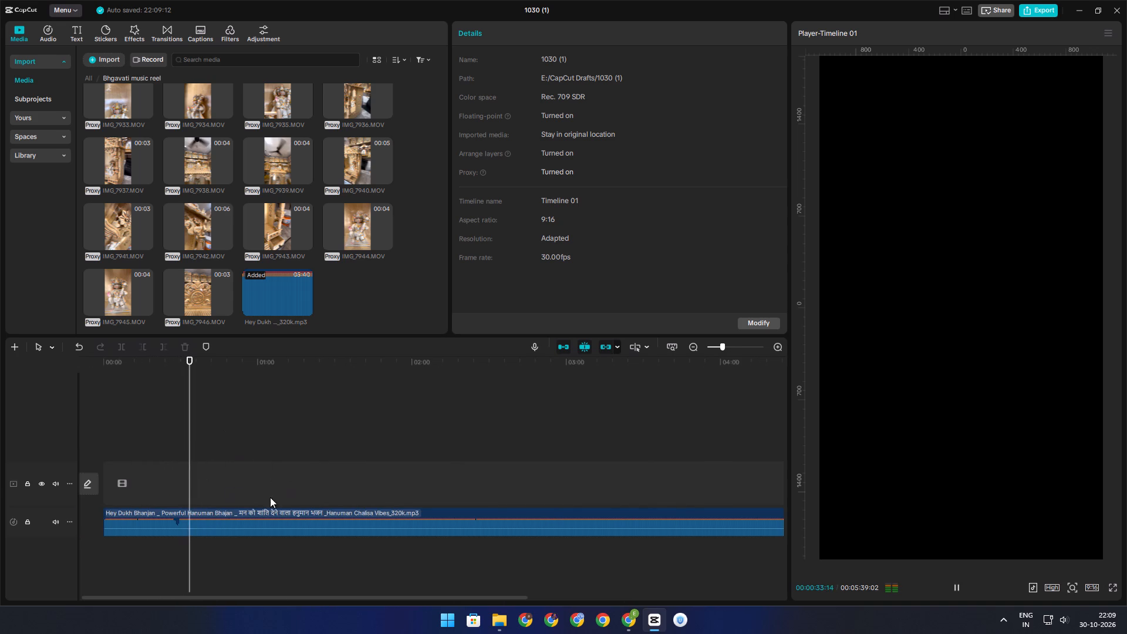
scroll(281, 498, "up", 4, "ctrl")
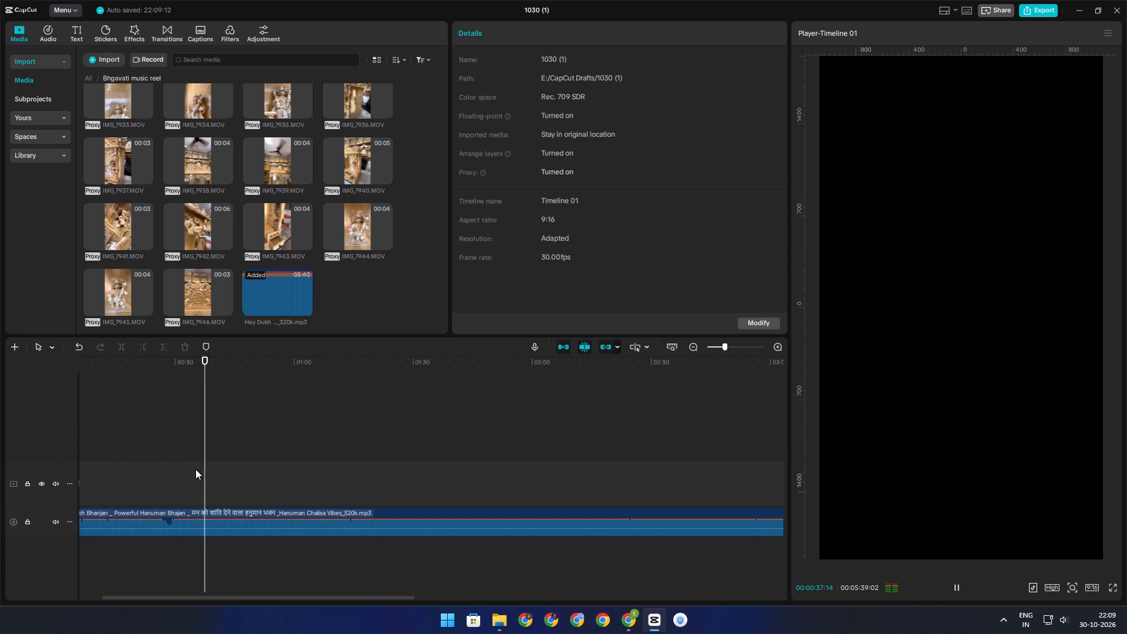
scroll(264, 223, "up", 4)
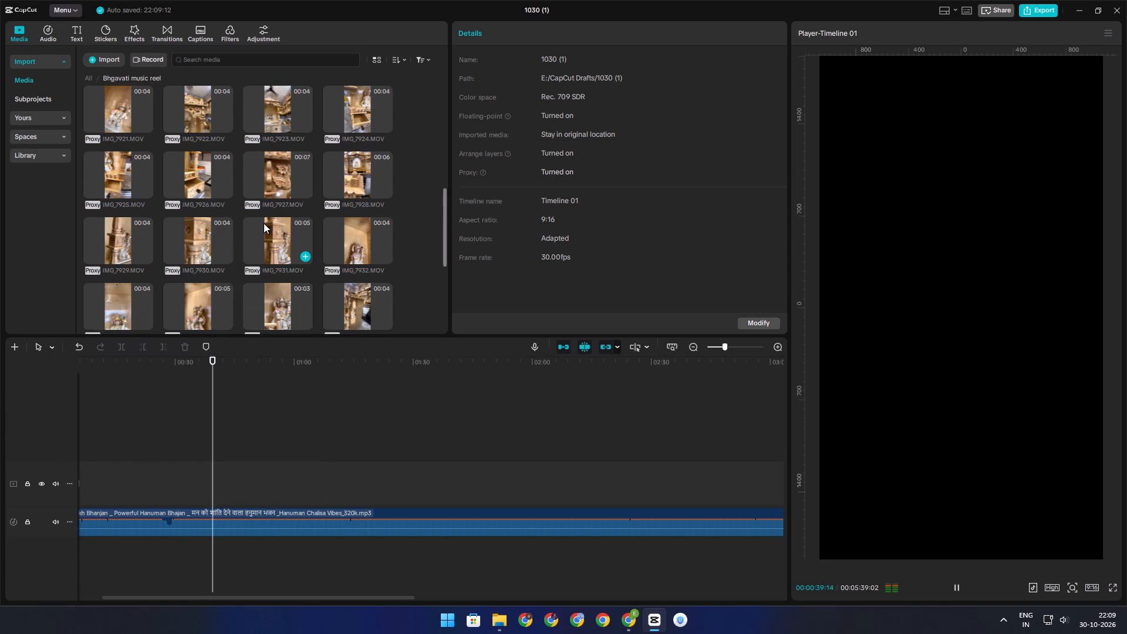
scroll(264, 223, "up", 8)
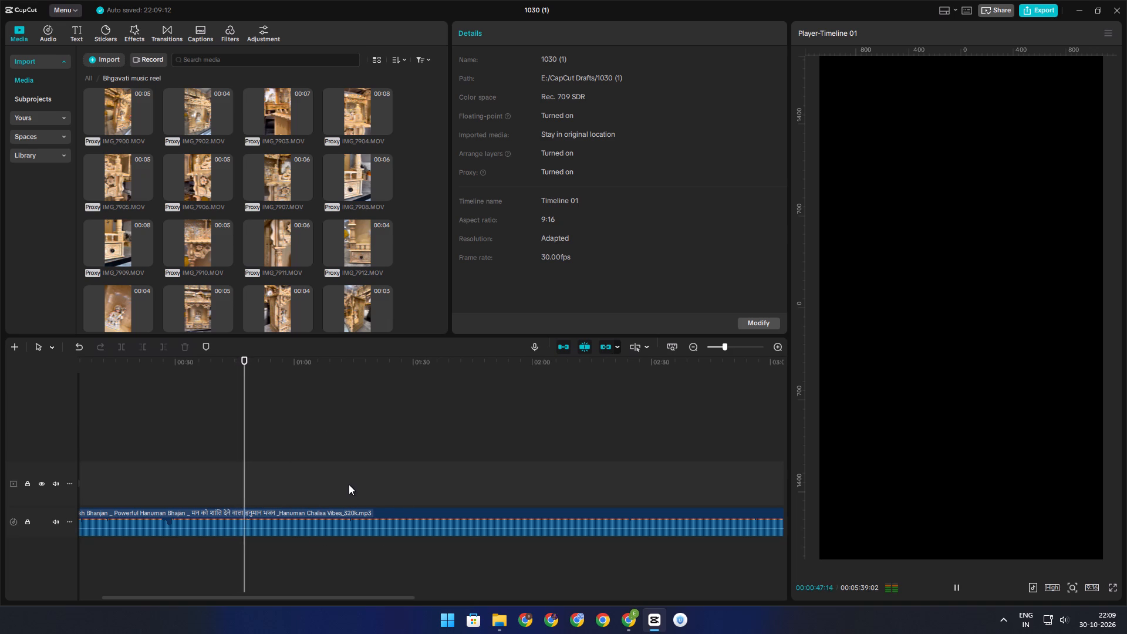
Keep listening to the bhajan past the one-minute mark and examine its waveform for a usable section.
scroll(346, 487, "down", 2, "ctrl")
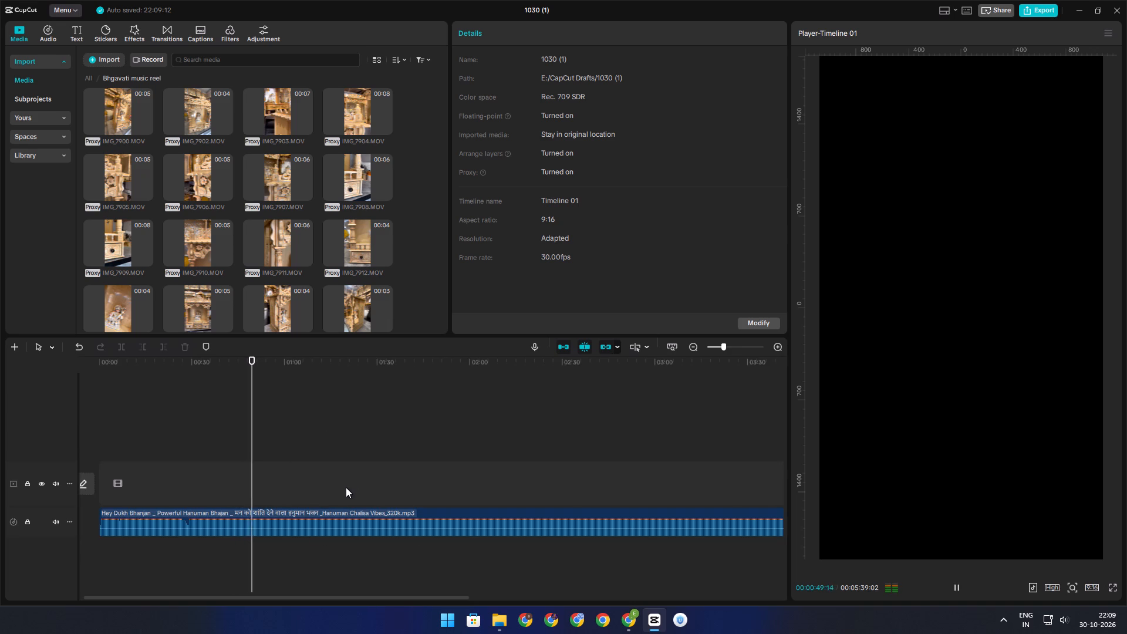
scroll(326, 510, "up", 5, "ctrl")
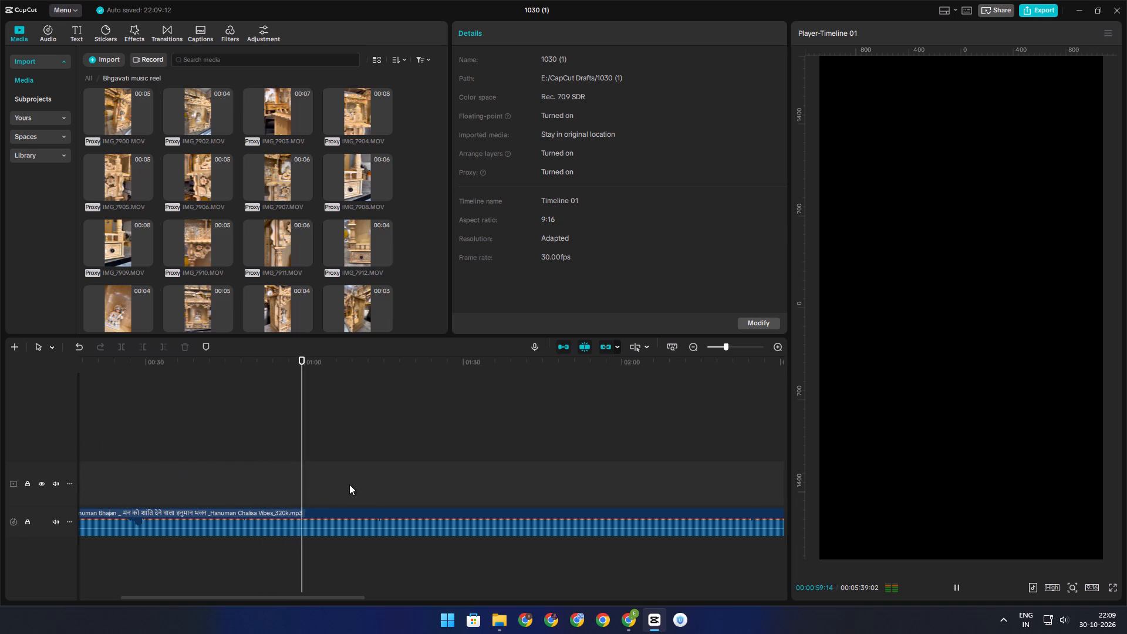
scroll(352, 485, "up", 12, "ctrl")
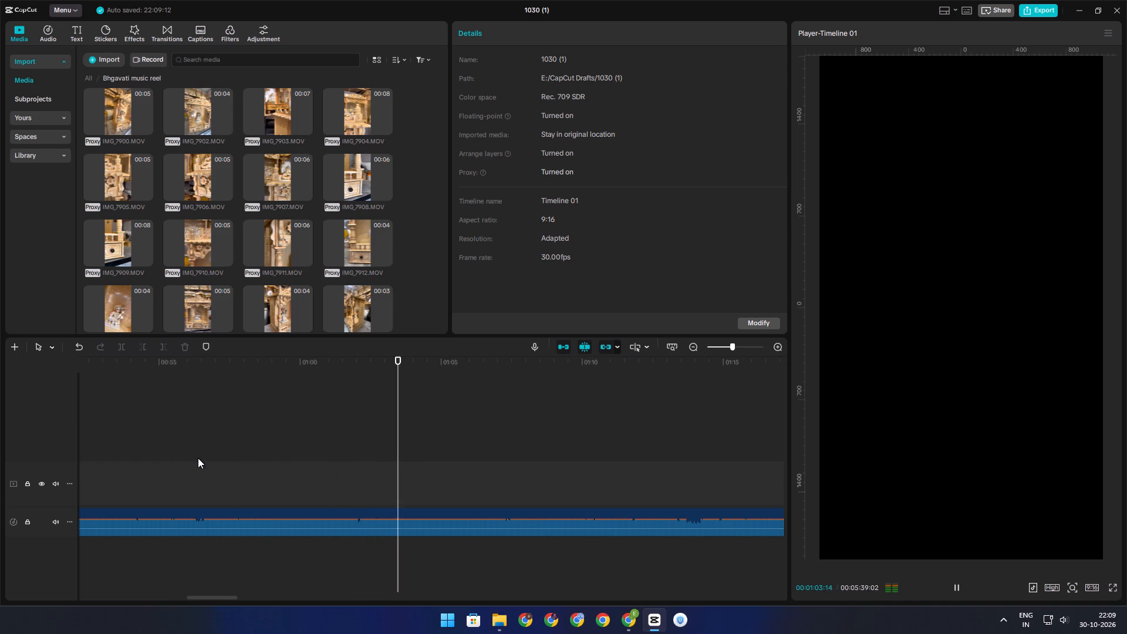
scroll(299, 499, "down", 4, "ctrl")
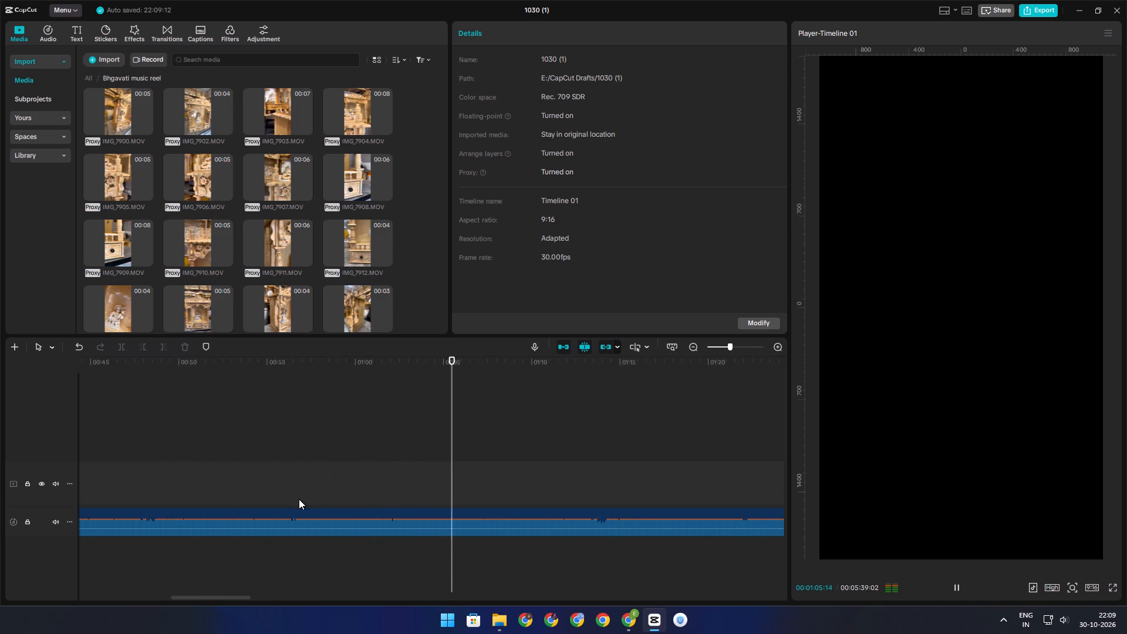
scroll(299, 499, "down", 8, "ctrl")
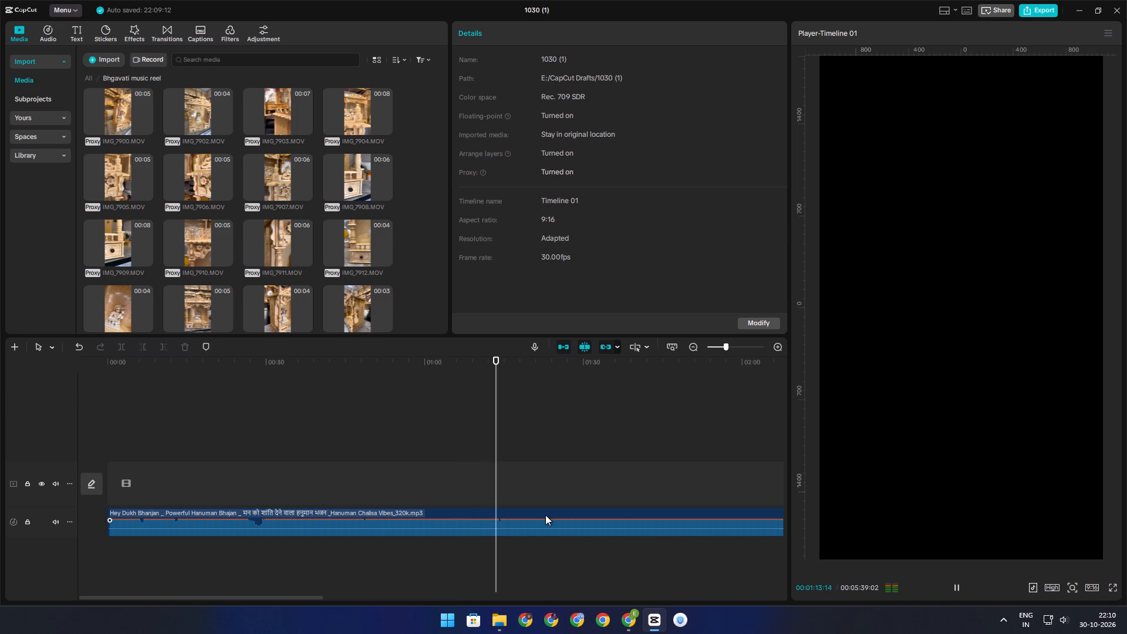
scroll(546, 516, "up", 8, "ctrl")
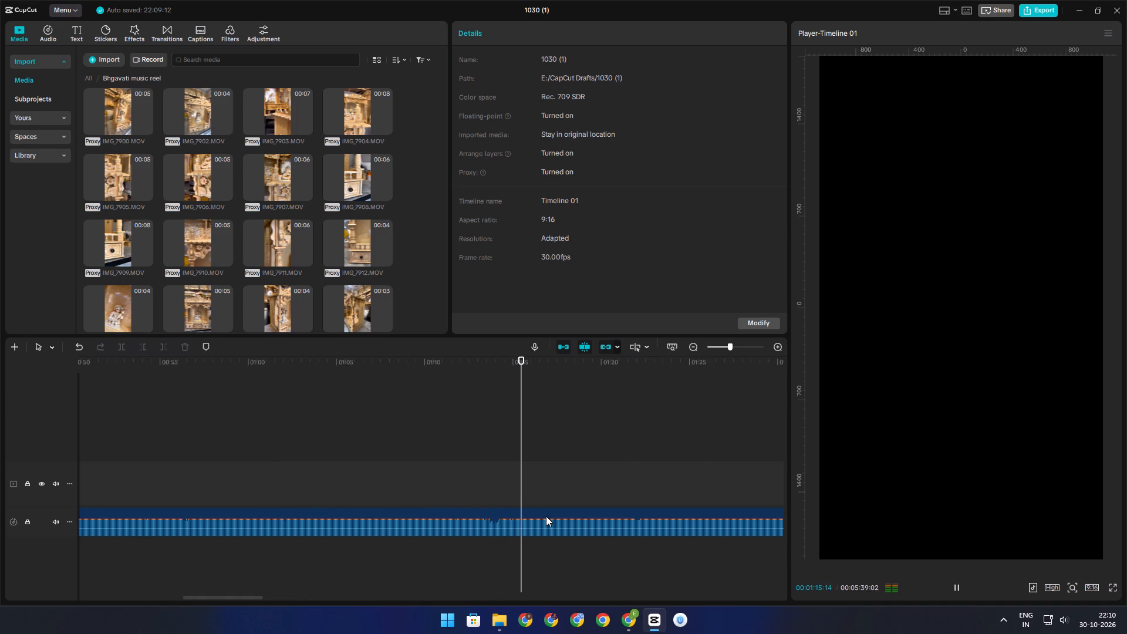
scroll(546, 517, "up", 4, "ctrl")
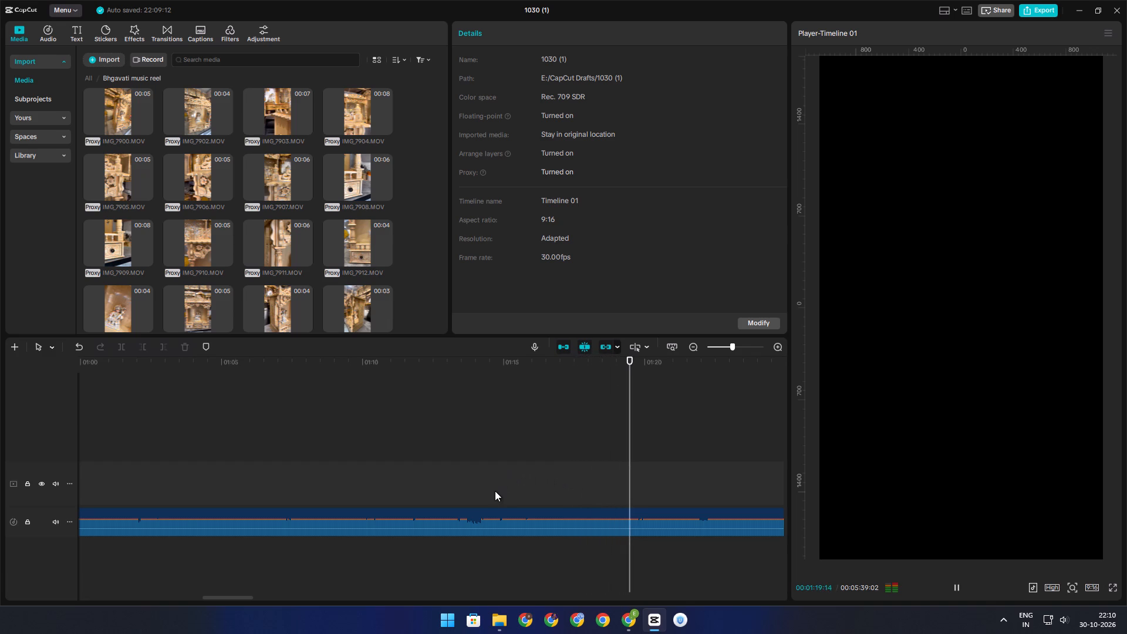
scroll(494, 492, "down", 9, "ctrl")
scroll(193, 502, "down", 4, "ctrl")
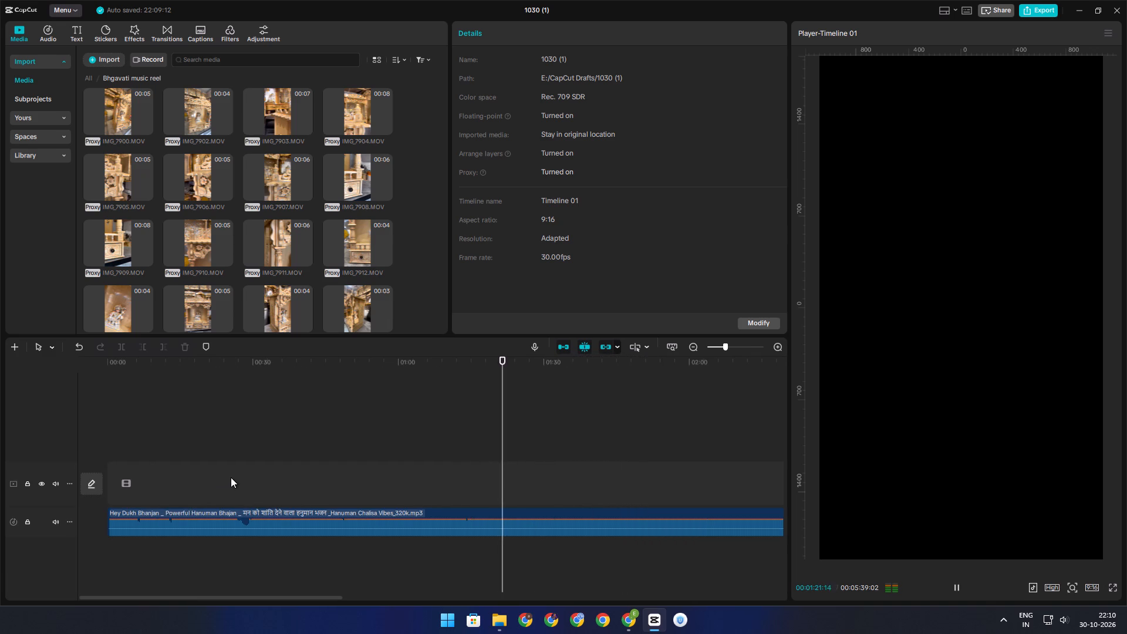
Trim away the part of the bhajan before 00:00:28:21 and move the remaining audio to the start of the timeline.
left_click(244, 478)
left_click_drag(247, 487, 249, 487)
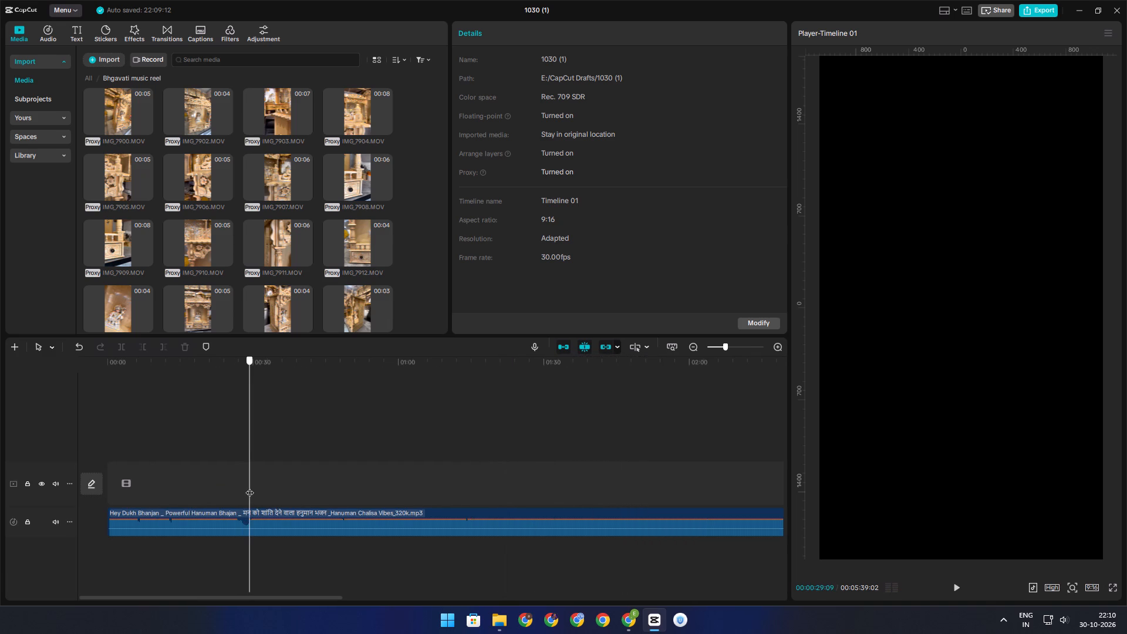
left_click_drag(249, 487, 254, 490)
scroll(252, 509, "up", 6, "ctrl")
left_click(238, 488)
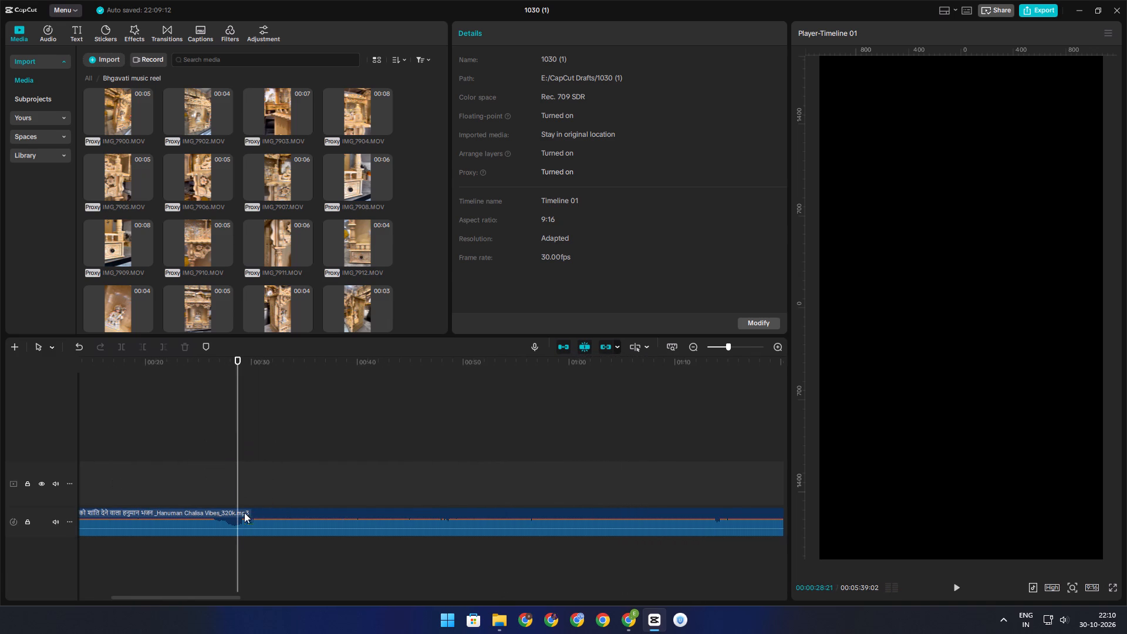
left_click(247, 528)
key("q")
key("space")
left_click_drag(285, 518, 151, 496)
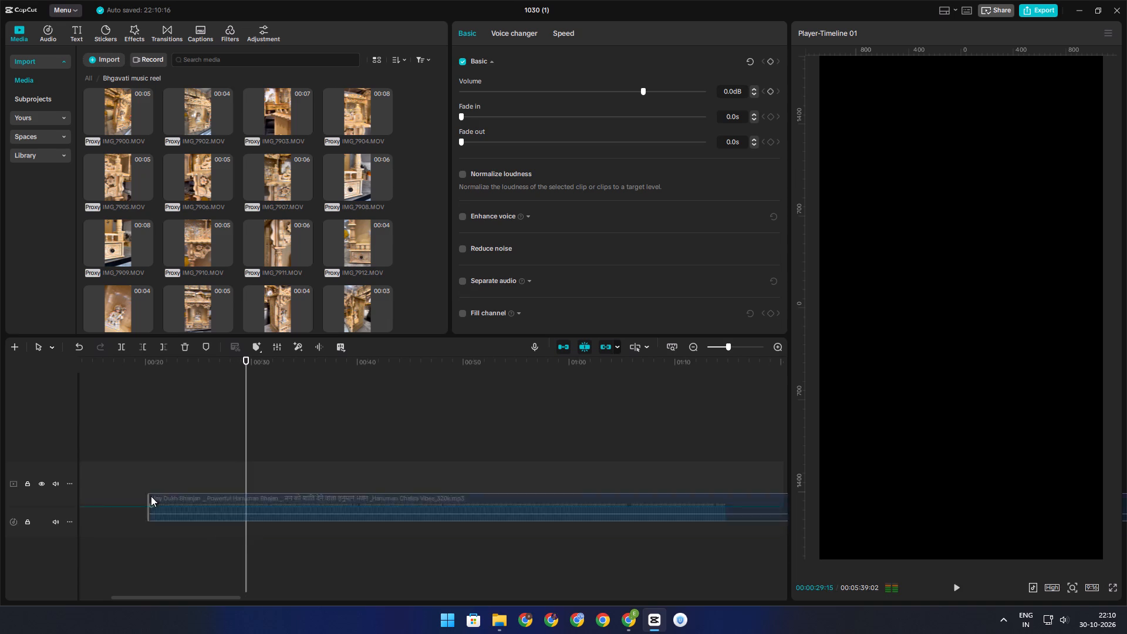
left_click_drag(151, 496, 95, 490)
left_click(178, 464)
left_click_drag(178, 464, 0, 451)
left_click_drag(309, 521, 105, 500)
Trim another 21 frames off the start of the bhajan and move it back to the timeline's beginning, undoing any accidental volume change.
scroll(196, 516, "up", 19)
left_click(150, 491)
key("space")
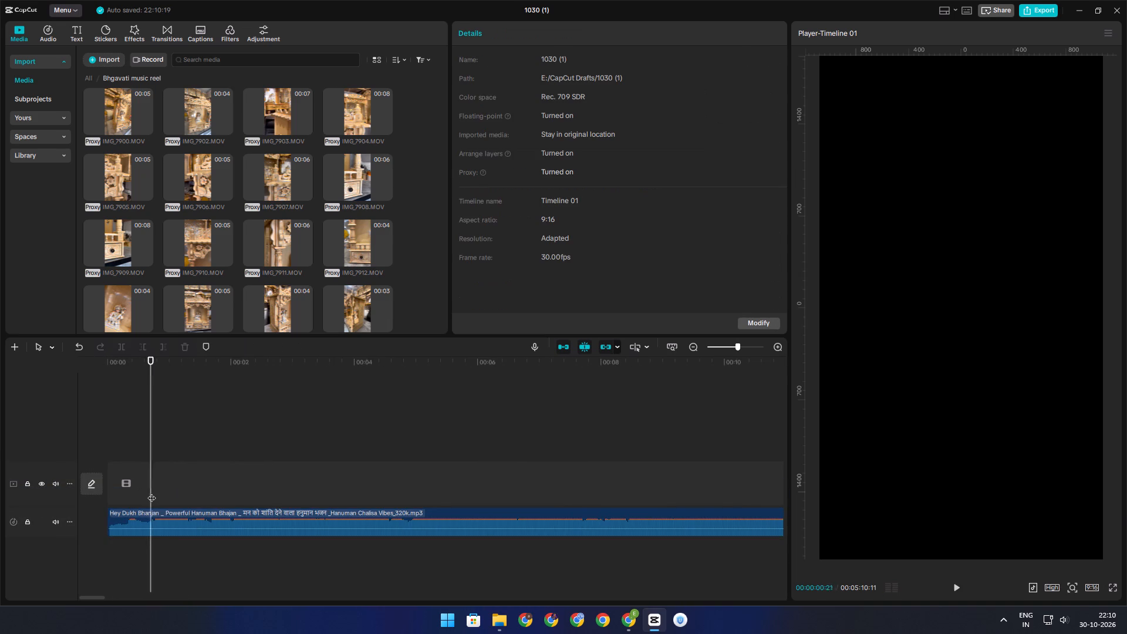
left_click(151, 492)
left_click(158, 516)
key("q")
left_click_drag(188, 528, 83, 517)
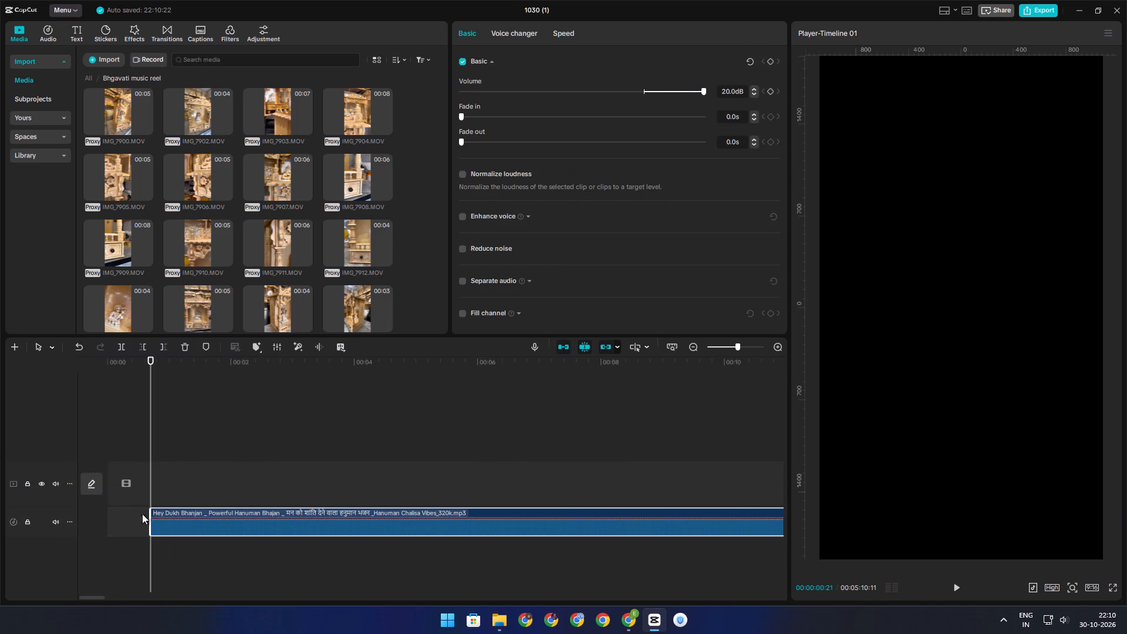
key("ctrl+z")
left_click_drag(210, 518, 79, 491)
left_click(249, 474)
left_click_drag(249, 474, 0, 468)
Play the trimmed bhajan from its start and again around the 30-second mark to look for an ending point.
key("space")
scroll(468, 528, "down", 3, "ctrl")
scroll(616, 523, "down", 5, "ctrl")
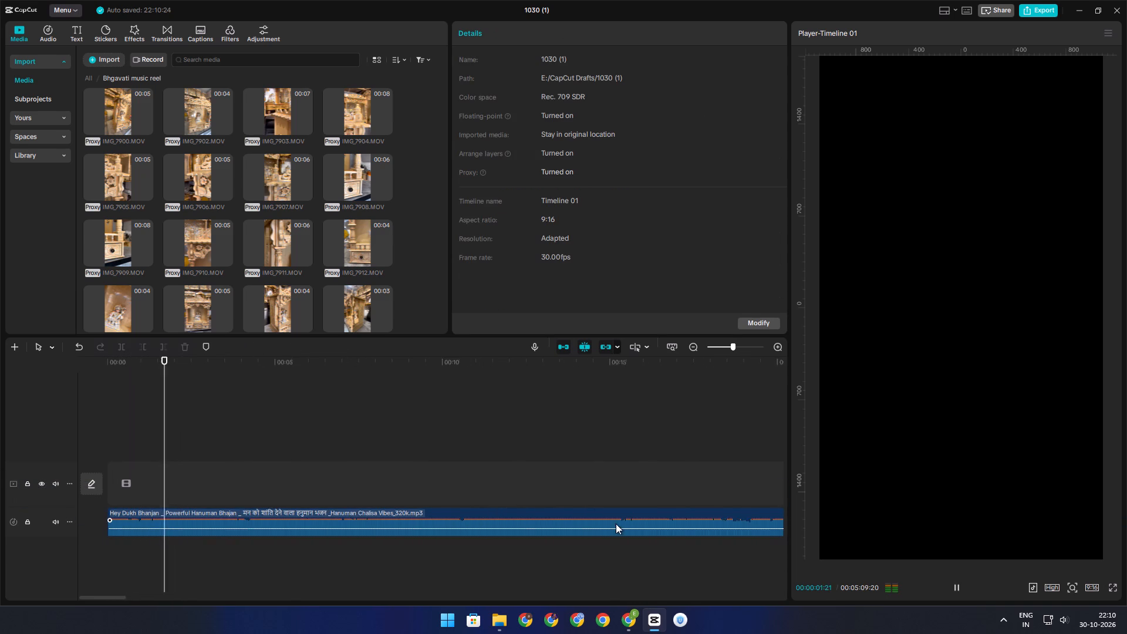
scroll(612, 524, "down", 8, "ctrl")
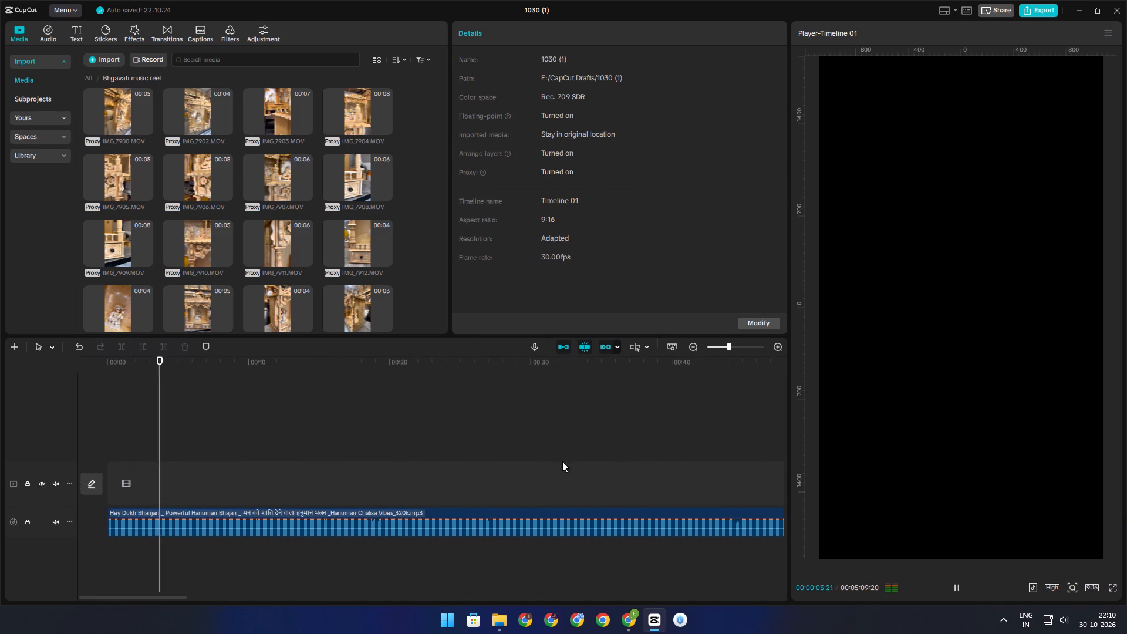
left_click(494, 471)
key("space")
scroll(502, 501, "up", 6, "ctrl")
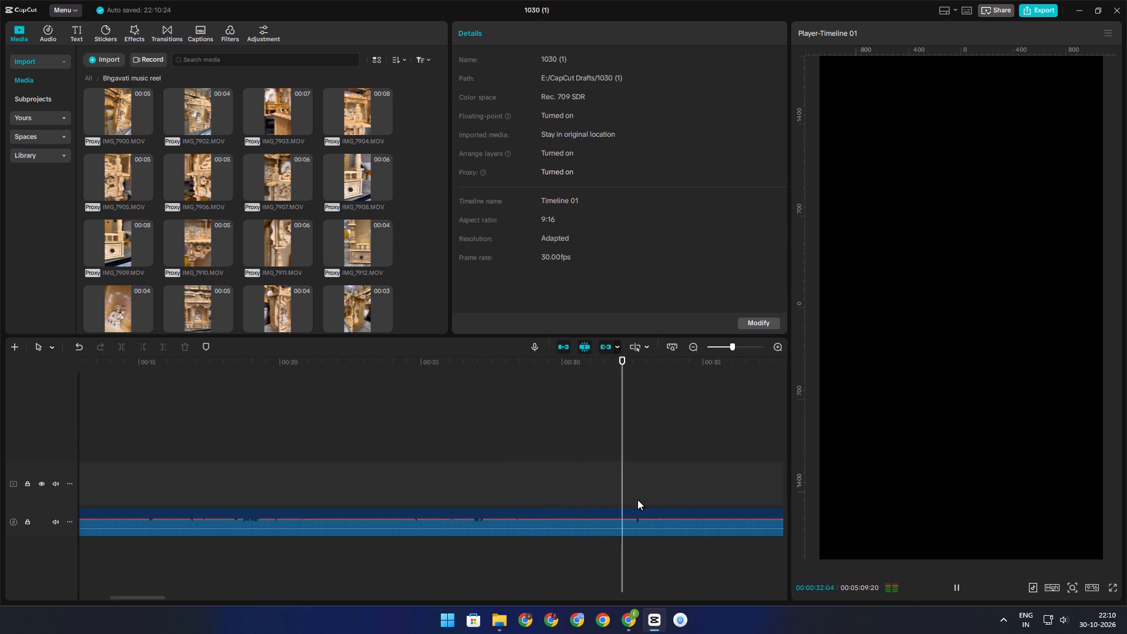
scroll(637, 500, "up", 5, "ctrl")
left_click(571, 483)
key("space")
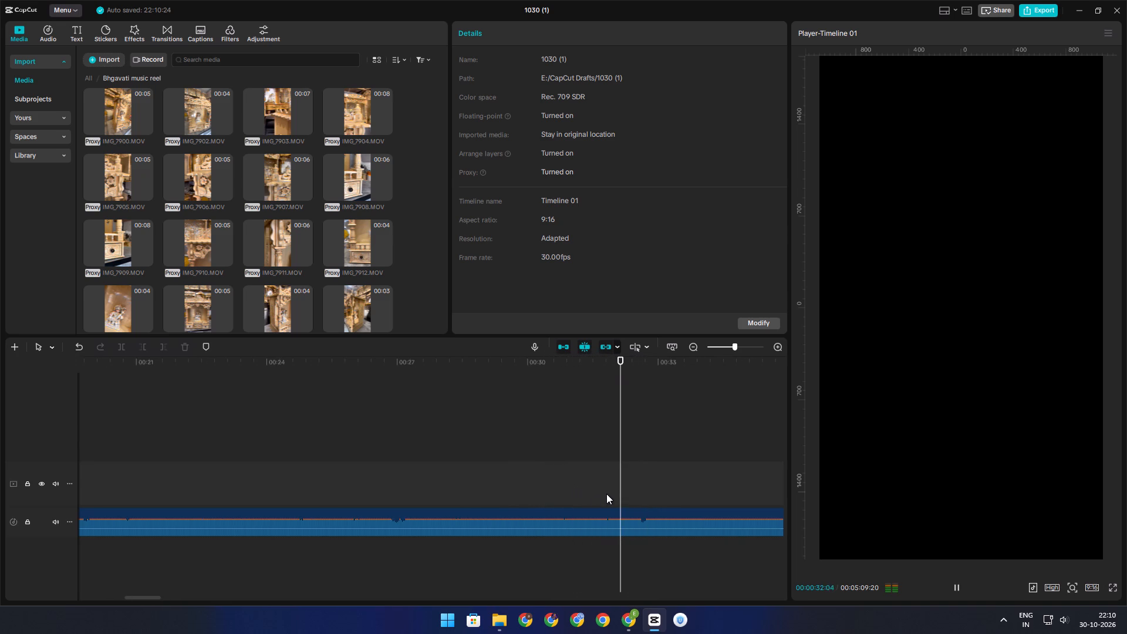
Pinpoint the ending by replaying short passages, and split the bhajan at 00:00:31:29.
key("space")
left_click(599, 488)
key("space")
key("space")
scroll(625, 511, "up", 11)
key("space")
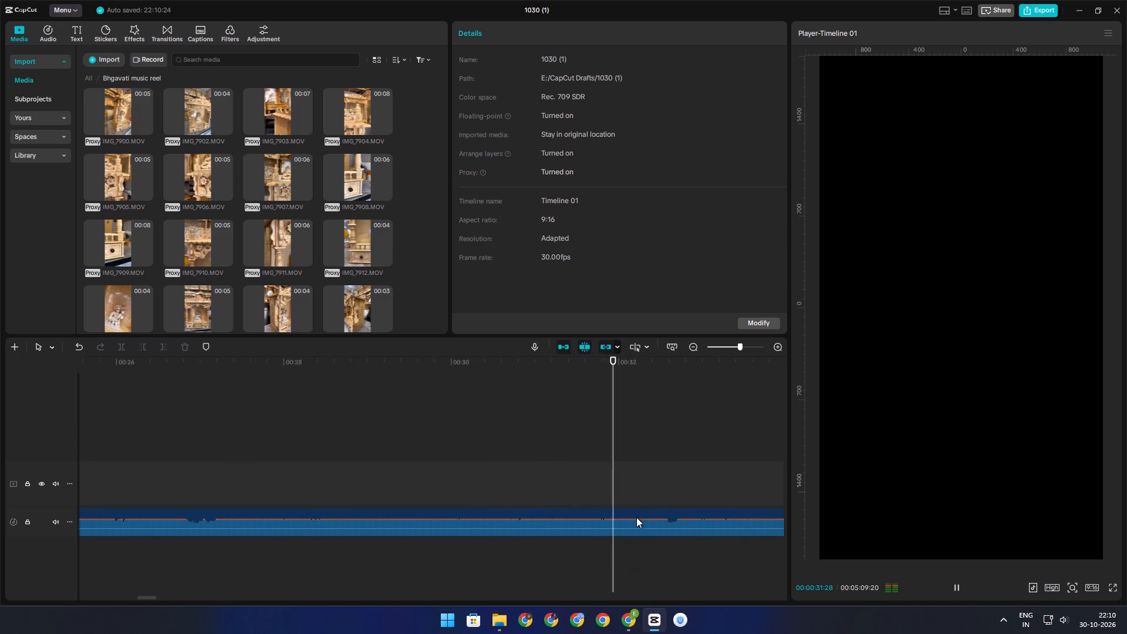
key("space")
left_click(575, 486)
key("space")
key("space")
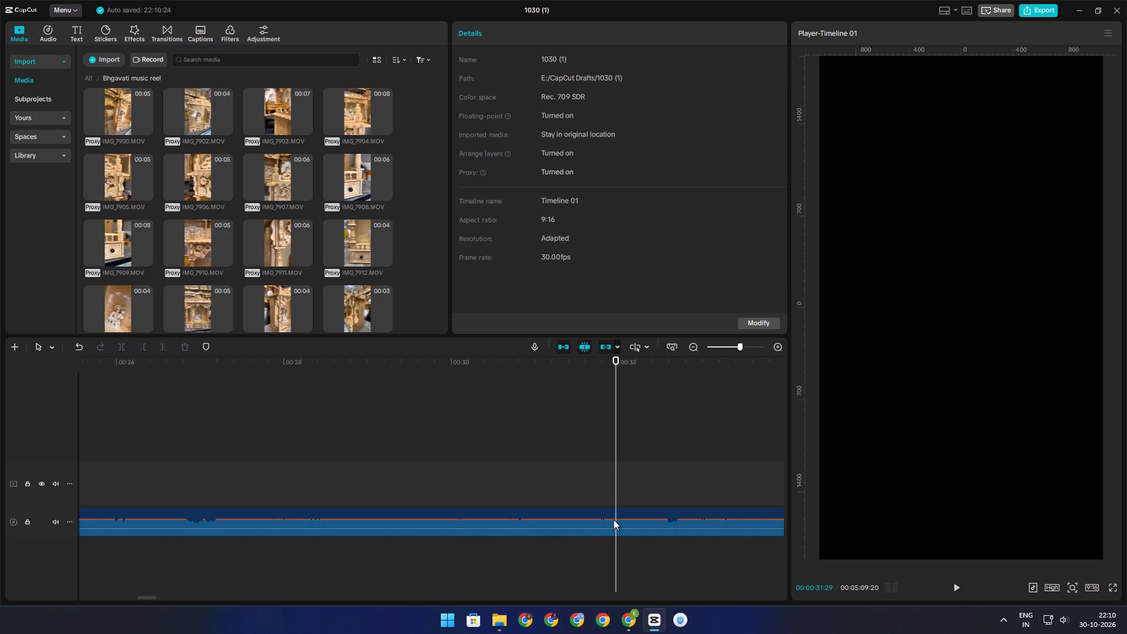
left_click(613, 520)
key("s")
Check the audio following the split and delete the bhajan segment after 00:00:31:29.
key("space")
left_click(618, 501)
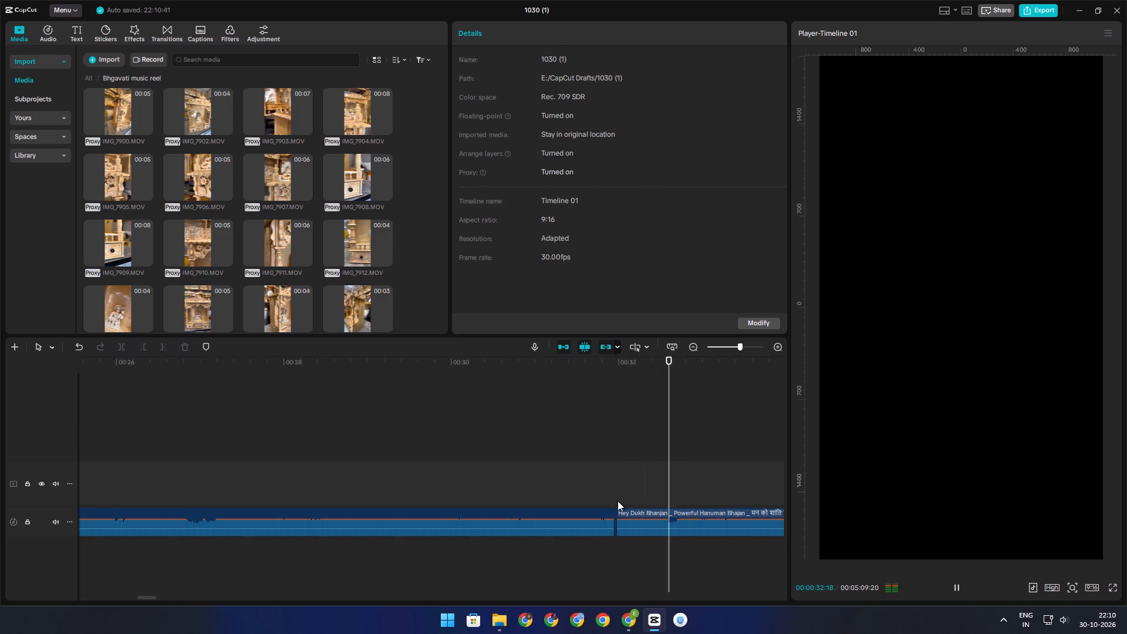
key("space")
left_click(618, 501)
key("space")
left_click(623, 512)
key("d")
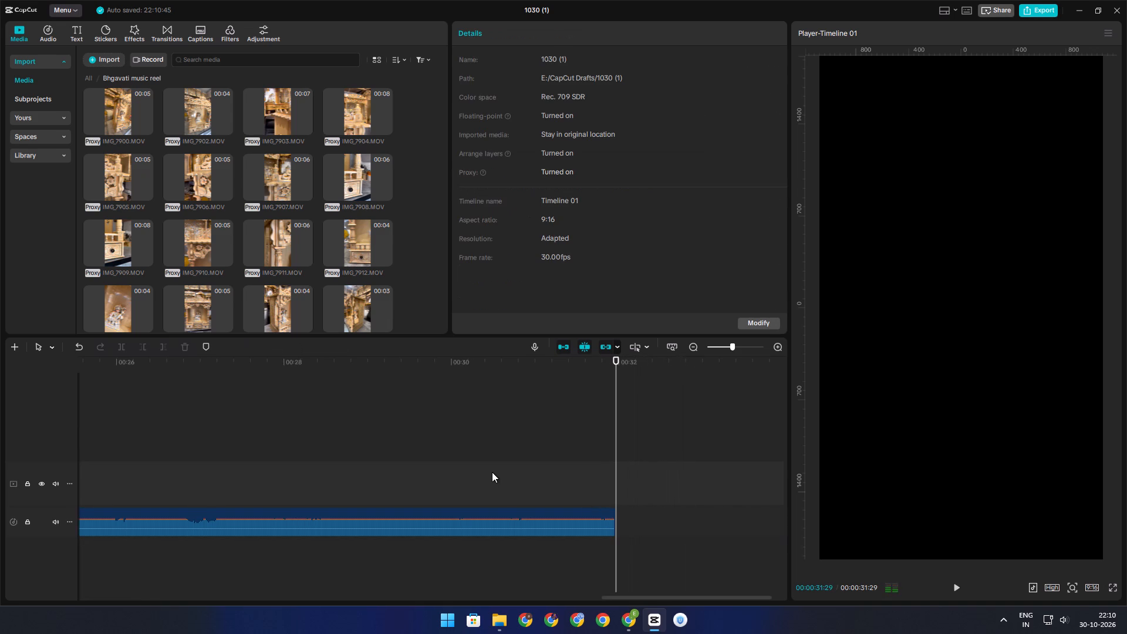
Return the playhead to the start of the timeline with the whole trimmed bhajan in view.
scroll(492, 471, "down", 20, "ctrl")
scroll(447, 461, "down", 5, "ctrl")
left_click(447, 463, "ctrl")
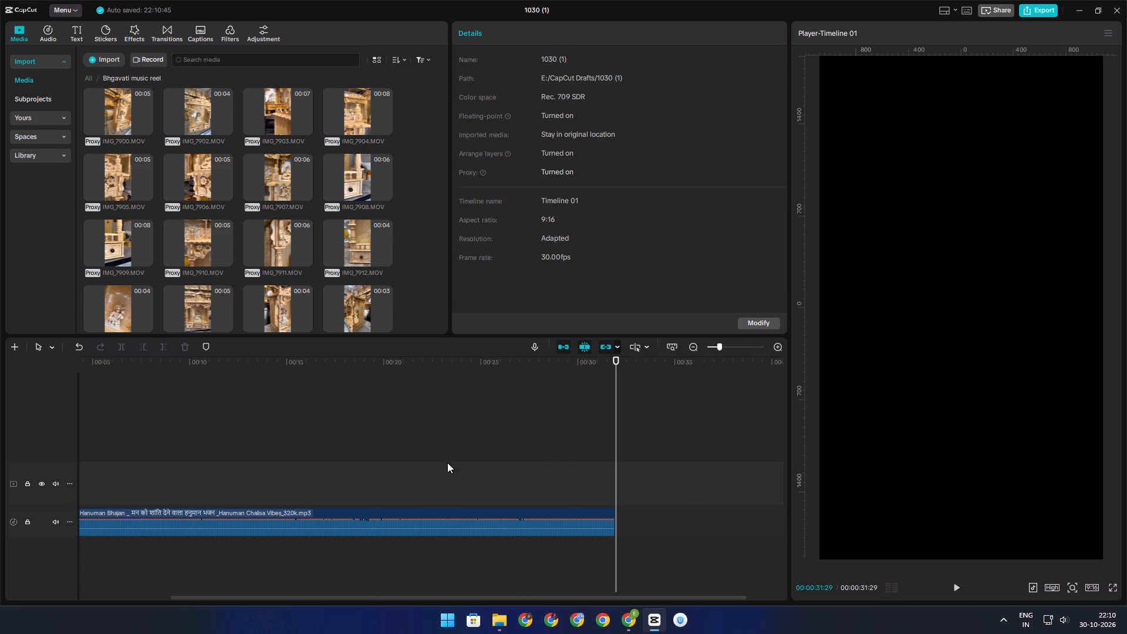
left_click_drag(448, 460, 0, 457)
scroll(153, 197, "up", 6)
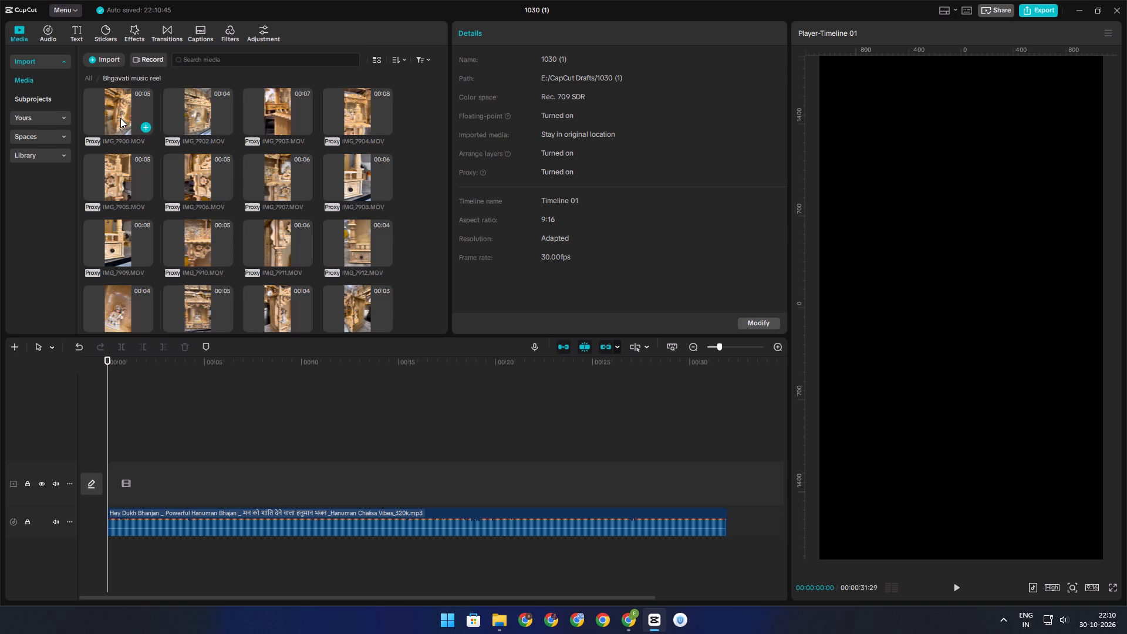
Preview the temple clips IMG_7900 through IMG_7908 to judge which footage suits the reel.
left_click(120, 118)
scroll(224, 234, "up", 4, "ctrl")
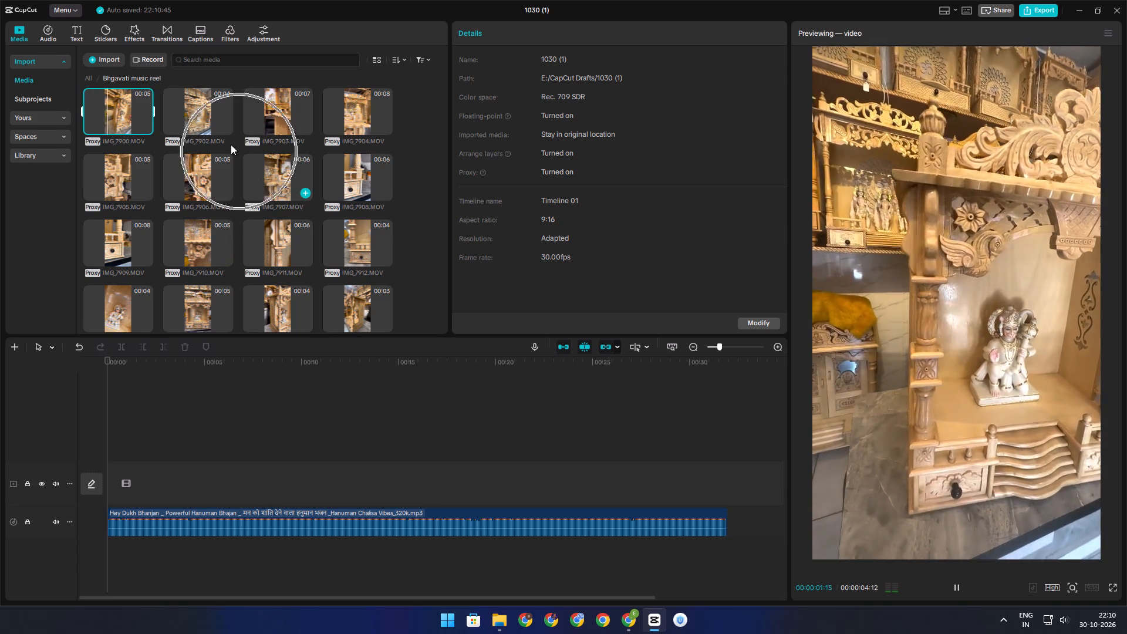
left_click(191, 117)
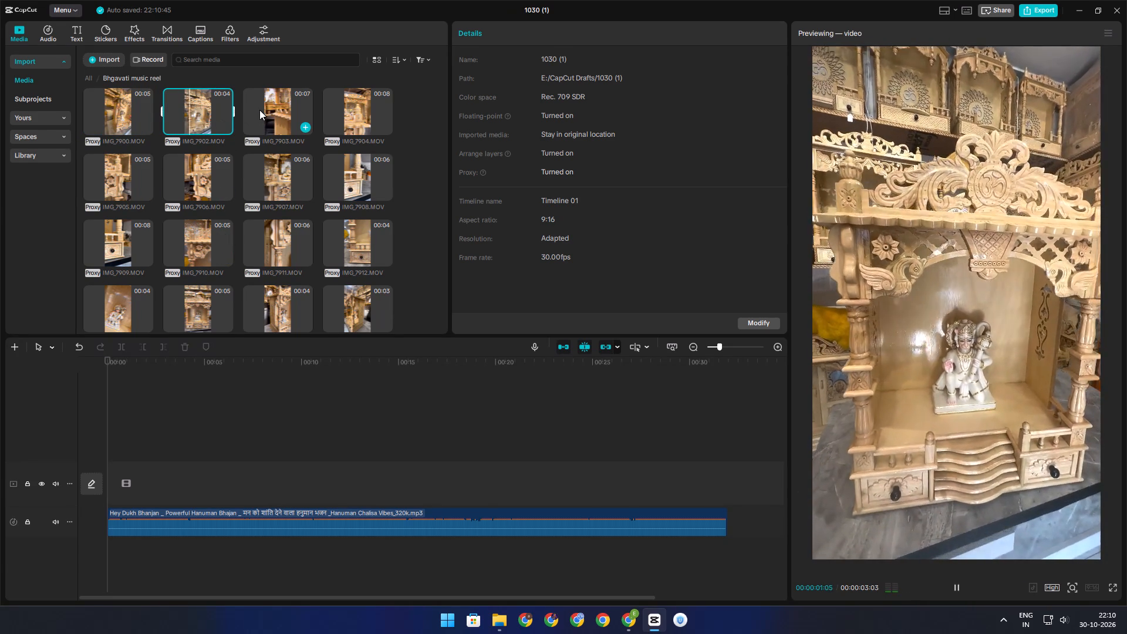
left_click(267, 110)
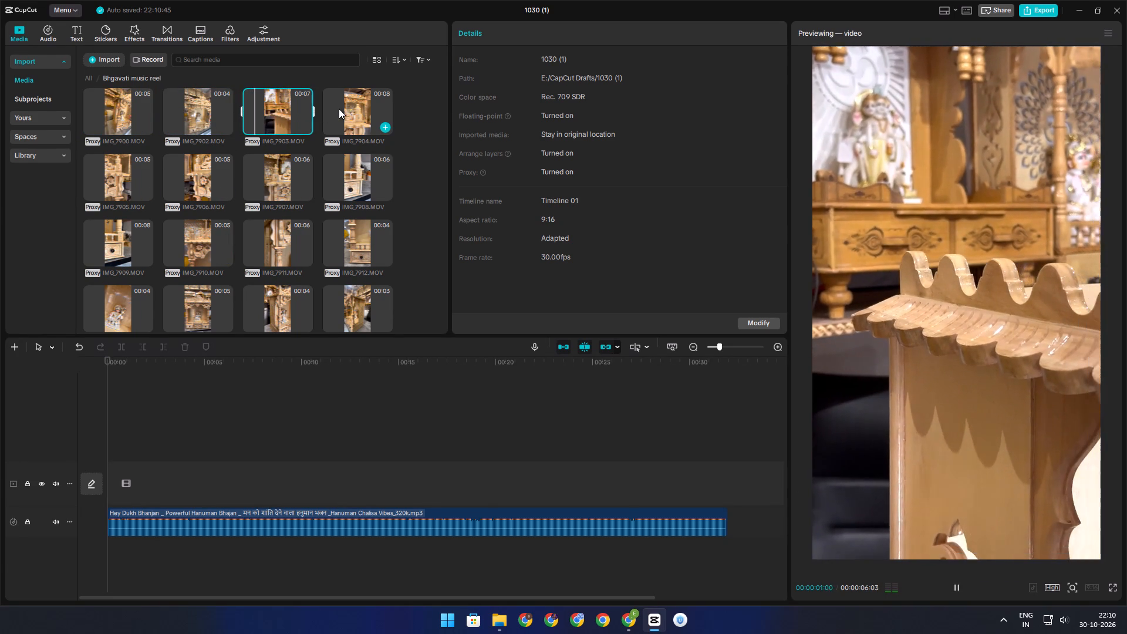
left_click(345, 109)
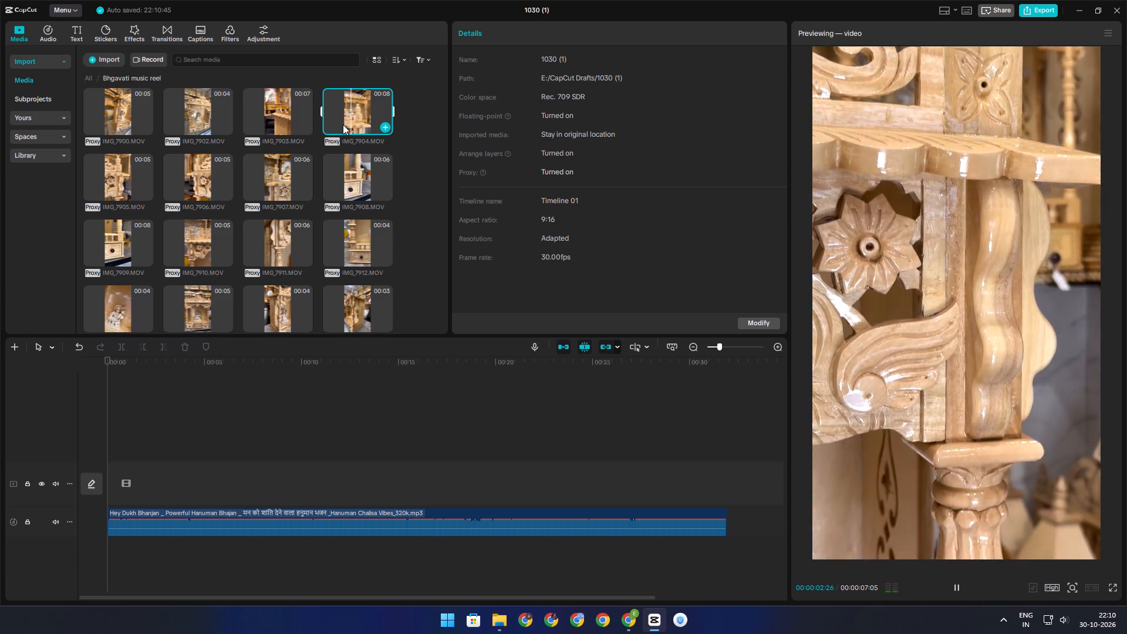
left_click(347, 168)
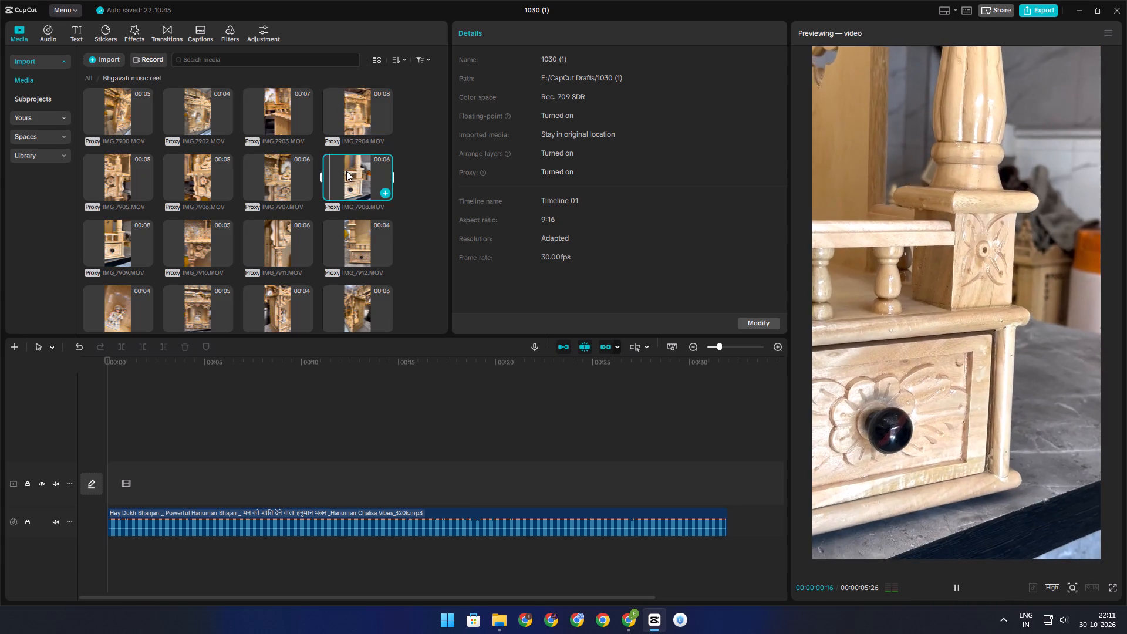
left_click(284, 172)
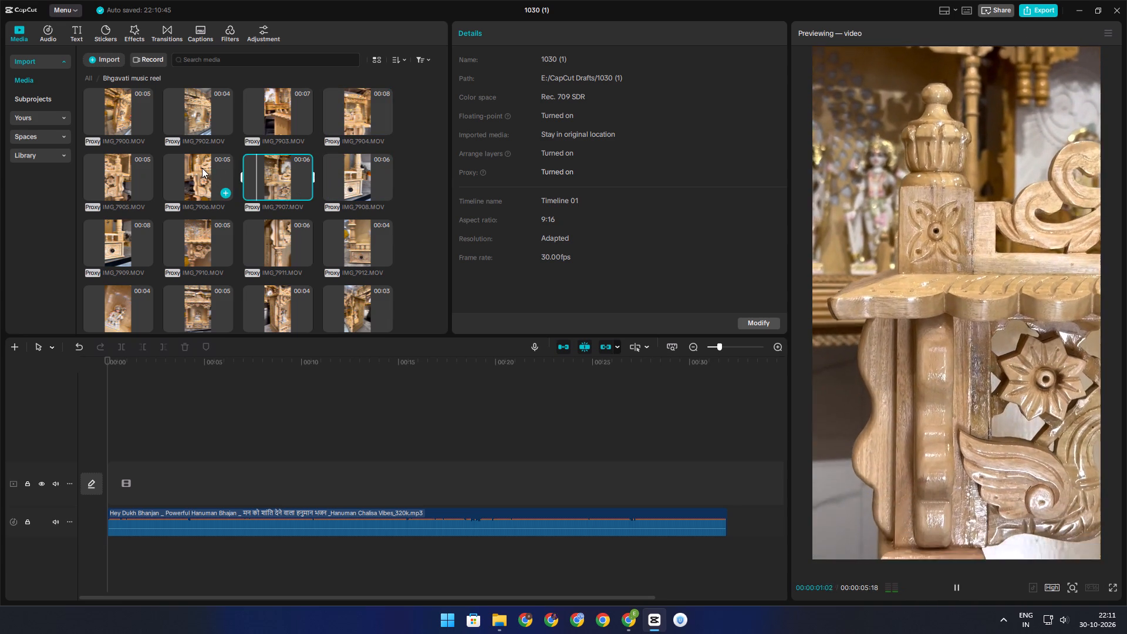
left_click(203, 173)
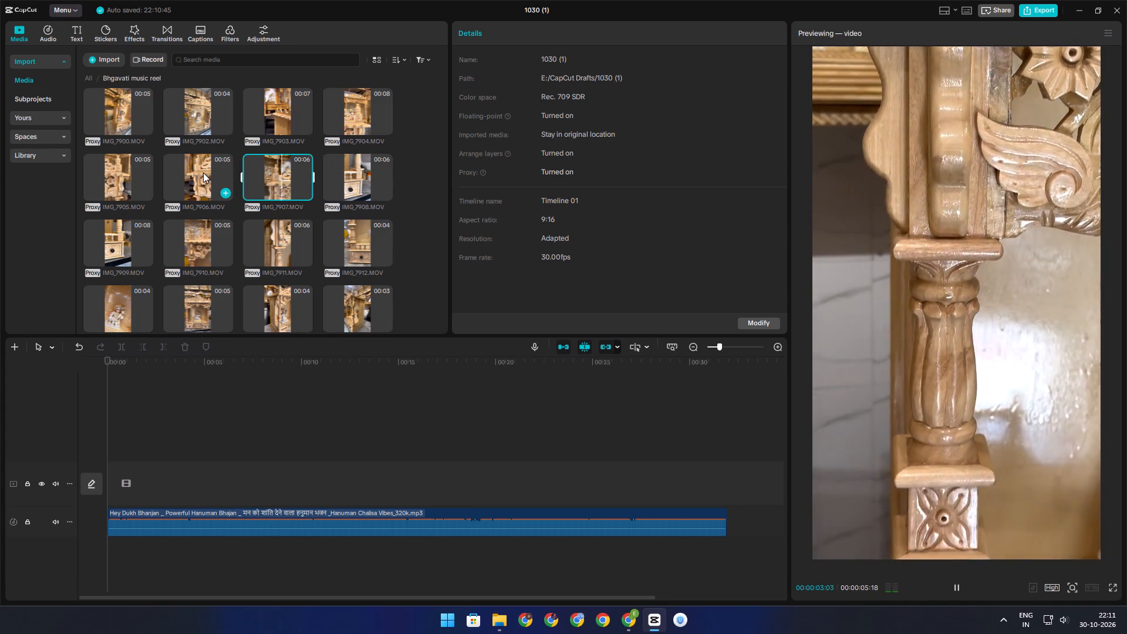
left_click(103, 171)
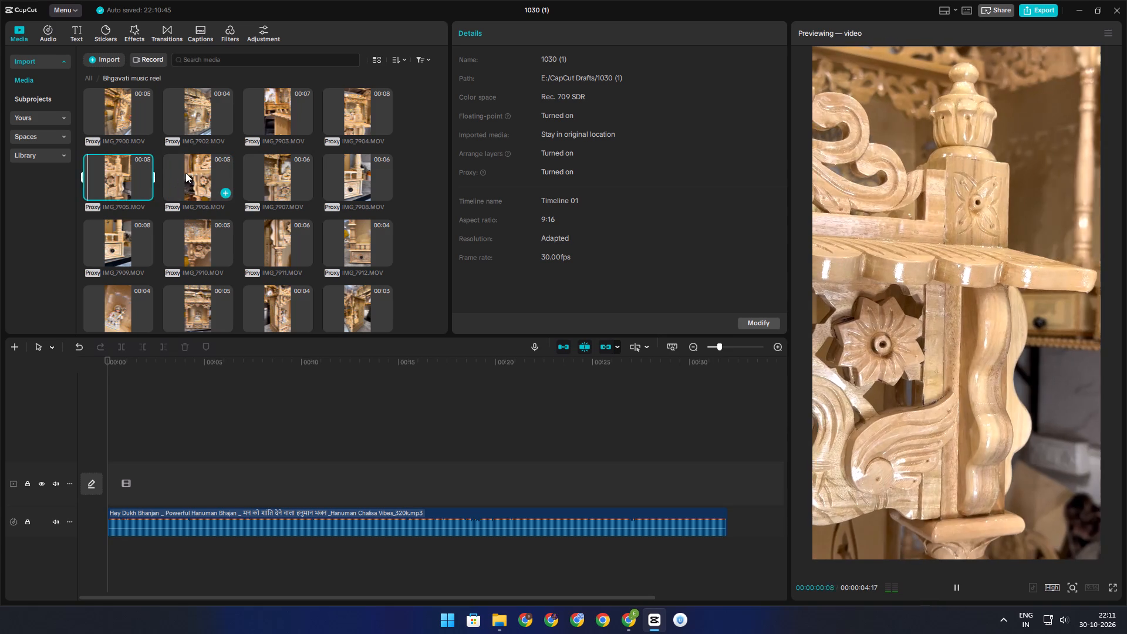
Preview clips IMG_7909 through IMG_7915 to look for usable shots.
scroll(192, 200, "down", 2)
left_click(199, 157)
scroll(205, 190, "up", 2)
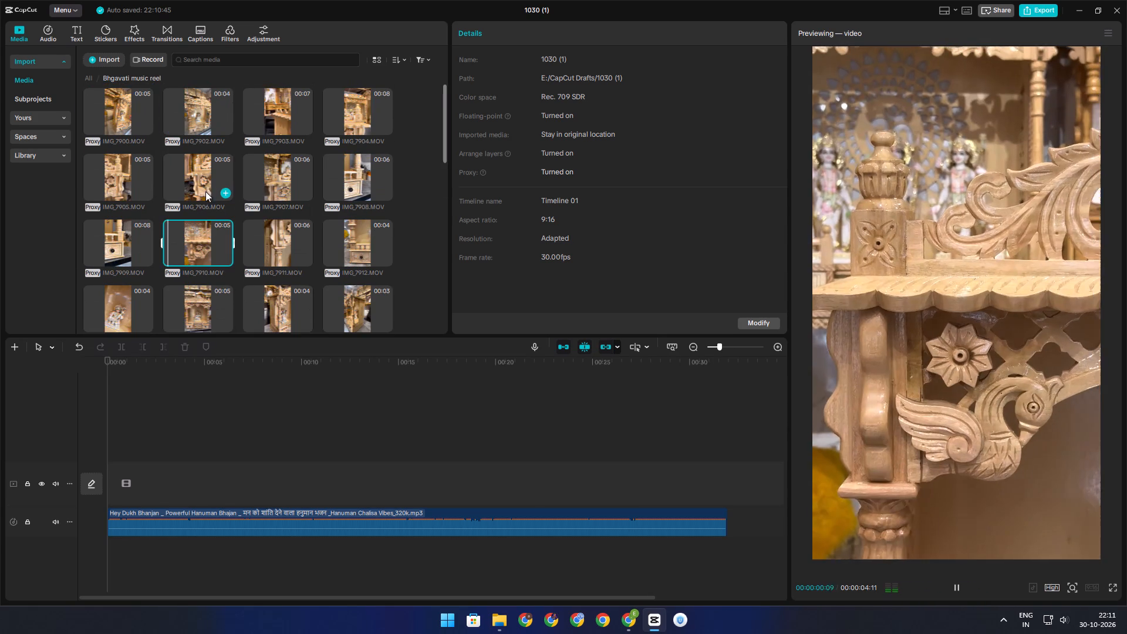
left_click(284, 249)
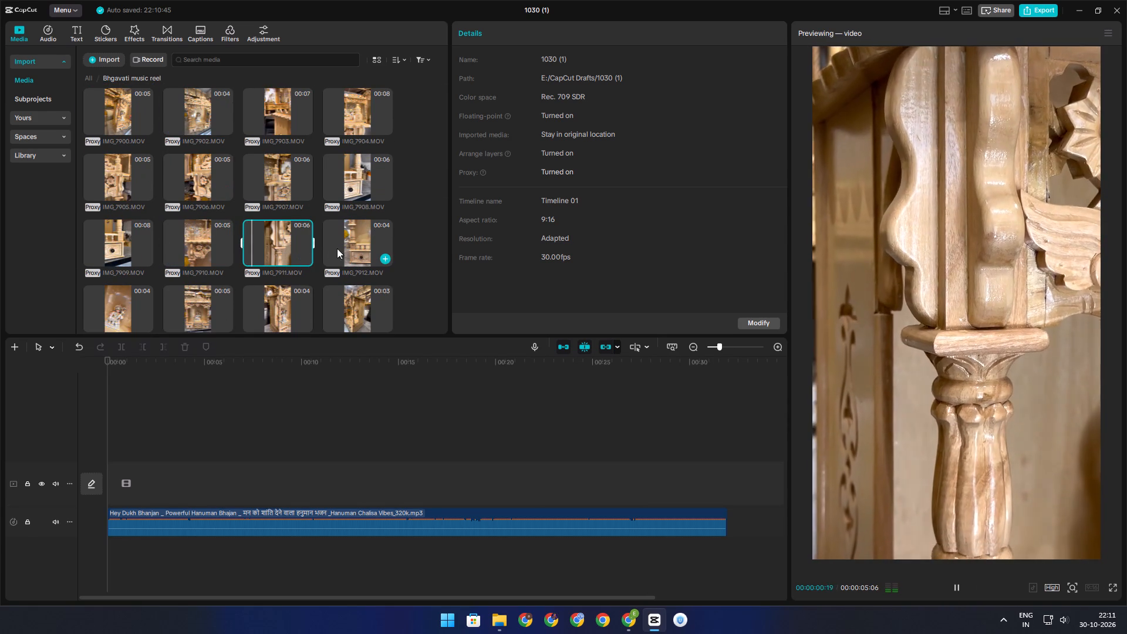
left_click(343, 247)
left_click(117, 242)
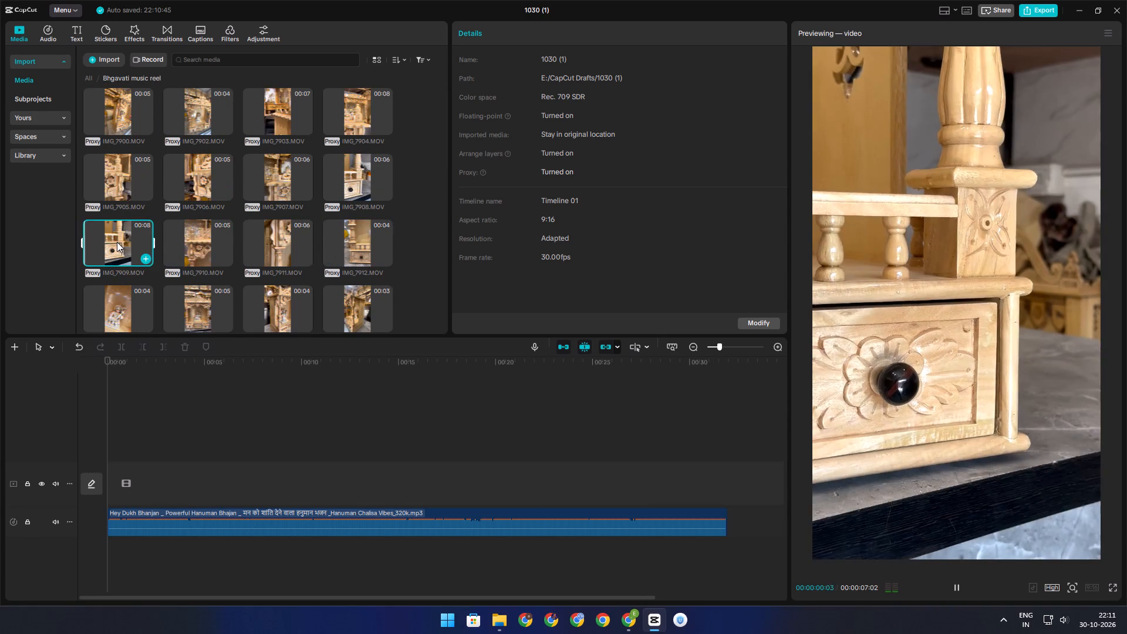
scroll(117, 242, "down", 2)
left_click(178, 214)
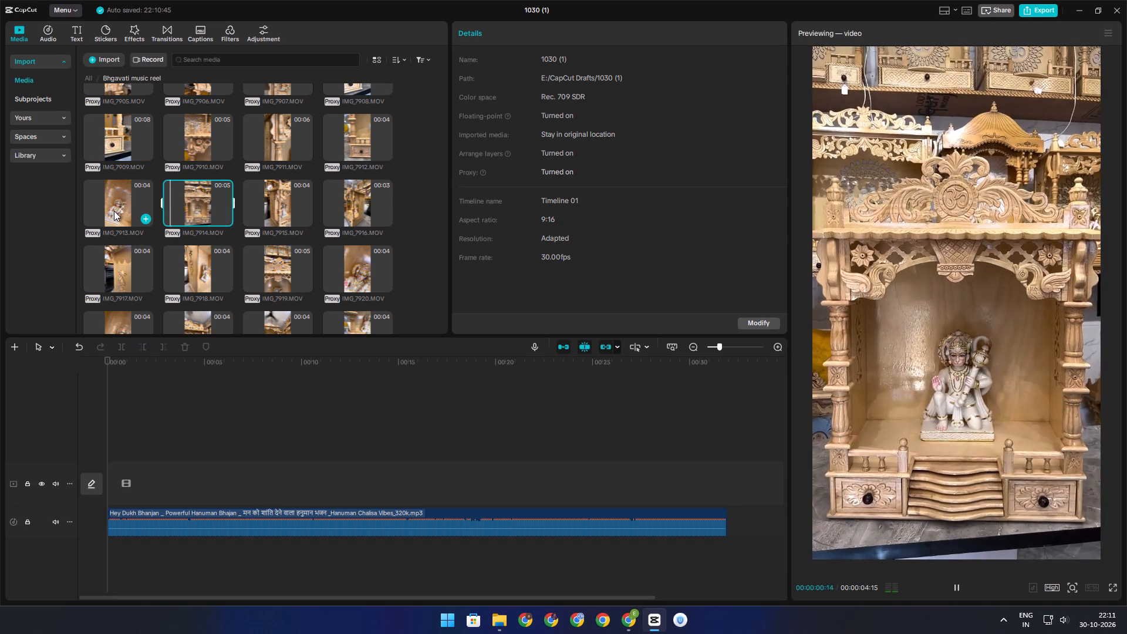
left_click(114, 211)
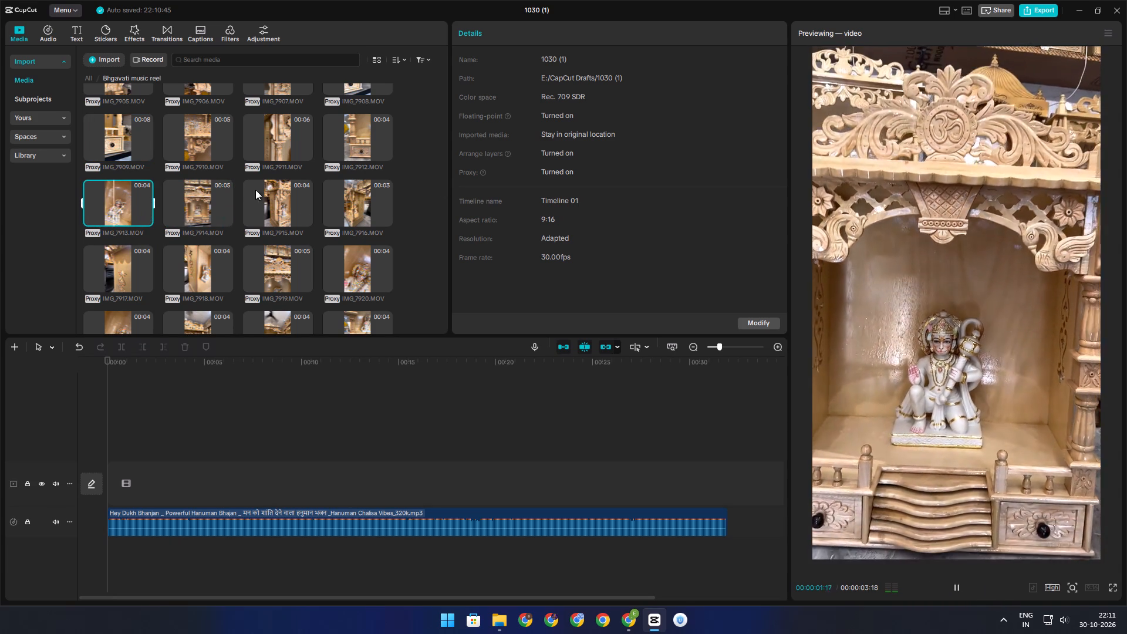
left_click(272, 186)
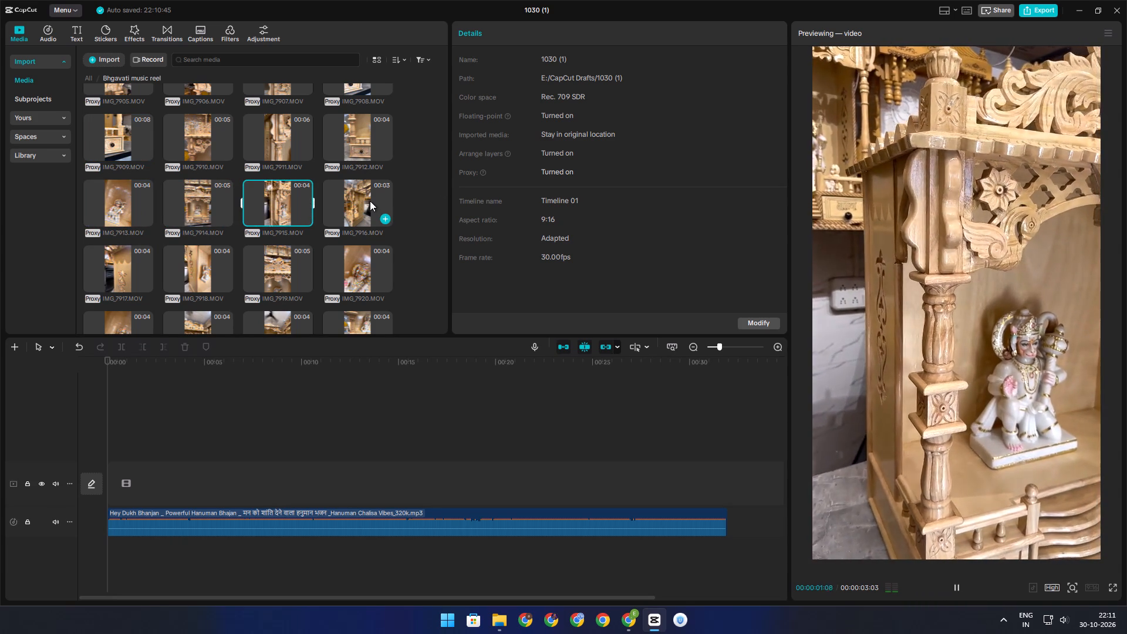
Place IMG_7916 on a track above the bhajan at about 12 seconds and append IMG_7920 directly after it.
left_click(370, 201)
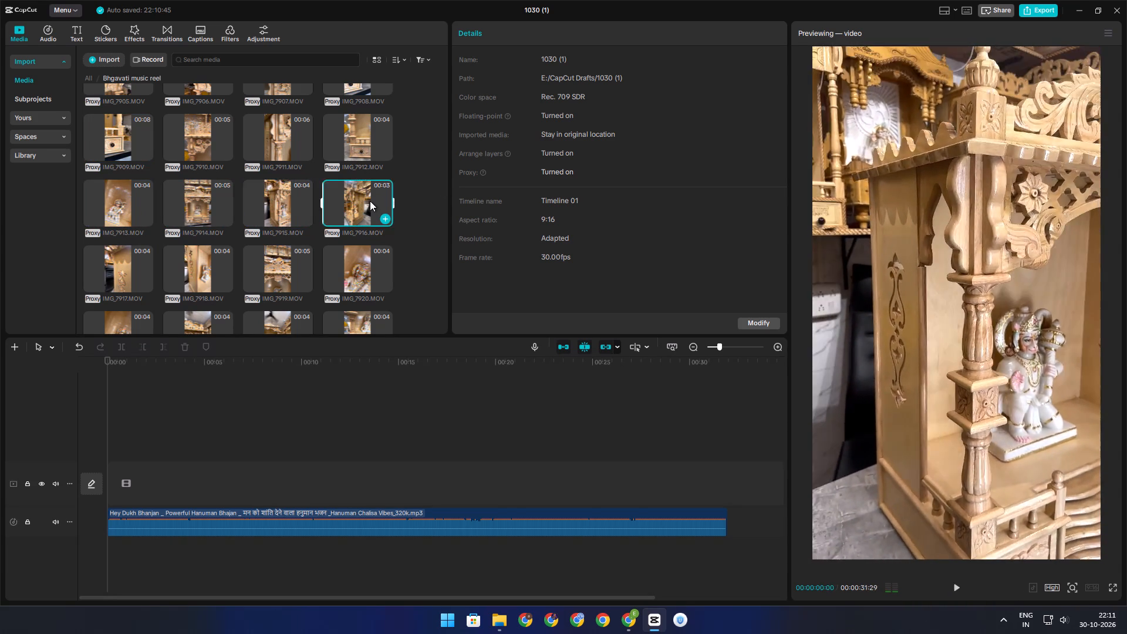
scroll(370, 202, "down", 1)
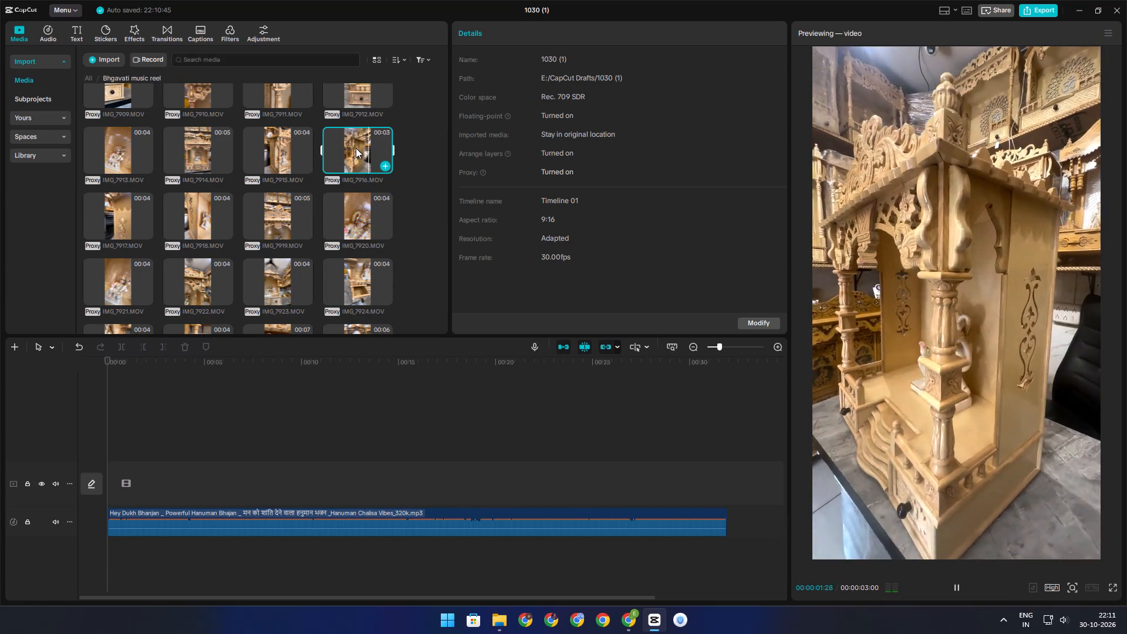
left_click_drag(356, 148, 338, 396)
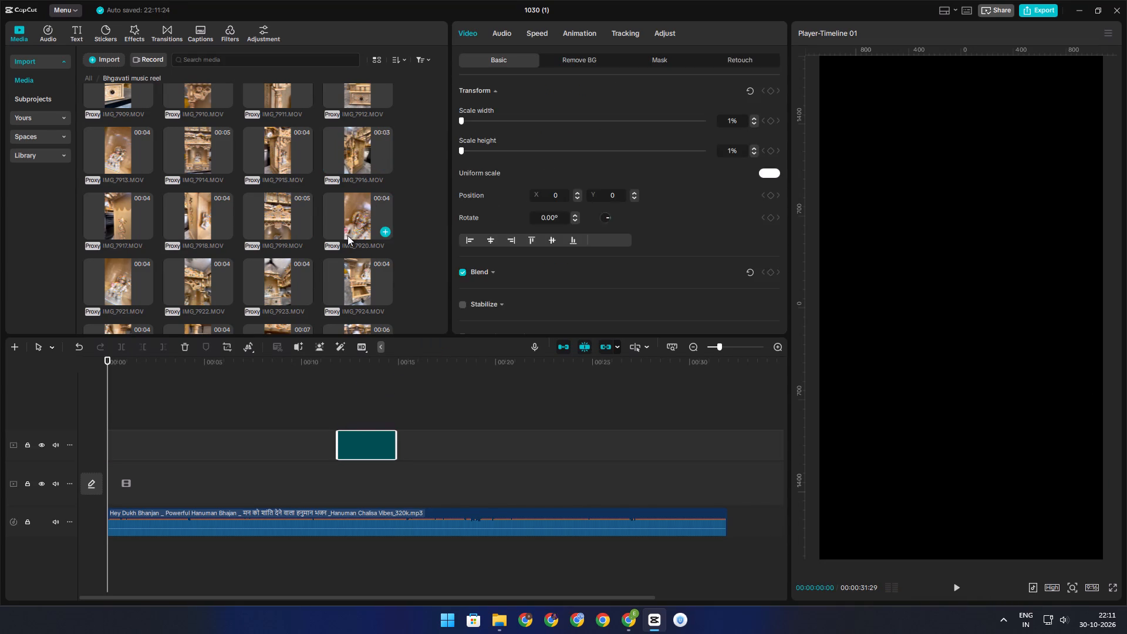
left_click(355, 231)
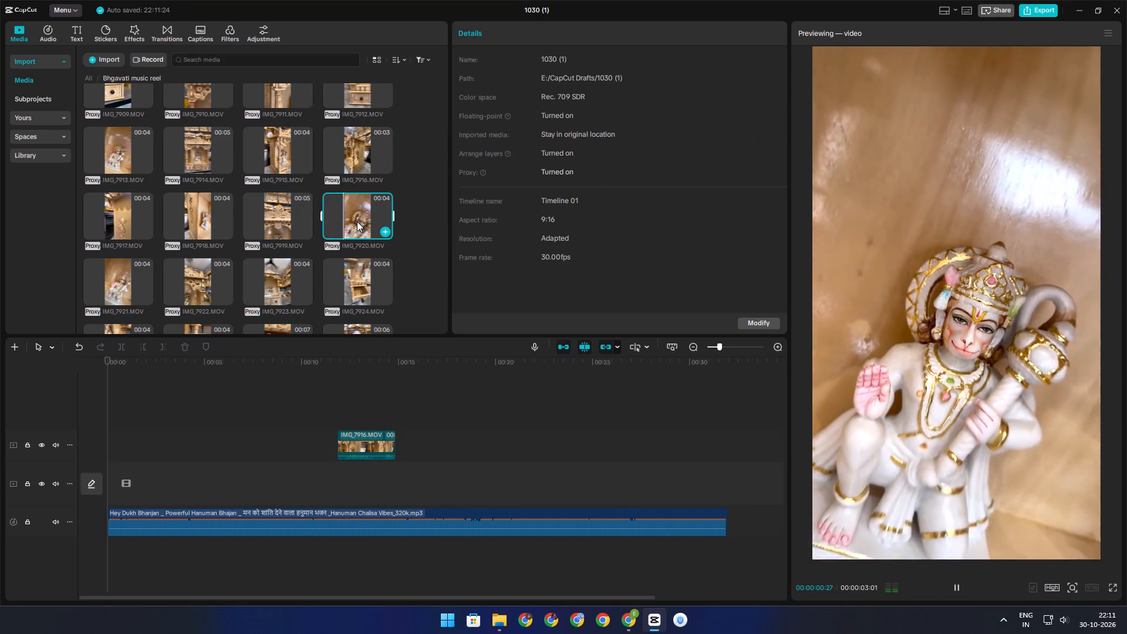
left_click_drag(355, 215, 409, 229)
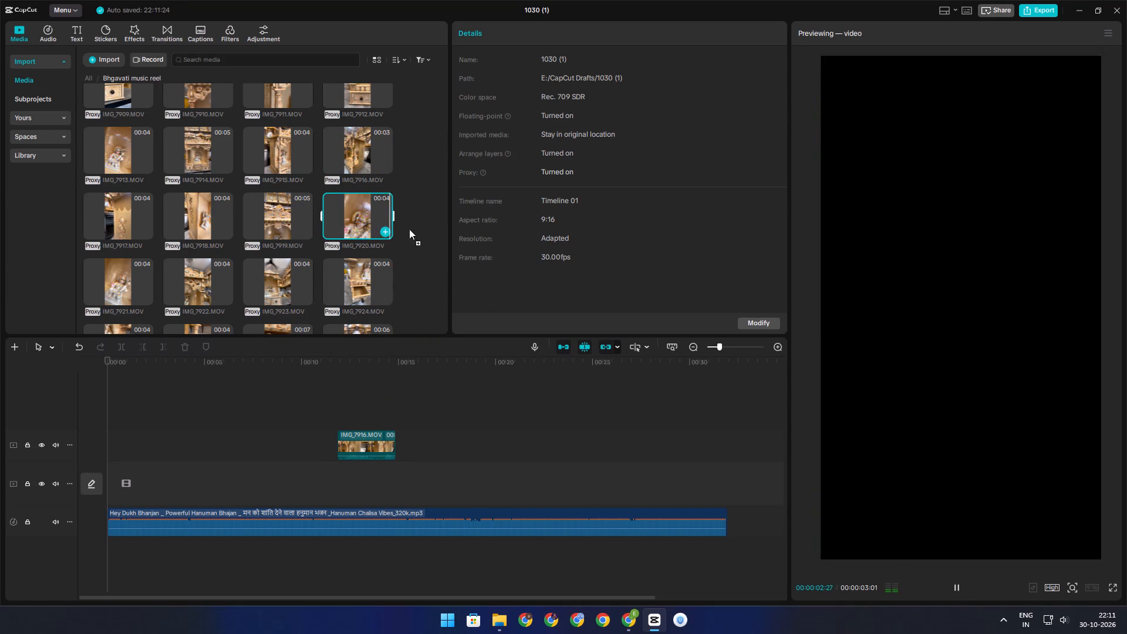
left_click_drag(409, 229, 395, 438)
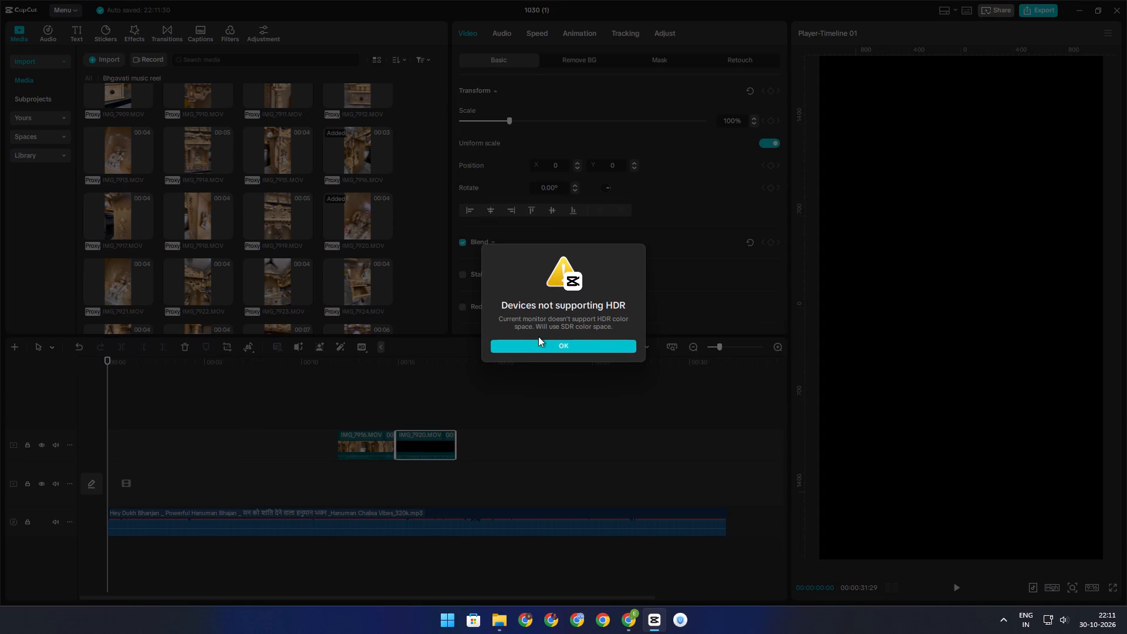
left_click(538, 339)
left_click(532, 346)
Preview IMG_7924 and IMG_7923, and append IMG_7923 directly after IMG_7920.
left_click(344, 279)
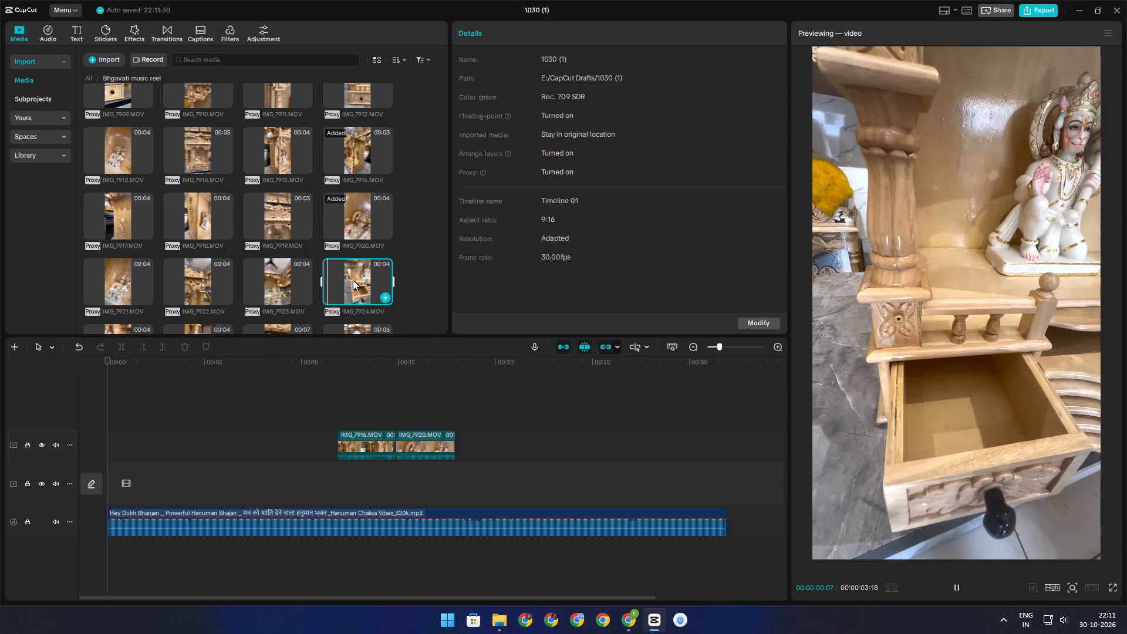
left_click(280, 268)
scroll(280, 268, "down", 1)
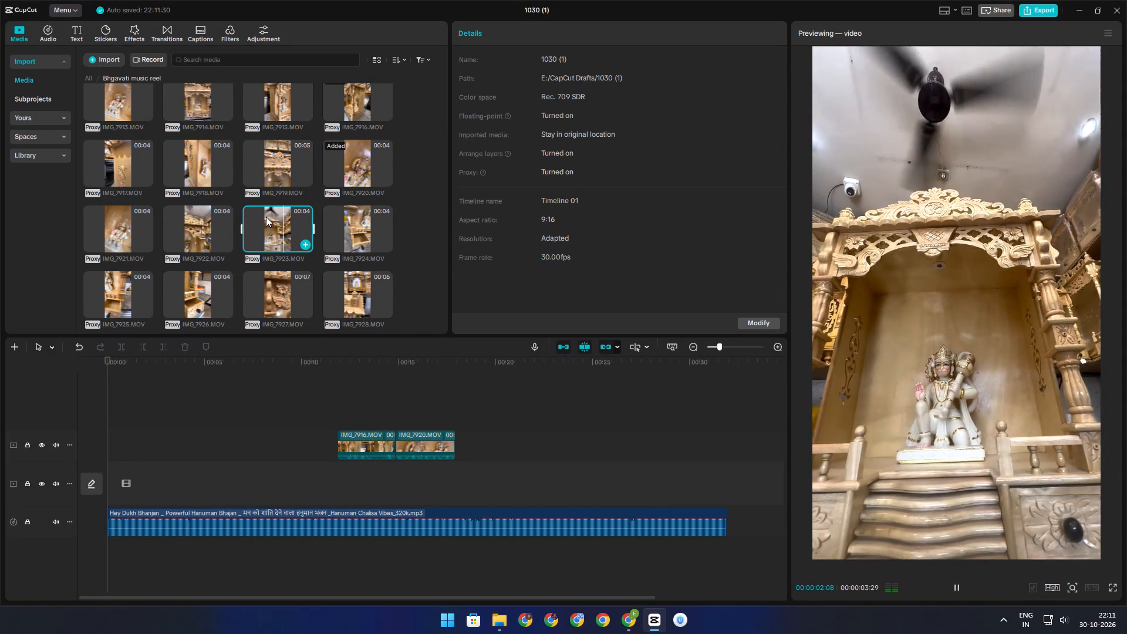
left_click_drag(266, 217, 458, 436)
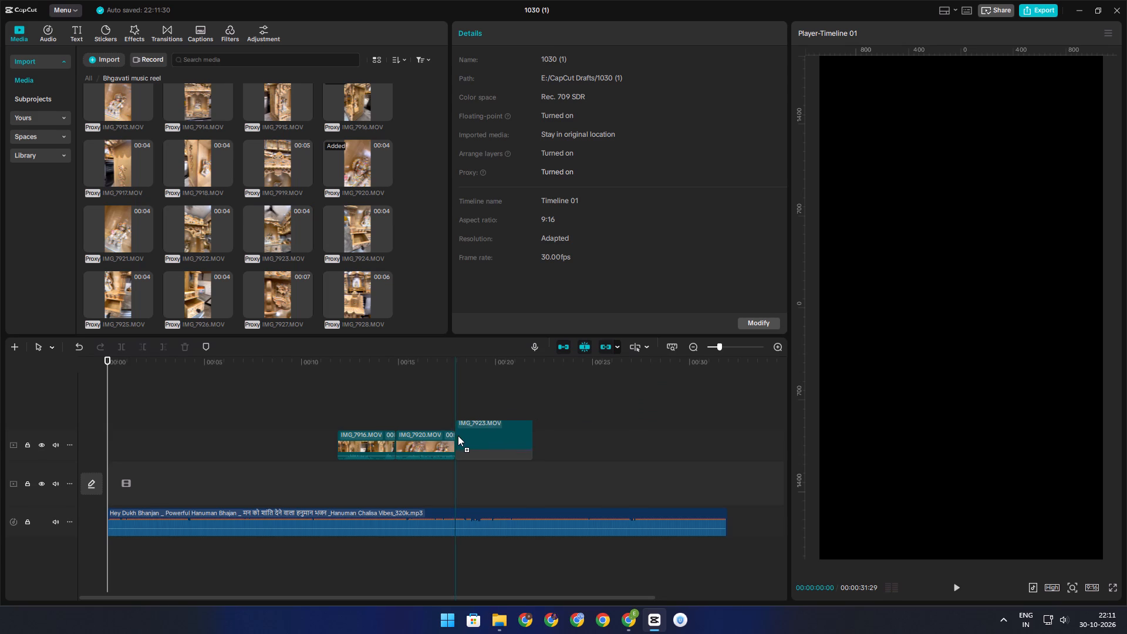
left_click_drag(458, 436, 457, 439)
Preview IMG_7926, IMG_7922 and IMG_7921, and append IMG_7921 directly after IMG_7923.
left_click(219, 291)
scroll(219, 291, "down", 1)
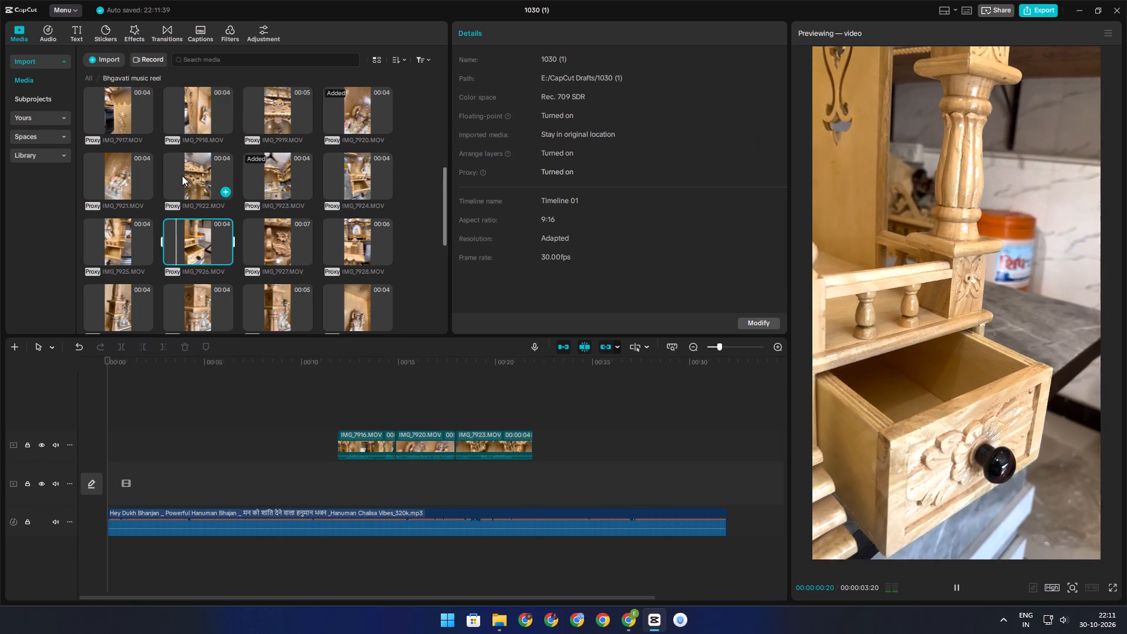
left_click(182, 175)
left_click(126, 173)
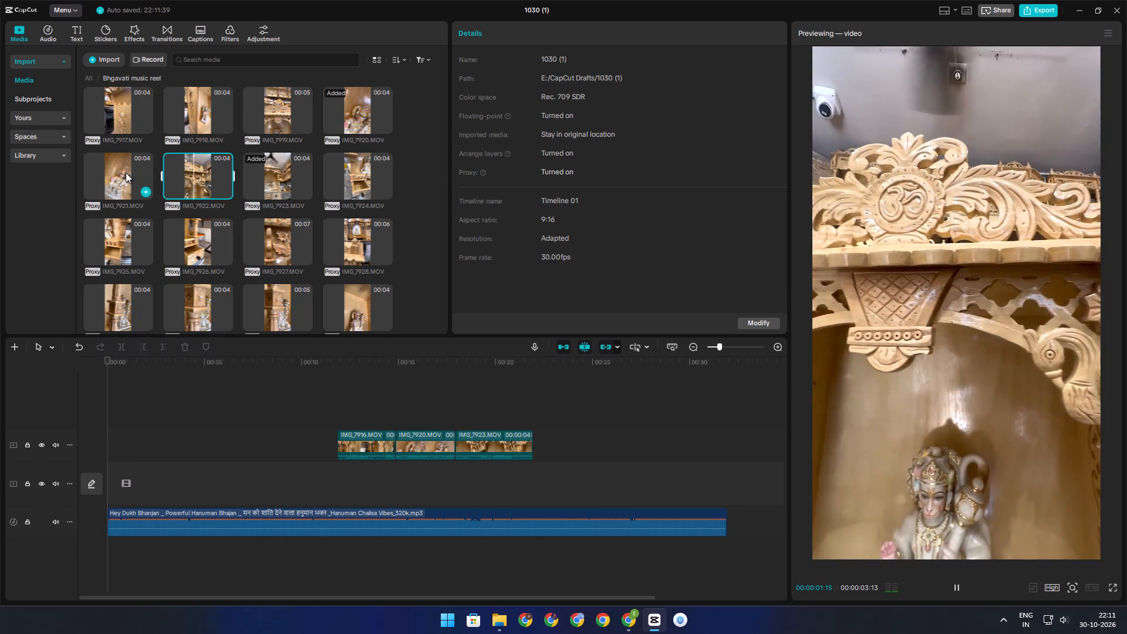
scroll(126, 173, "down", 1)
left_click_drag(117, 124, 532, 434)
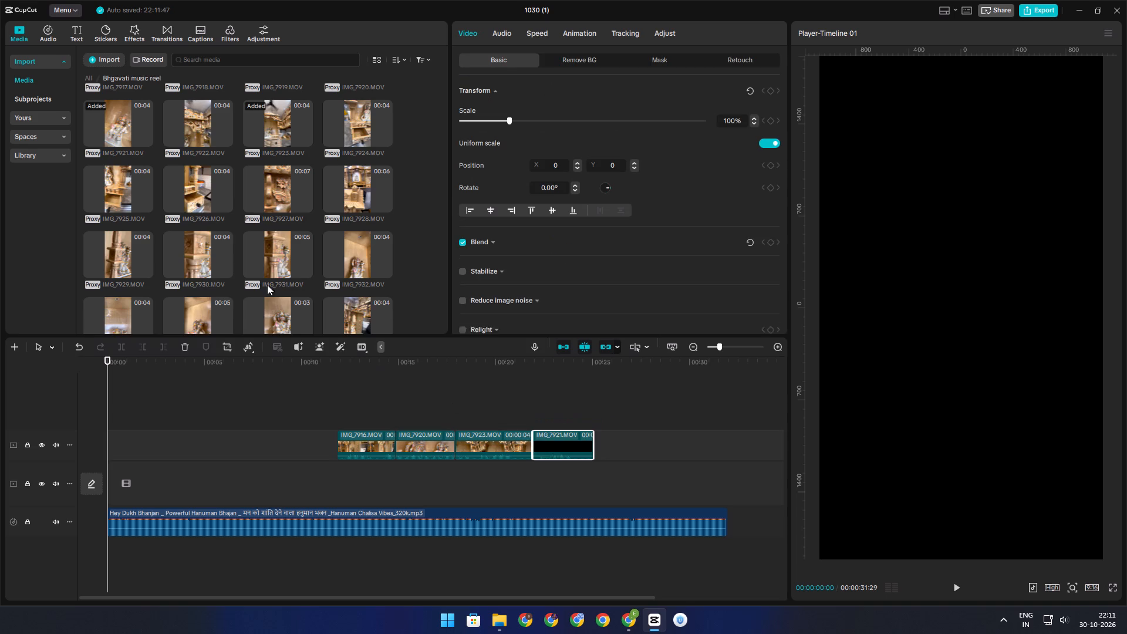
Append IMG_7937 after IMG_7921, followed directly by IMG_7938, previewing each clip first.
scroll(264, 281, "down", 3)
left_click(126, 224)
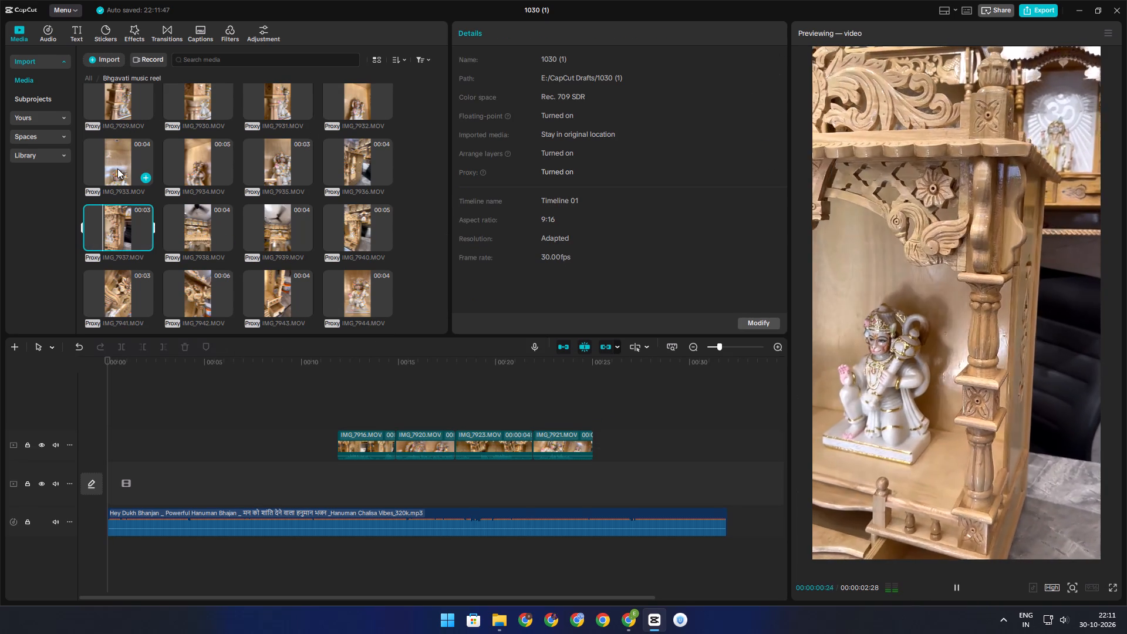
left_click_drag(124, 219, 605, 442)
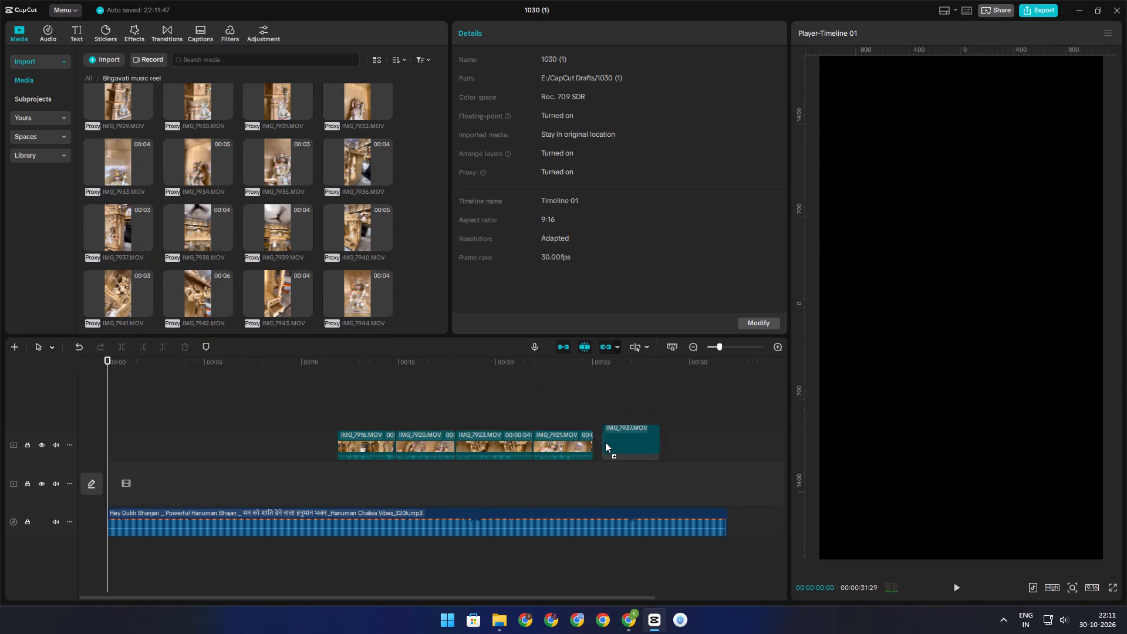
left_click_drag(605, 442, 590, 443)
left_click(214, 234)
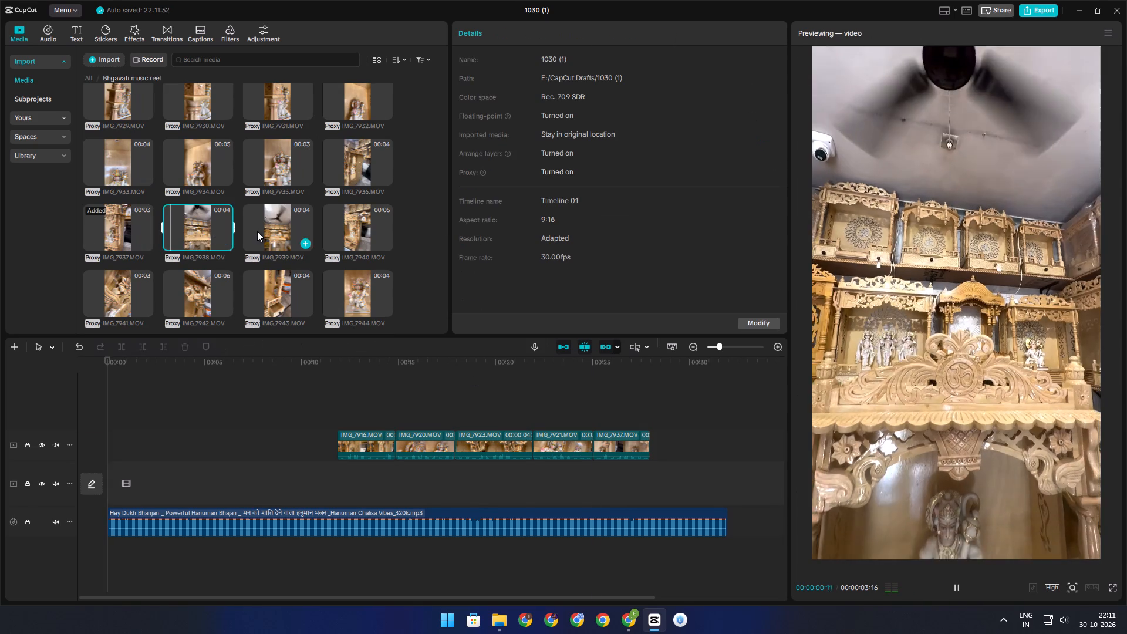
left_click_drag(200, 221, 350, 274)
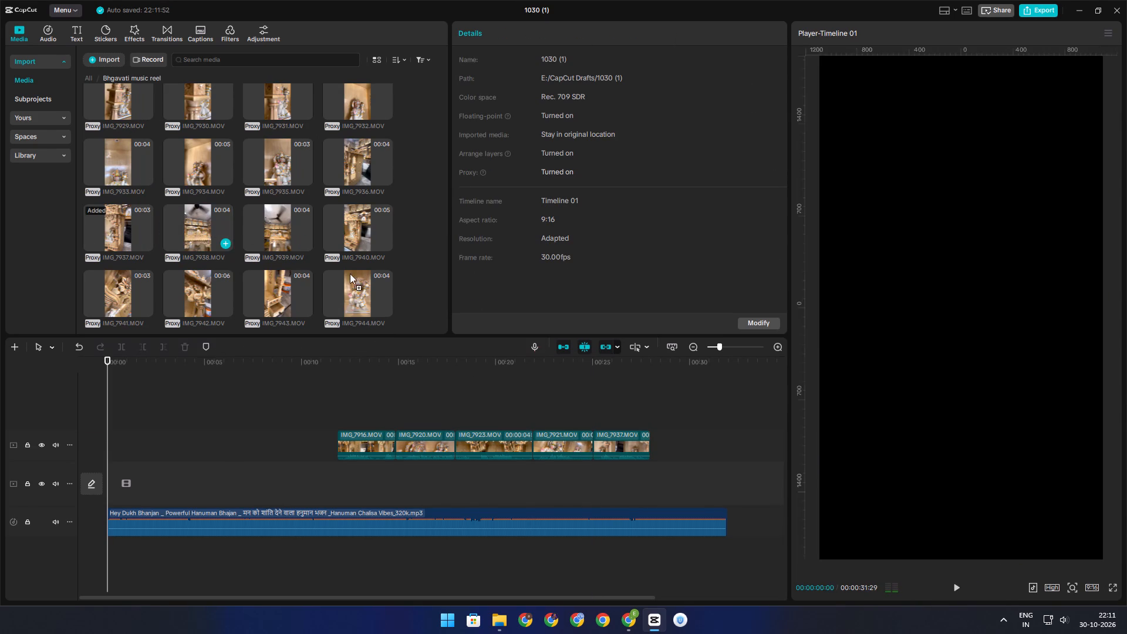
left_click_drag(350, 274, 652, 433)
Check IMG_7939, IMG_7940 and IMG_7944, and append IMG_7944 directly after IMG_7938.
left_click(289, 230)
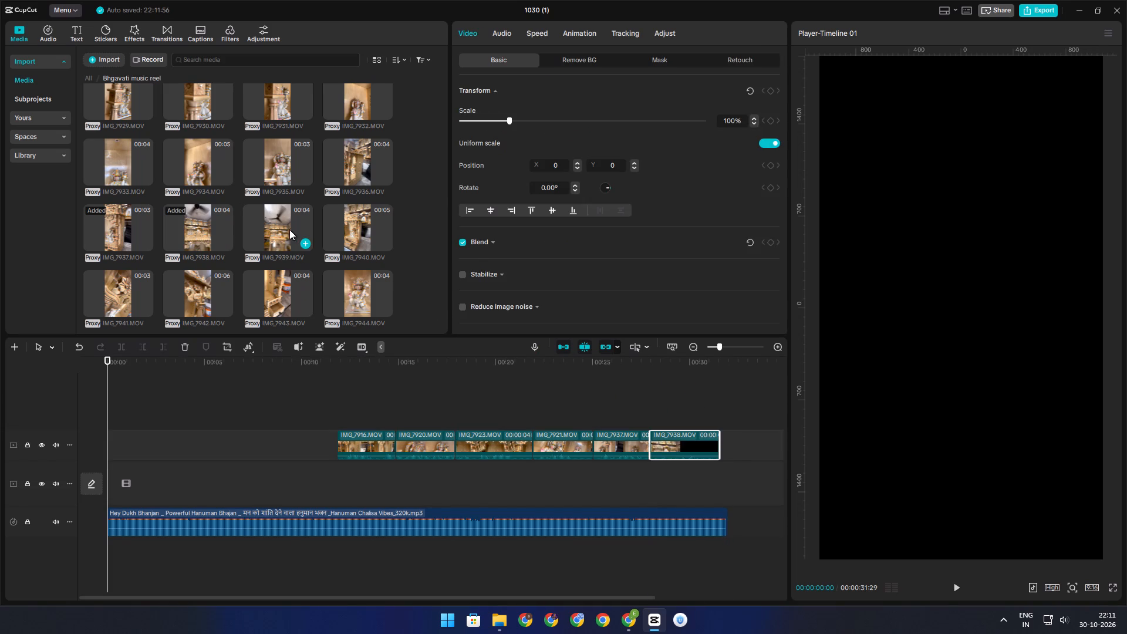
left_click(347, 233)
scroll(347, 233, "down", 1)
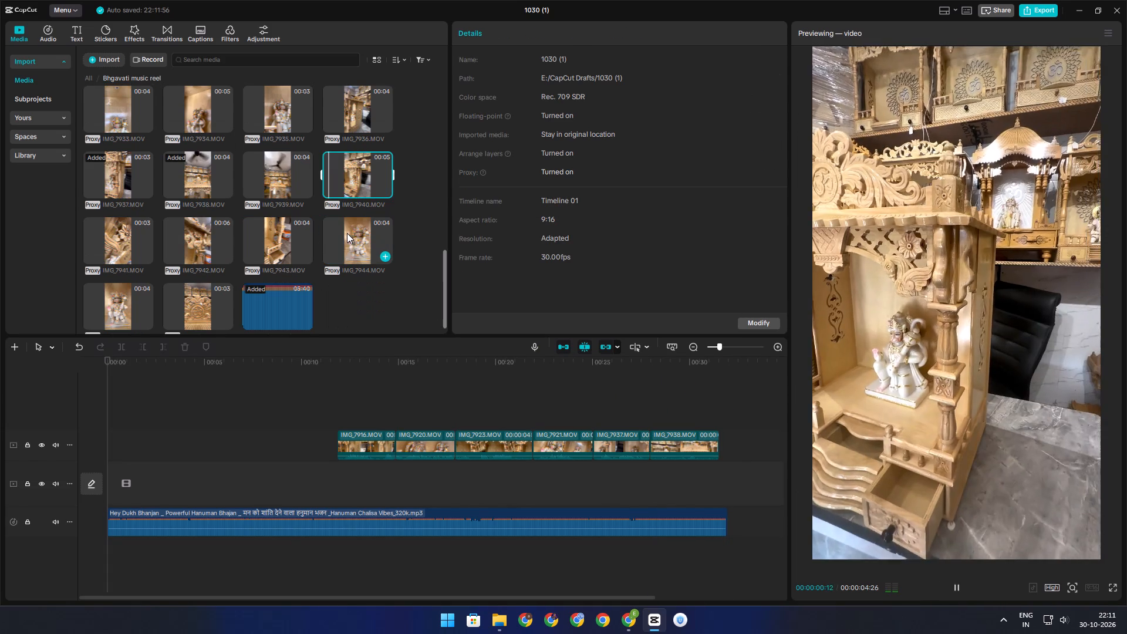
left_click(363, 241)
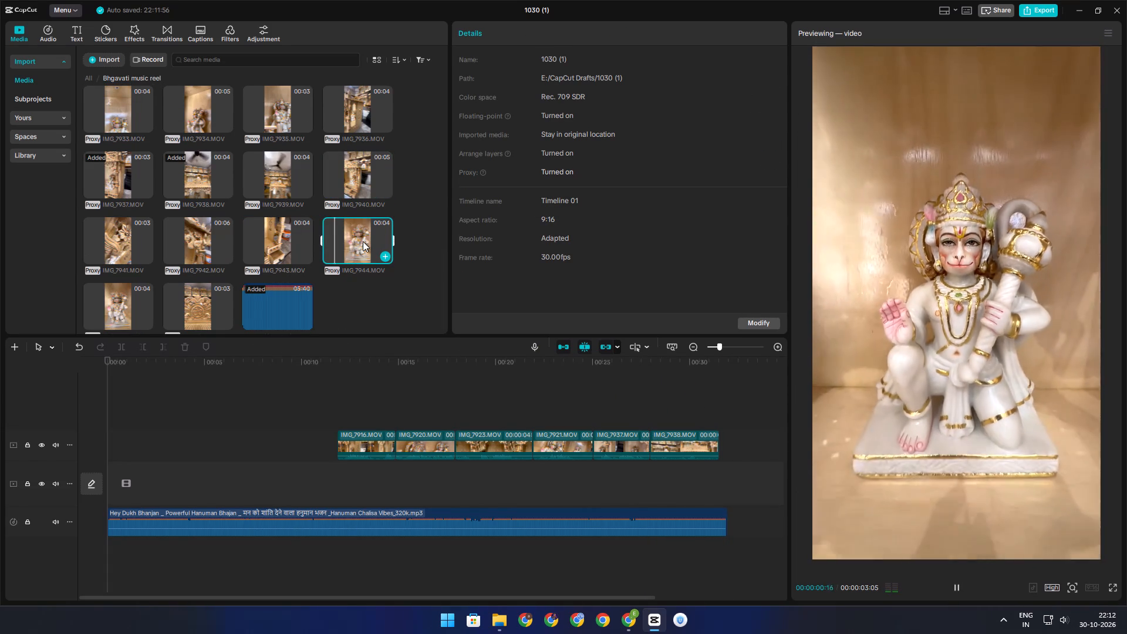
left_click_drag(363, 241, 722, 453)
Check IMG_7942 and IMG_7941, and place IMG_7941 directly before IMG_7916 on the overlay track.
left_click(209, 241)
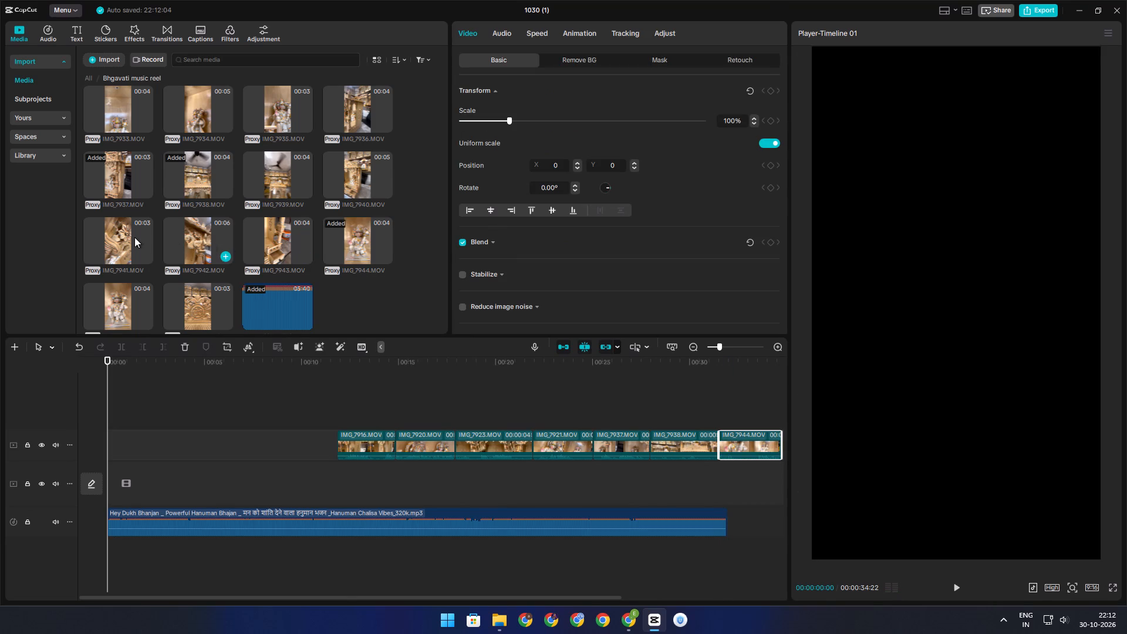
left_click(129, 235)
scroll(129, 235, "down", 1)
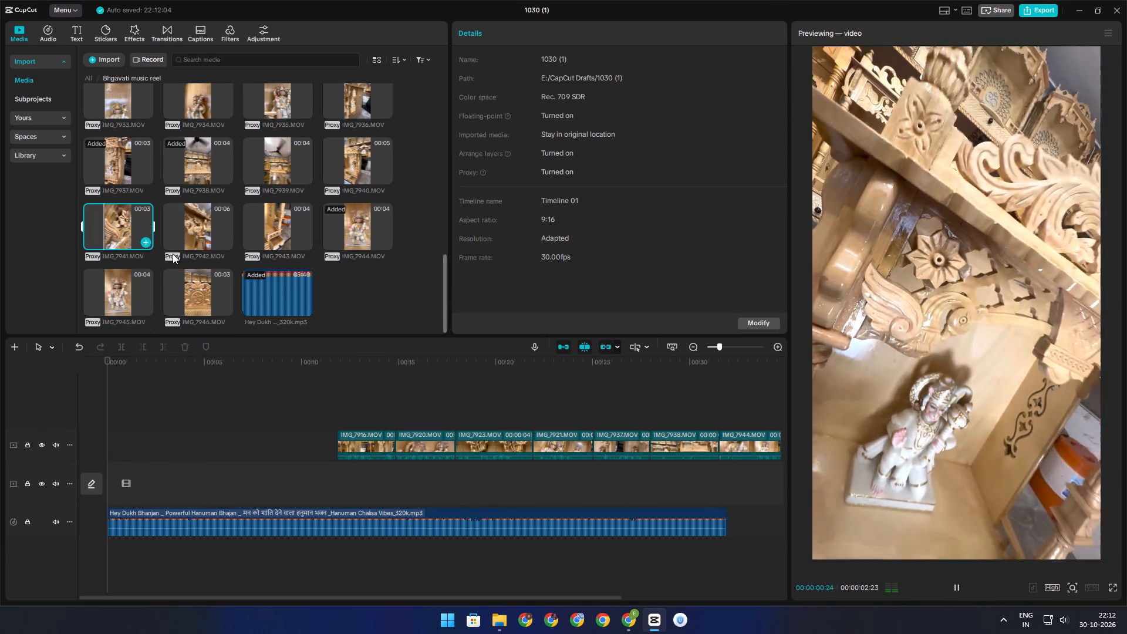
left_click_drag(114, 212, 659, 404)
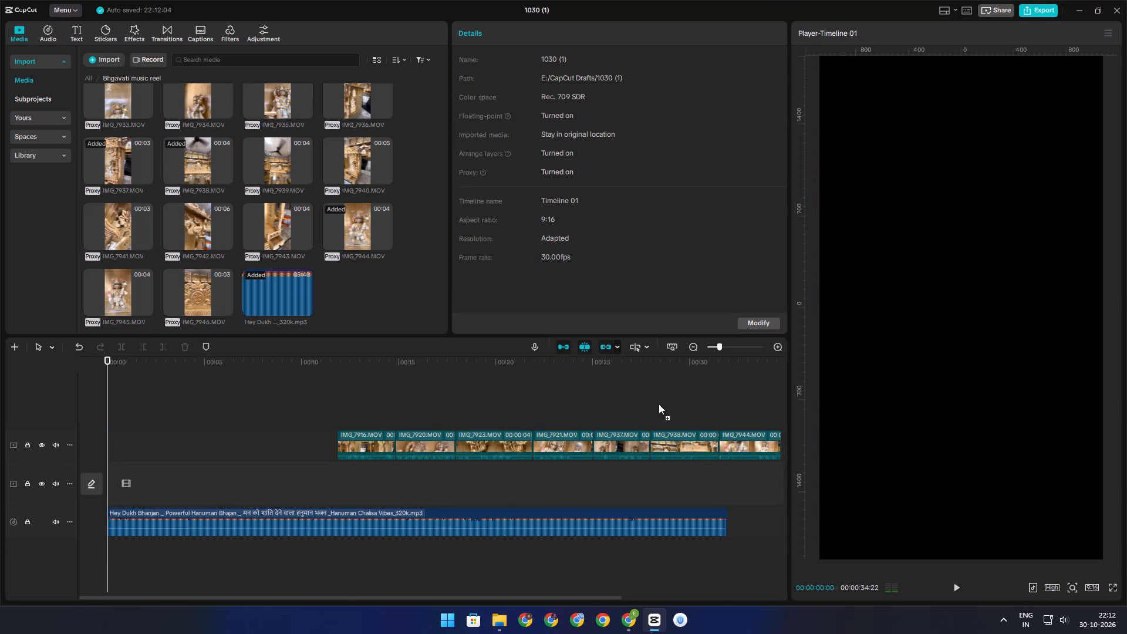
left_click_drag(659, 404, 285, 437)
Preview IMG_7945 and IMG_7946, and place IMG_7945 directly before IMG_7941.
left_click(137, 298)
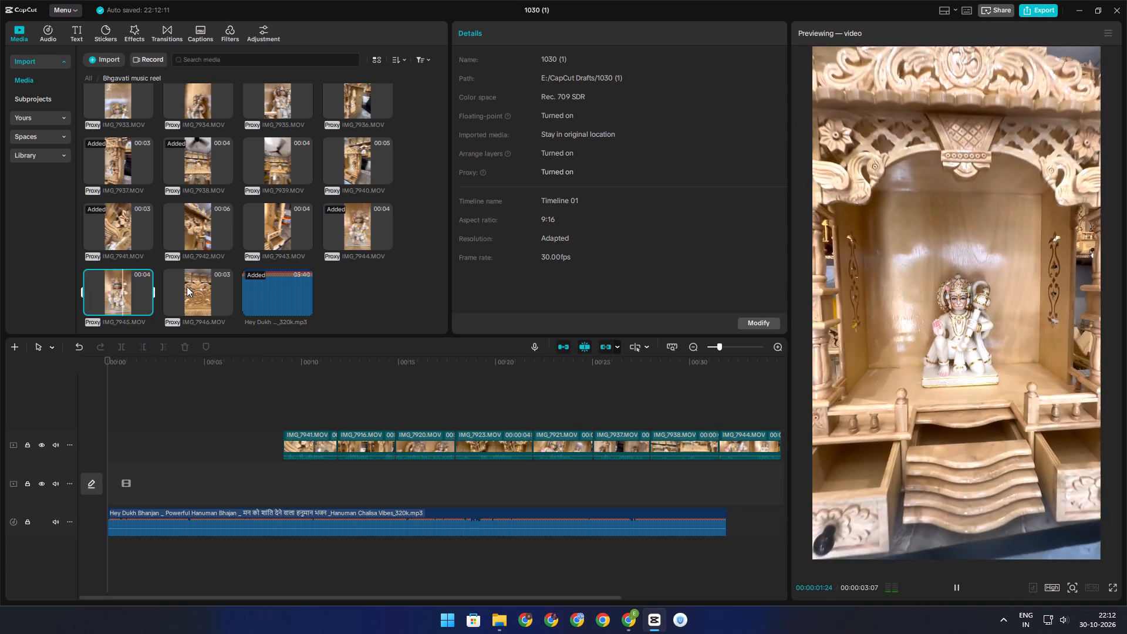
left_click(190, 286)
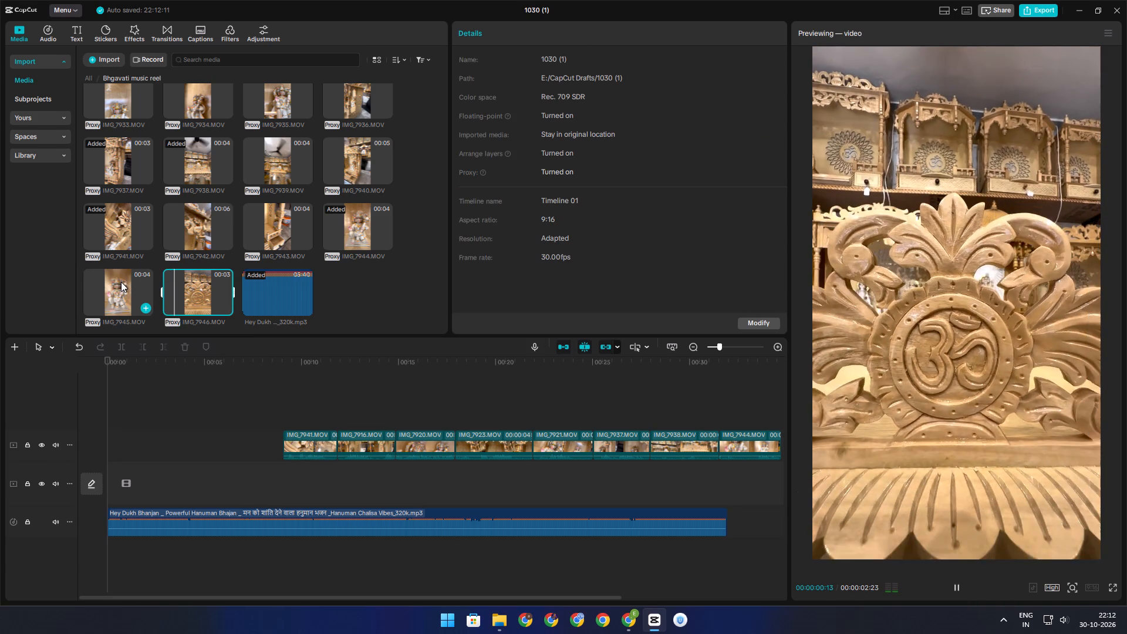
left_click(121, 282)
left_click_drag(117, 284, 219, 442)
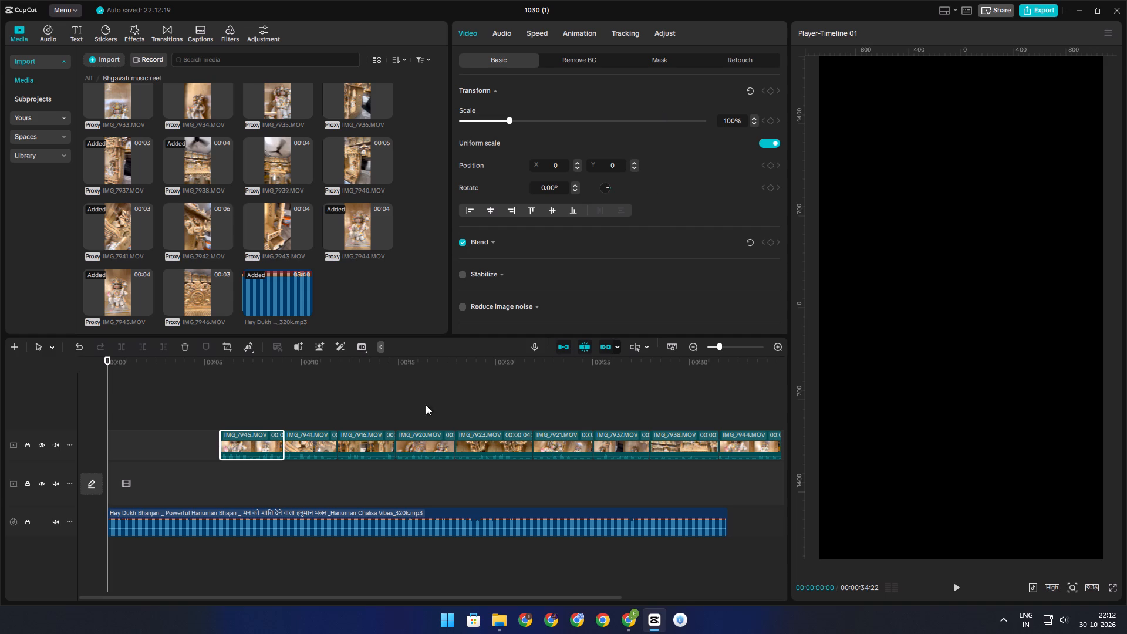
Mute all the temple clips on the timeline together by lowering their volume to -∞ dB.
scroll(291, 418, "down", 5, "ctrl")
left_click_drag(653, 492, 192, 436)
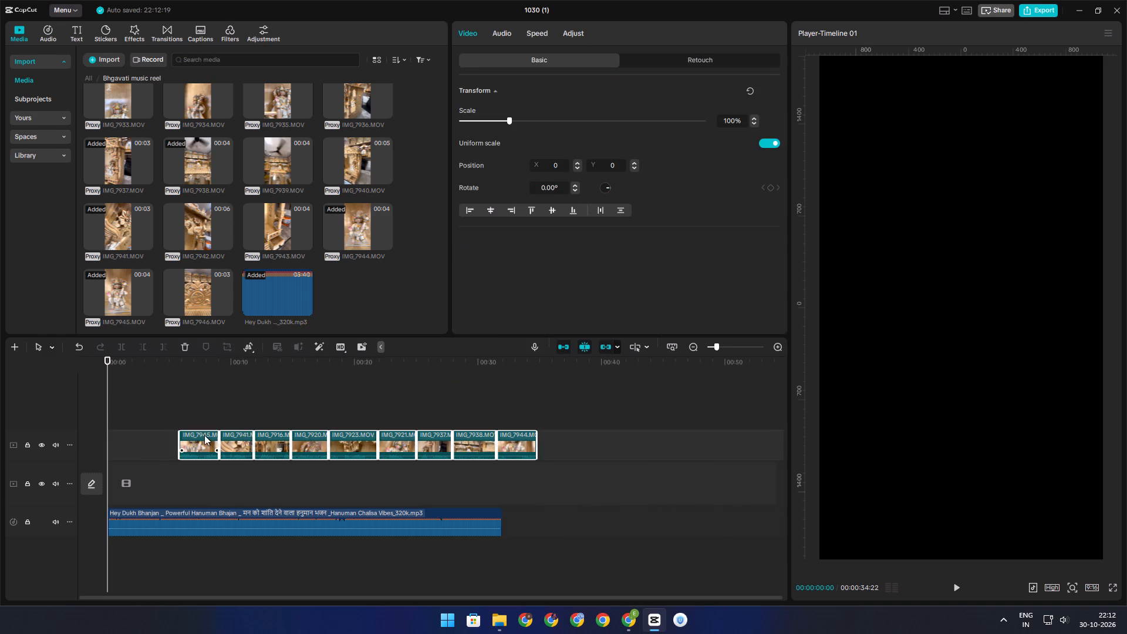
left_click(504, 39)
left_click_drag(596, 124, 258, 109)
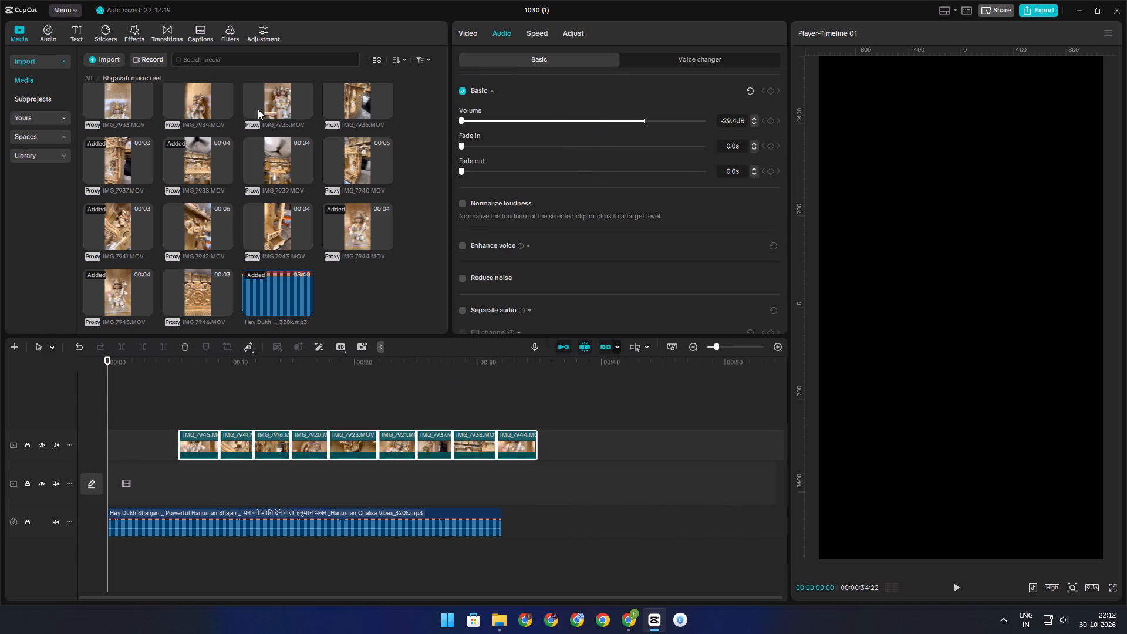
left_click_drag(258, 109, 236, 109)
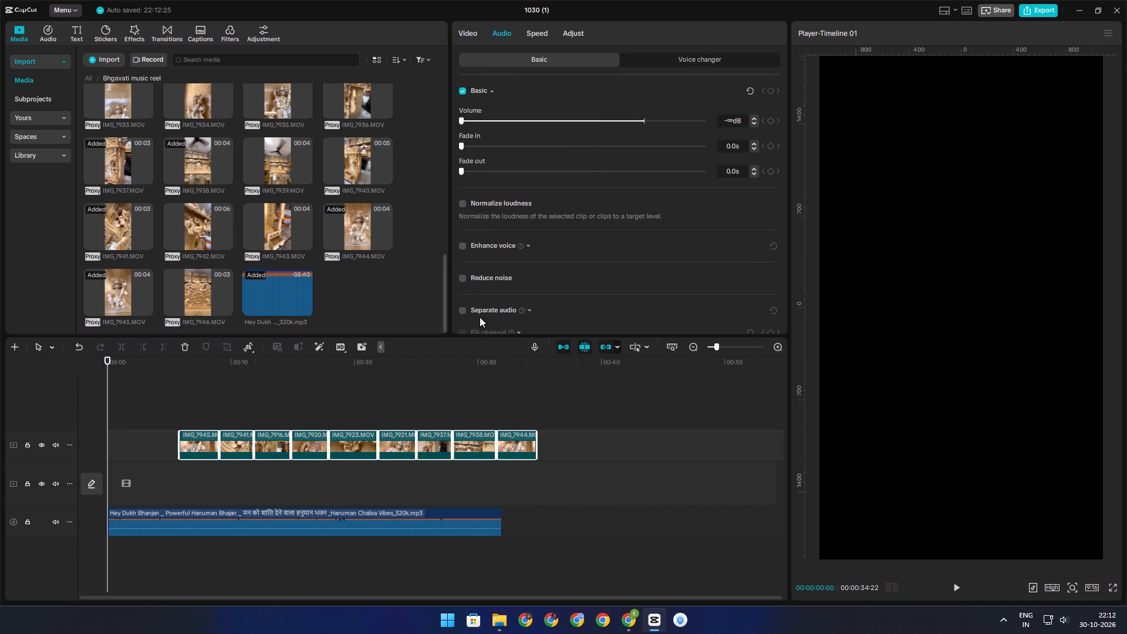
left_click(464, 31)
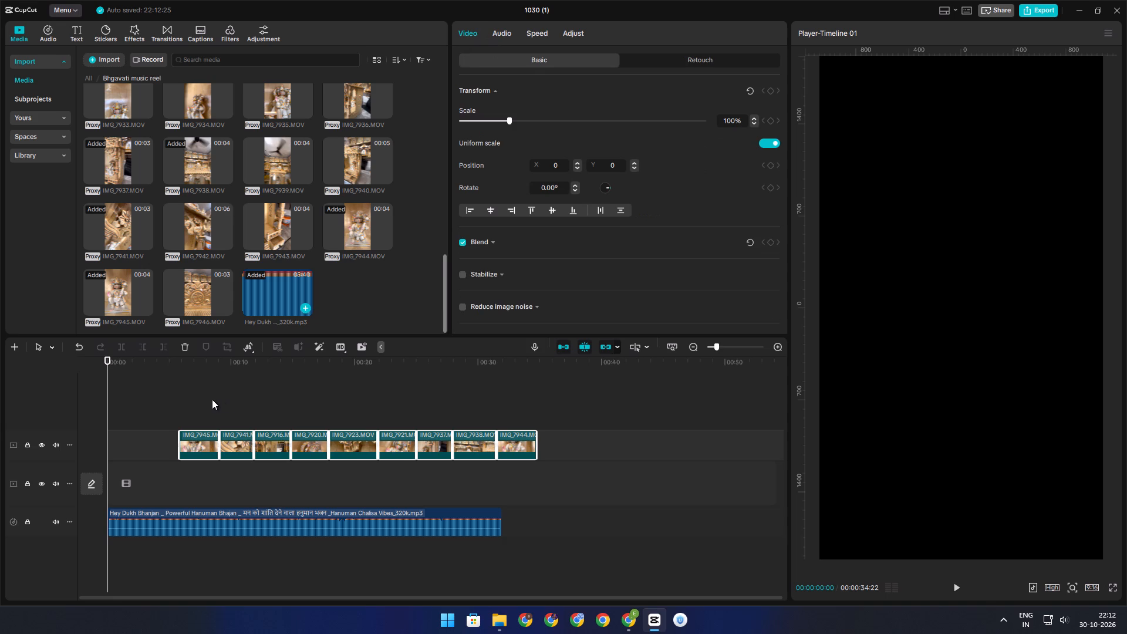
Play the bhajan from the start and add a timeline marker at the first beat, about 3.3 s.
left_click(203, 402)
left_click_drag(203, 402, 58, 396)
scroll(232, 475, "up", 6, "ctrl")
key("space")
scroll(250, 509, "up", 3, "ctrl")
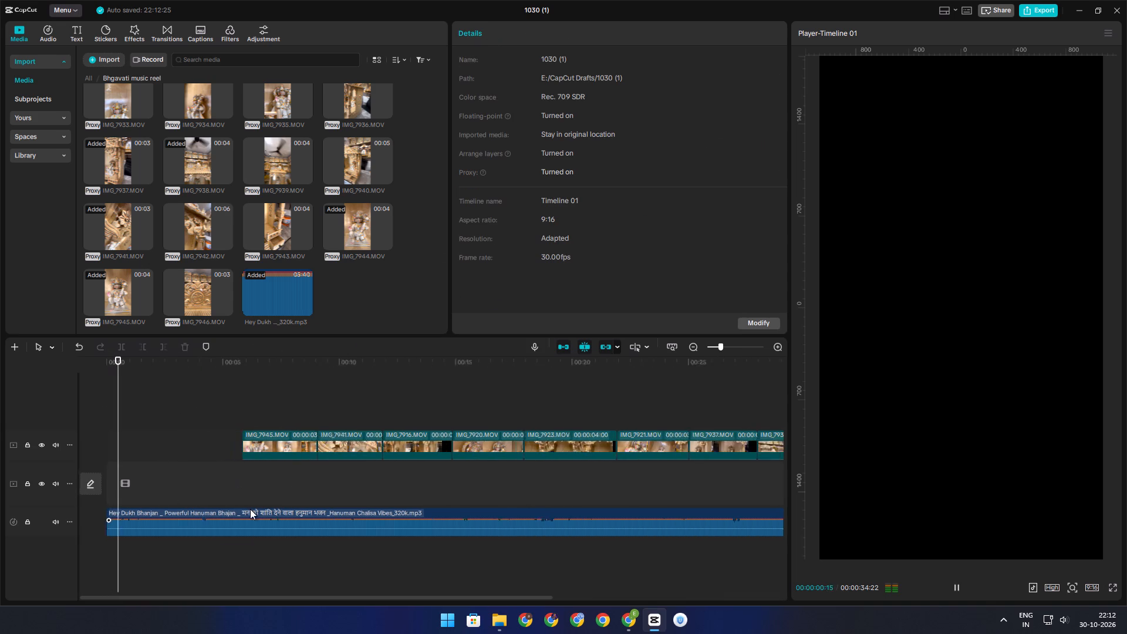
scroll(250, 509, "up", 2, "ctrl")
scroll(306, 500, "down", 3, "ctrl")
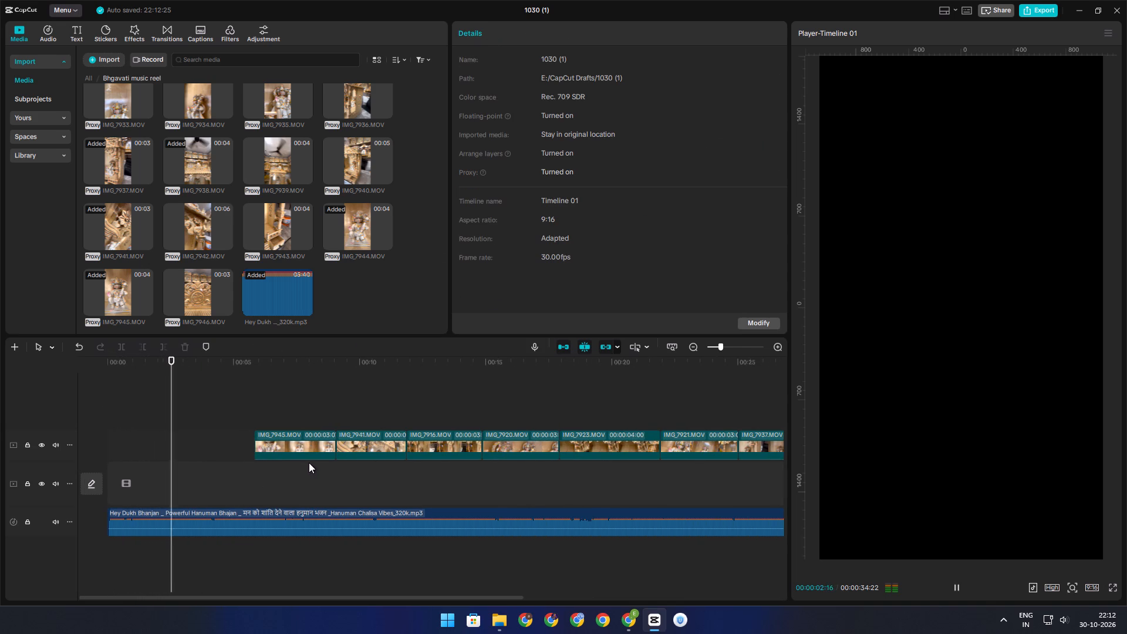
scroll(240, 512, "up", 6, "ctrl")
left_click(178, 462)
left_click_drag(178, 461, 97, 458)
key("space")
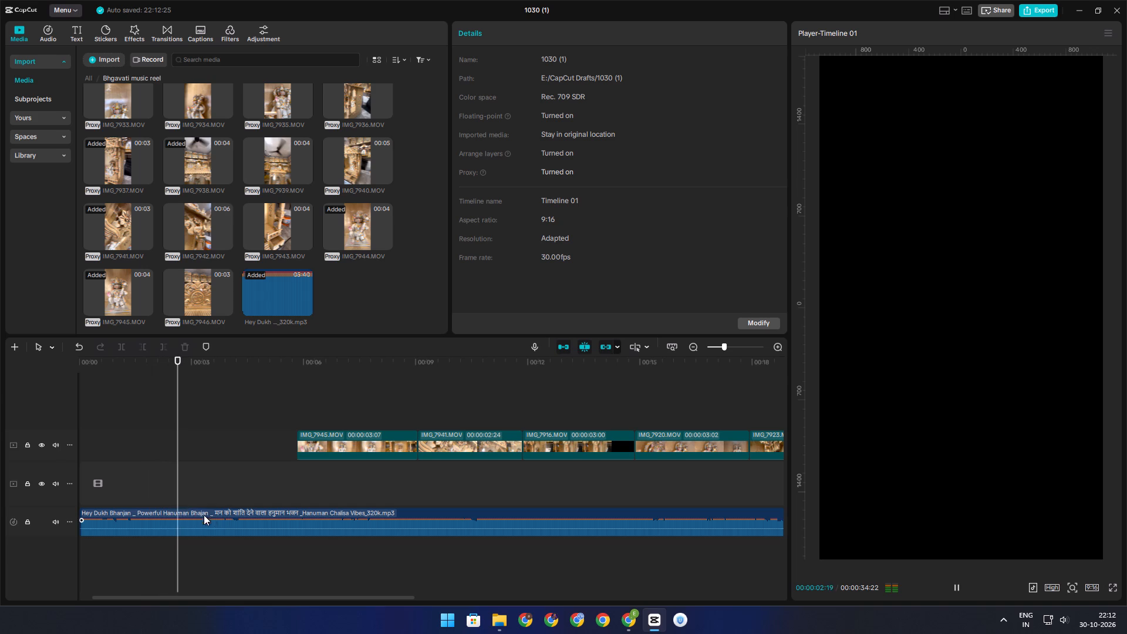
key("space")
left_click(206, 349)
key("space")
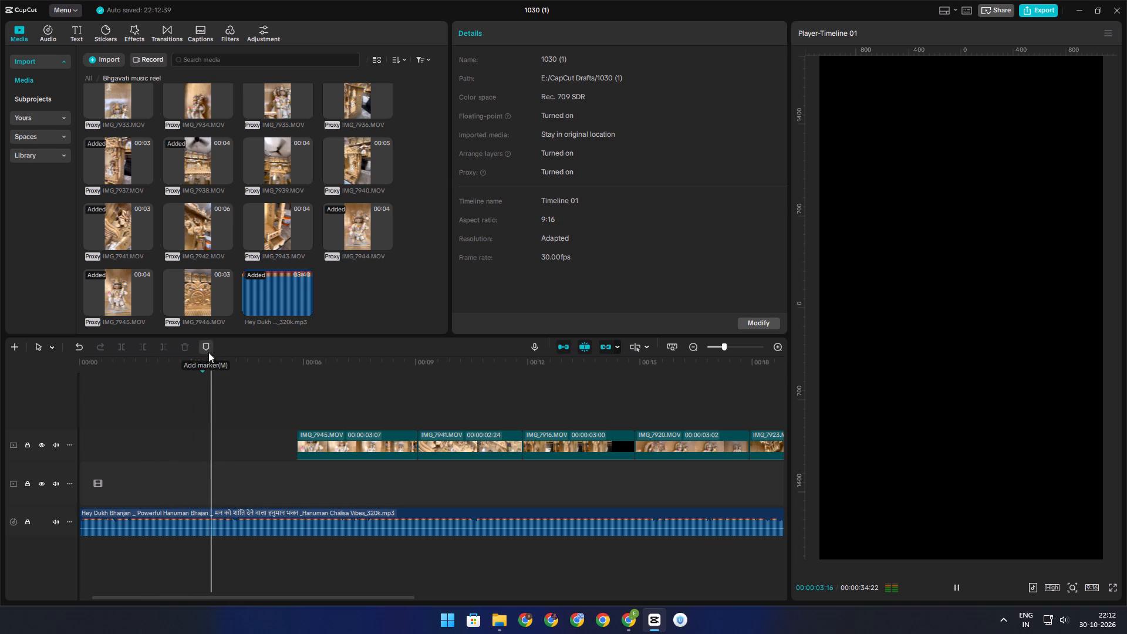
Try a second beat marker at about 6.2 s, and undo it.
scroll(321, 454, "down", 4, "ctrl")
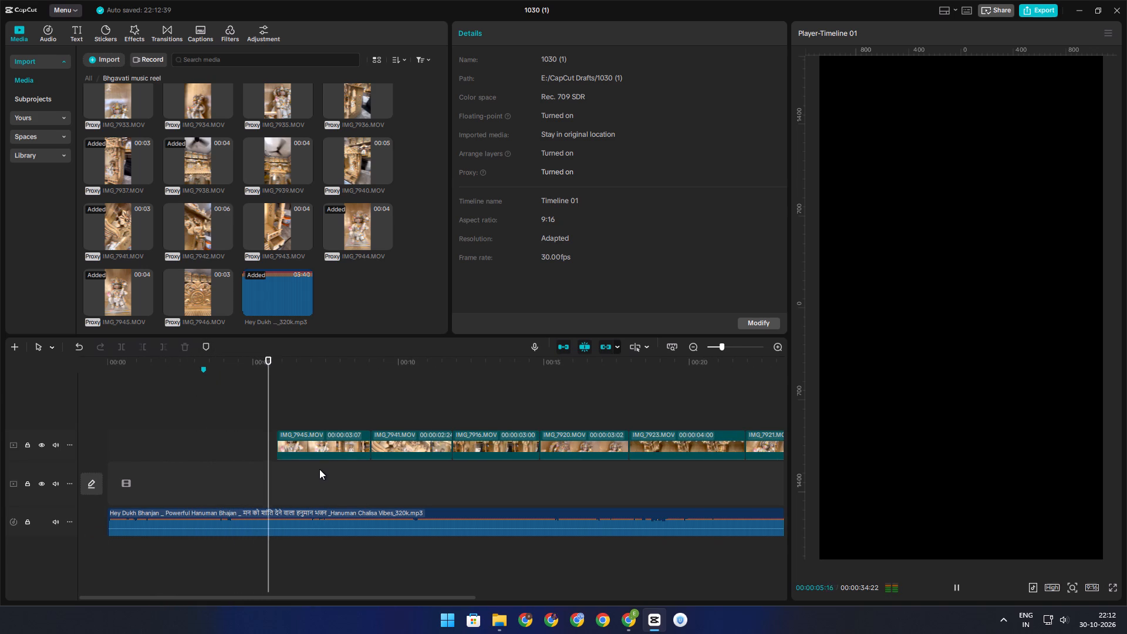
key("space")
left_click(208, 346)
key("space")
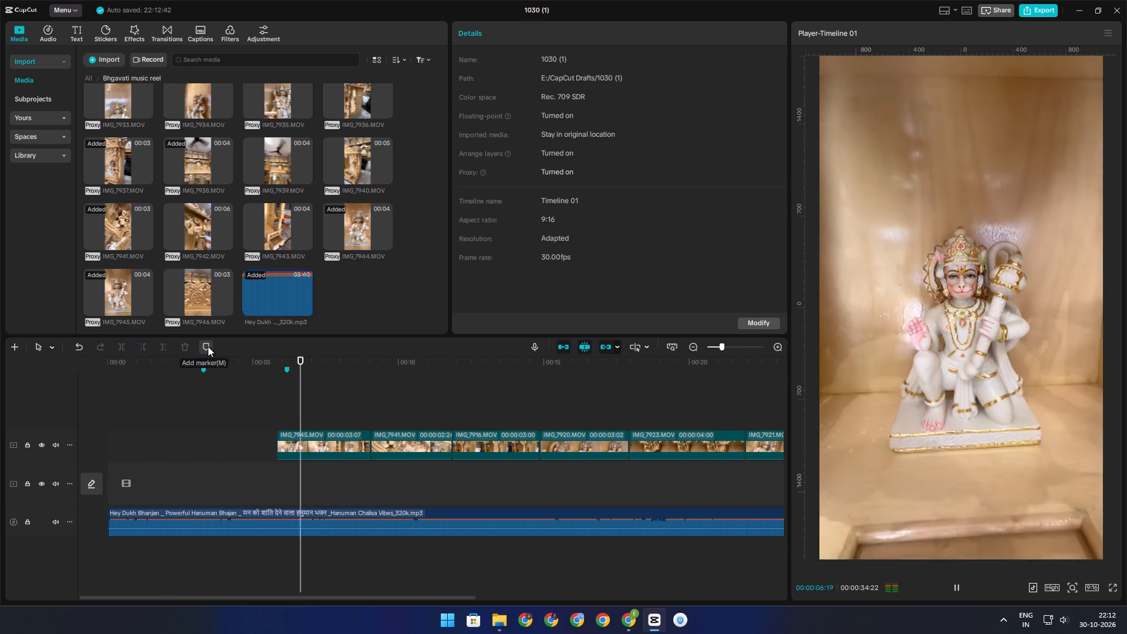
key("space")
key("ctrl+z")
Replay from about 6 s and add the second beat marker at about 6.4 s.
left_click(285, 379)
key("space")
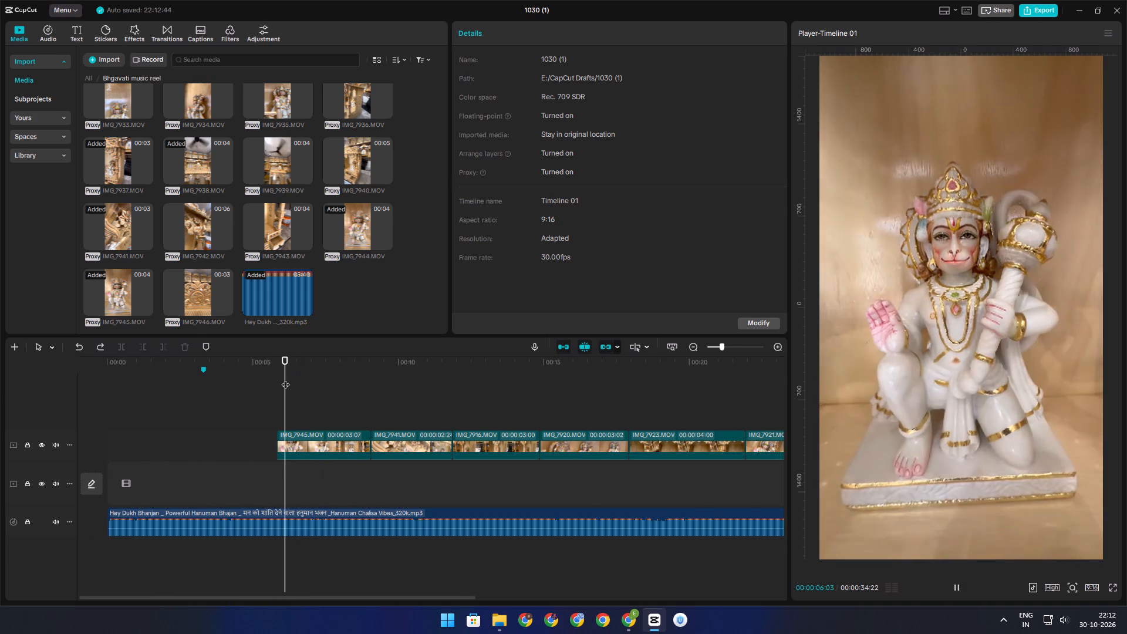
key("space")
left_click(210, 349)
key("space")
Continue listening to the bhajan and add beat markers at about 9.6 s and 12.7 s.
scroll(330, 437, "down", 4, "ctrl")
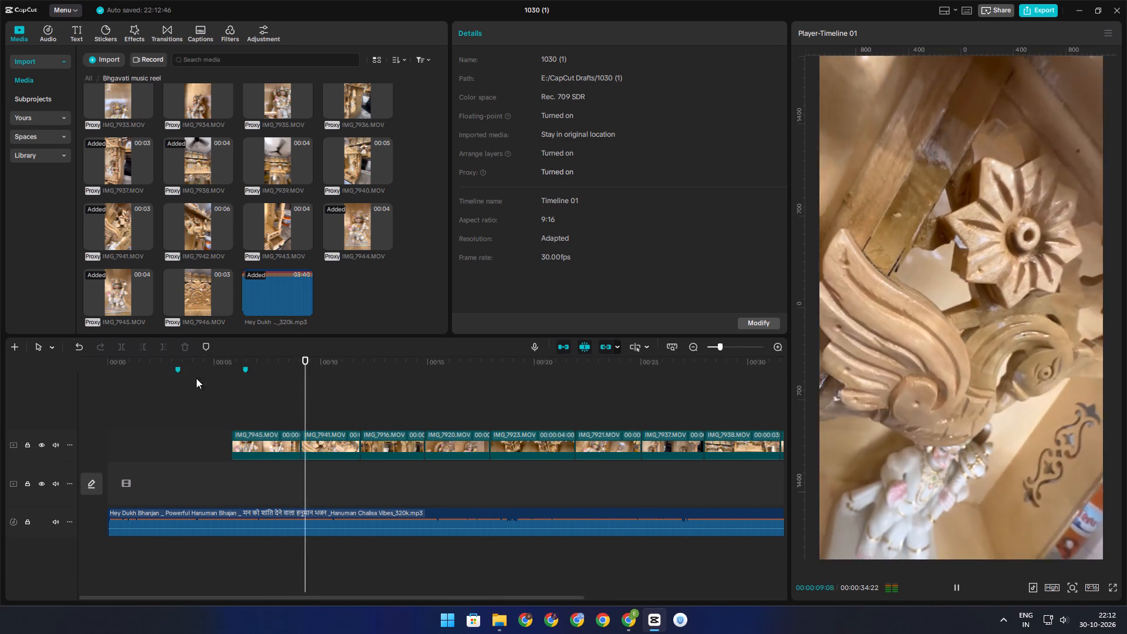
key("space")
left_click(279, 386)
key("space")
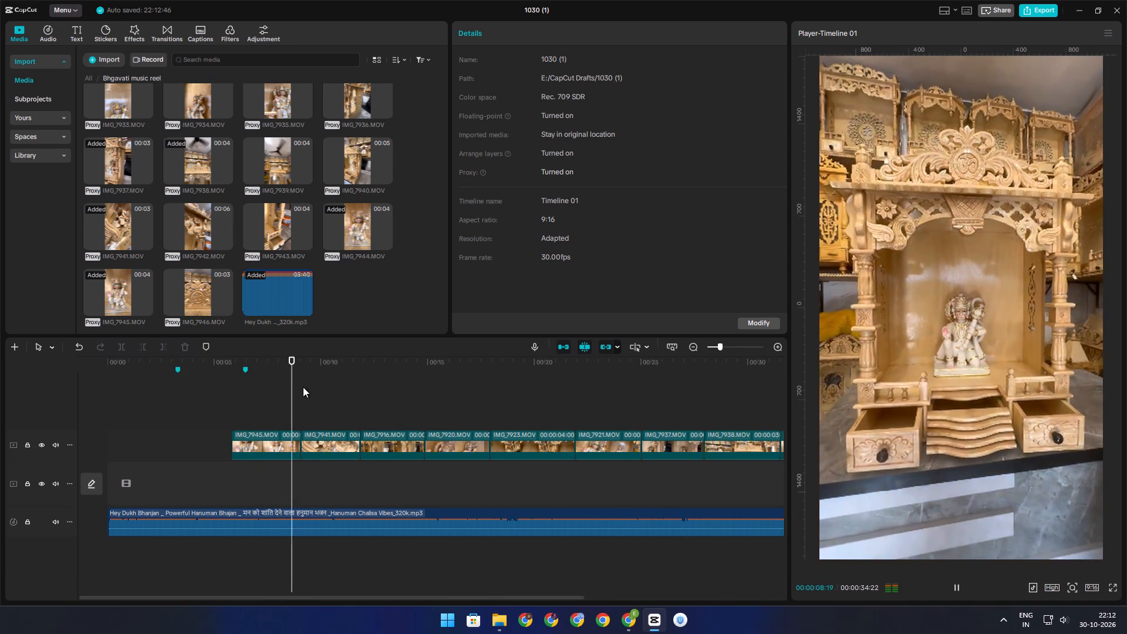
key("space")
left_click(207, 348)
key("space")
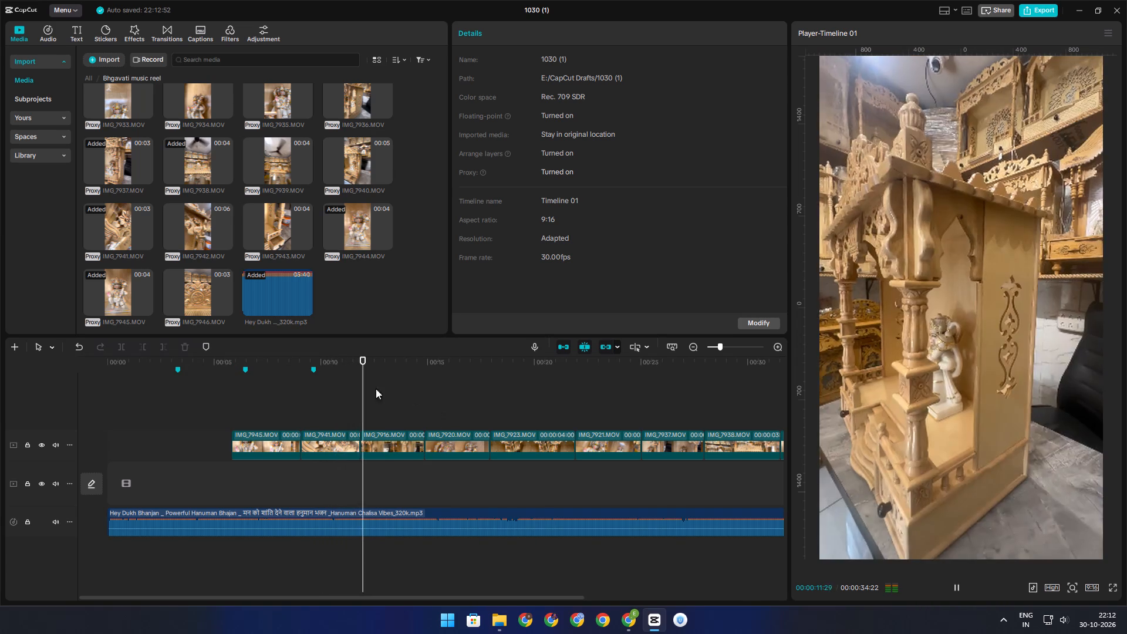
key("space")
key("space")
key("space")
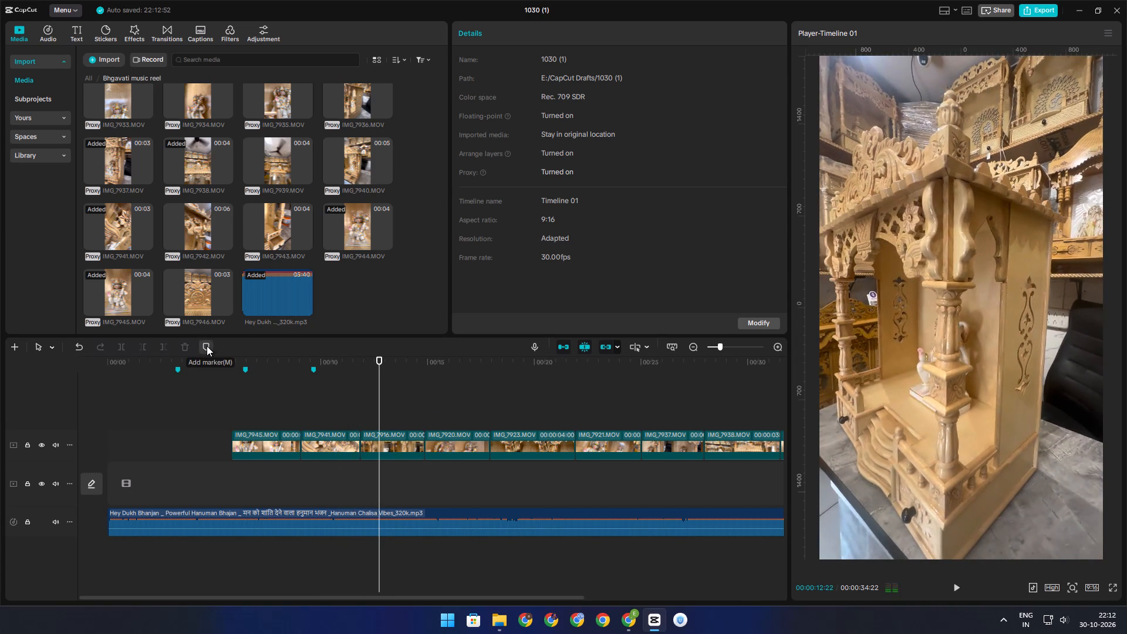
left_click(207, 346)
key("space")
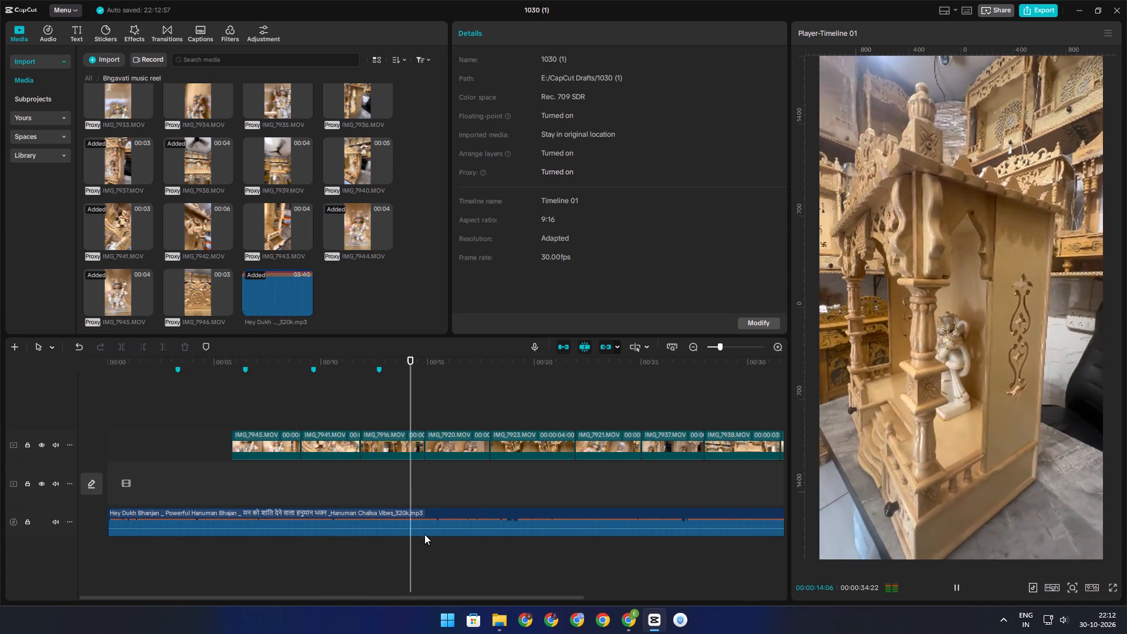
Play on through the bhajan and add beat markers at about 19 s, 22 s and 25 s.
left_click_drag(400, 597, 447, 589)
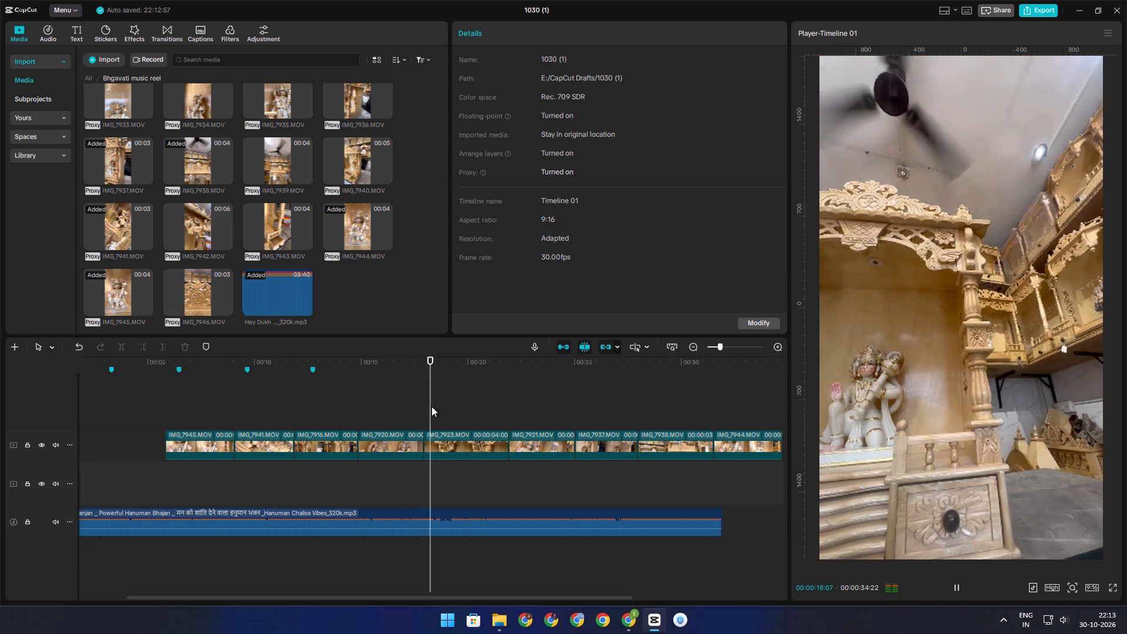
key("space")
left_click(207, 350)
key("space")
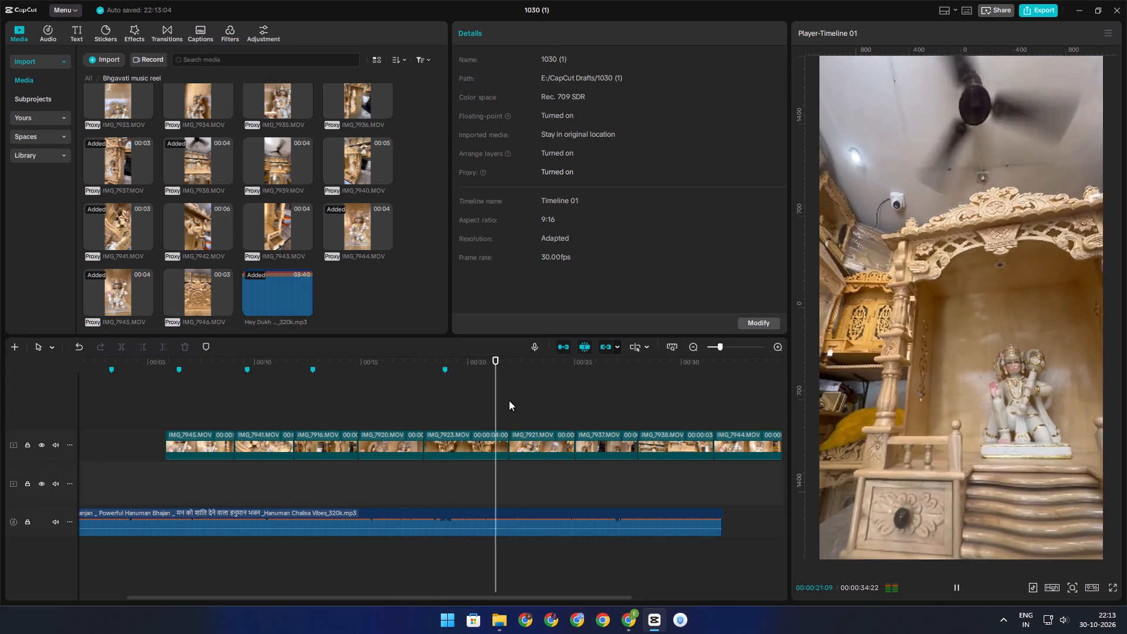
key("space")
left_click(205, 343)
key("space")
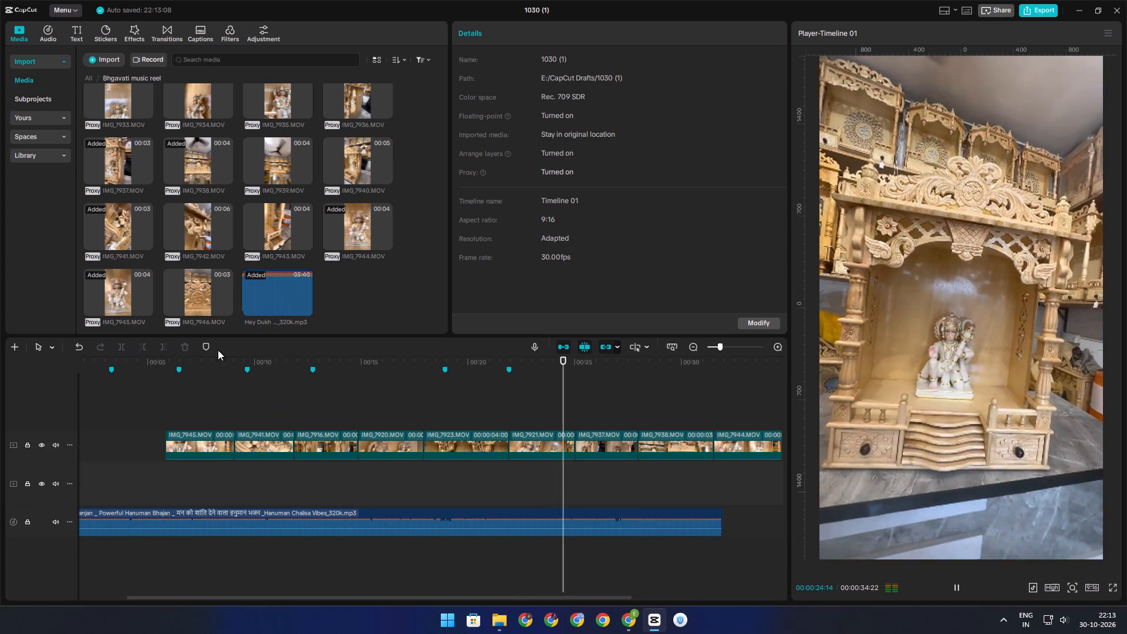
key("space")
left_click(202, 344)
key("space")
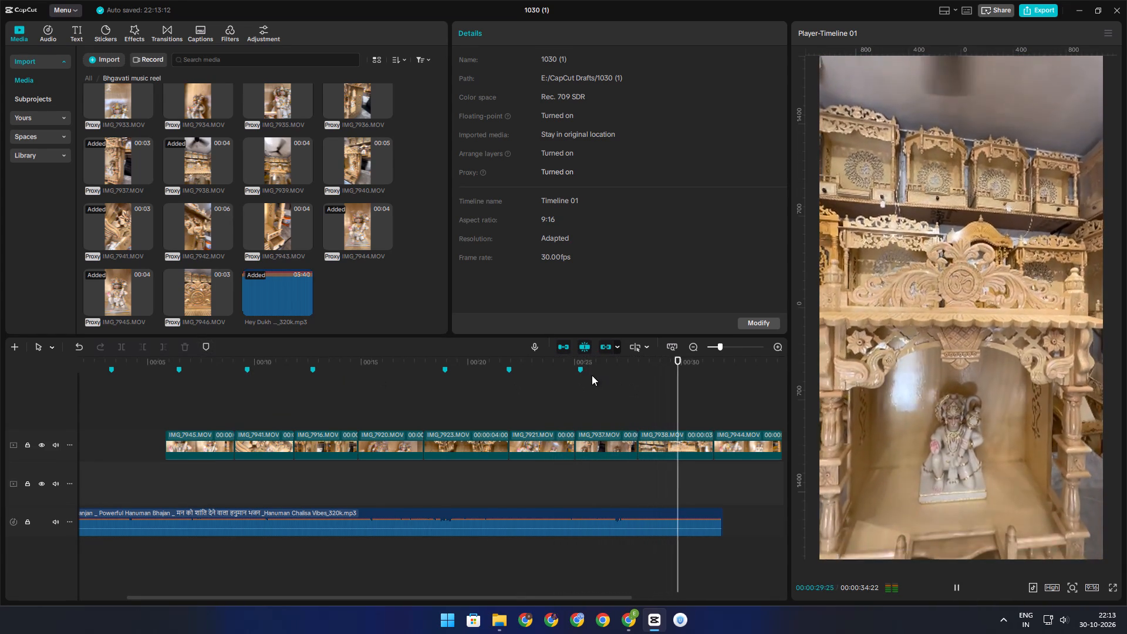
Replay the passage after the 25 s marker and add another beat marker at about 28.4 s.
left_click(591, 375)
key("space")
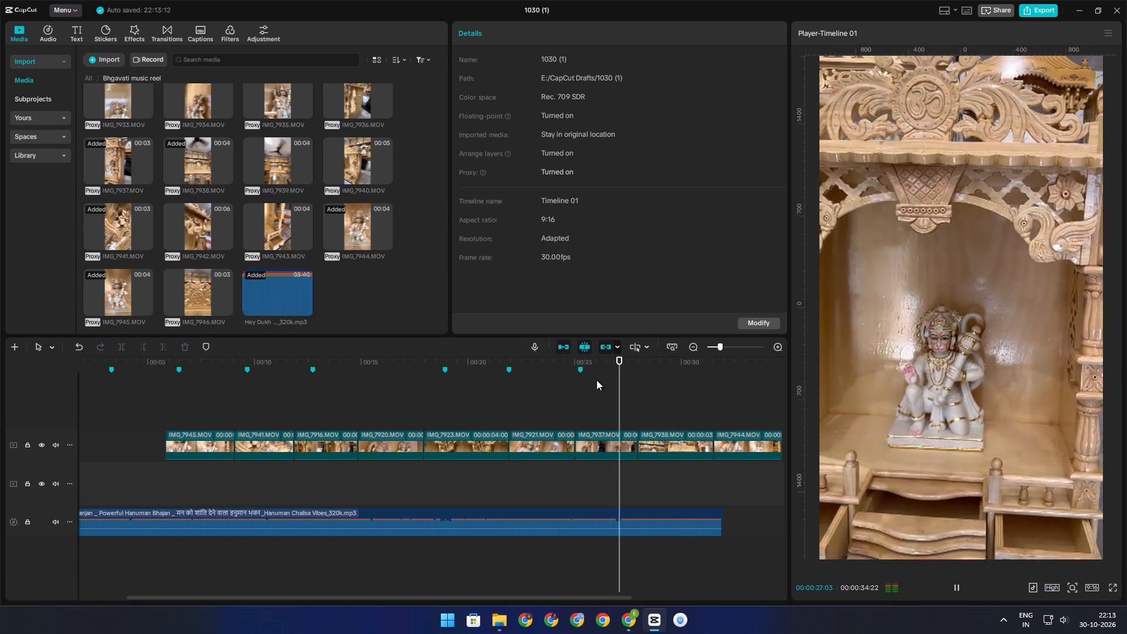
key("space")
left_click(208, 349)
key("space")
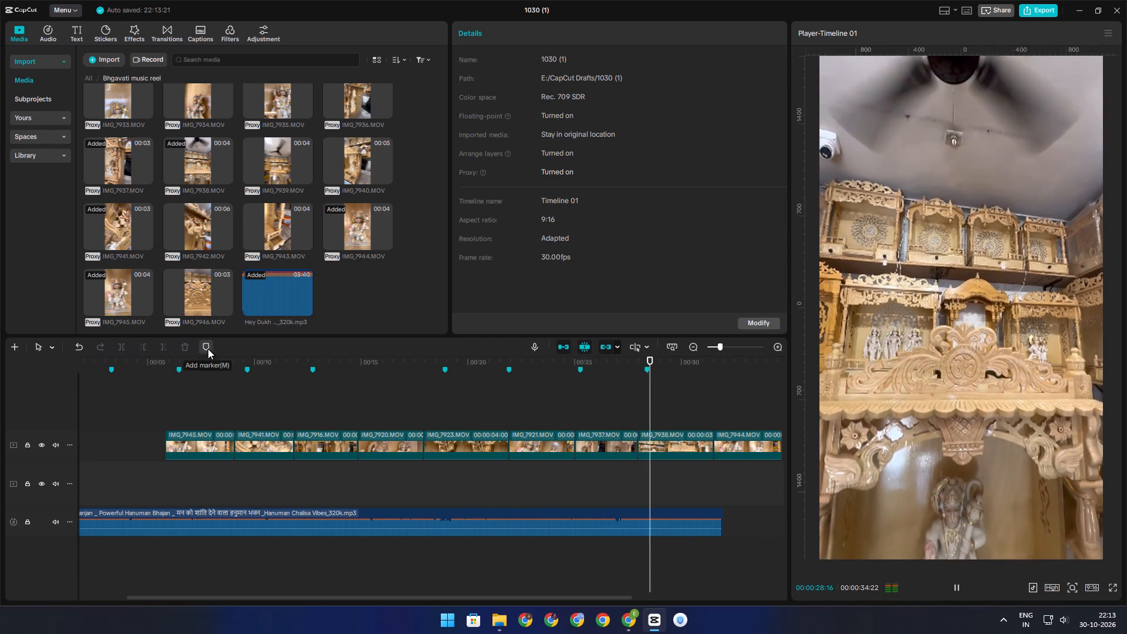
Move IMG_7945 from the overlay track to the very start of the main track.
scroll(552, 431, "down", 4, "ctrl")
left_click(215, 433)
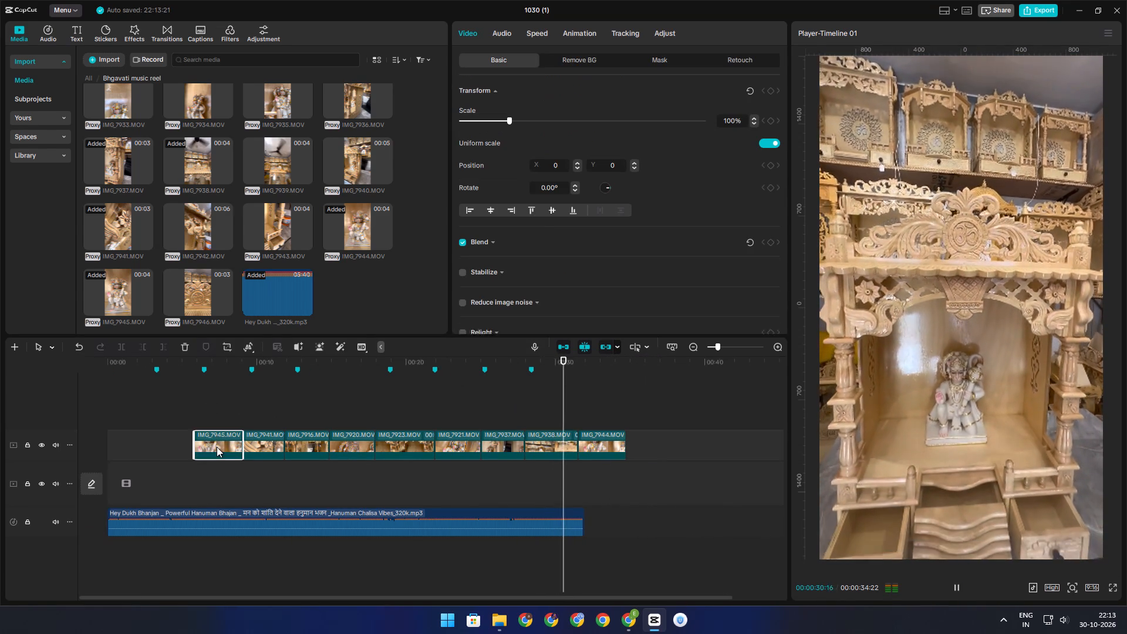
left_click_drag(217, 447, 121, 447)
left_click_drag(126, 446, 126, 475)
Slow IMG_7945 on the main track to 0.74x speed with Smooth slow-mo enabled, and play it back.
left_click(126, 435)
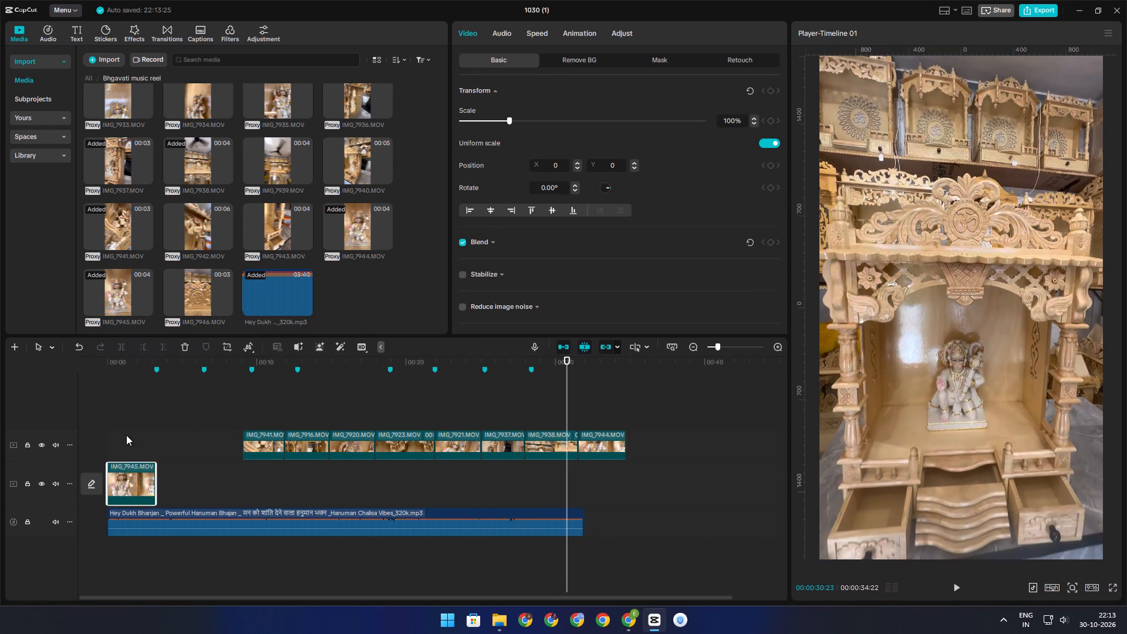
left_click_drag(126, 435, 26, 427)
scroll(184, 480, "up", 6, "ctrl")
left_click(172, 478)
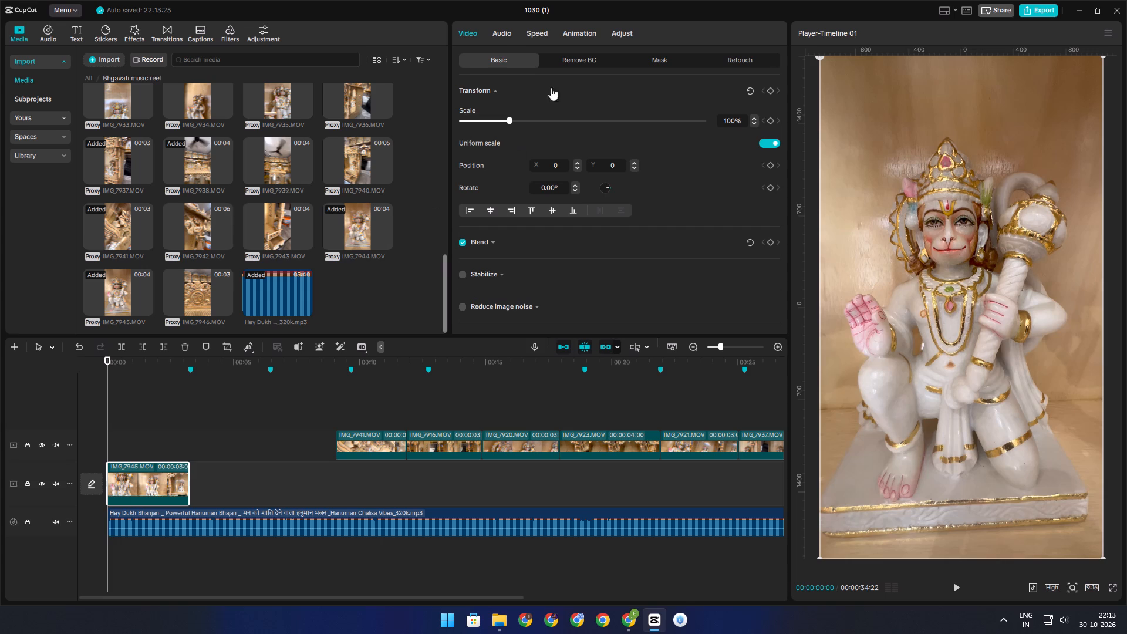
left_click(530, 33)
left_click(497, 106)
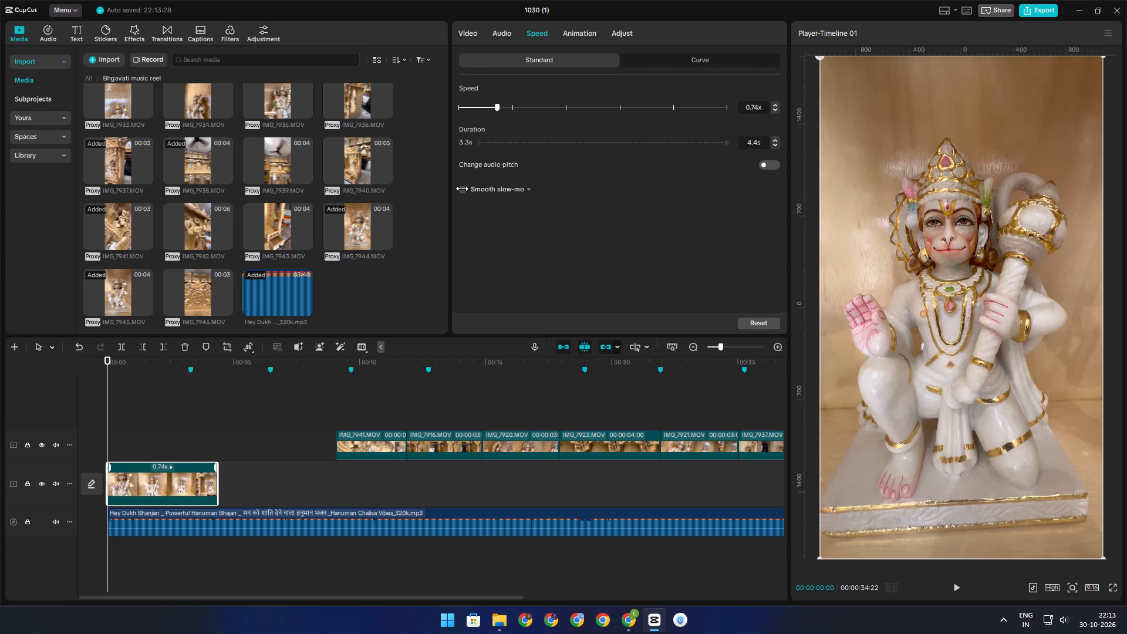
left_click(461, 190)
key("space")
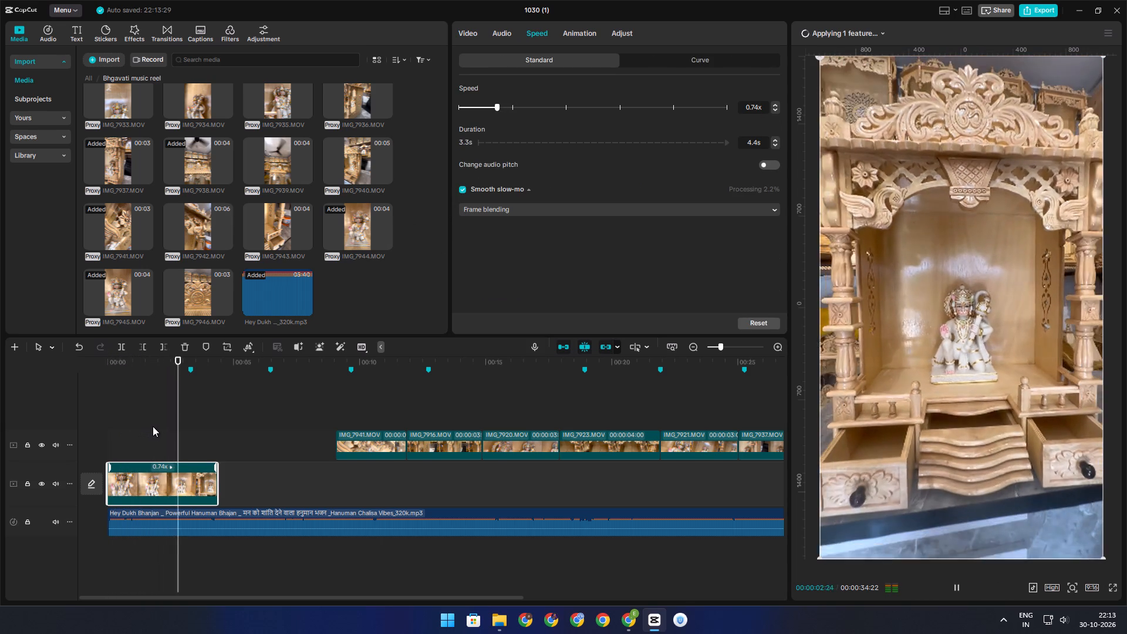
double_click(188, 386)
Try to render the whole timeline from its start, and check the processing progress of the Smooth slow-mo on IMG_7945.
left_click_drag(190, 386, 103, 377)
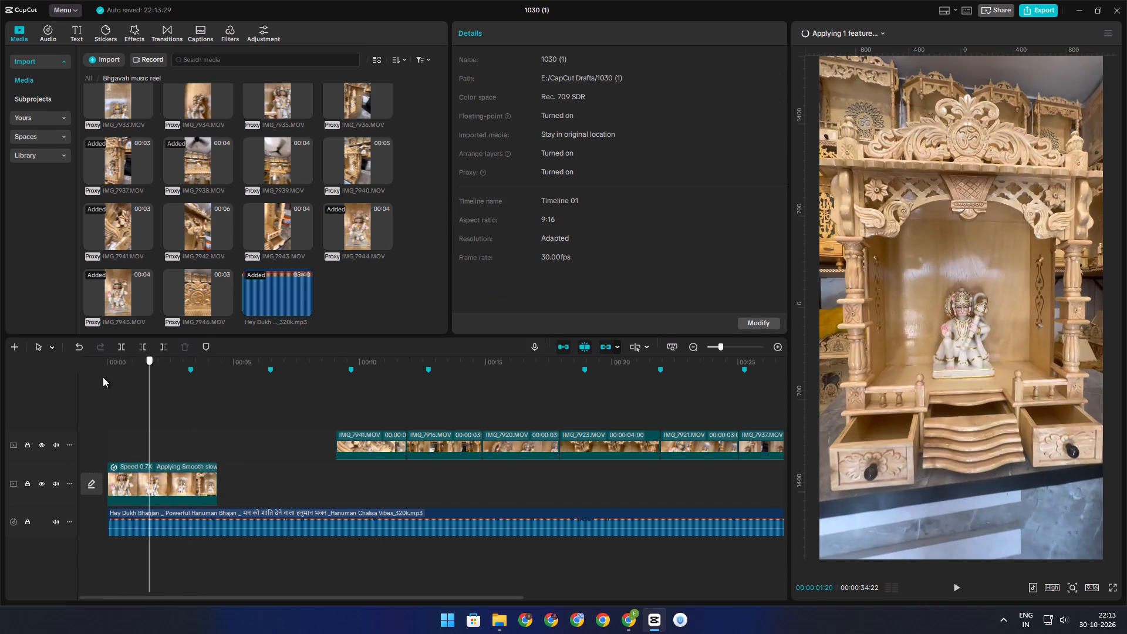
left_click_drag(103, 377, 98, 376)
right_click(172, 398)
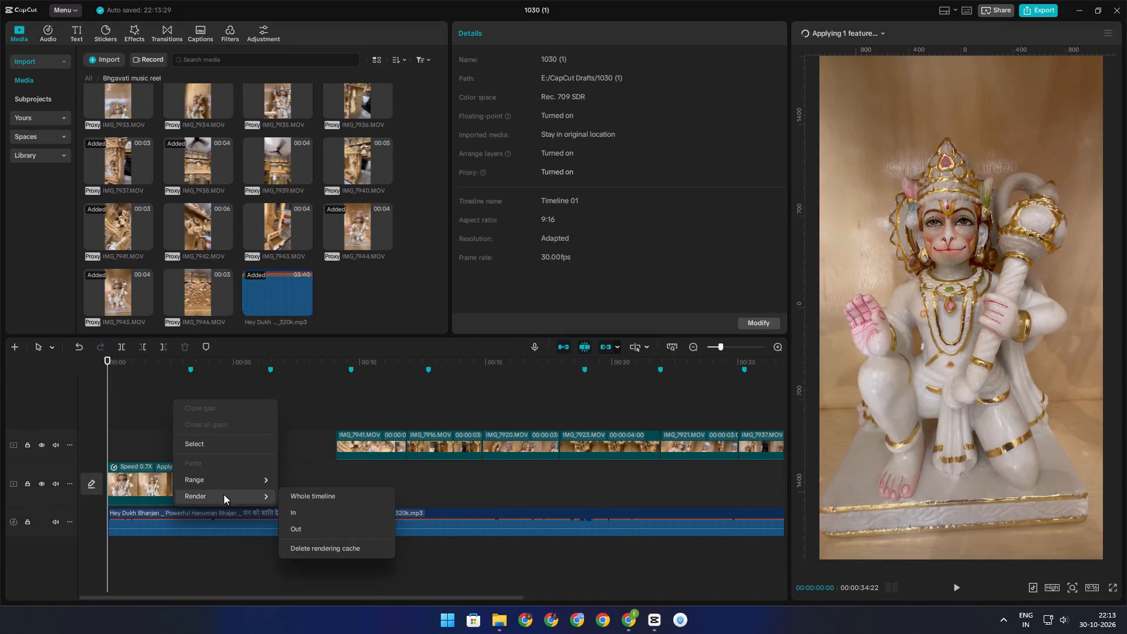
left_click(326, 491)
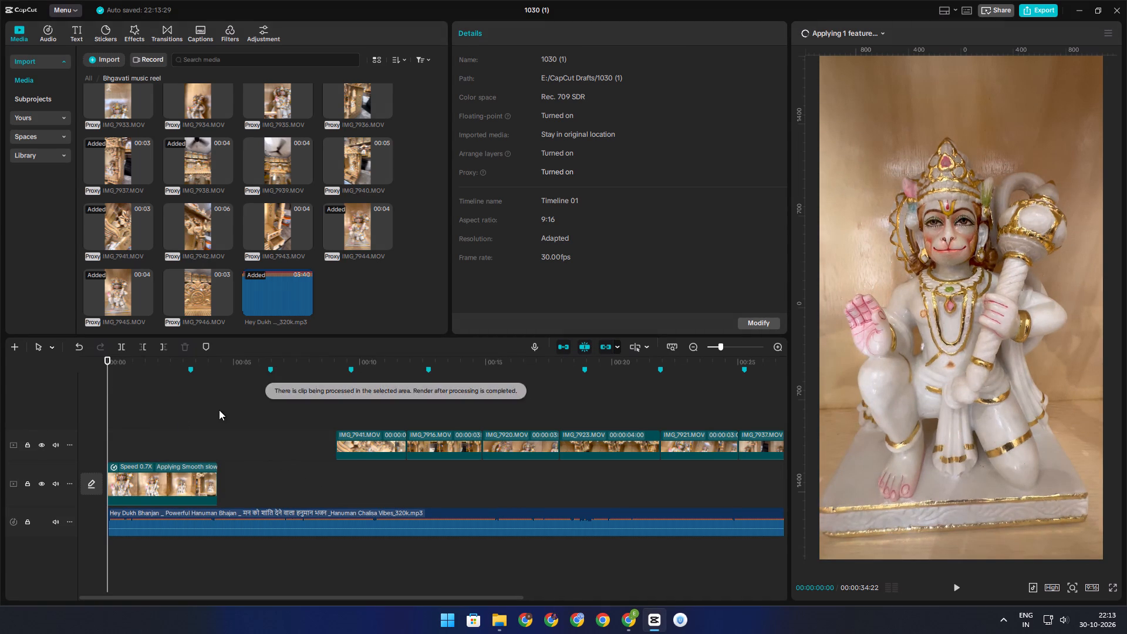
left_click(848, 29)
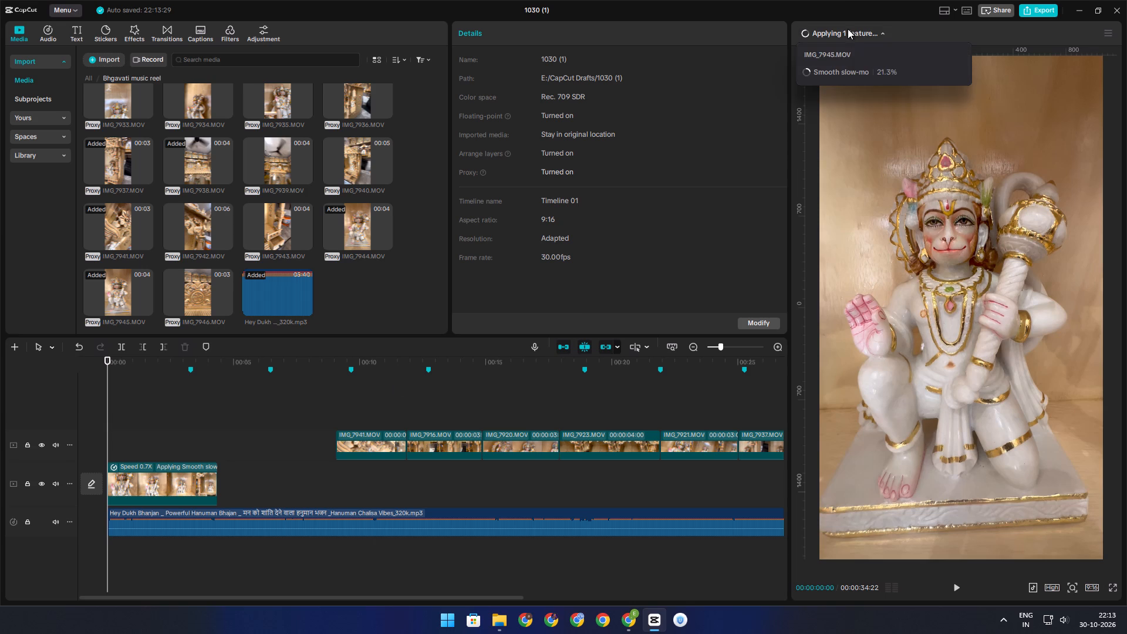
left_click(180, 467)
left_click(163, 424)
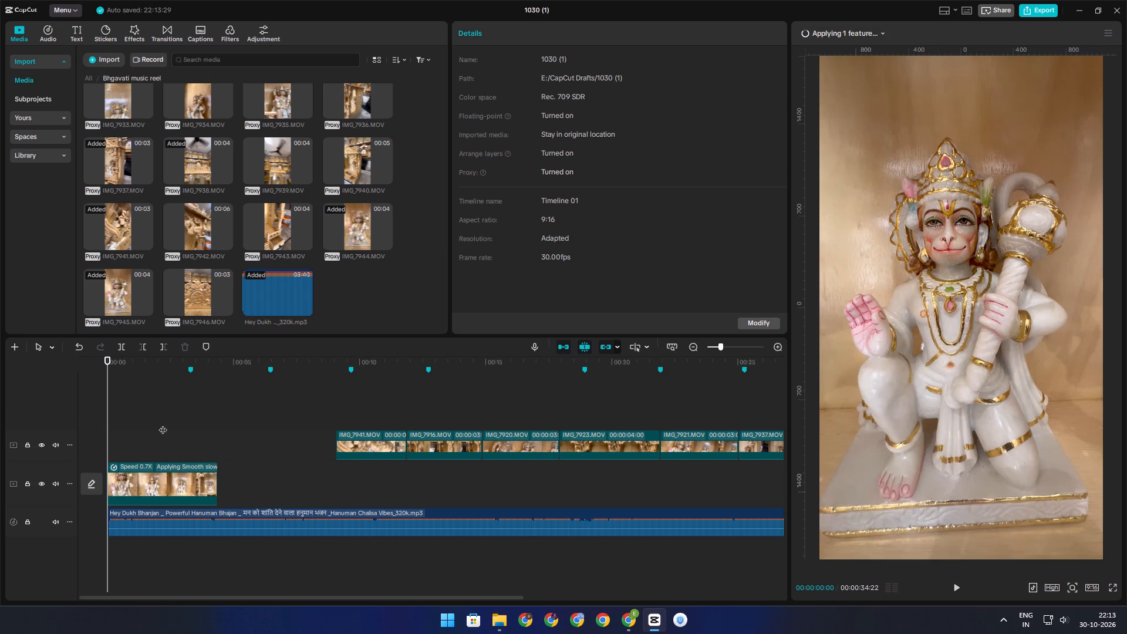
Play IMG_7945 from the start of the main track and trim about 0.4 s off its beginning.
left_click_drag(163, 424, 17, 423)
key("space")
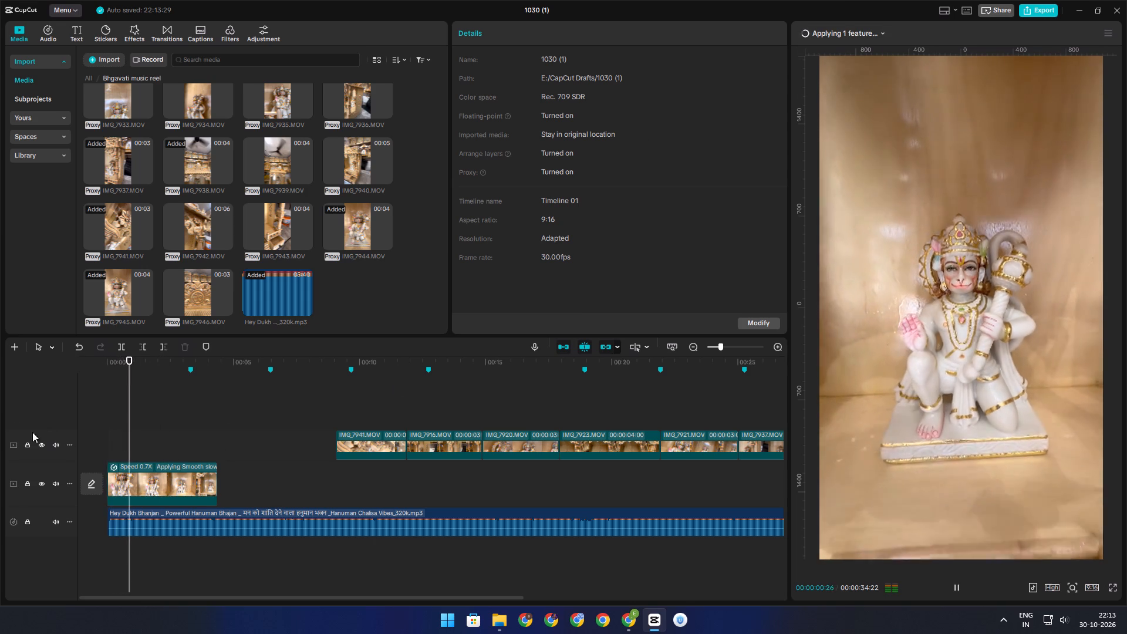
key("space")
double_click(118, 450)
left_click(135, 481)
key("q")
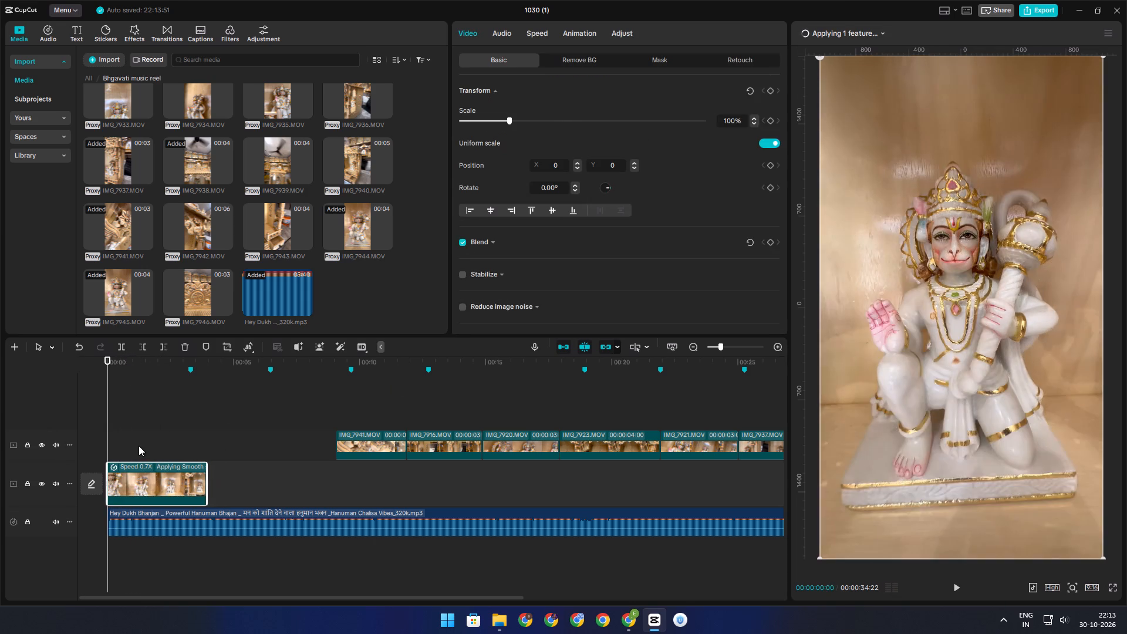
Replay IMG_7945, split it at the first beat marker at about 3.3 s and delete the part beyond it.
left_click(139, 446)
left_click_drag(139, 446, 32, 443)
key("space")
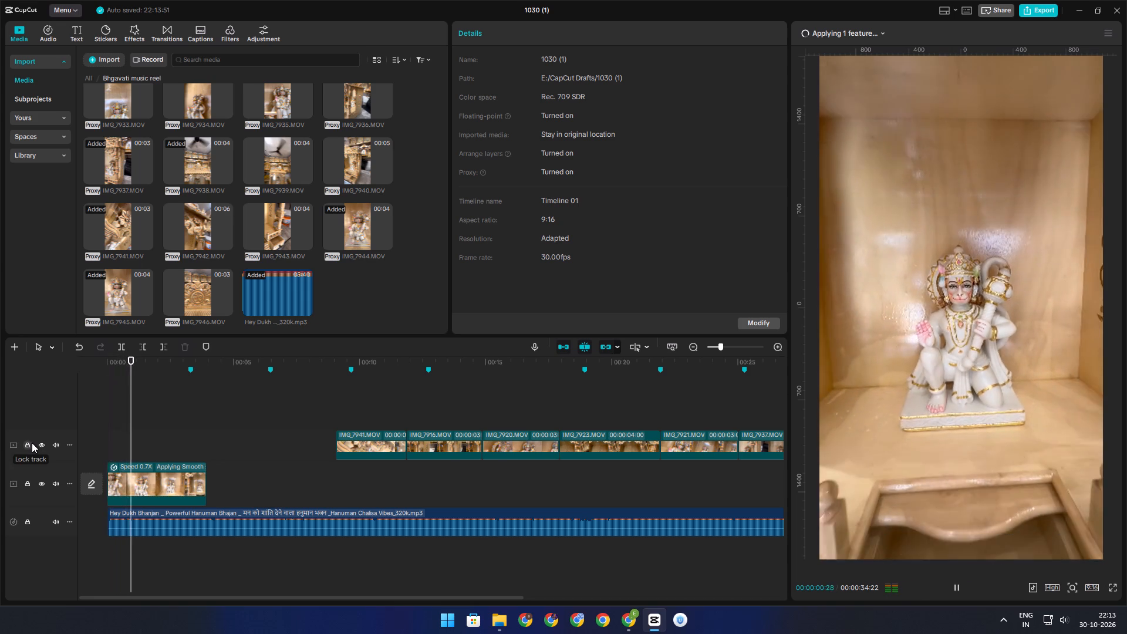
left_click(191, 377)
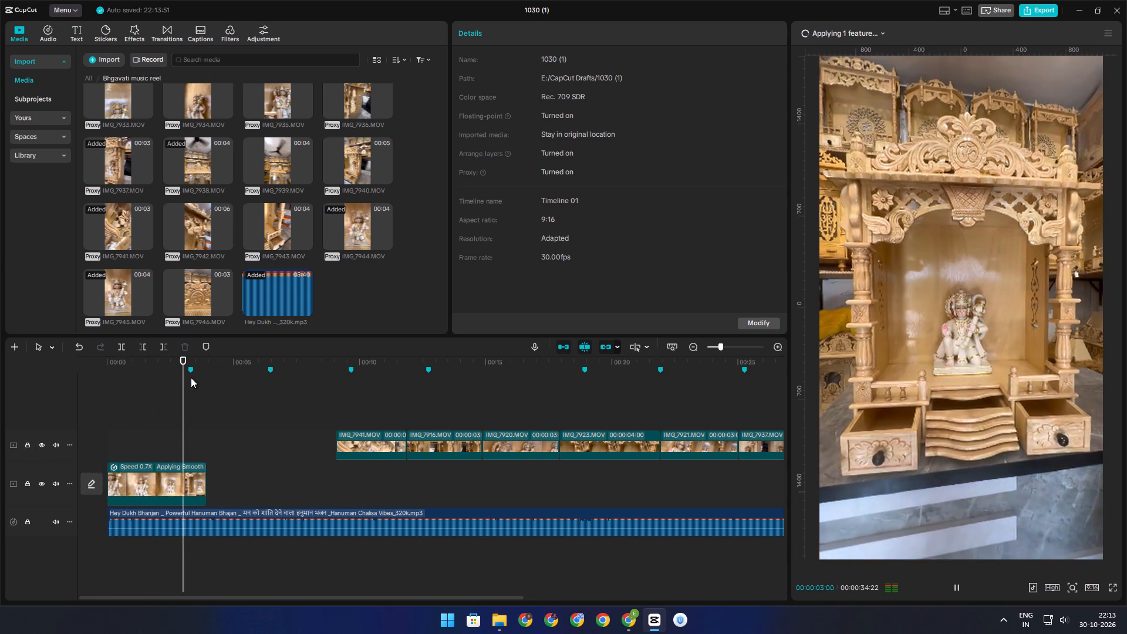
left_click(185, 487)
type("sd")
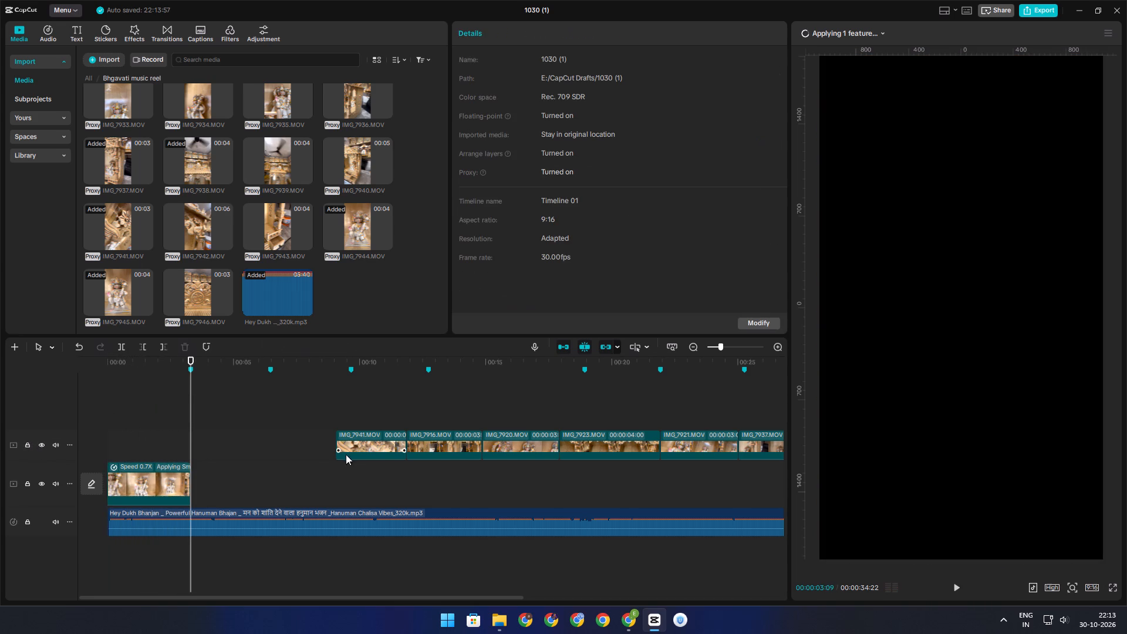
Preview the overlay-track clips one after another, from IMG_7941 through IMG_7937, to choose the shot that follows IMG_7945.
left_click(361, 451)
left_click(335, 421)
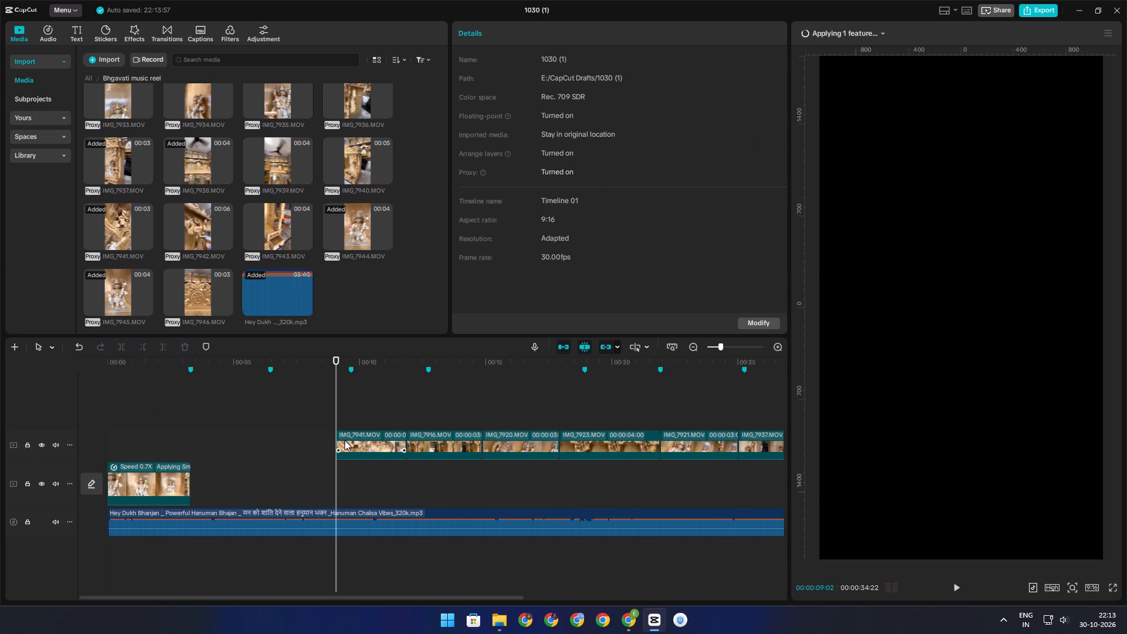
key("space")
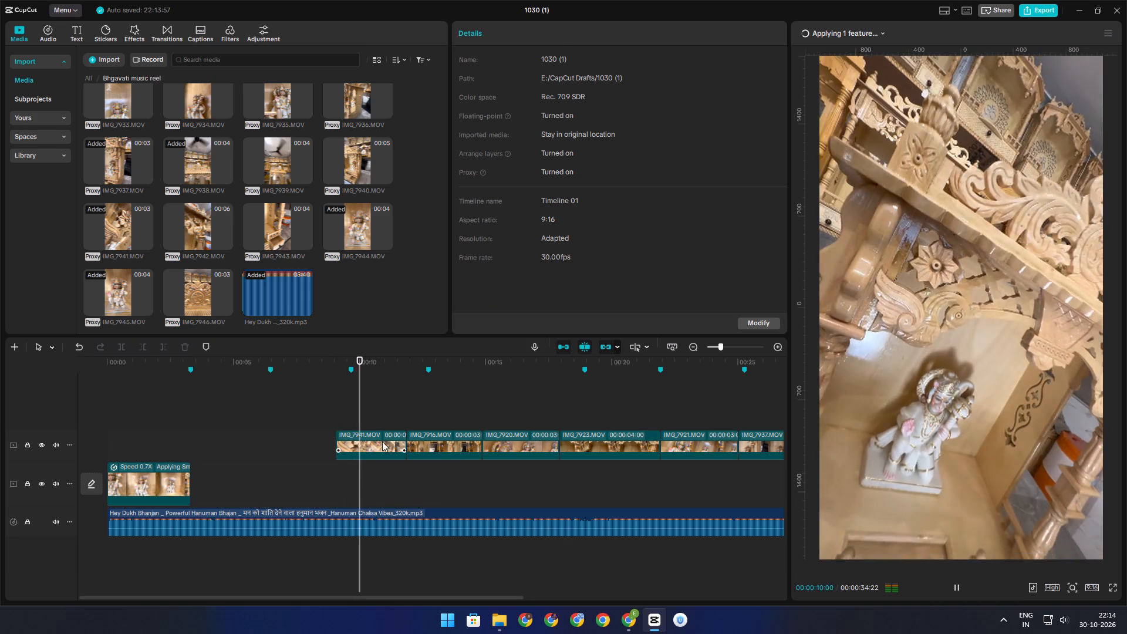
key("space")
left_click(413, 417)
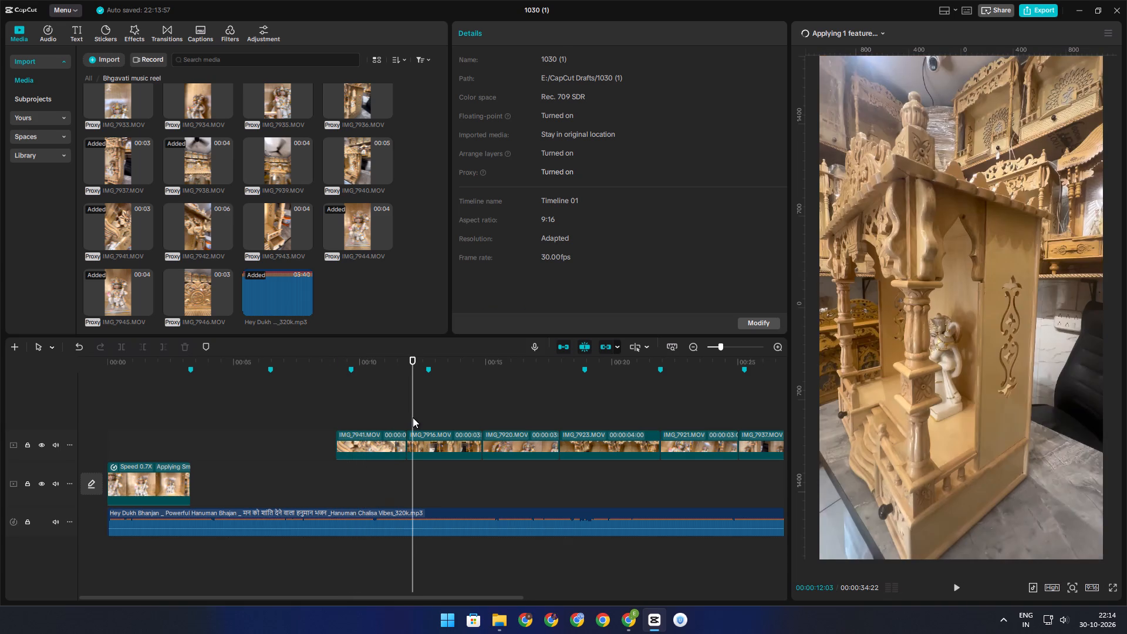
key("space")
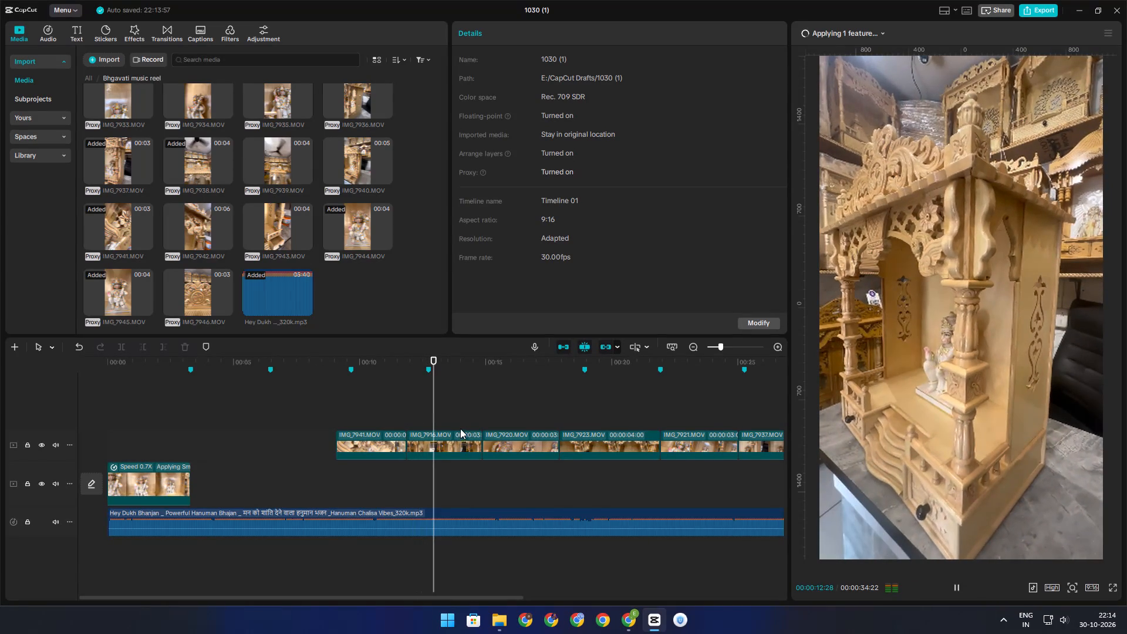
key("space")
left_click(483, 409)
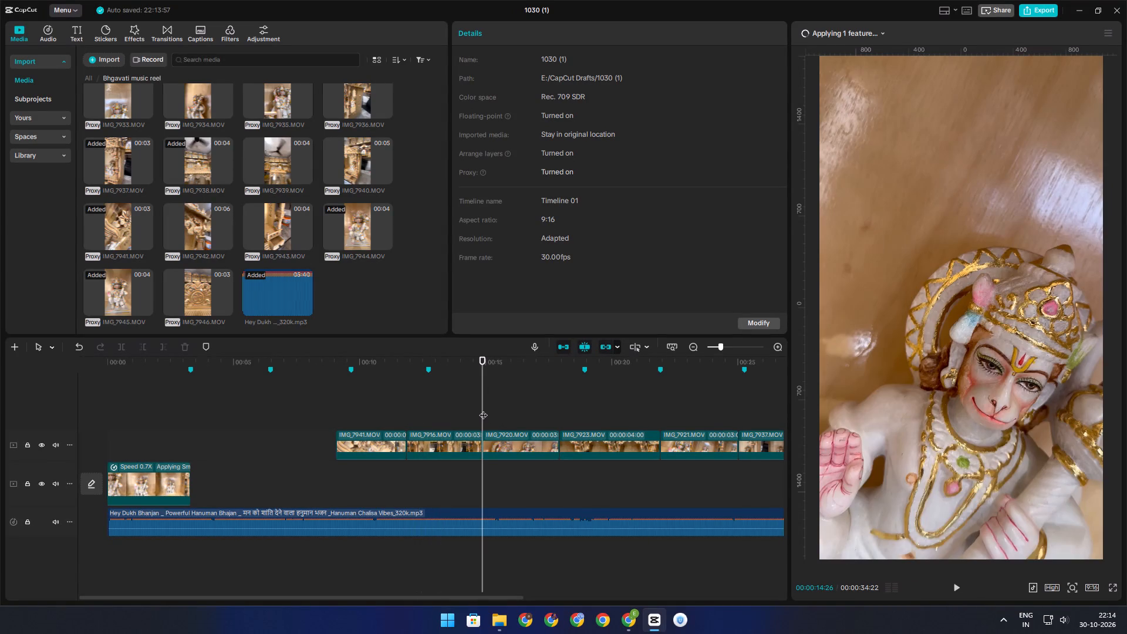
key("space")
scroll(496, 443, "down", 4, "ctrl")
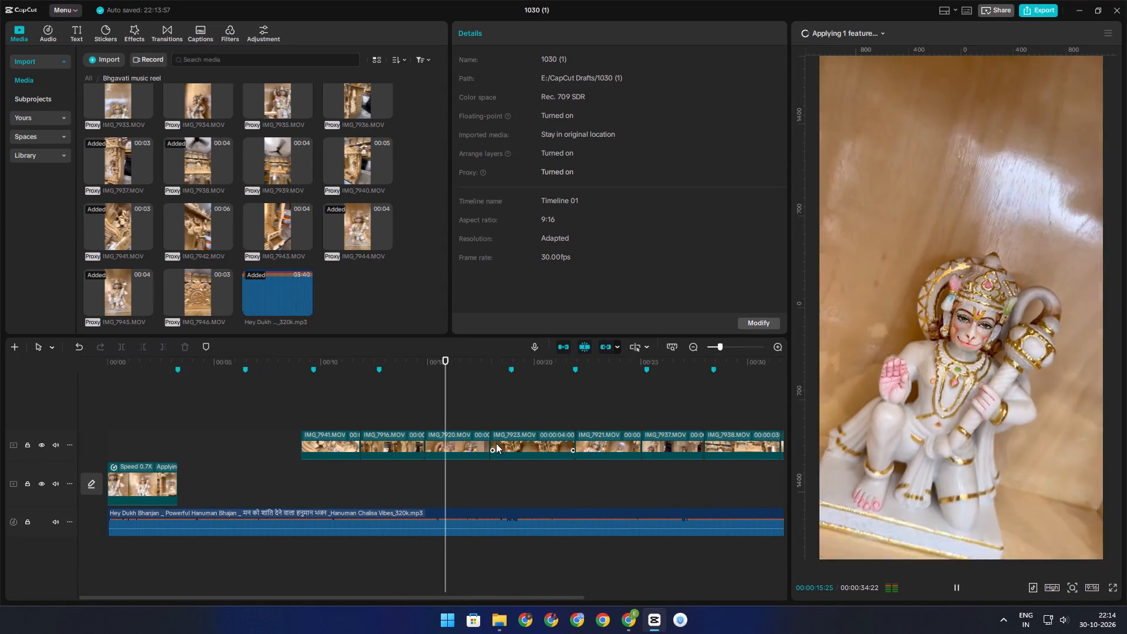
scroll(496, 443, "down", 3, "ctrl")
left_click(424, 419)
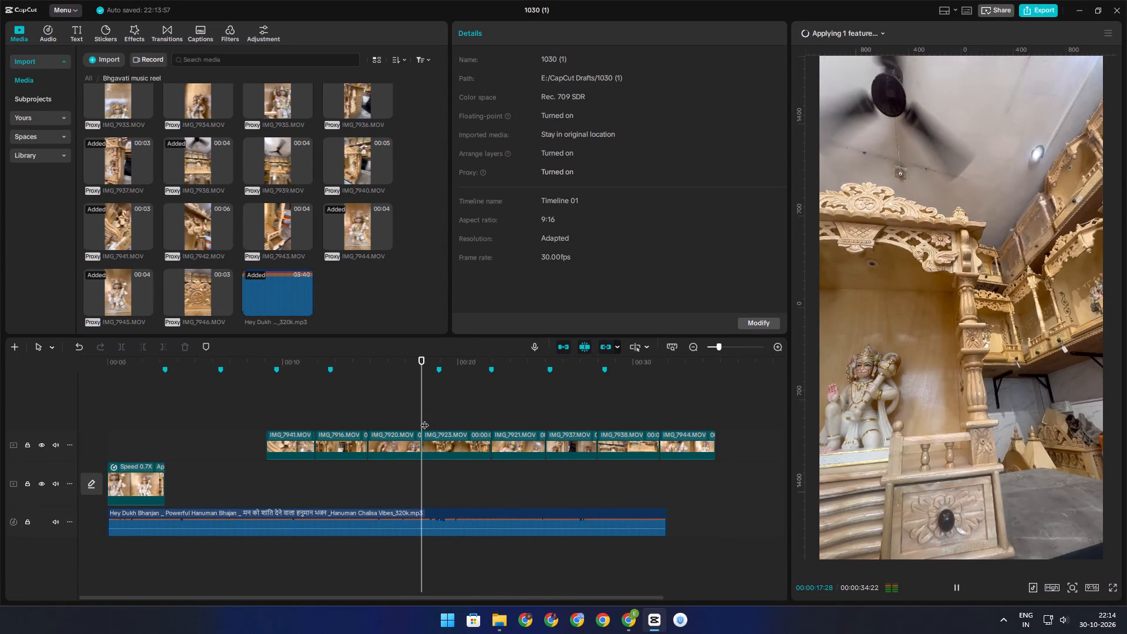
key("space")
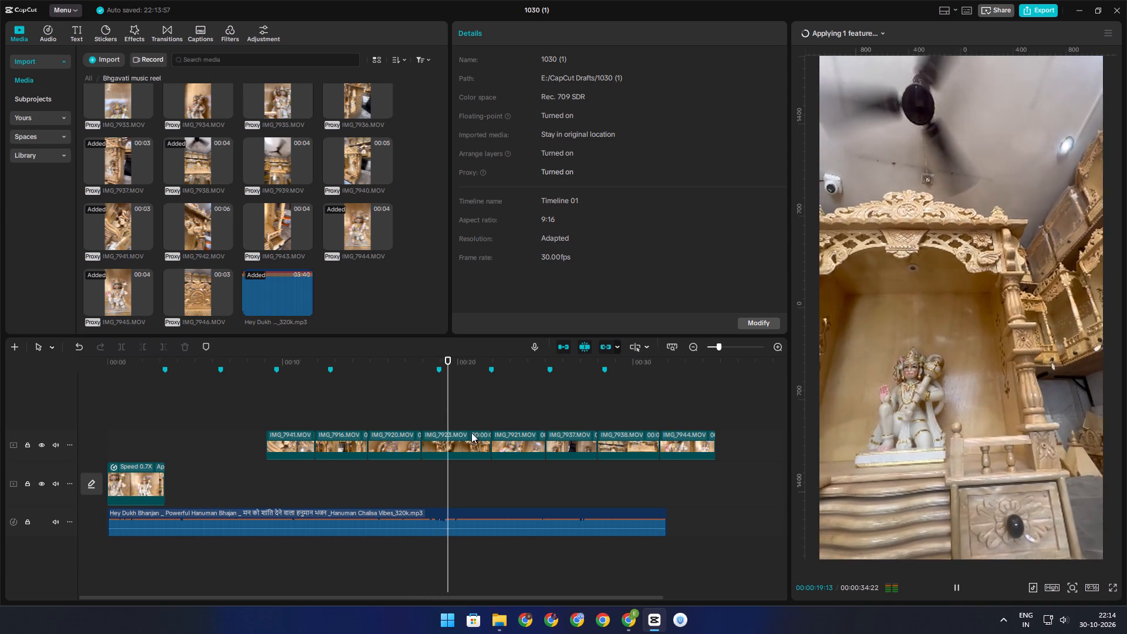
key("space")
left_click(497, 419)
key("space")
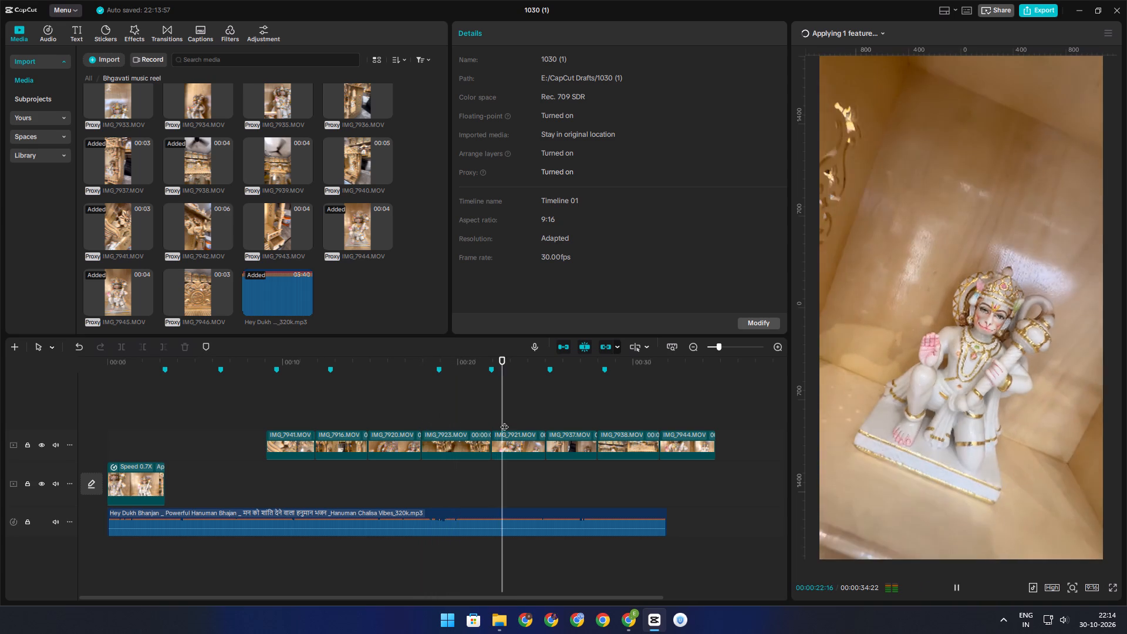
key("space")
left_click(549, 414)
key("space")
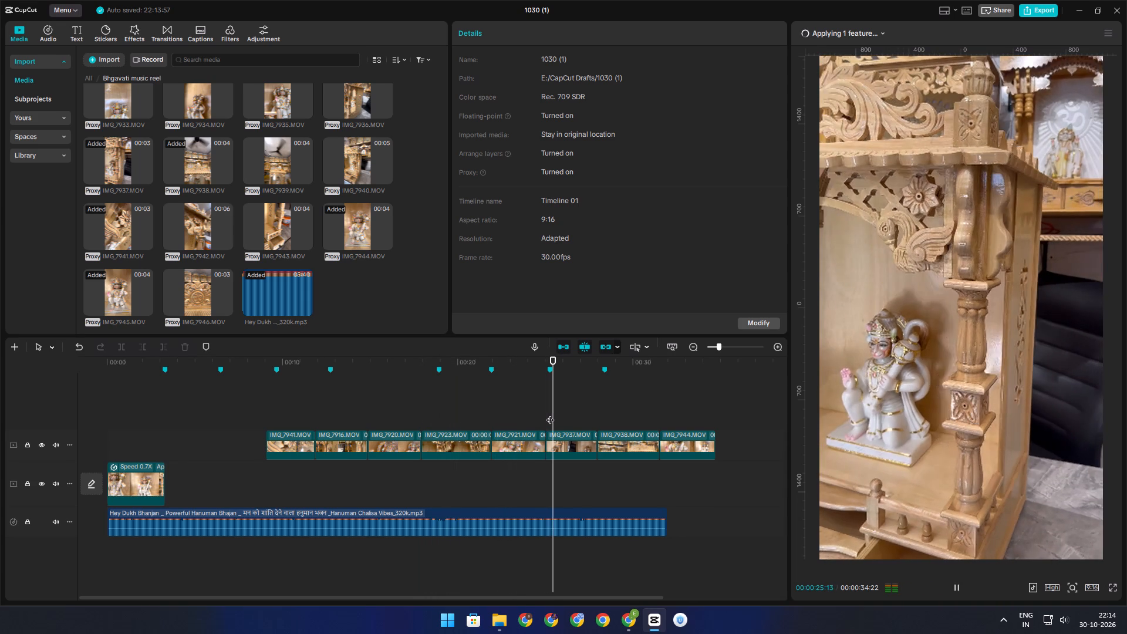
key("space")
Move IMG_7937 from the overlay track to directly after IMG_7945 on the main track and slow it to 0.72x speed.
left_click_drag(556, 449, 558, 487)
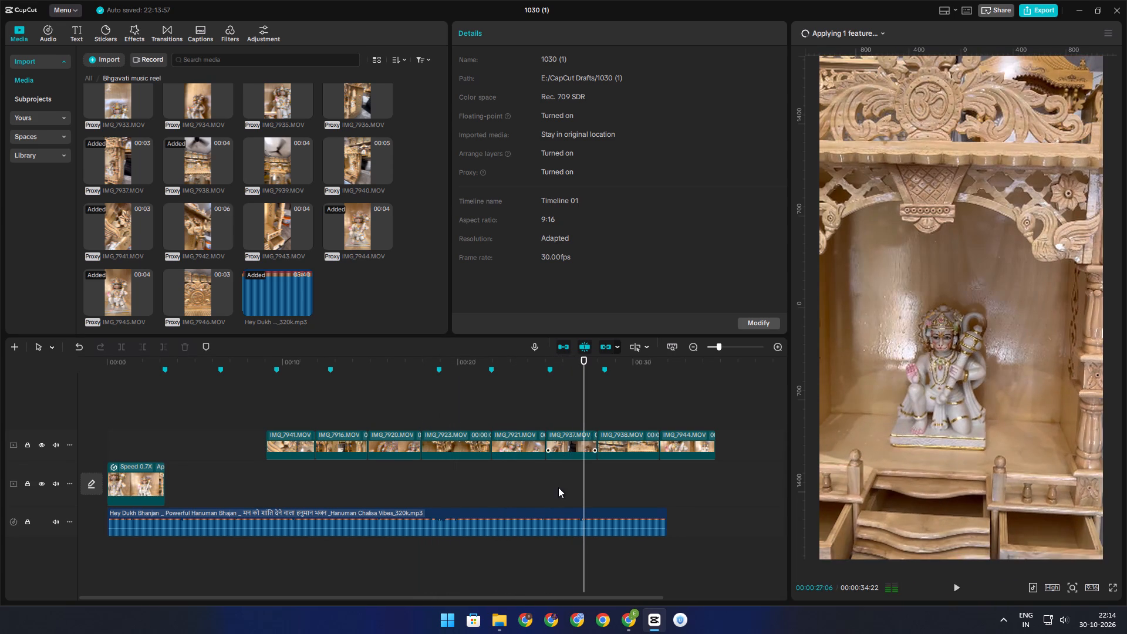
left_click_drag(558, 487, 180, 485)
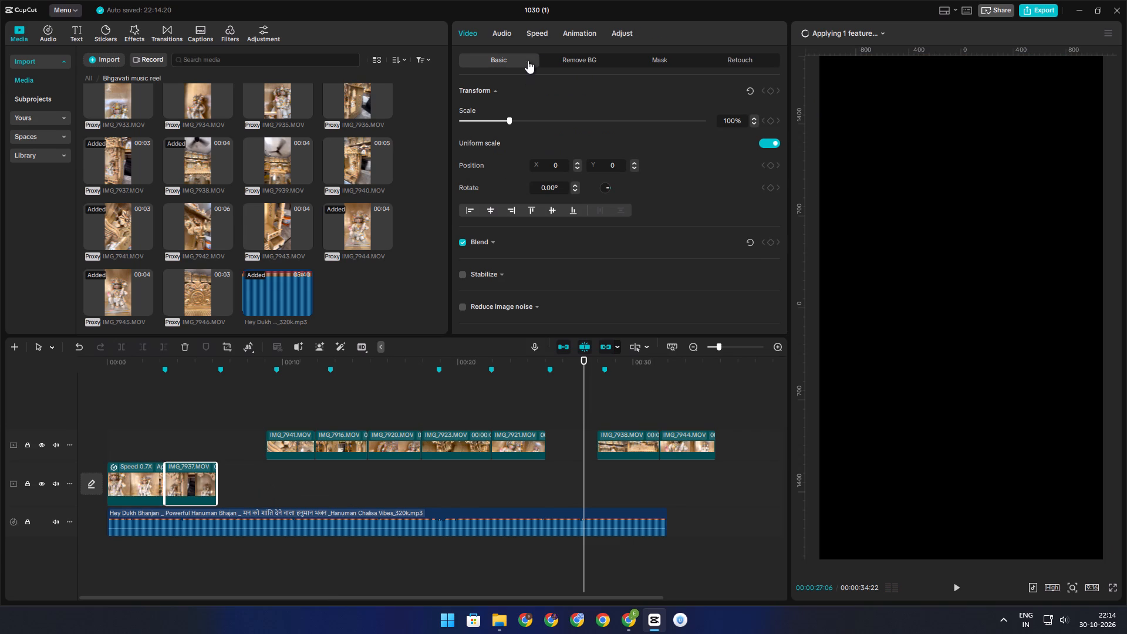
left_click(540, 40)
left_click(500, 109)
left_click(496, 109)
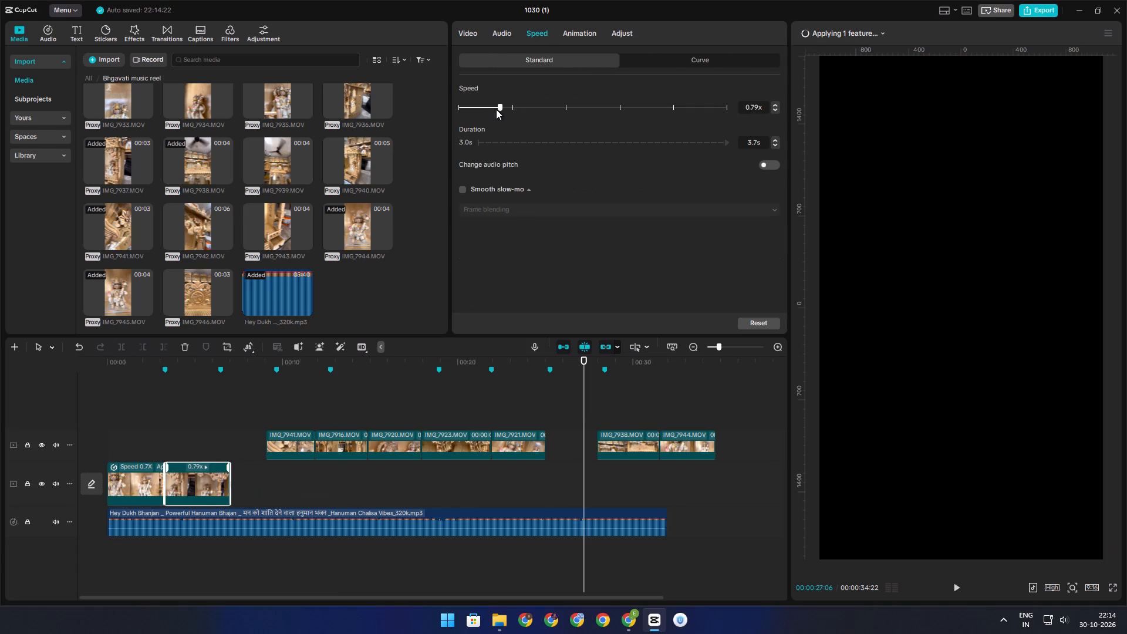
Trim the start of IMG_7937 on the main track up to the frame at about 4.6 s on the timeline.
left_click(221, 390)
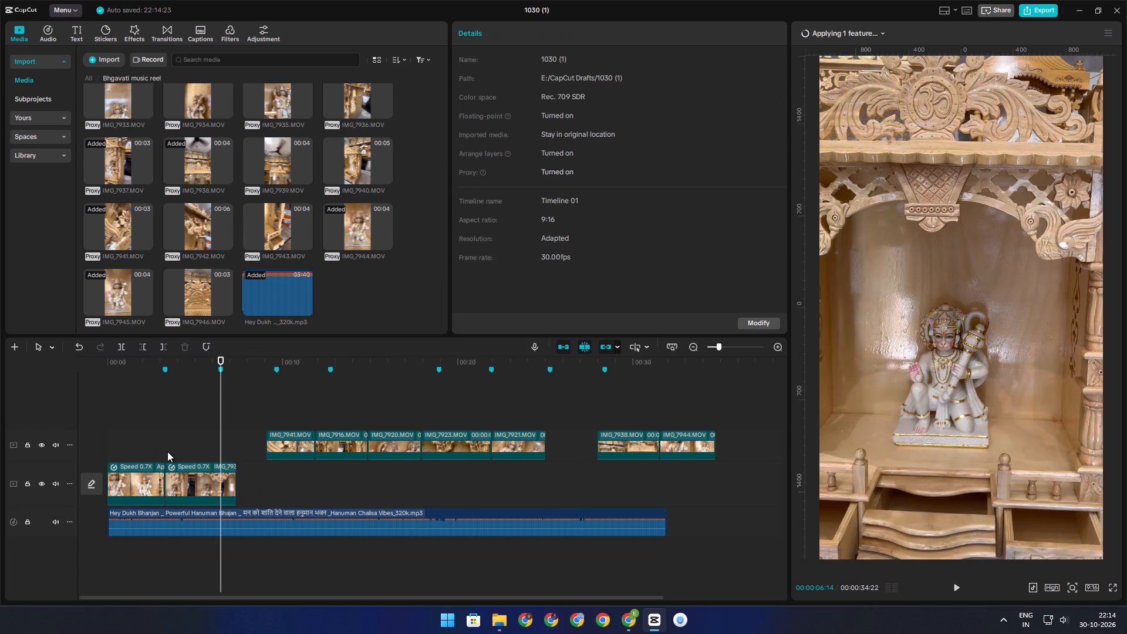
left_click(171, 451)
left_click(173, 451)
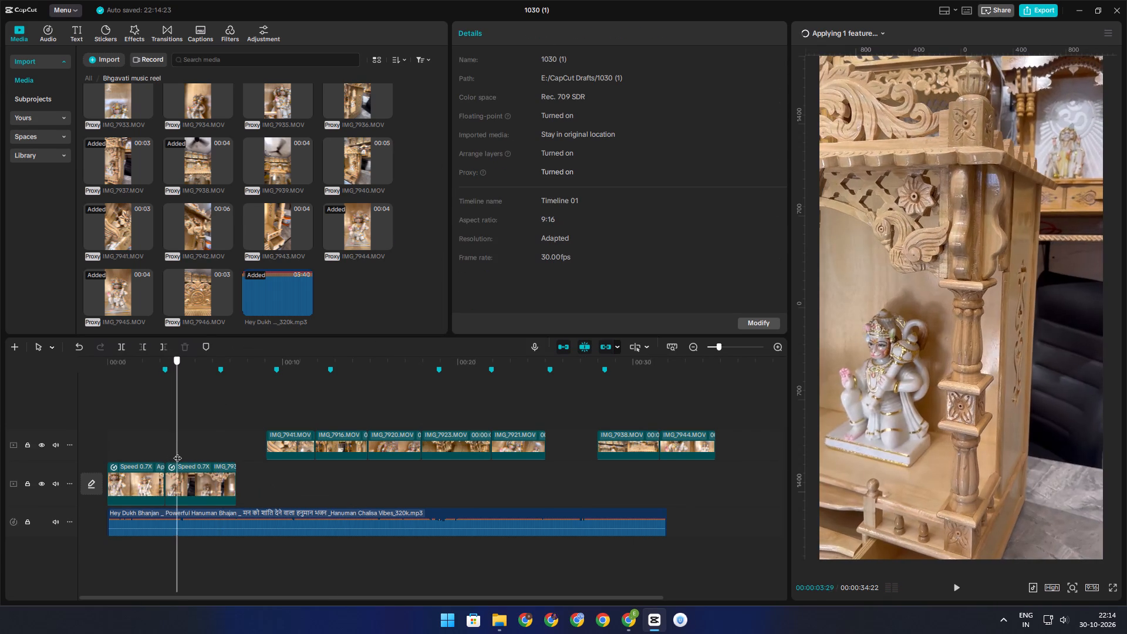
left_click_drag(178, 456, 187, 458)
left_click(185, 475)
key("q")
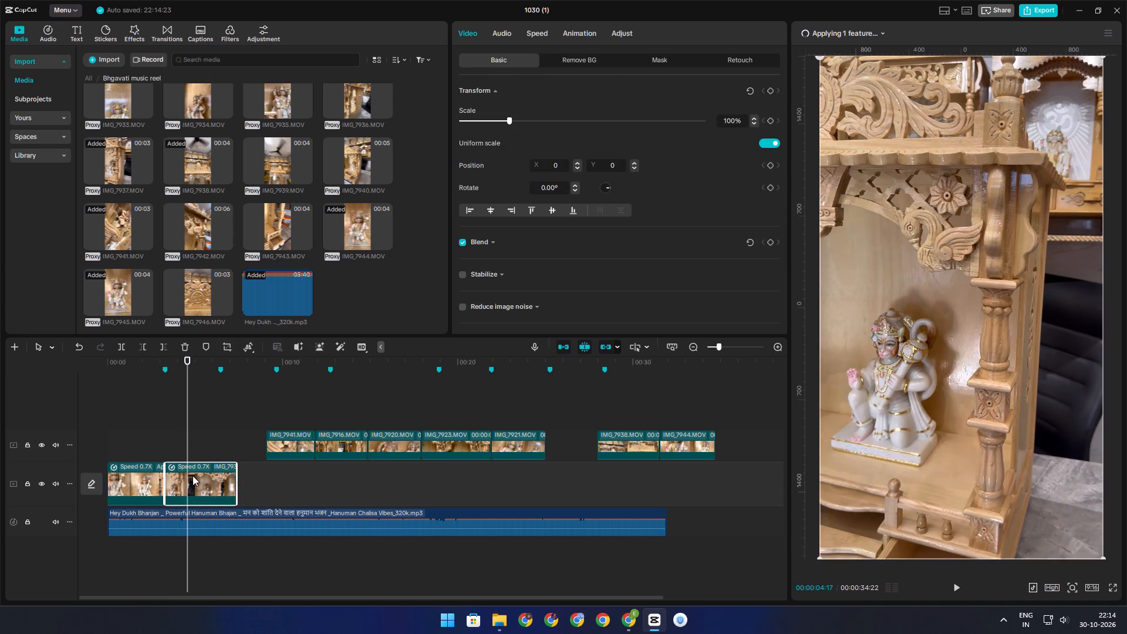
Play back the trimmed IMG_7937 and slow it to 0.63x speed so it reaches the second beat marker at about 6.5 s.
key("space")
scroll(217, 445, "up", 2, "ctrl")
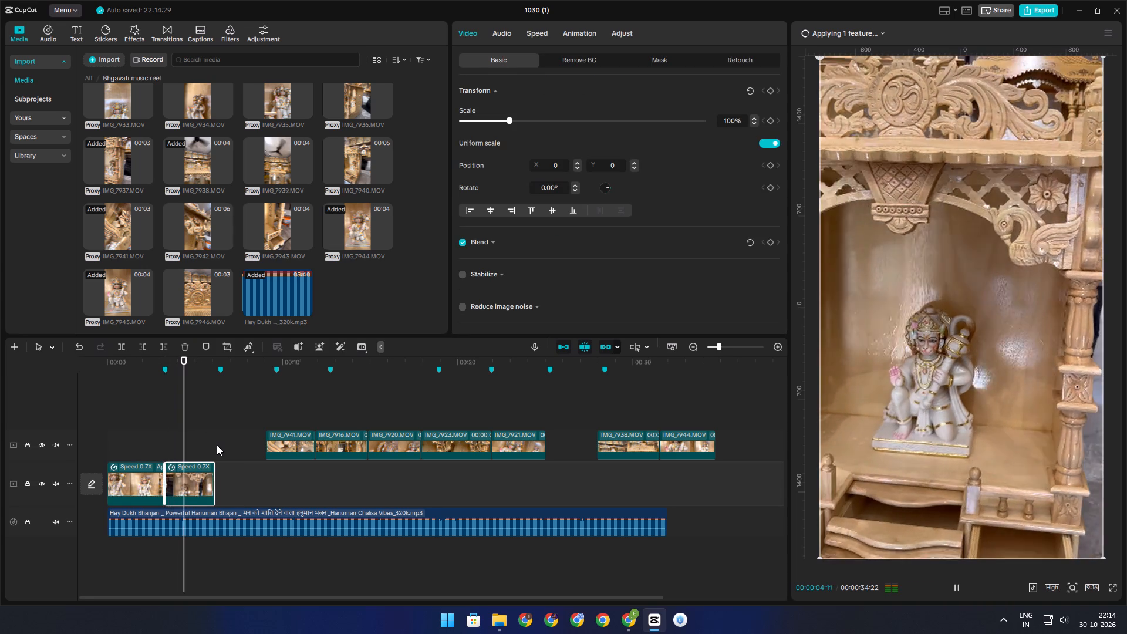
scroll(217, 445, "up", 4, "ctrl")
left_click(244, 386)
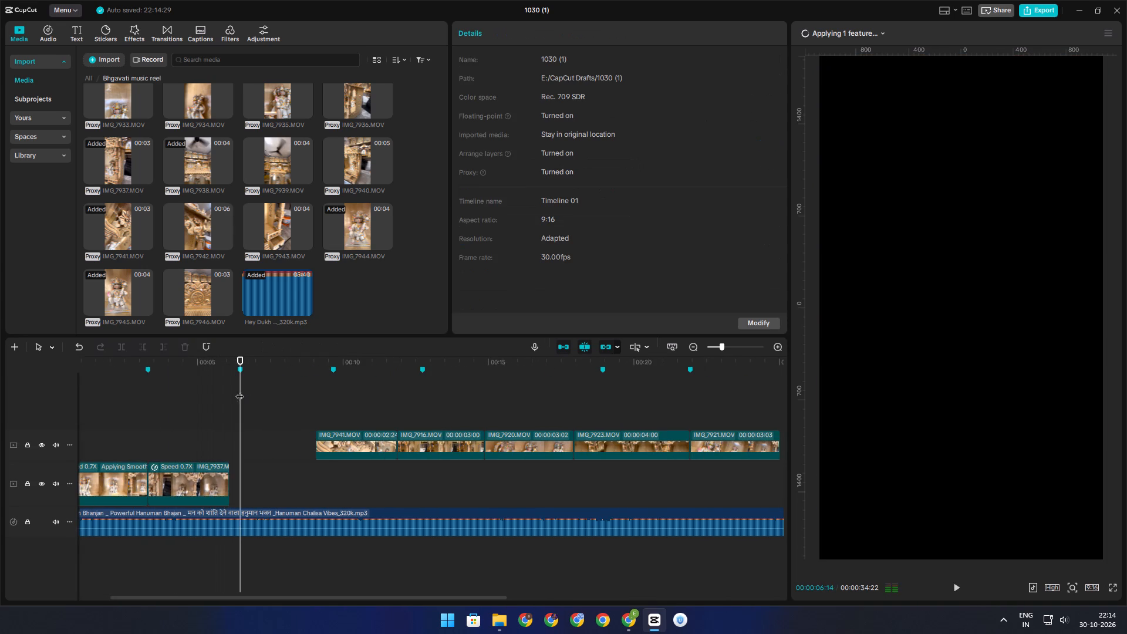
left_click(221, 471)
left_click(536, 37)
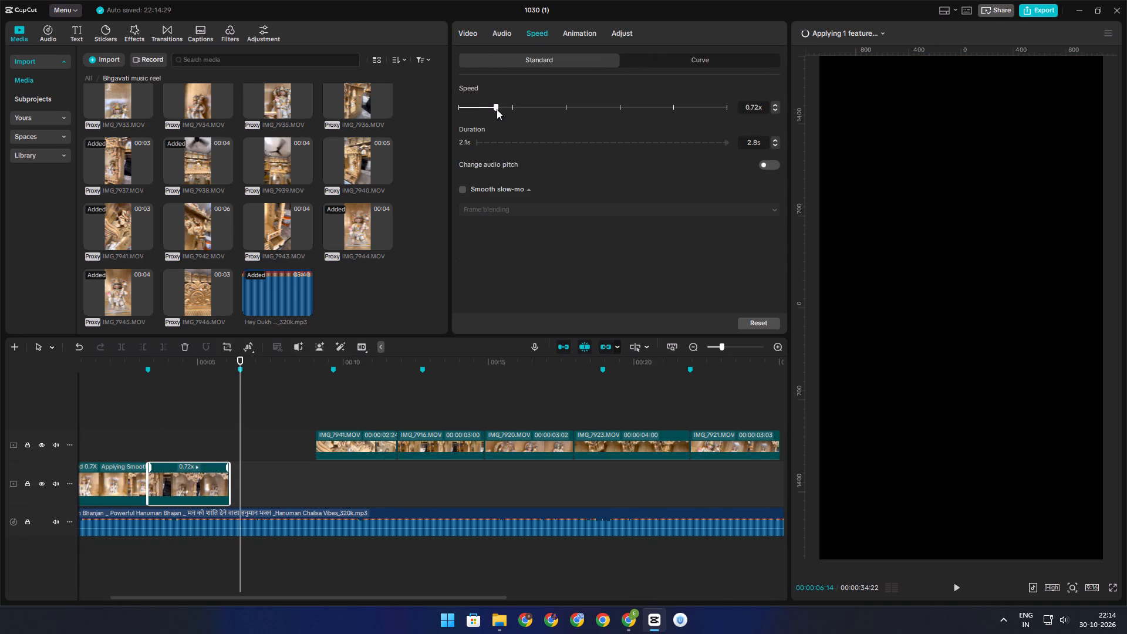
left_click(491, 109)
Play back the trimmed IMG_7937 and preview the overlay-track clips IMG_7920, IMG_7923, IMG_7921 and IMG_7916 as candidates for the following shot.
key("space")
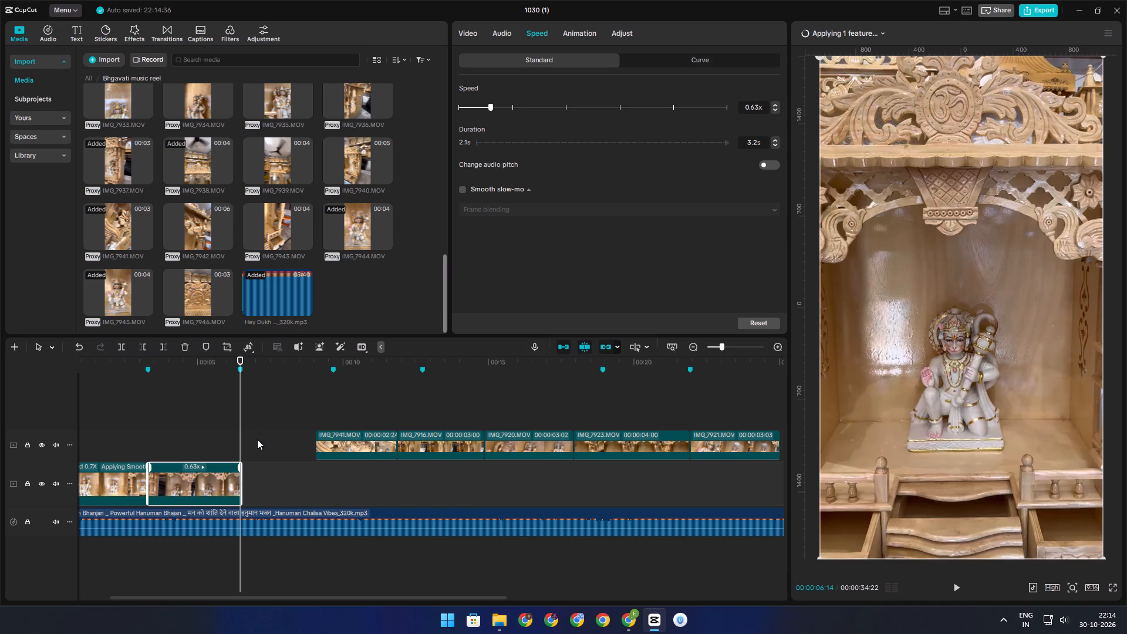
scroll(383, 436, "down", 3, "ctrl")
key("space")
left_click(484, 414)
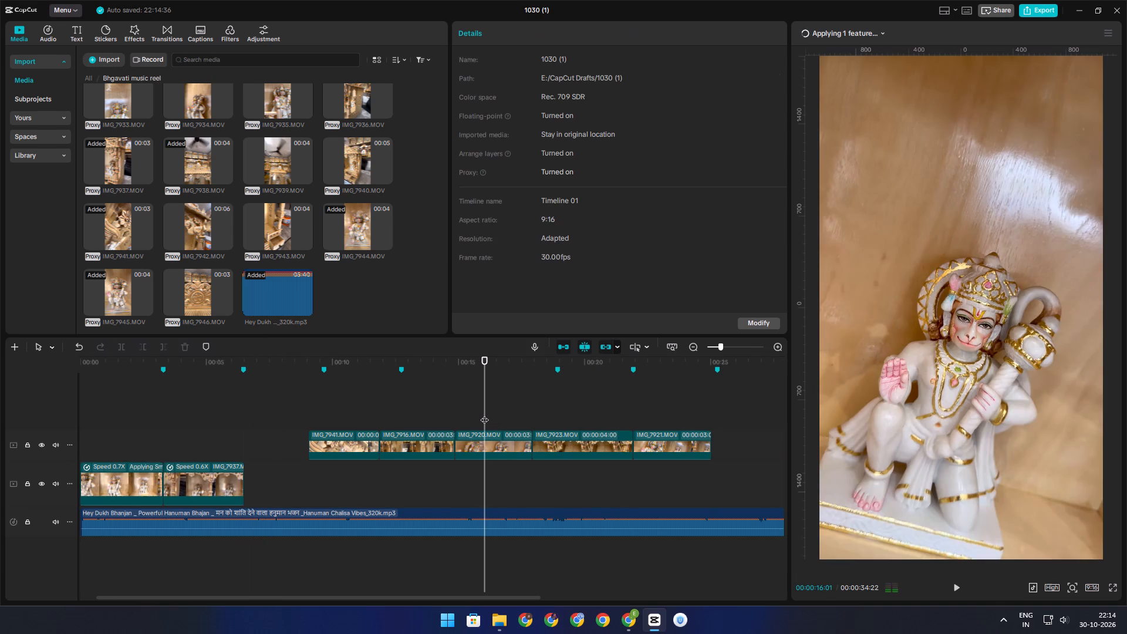
key("space")
left_click(542, 414)
key("space")
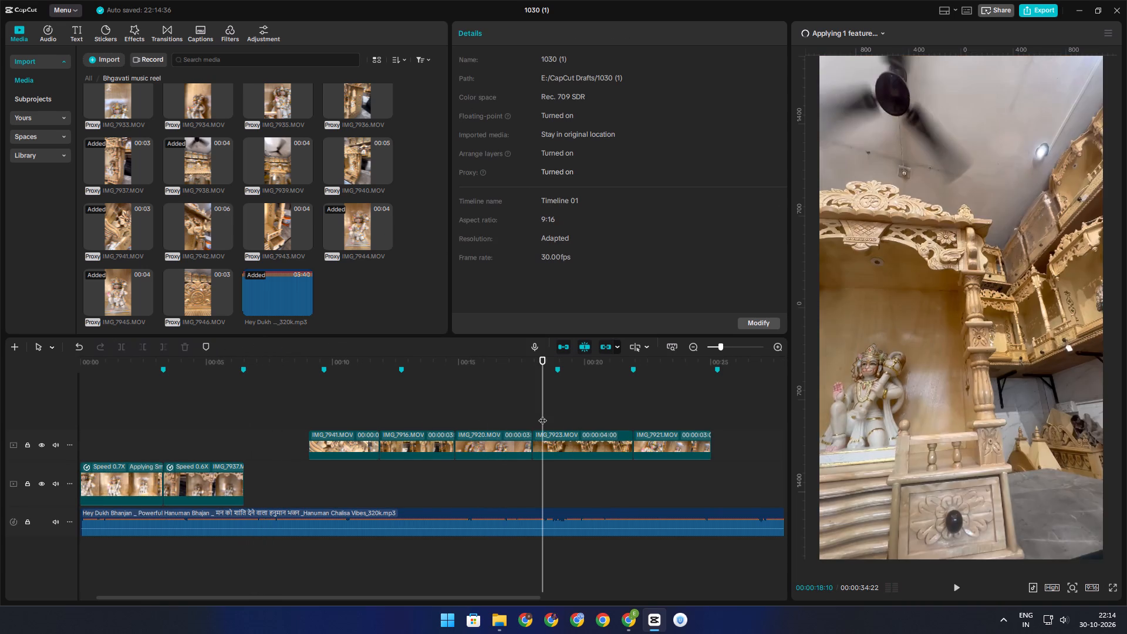
left_click(637, 414)
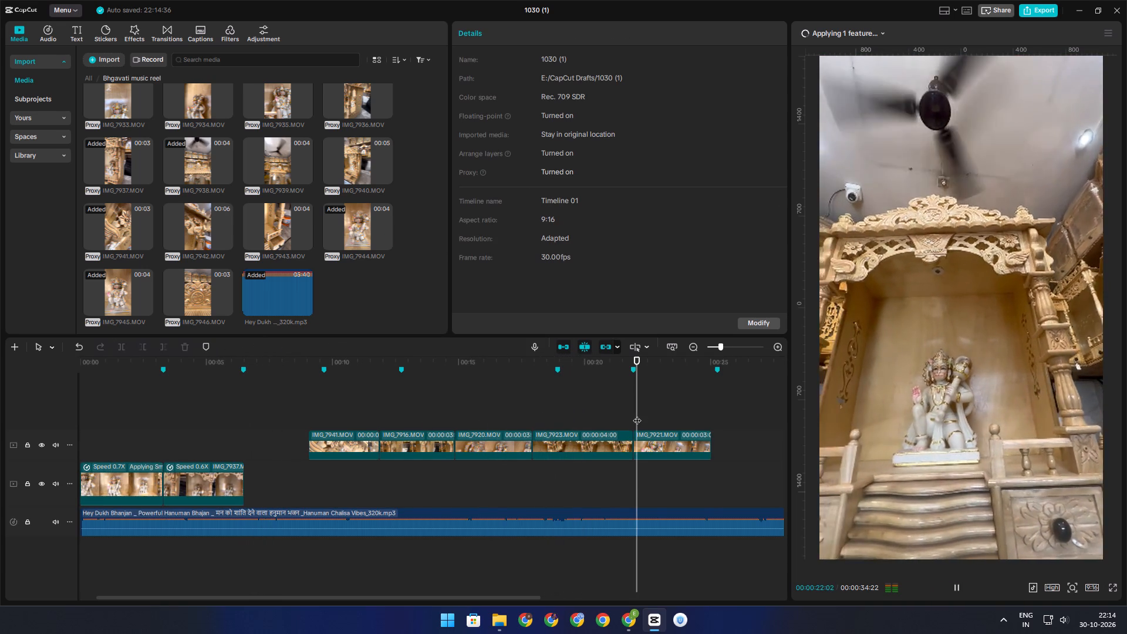
key("space")
key("space")
left_click(387, 413)
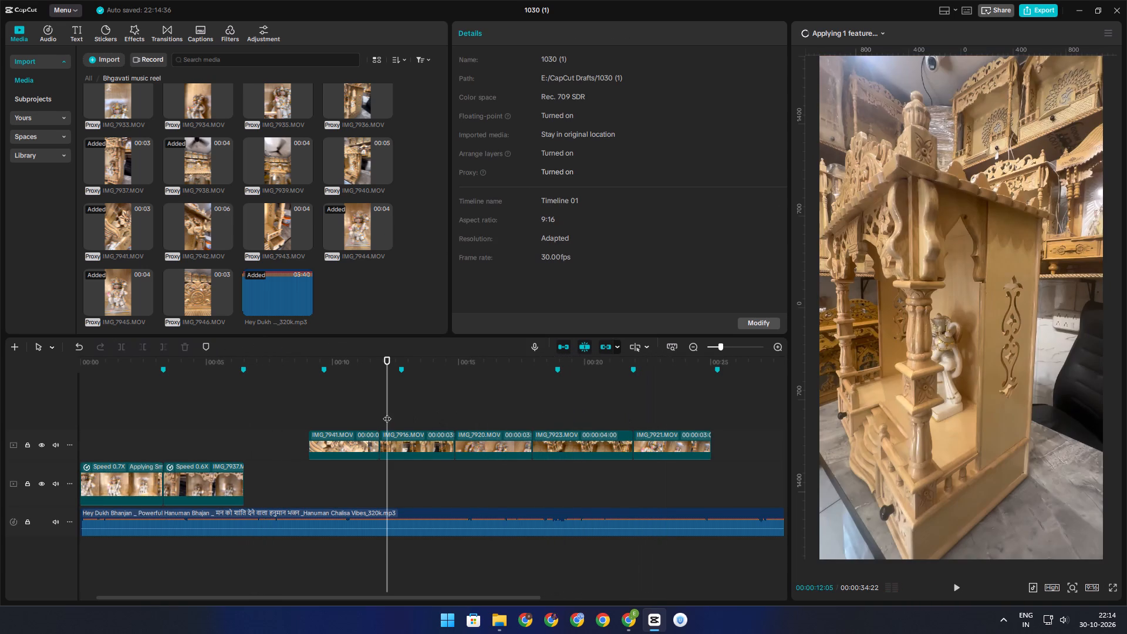
key("space")
key("space")
Preview IMG_7942, IMG_7943 and IMG_7929 in the project media, and place IMG_7929 directly after IMG_7937 on the main track.
left_click(197, 232)
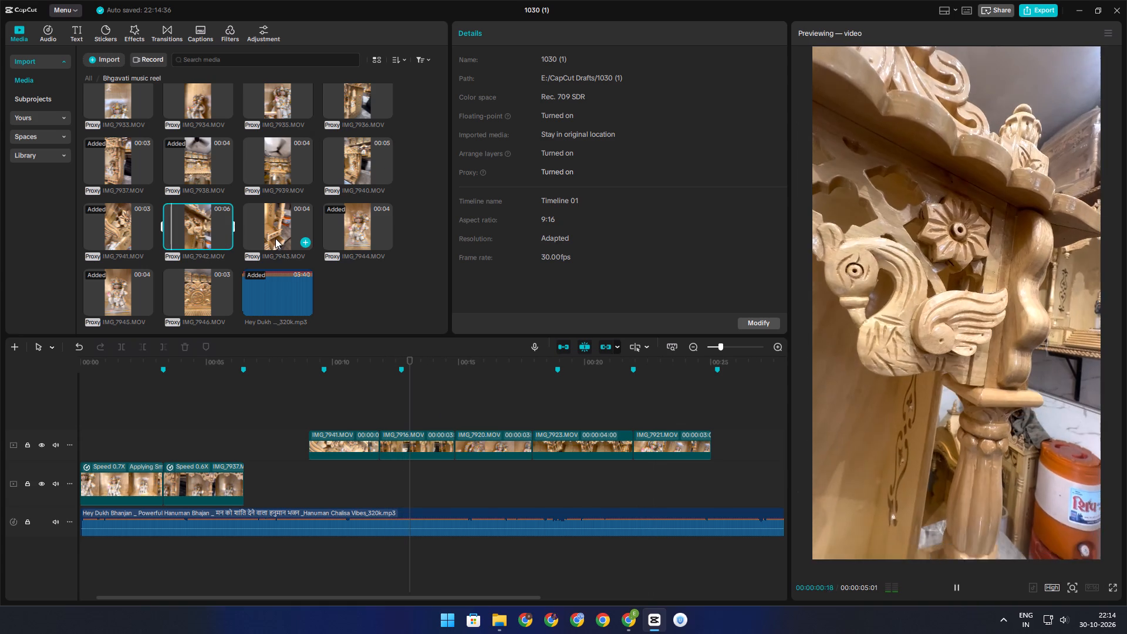
left_click(275, 238)
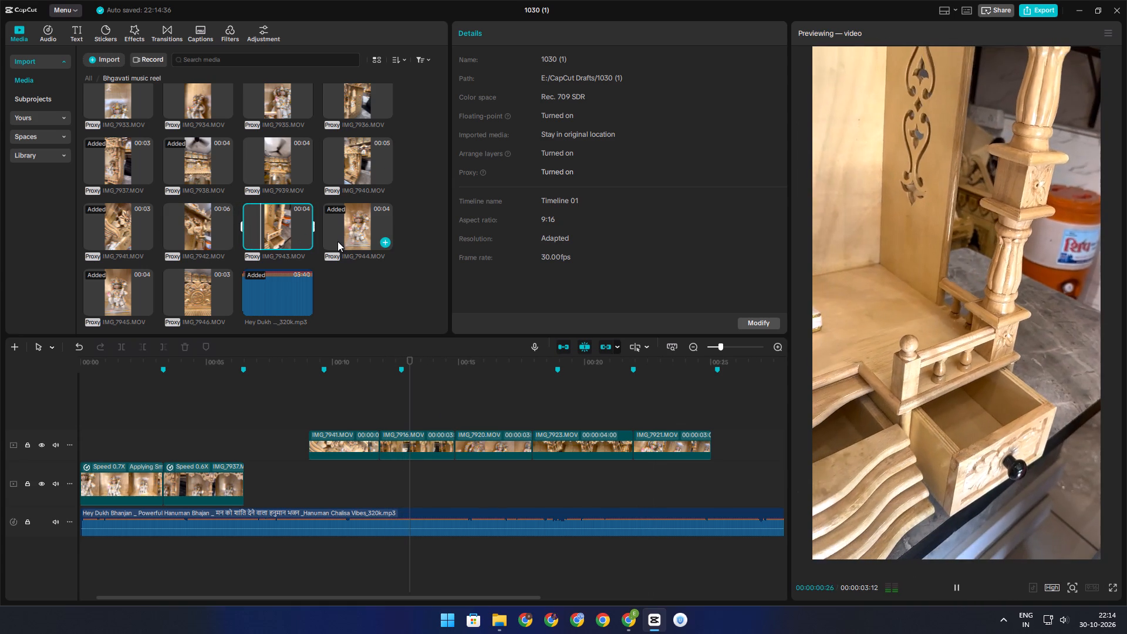
scroll(213, 290, "up", 3)
left_click(108, 191)
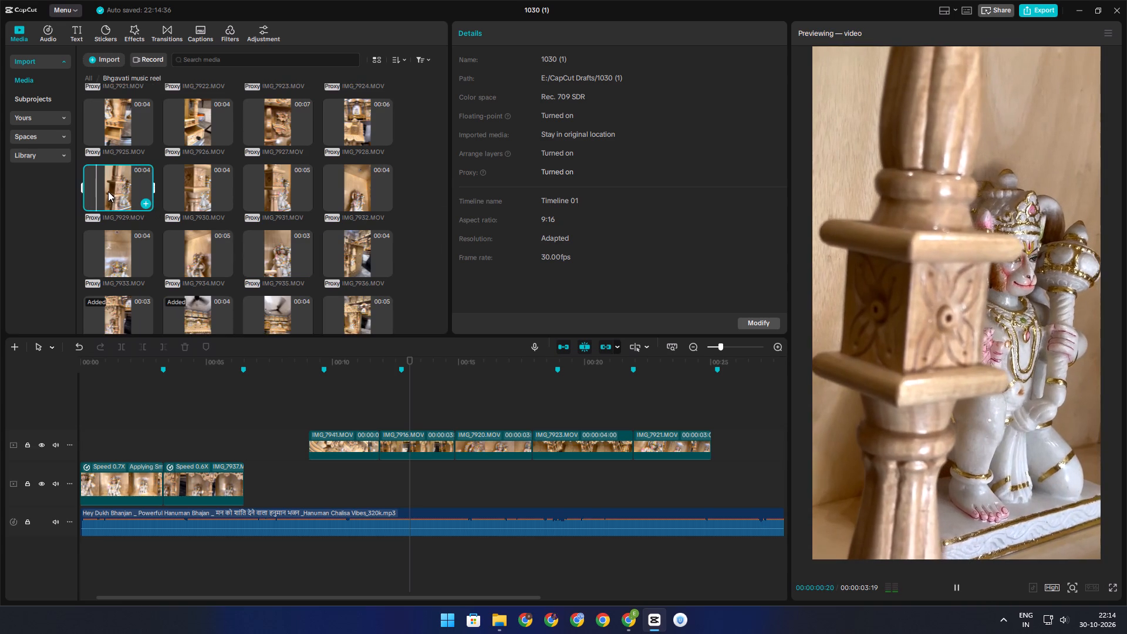
left_click_drag(106, 190, 258, 455)
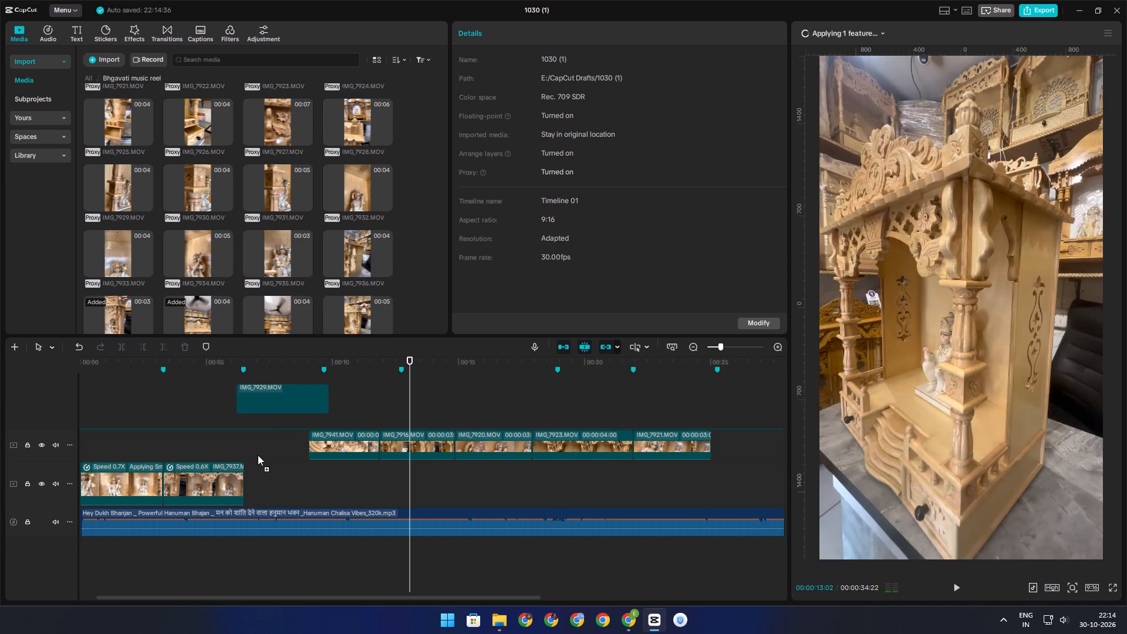
left_click_drag(258, 455, 249, 486)
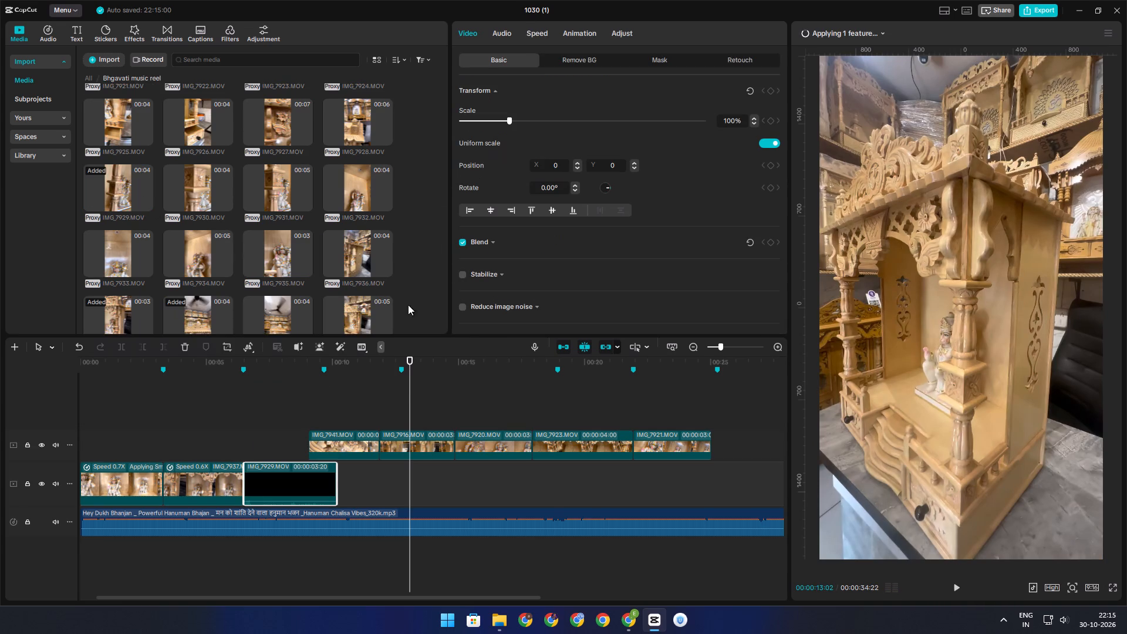
Shift all five overlay-track clips together along the timeline so that IMG_7941 starts at about 15 s.
left_click_drag(347, 403, 662, 450)
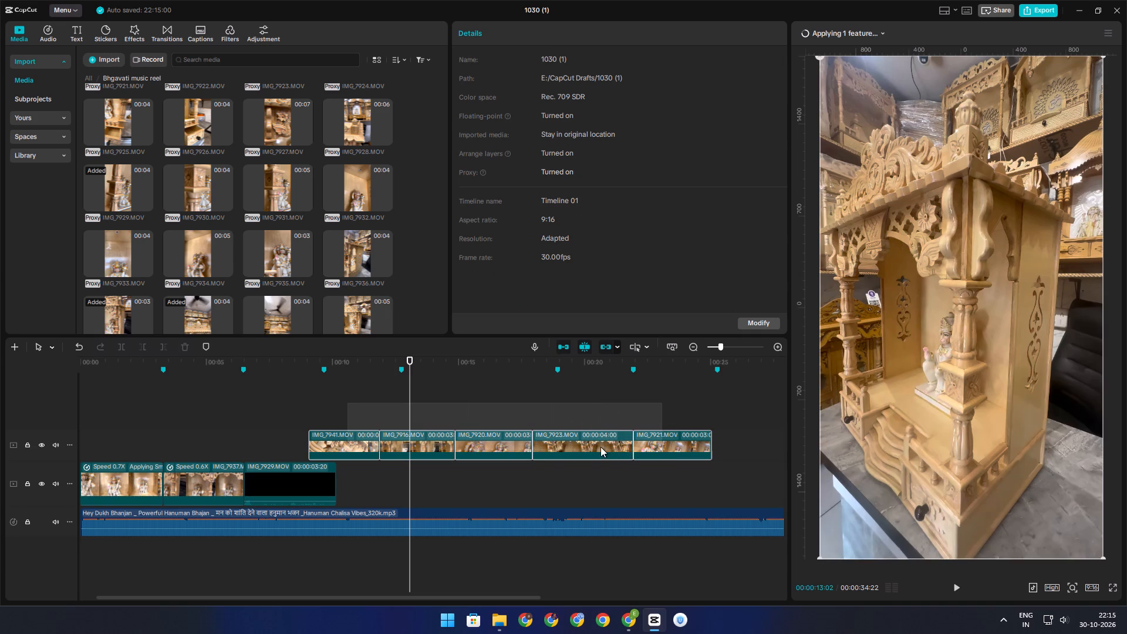
left_click_drag(573, 437, 723, 441)
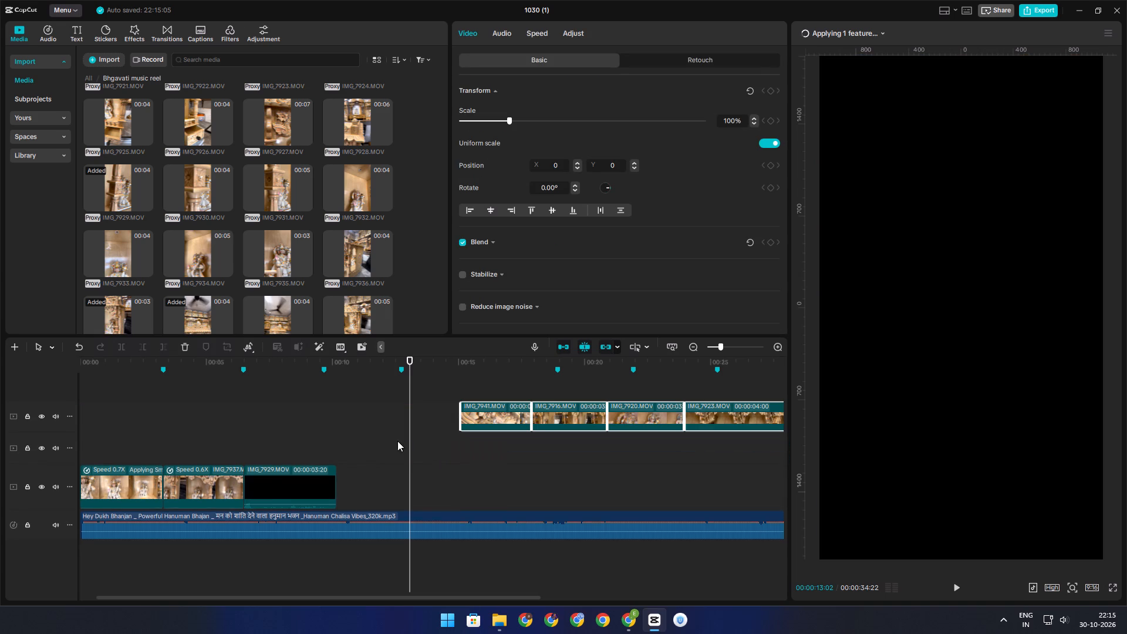
Slow IMG_7929 on the main track to 0.68x speed.
left_click(277, 424)
left_click(288, 482)
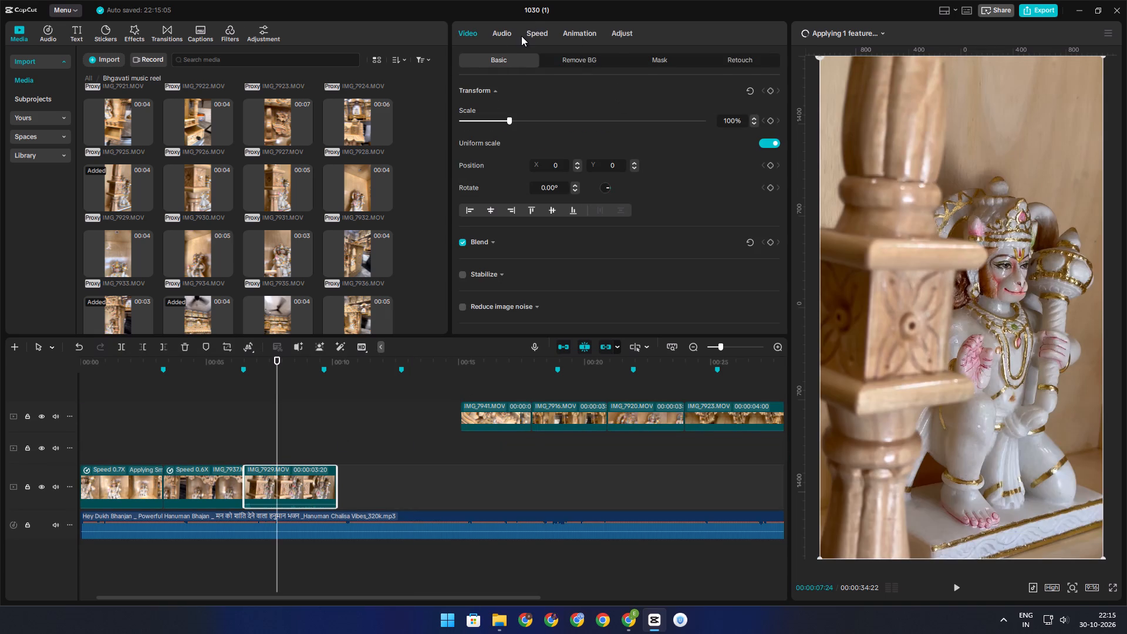
left_click(522, 35)
left_click(495, 105)
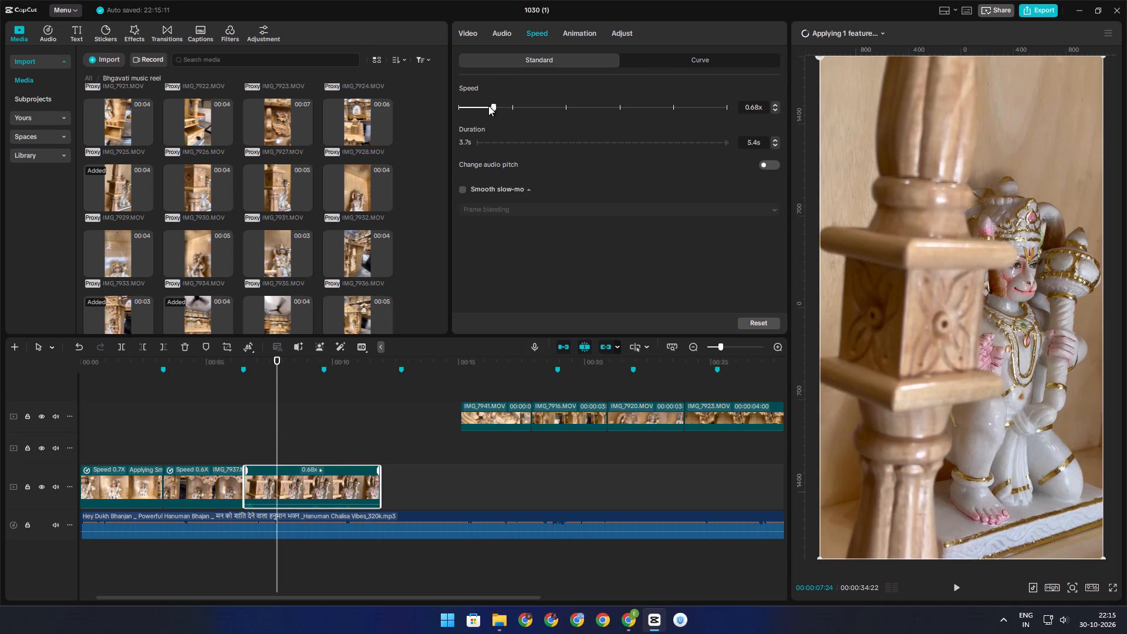
Trim the start of IMG_7929 on the main track up to the frame at about 7.6 s on the timeline.
left_click(313, 416)
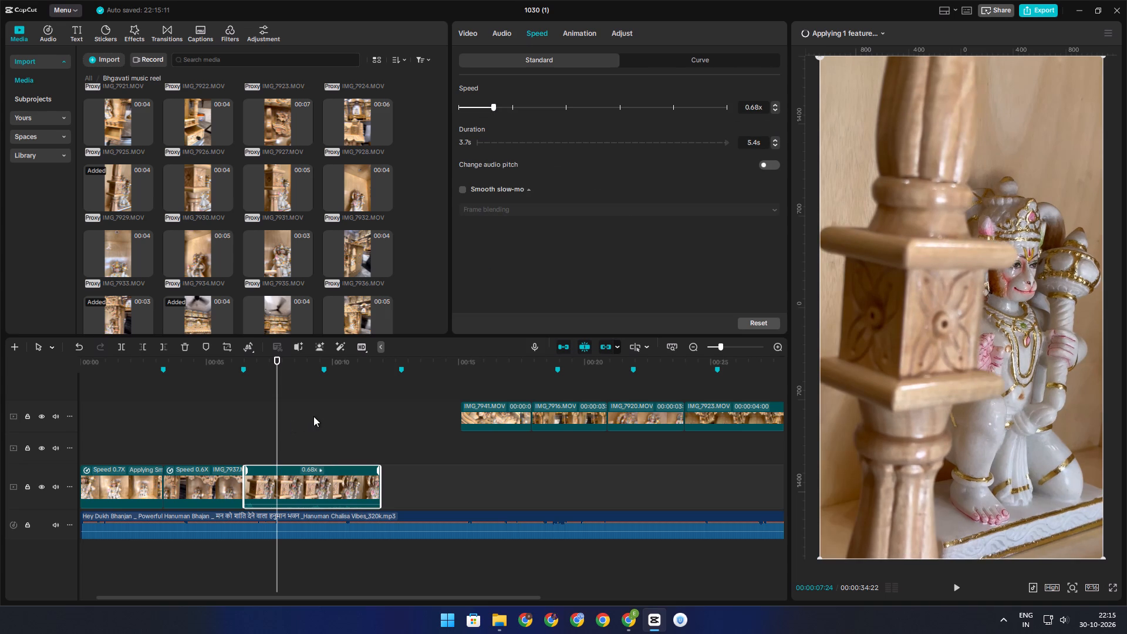
left_click_drag(313, 416, 282, 423)
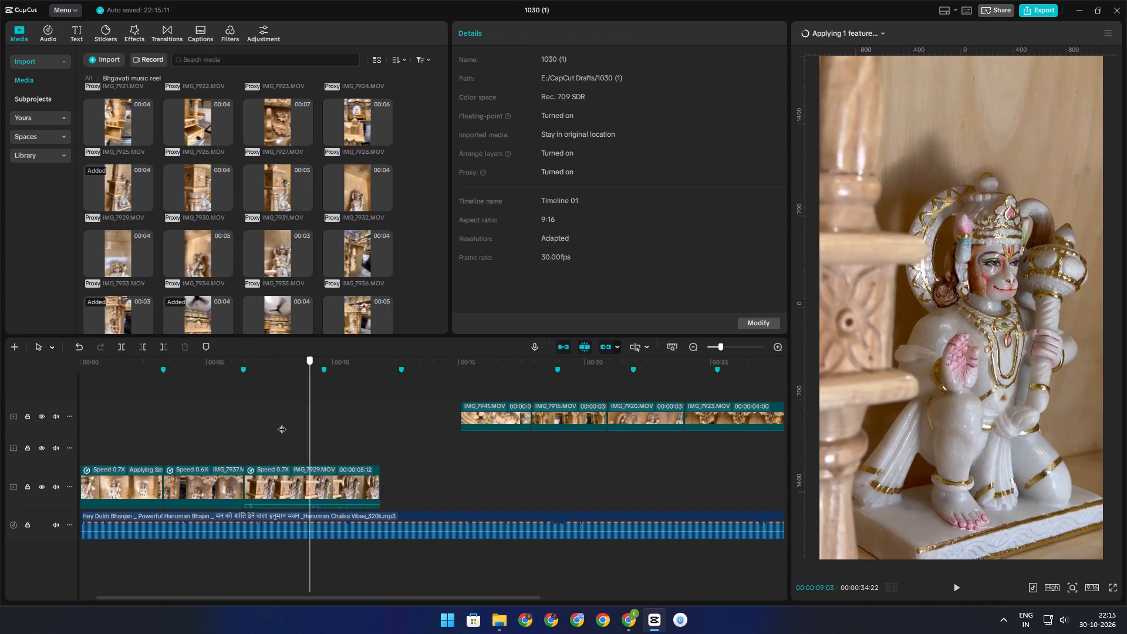
left_click_drag(282, 423, 272, 424)
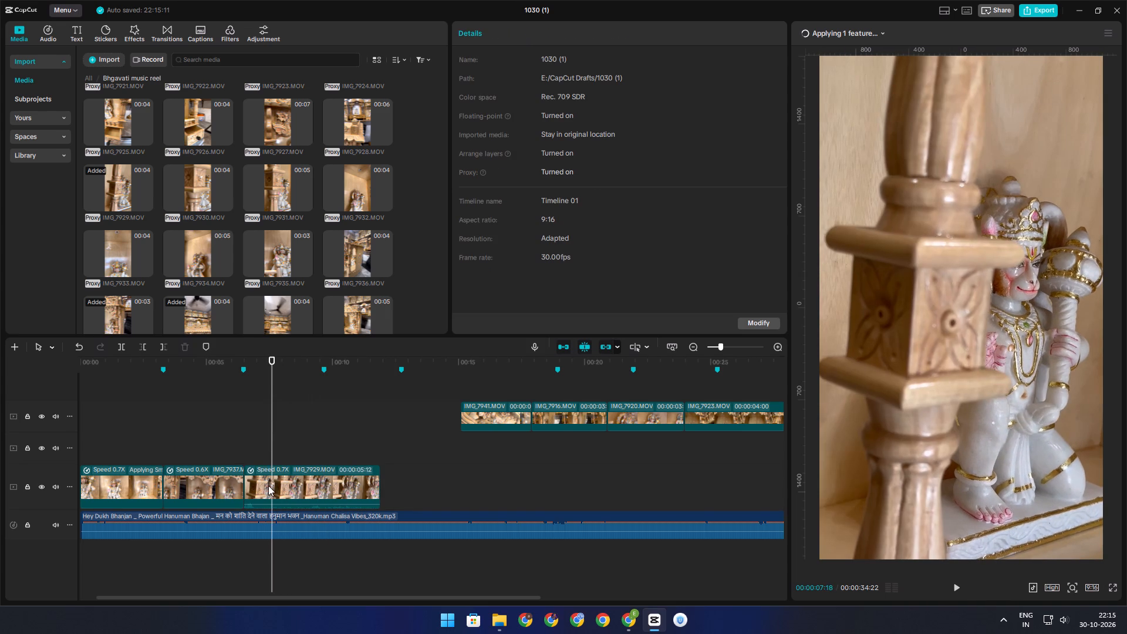
left_click(268, 485)
key("q")
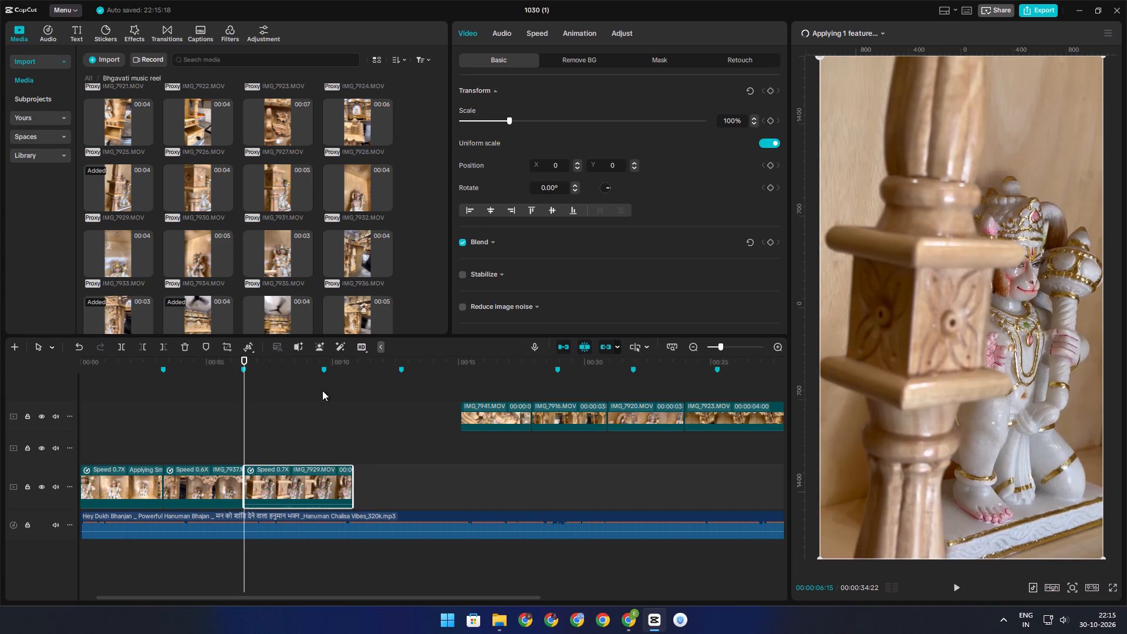
Split IMG_7929 at the third beat marker at about 9.7 s, delete the remainder, and play the clip back.
left_click(322, 390)
left_click(317, 477)
key("s")
key("d")
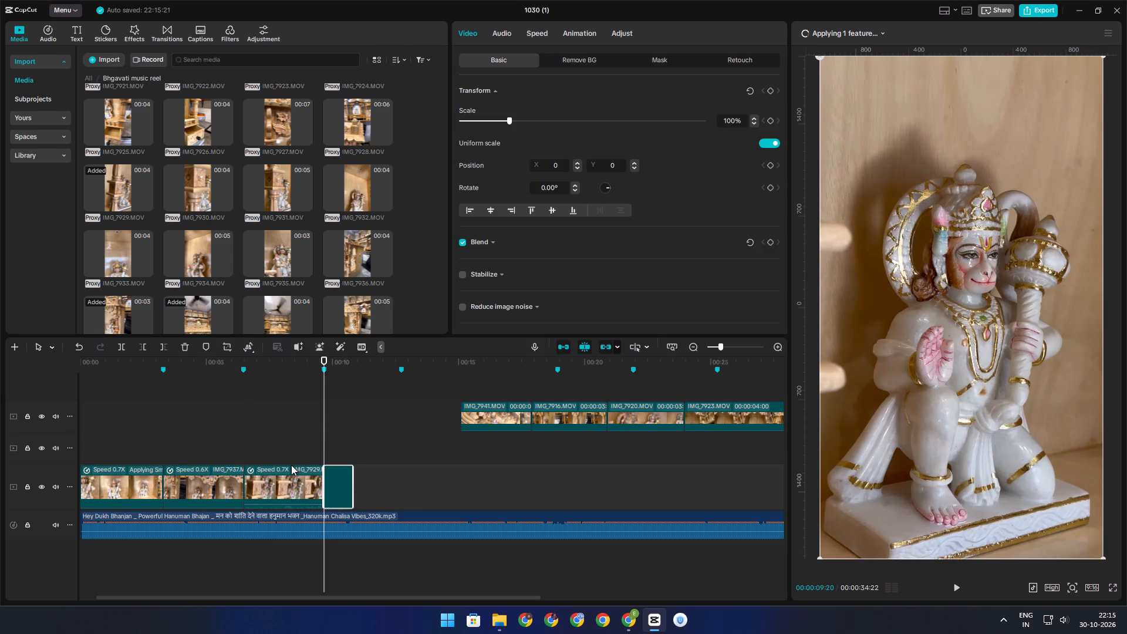
key("space")
left_click(323, 402)
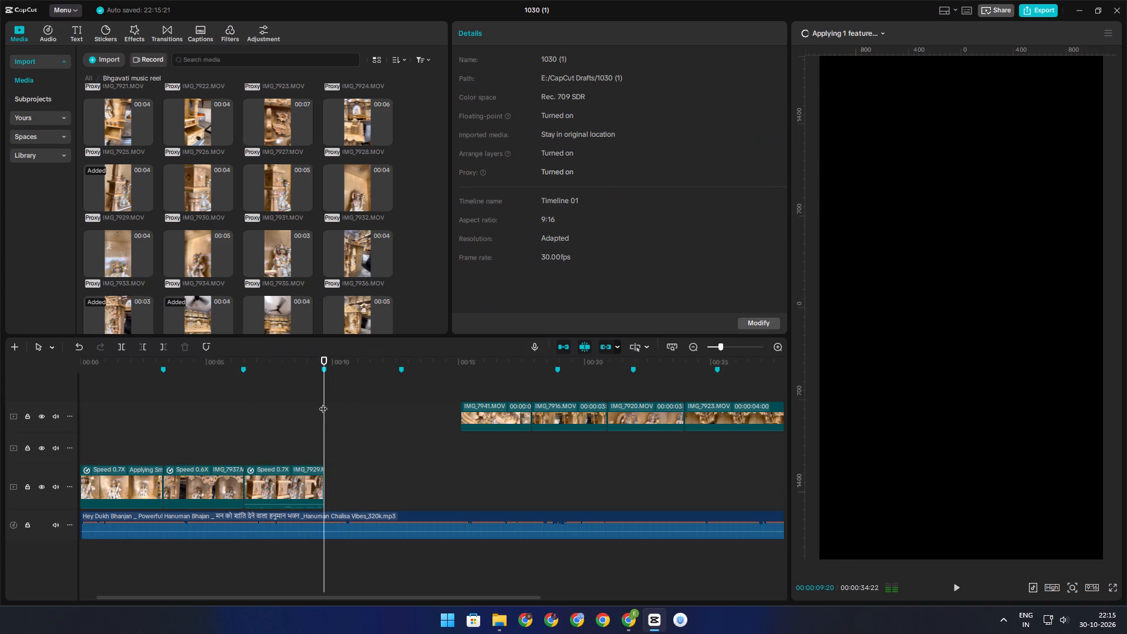
left_click(285, 412)
left_click_drag(283, 412, 244, 420)
key("space")
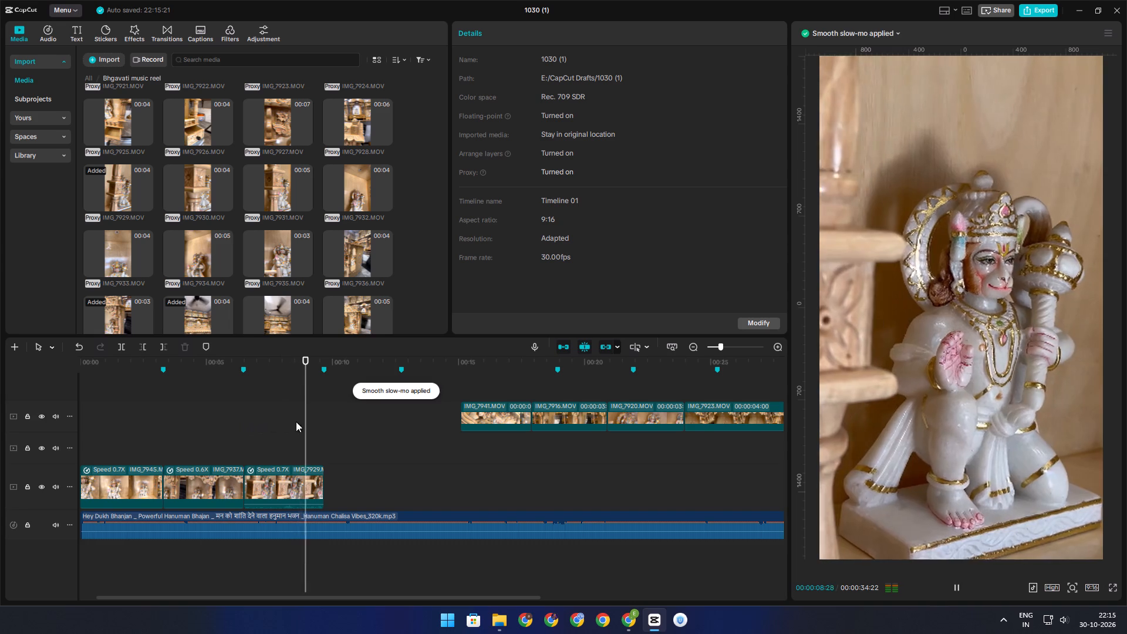
left_click(327, 417)
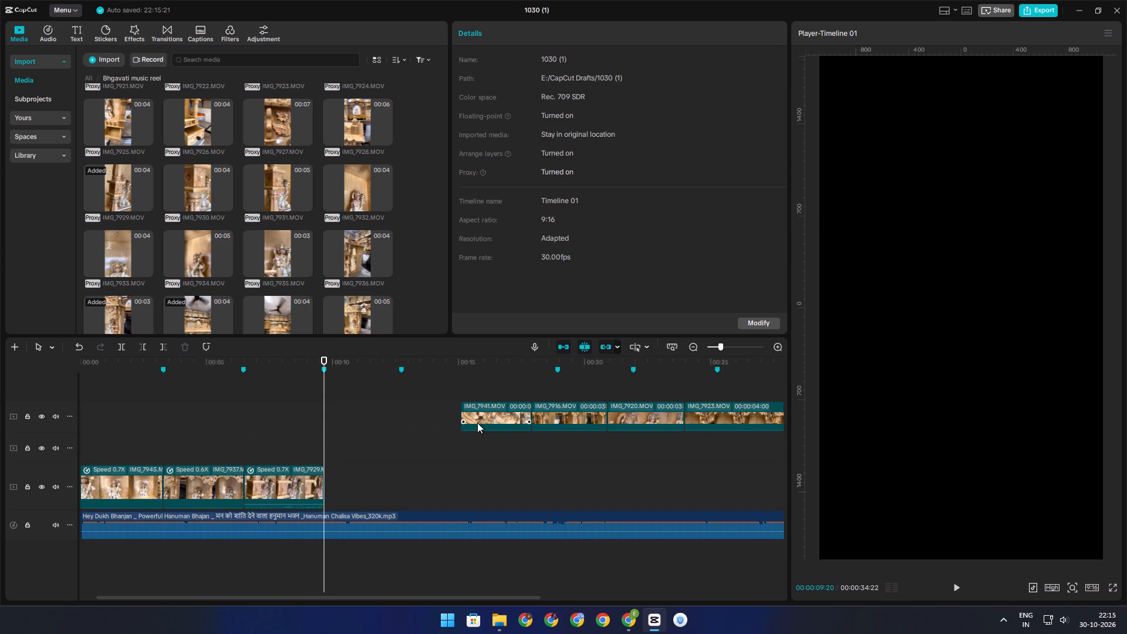
Move IMG_7941 from the overlay track to directly after IMG_7929 on the main track and slow it to 0.58x speed.
left_click(477, 423)
left_click_drag(476, 416, 340, 495)
key("space")
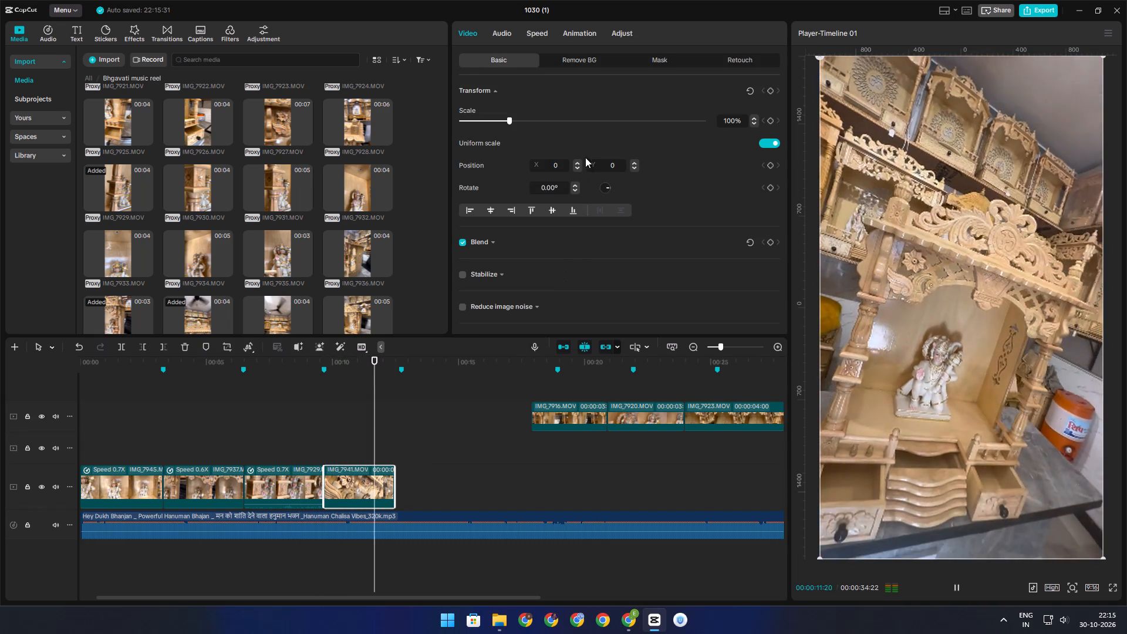
key("space")
left_click(537, 27)
left_click(488, 109)
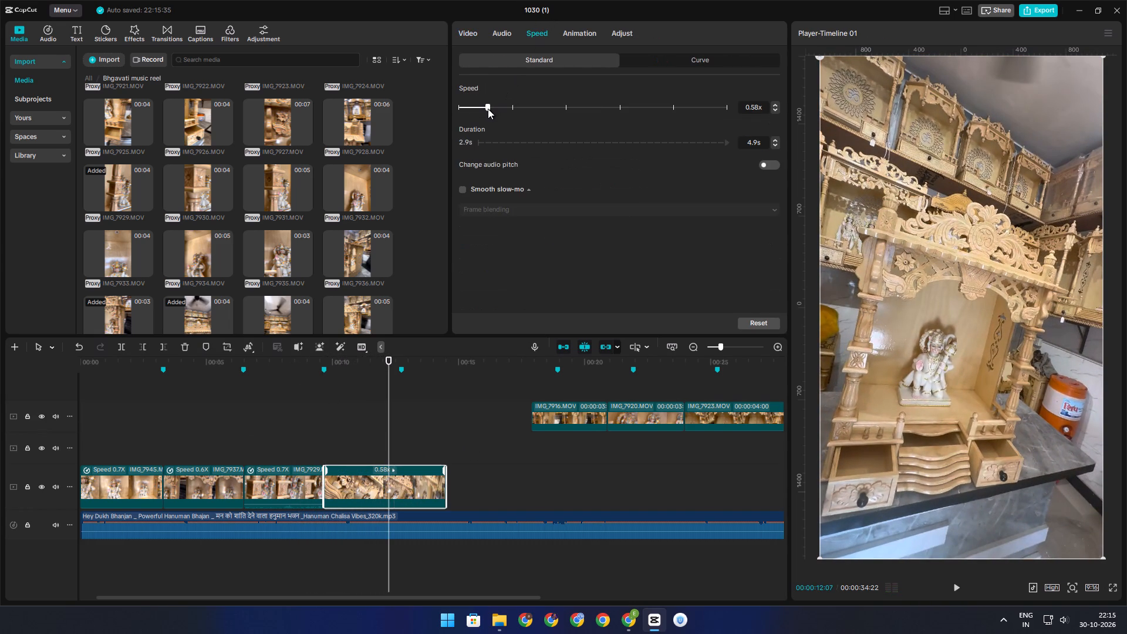
Trim the start of IMG_7941 up to about 10 s on the timeline and cut off its end at the fourth beat marker, about 12.7 s.
left_click(333, 449)
left_click(339, 480)
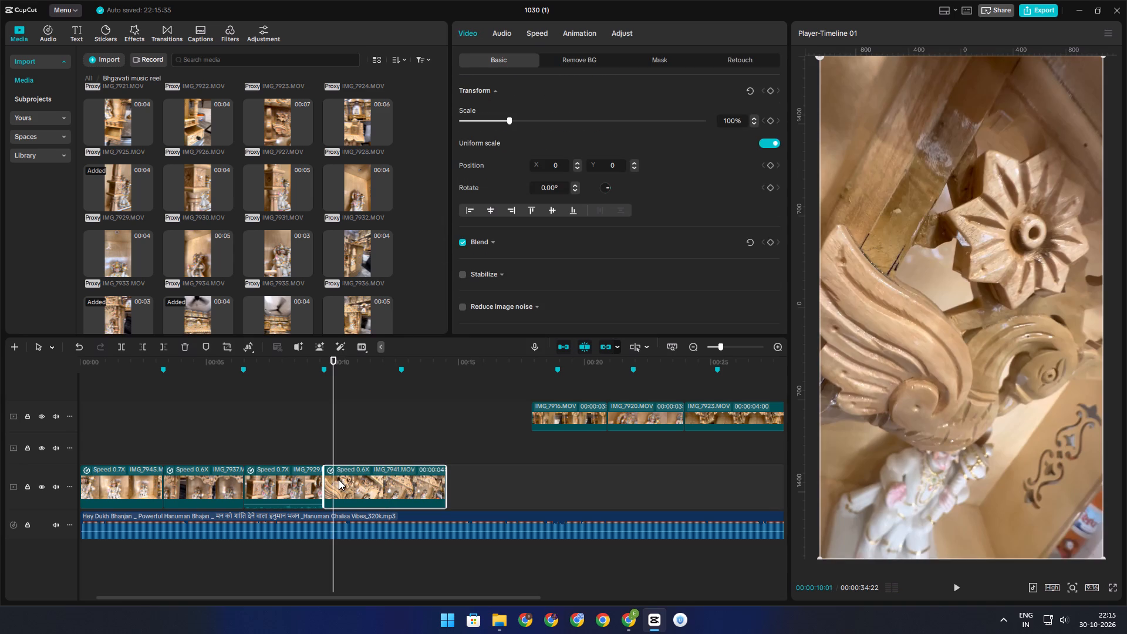
type("q")
key("space")
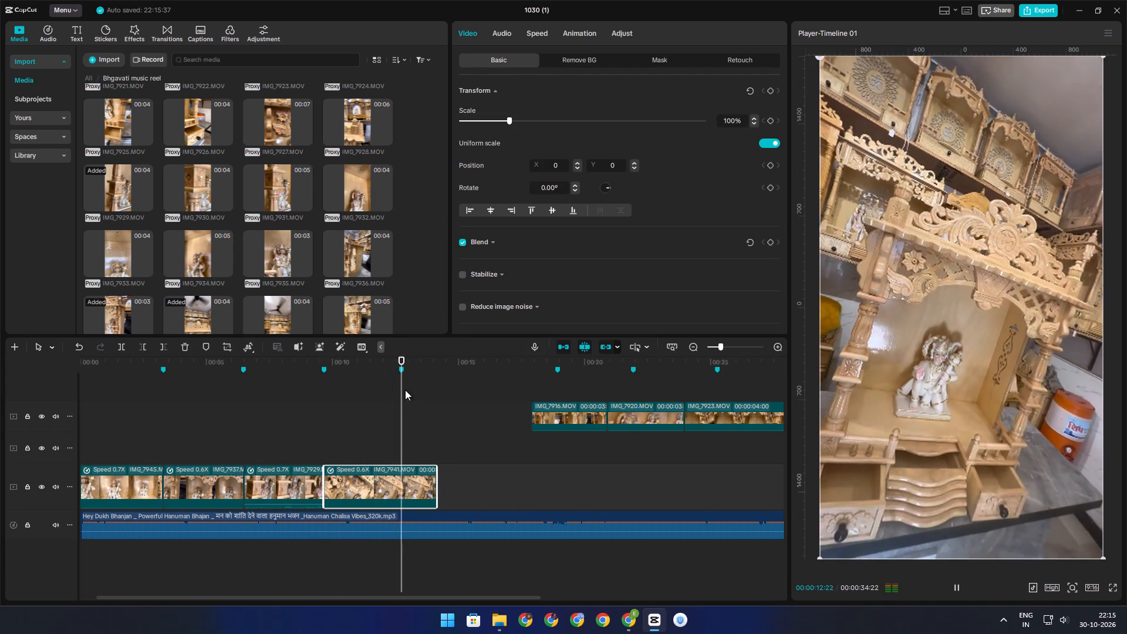
double_click(405, 390)
key("s")
key("d")
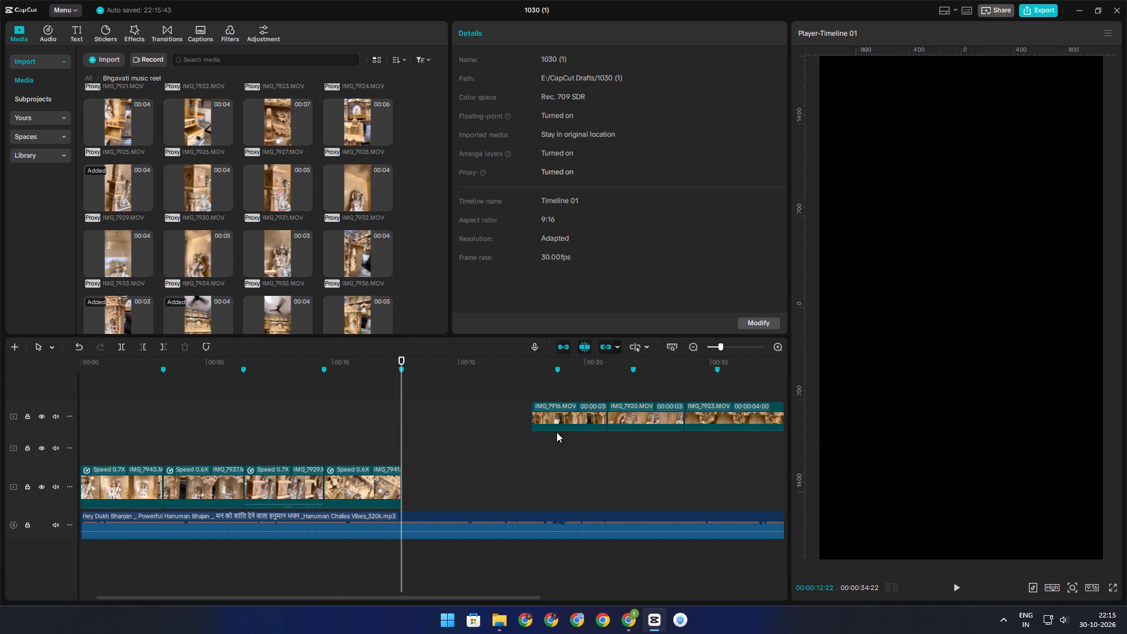
Move IMG_7923 from the overlay track to directly after IMG_7941 on the main track and slow it to 0.56x speed.
left_click_drag(738, 417, 465, 490)
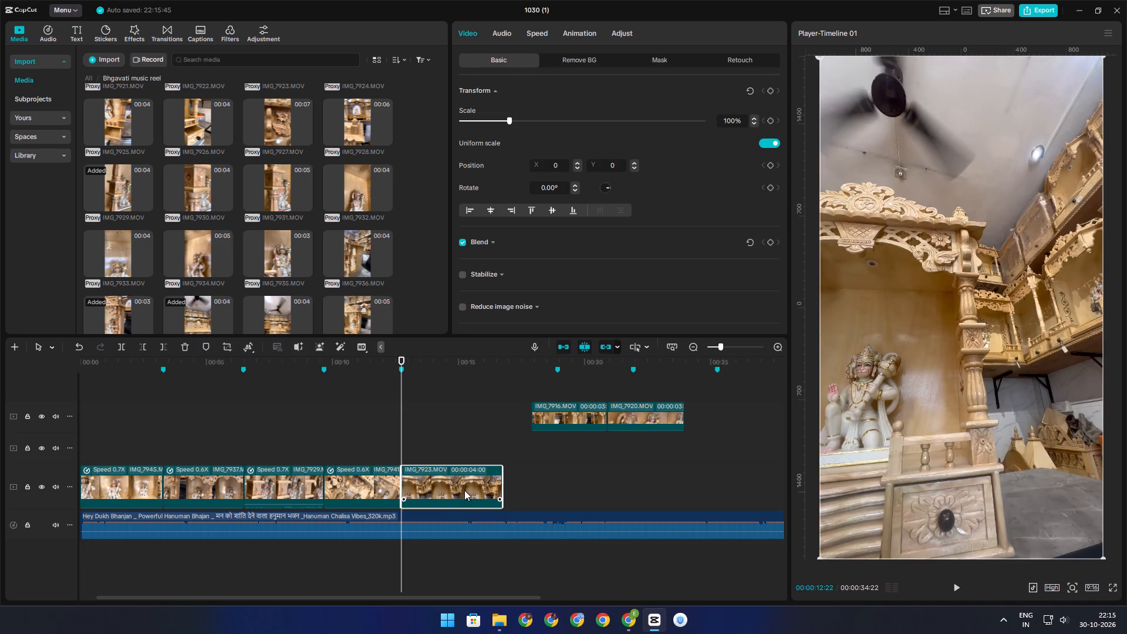
key("space")
left_click(539, 36)
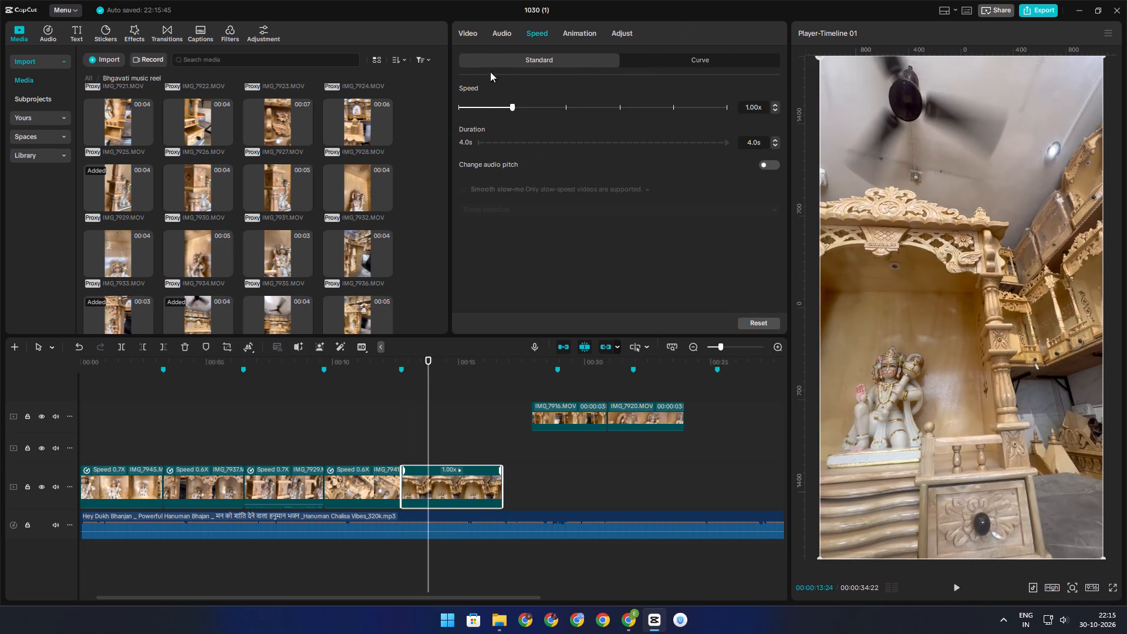
left_click(487, 104)
Trim the start of IMG_7923 up to the frame at 15 s on the timeline and play the clip back.
key("space")
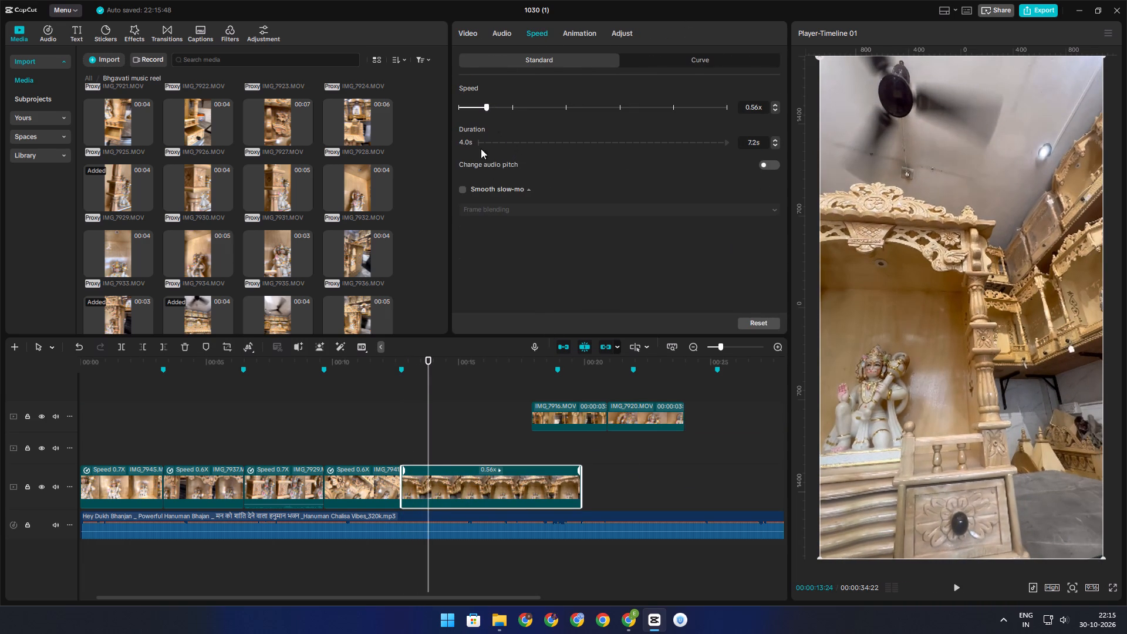
key("space")
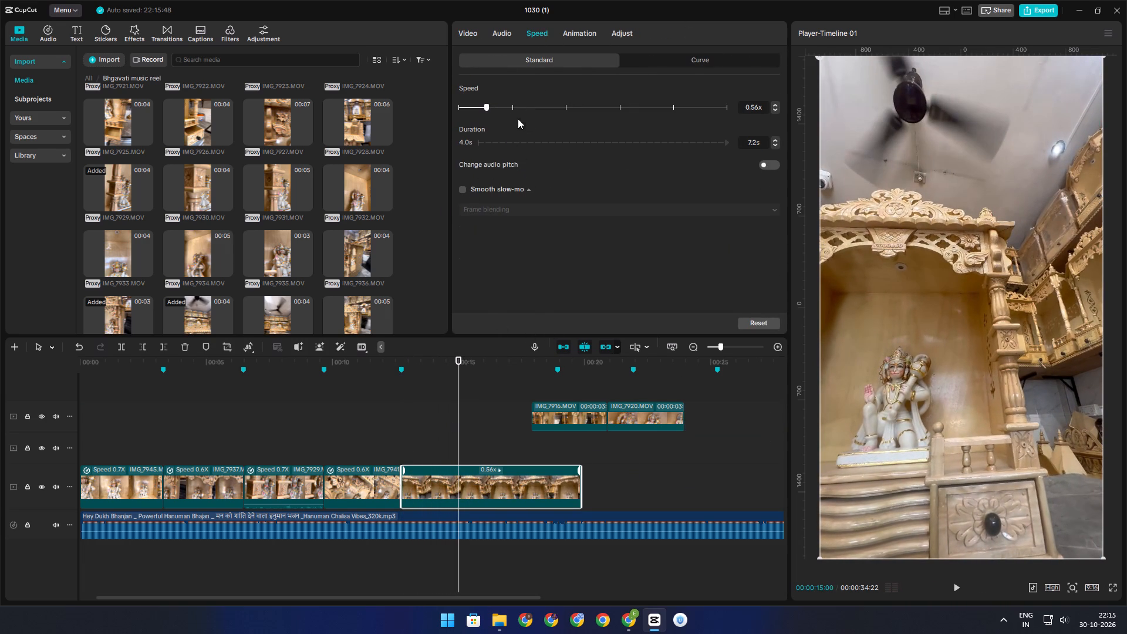
key("q")
key("space")
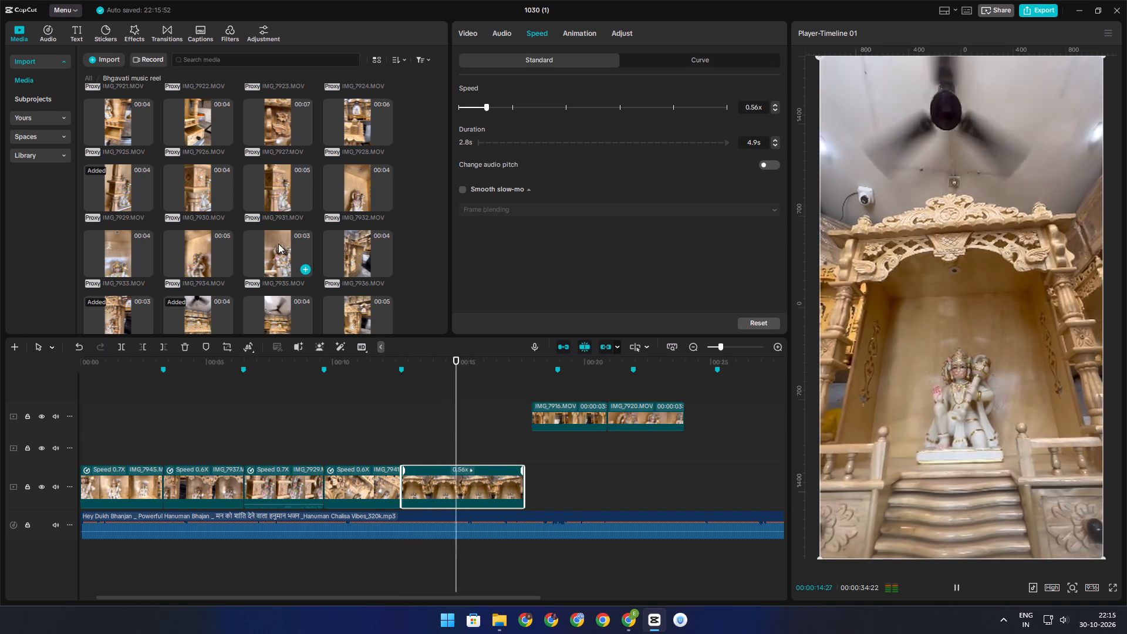
key("space")
Preview temple clips in the media bin, insert IMG_7939 directly after IMG_7941 on the main track and delete IMG_7923.
left_click(277, 251)
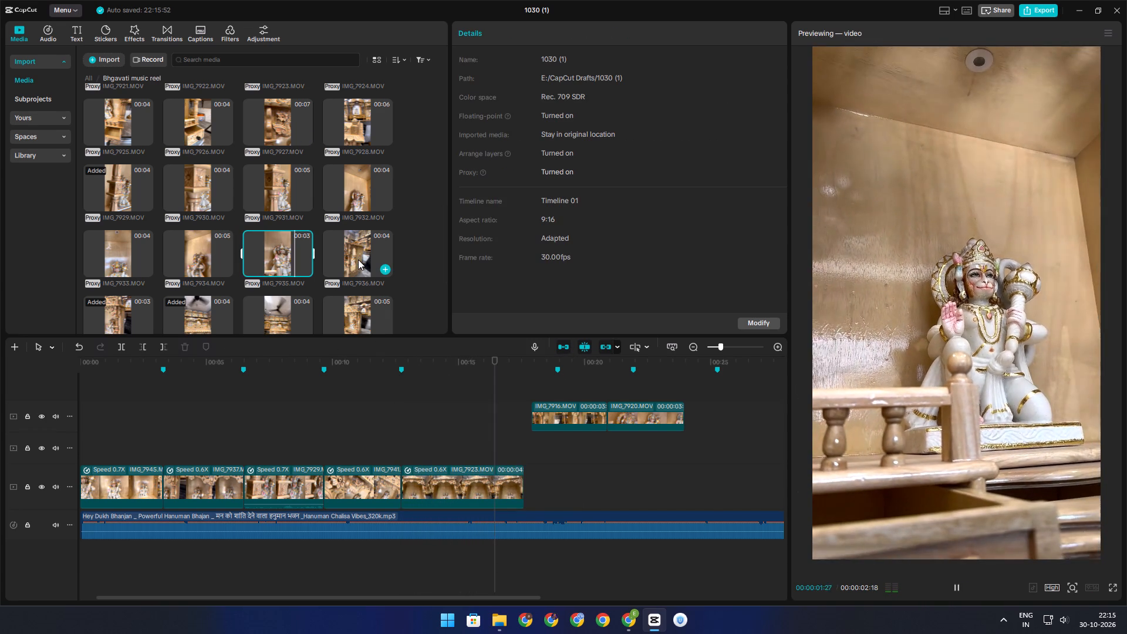
key("space")
scroll(357, 259, "down", 1)
left_click(293, 262)
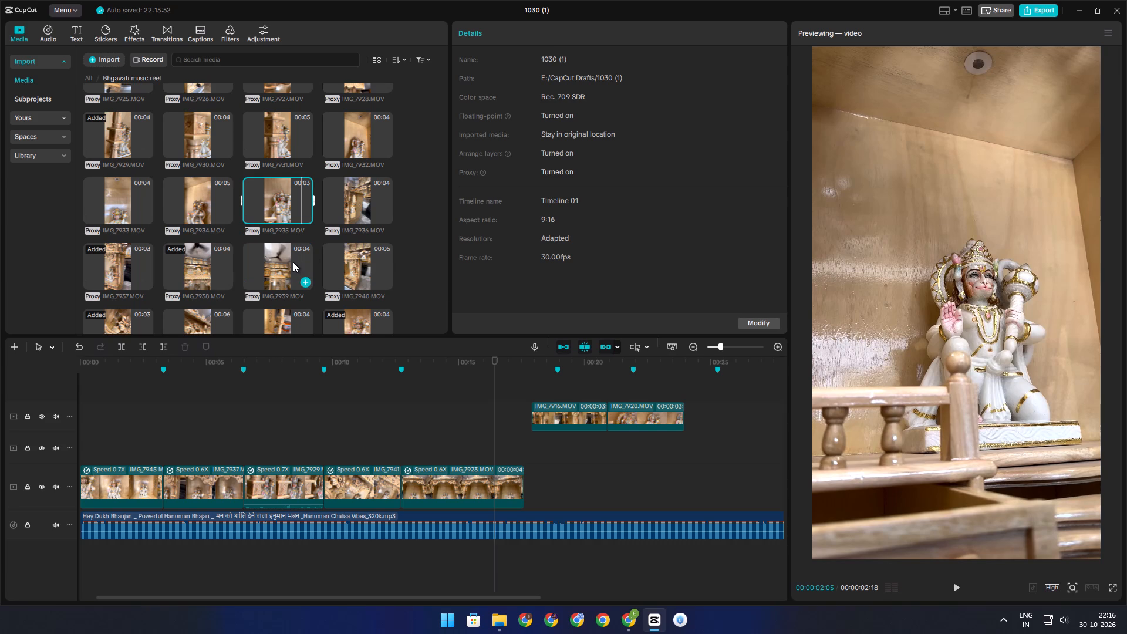
left_click(207, 211)
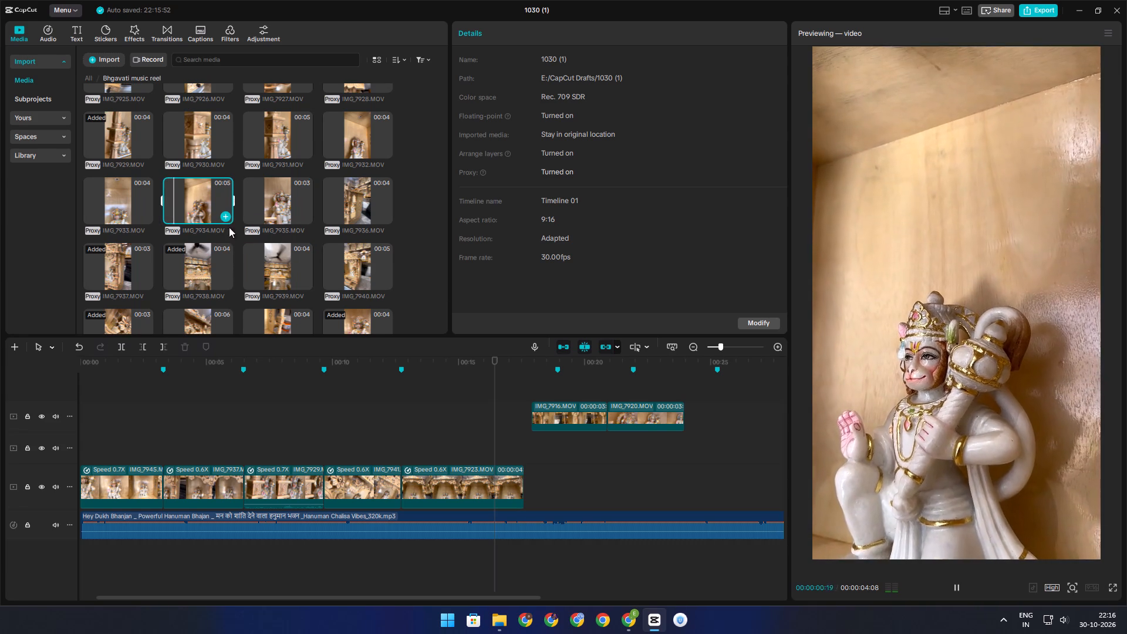
left_click(280, 265)
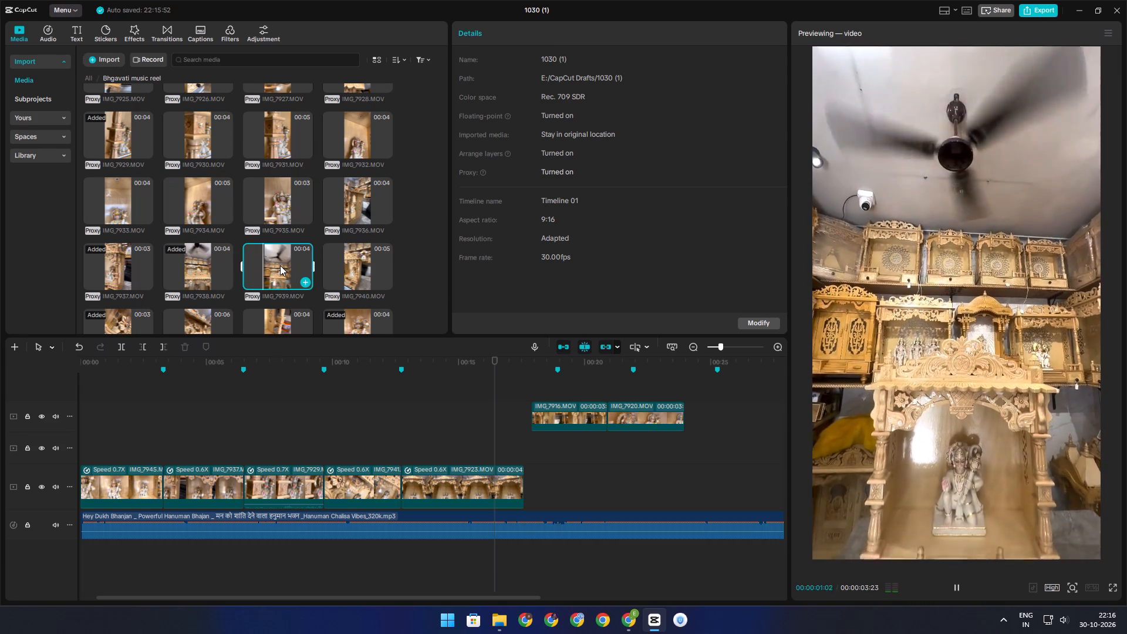
left_click_drag(280, 265, 412, 483)
left_click(506, 488)
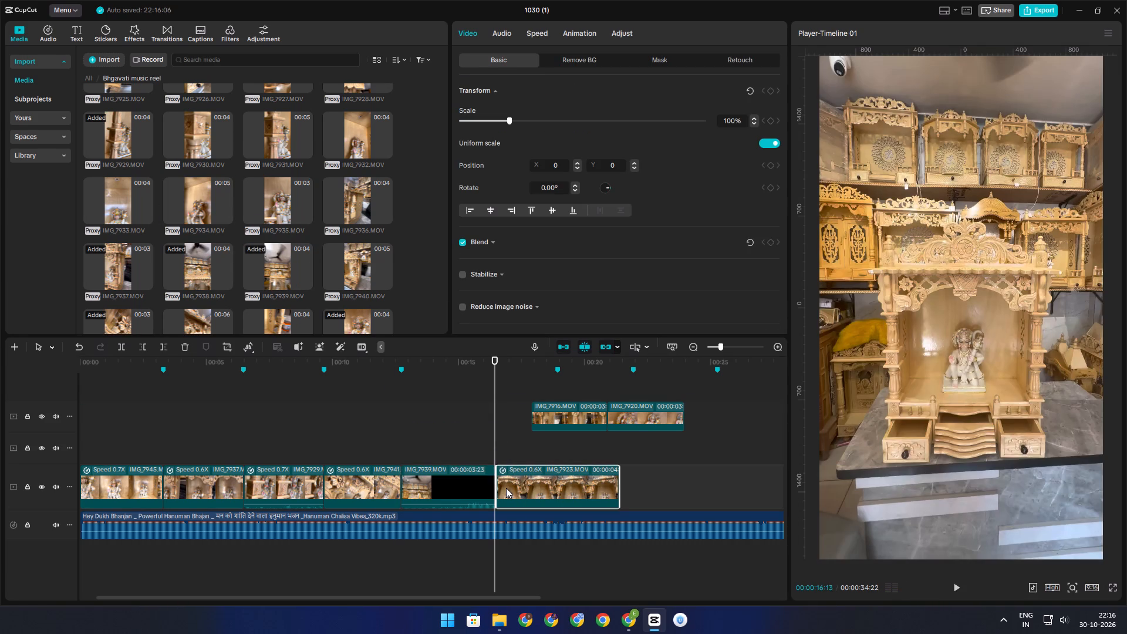
key("d")
Slow IMG_7939 on the main track to 0.56x speed.
left_click(460, 480)
left_click(543, 35)
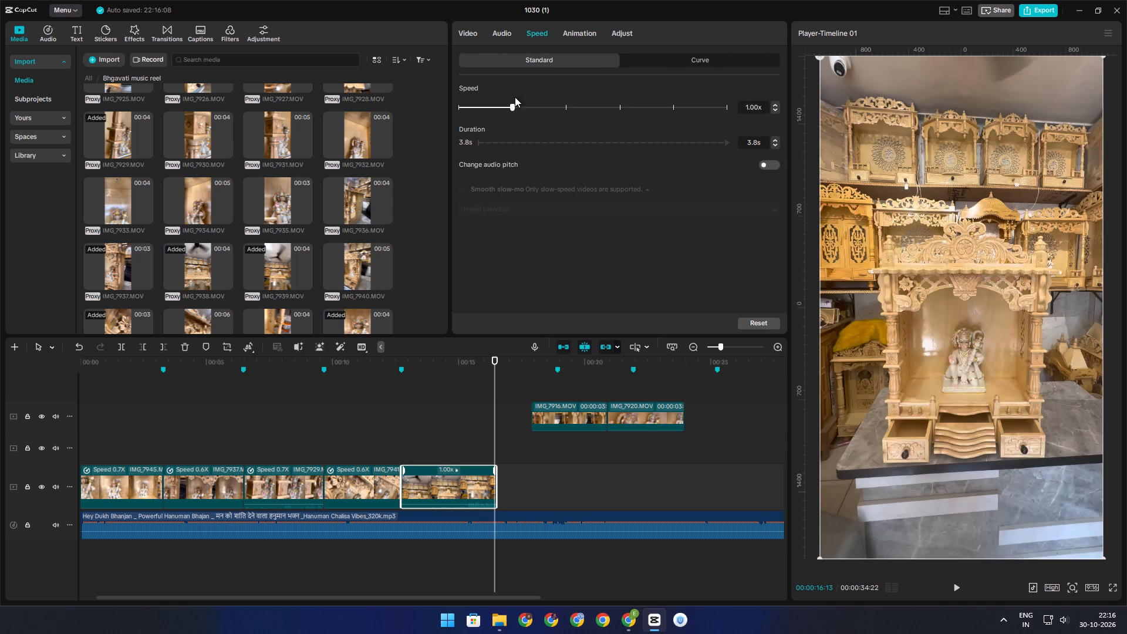
left_click(491, 107)
left_click(487, 108)
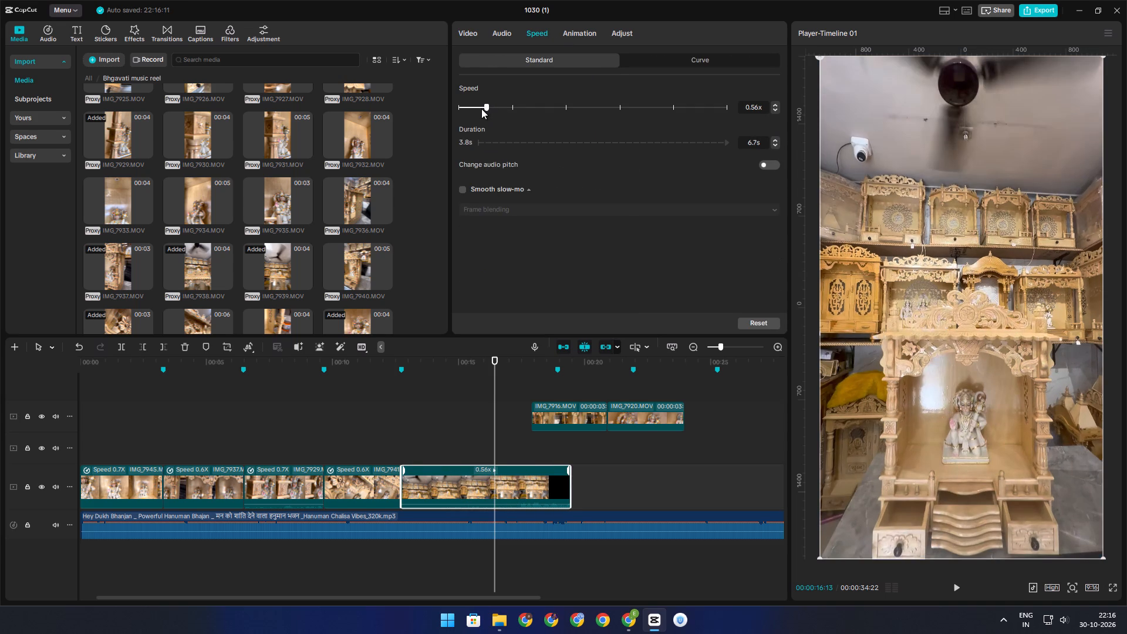
Trim the start of IMG_7939 up to about 13.2 s on the timeline and play the clip back.
left_click(408, 457)
left_click_drag(408, 457, 412, 457)
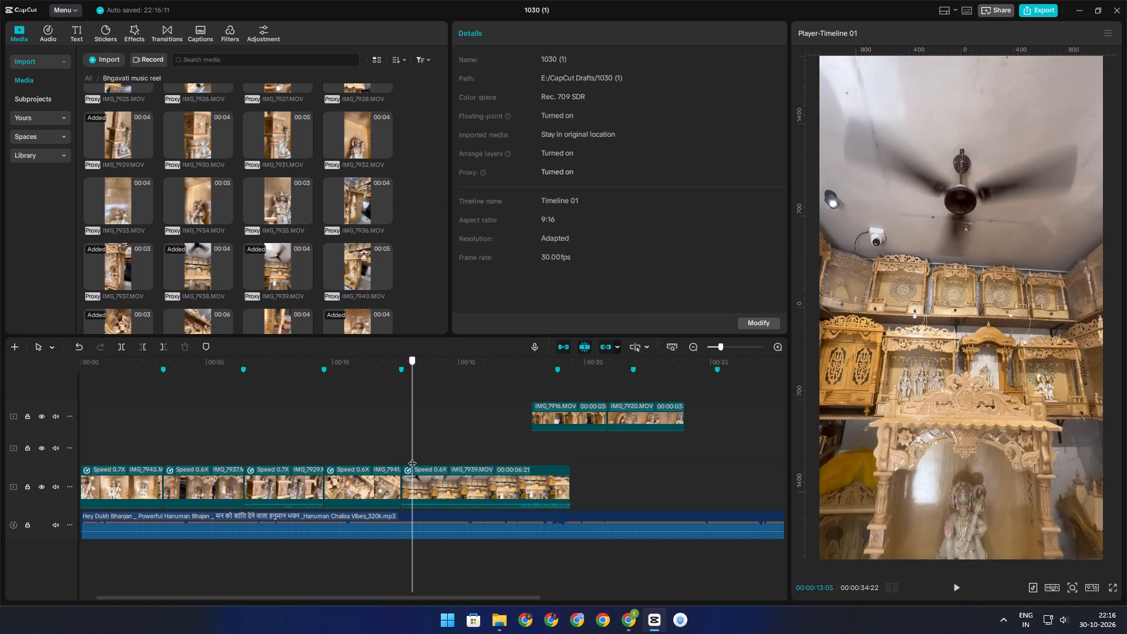
left_click_drag(412, 457, 413, 457)
left_click(417, 472)
type("q")
key("space")
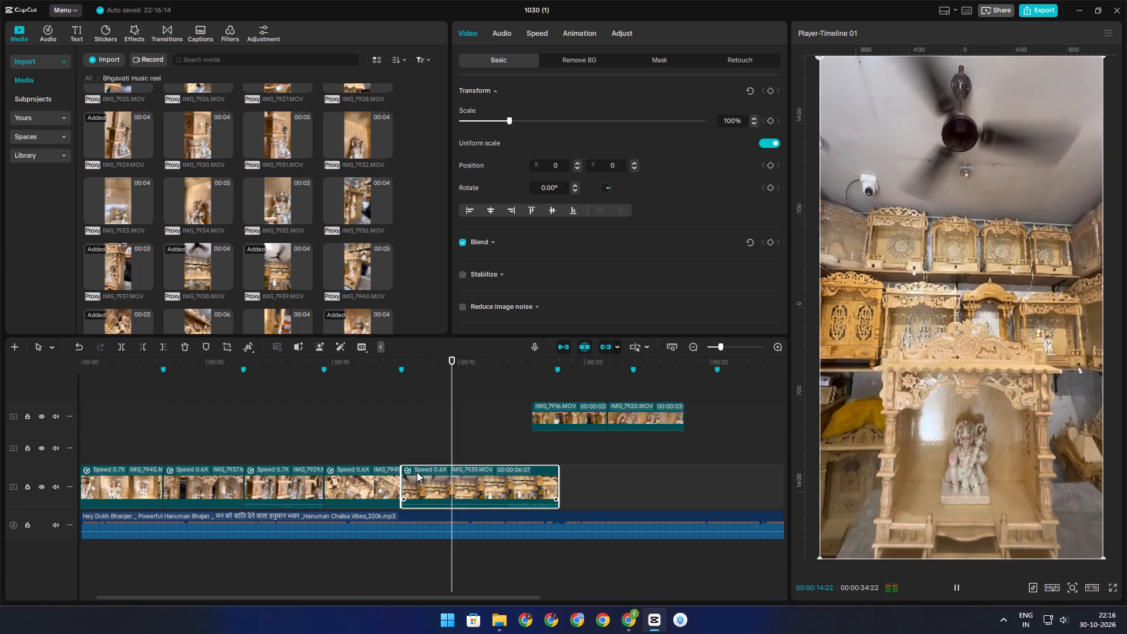
Play on from the fifth beat marker, and delete IMG_7916, IMG_7920, IMG_7921, IMG_7938 and IMG_7944 from the overlay tracks.
left_click(558, 386)
key("space")
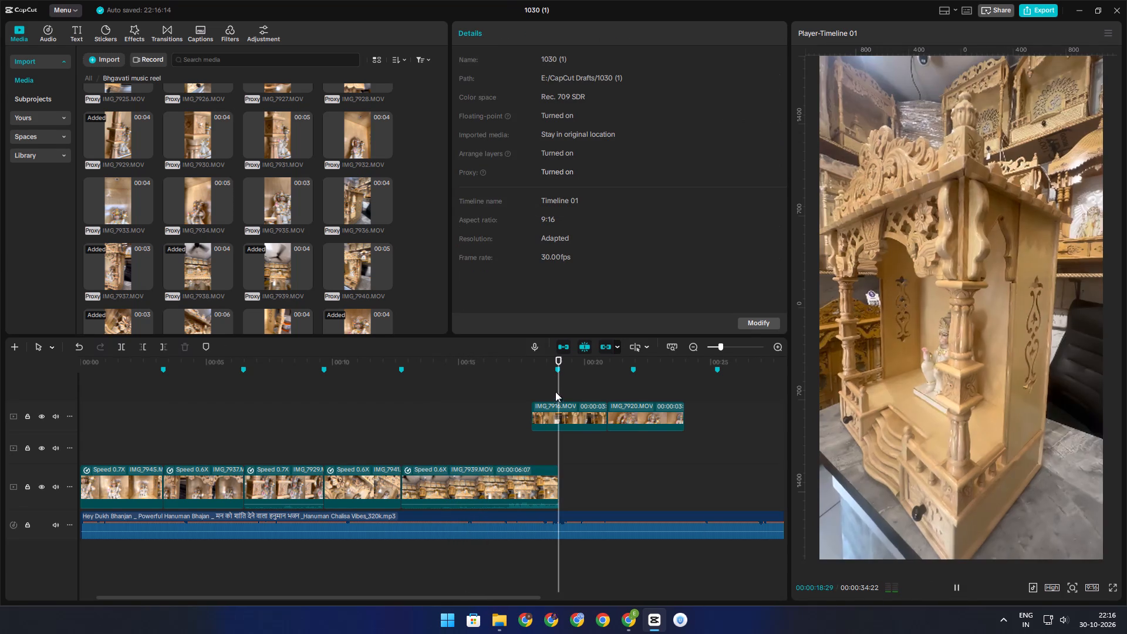
scroll(591, 433, "down", 5, "ctrl")
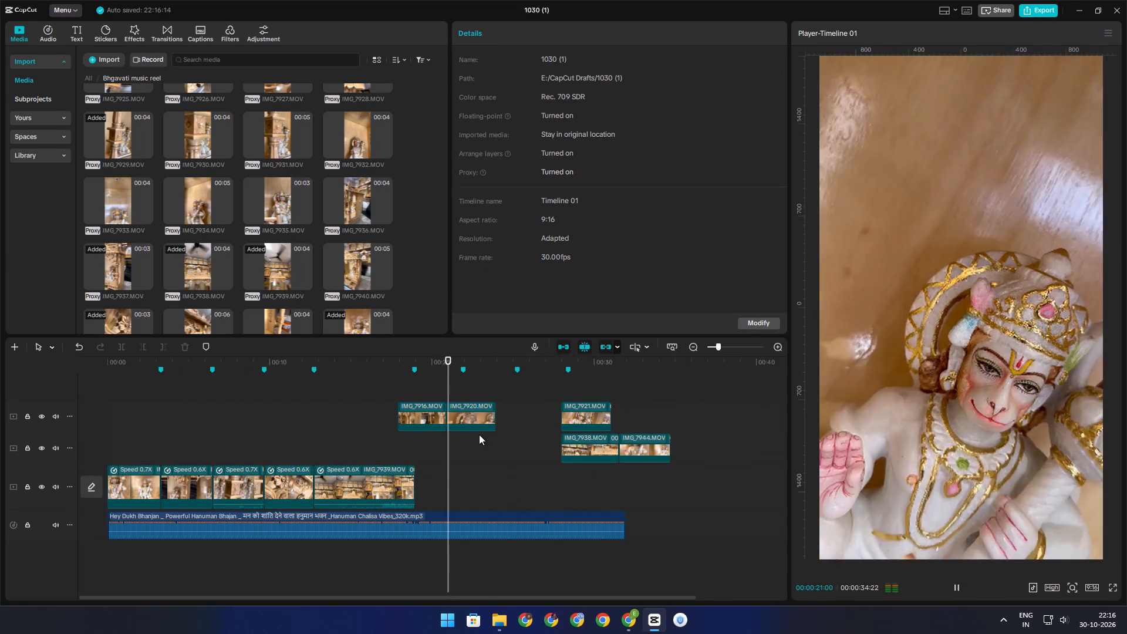
key("space")
left_click(415, 397)
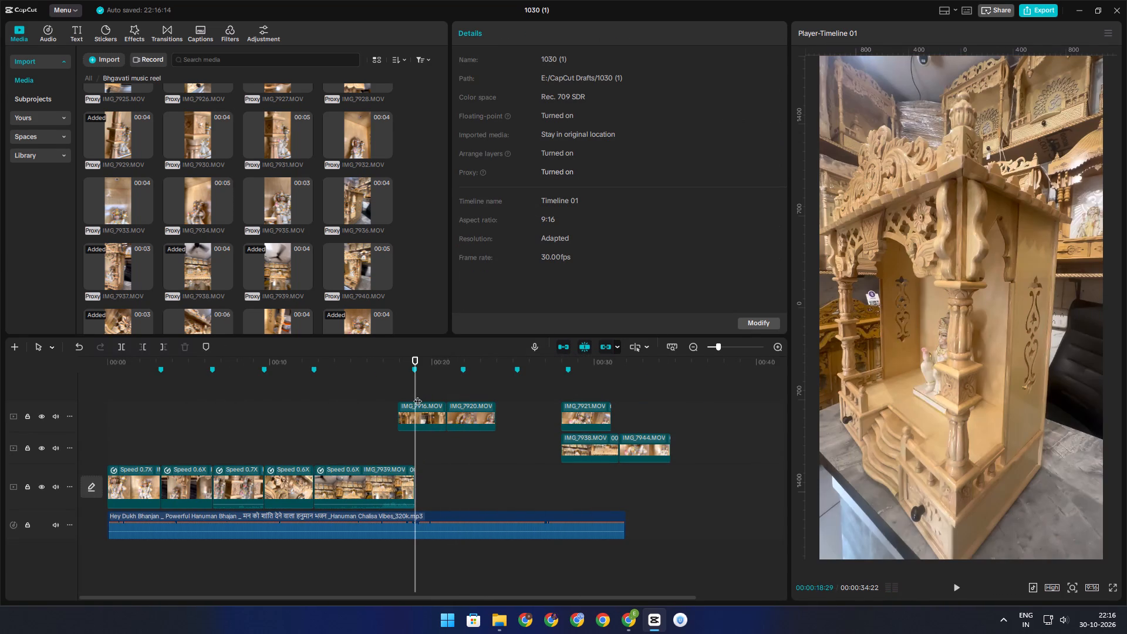
left_click(417, 408)
key("d")
left_click(455, 413)
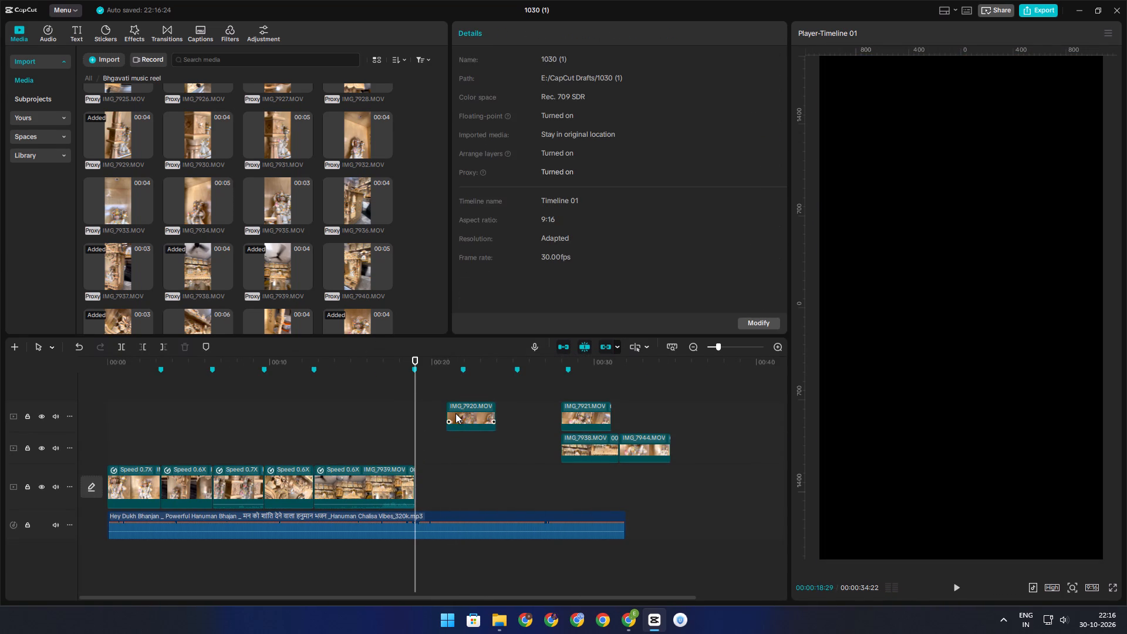
key("d")
left_click_drag(554, 388, 663, 455)
key("d")
Play the assembled reel from the beginning into the IMG_7939 clip to review the sequence.
left_click(457, 438)
left_click_drag(457, 438, 204, 436)
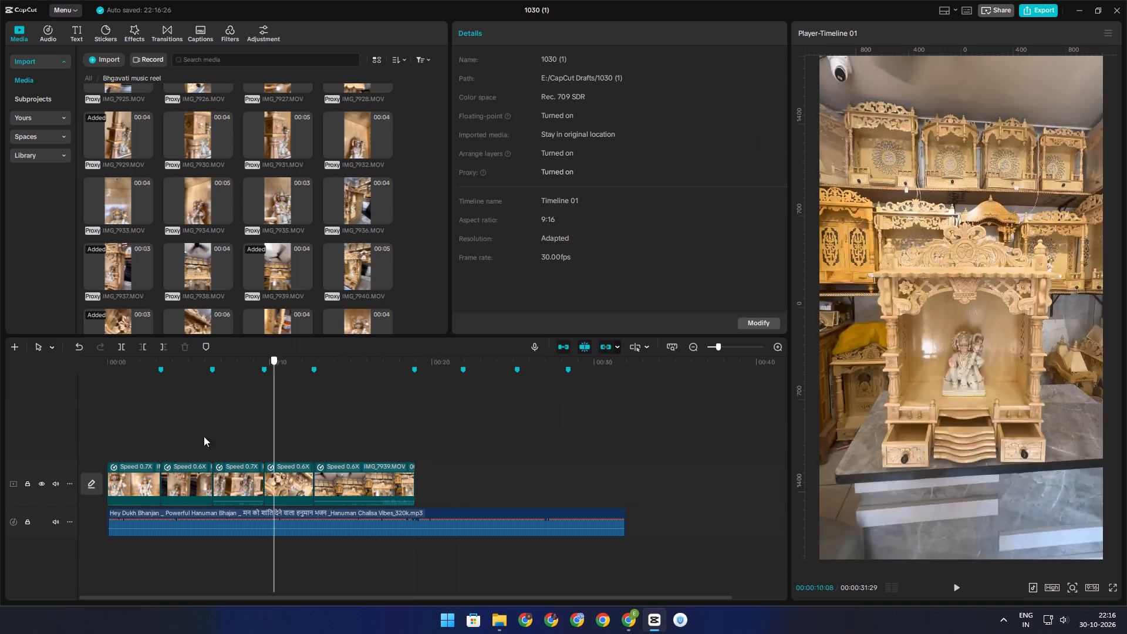
left_click_drag(204, 436, 44, 436)
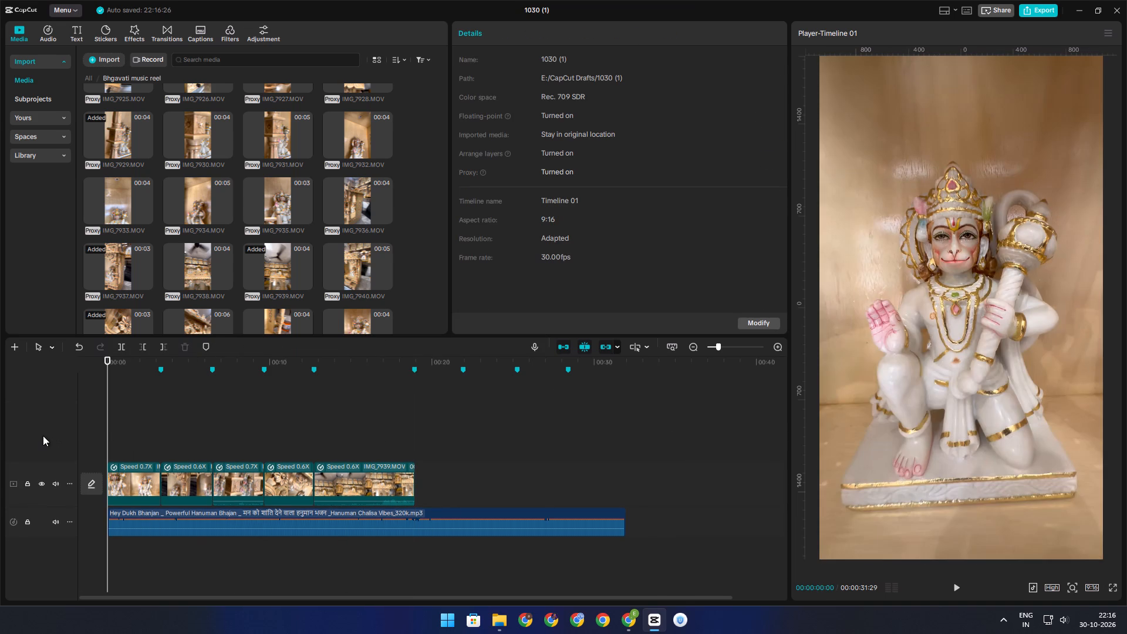
key("space")
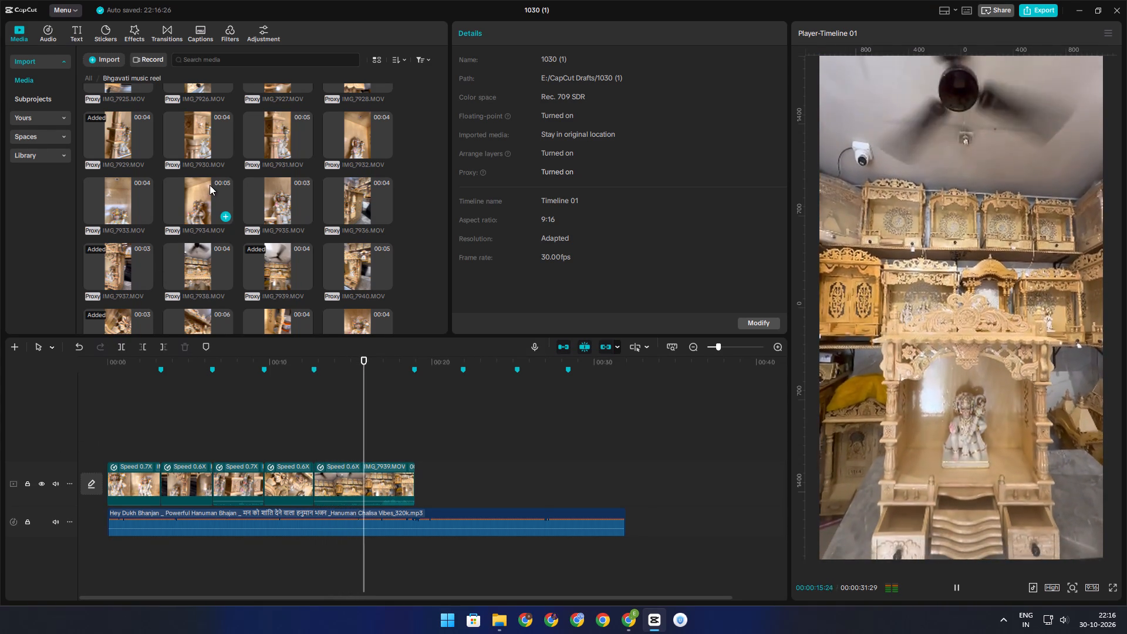
key("space")
Replace IMG_7941 on the main track with the final portion of IMG_7934, keeping the original video effect, and play it back.
left_click_drag(207, 189, 293, 469)
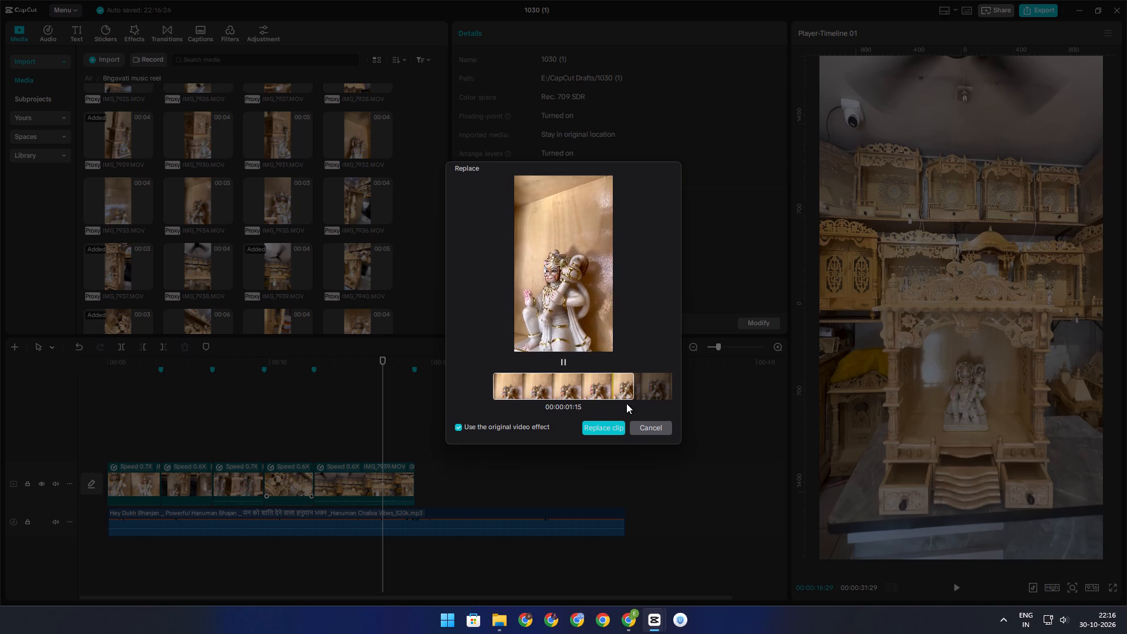
left_click_drag(622, 392, 209, 392)
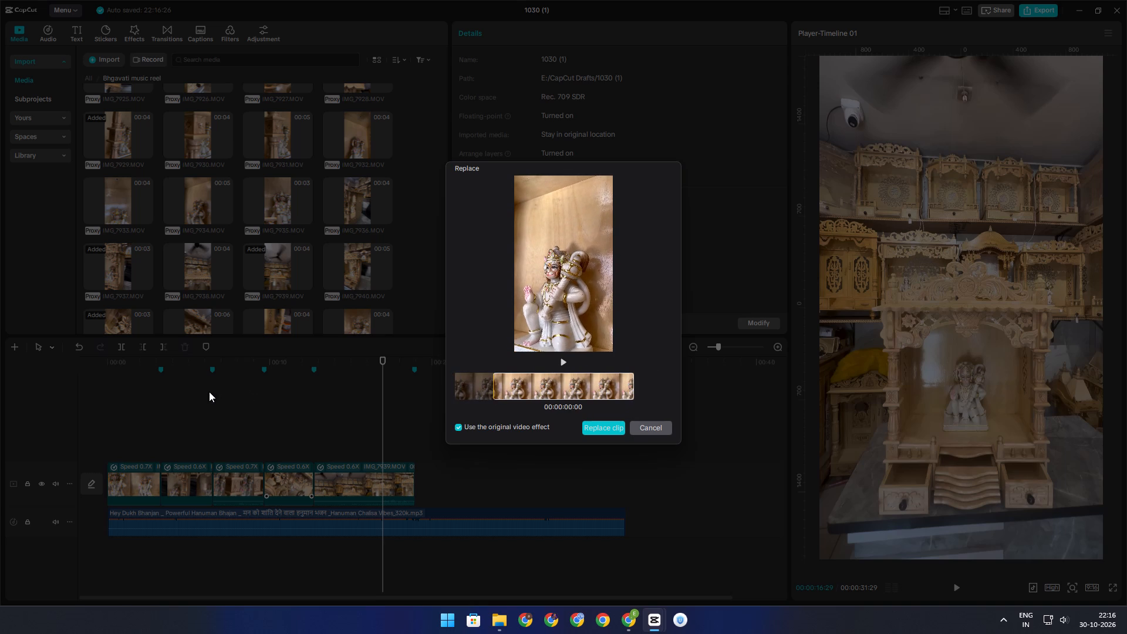
left_click(601, 431)
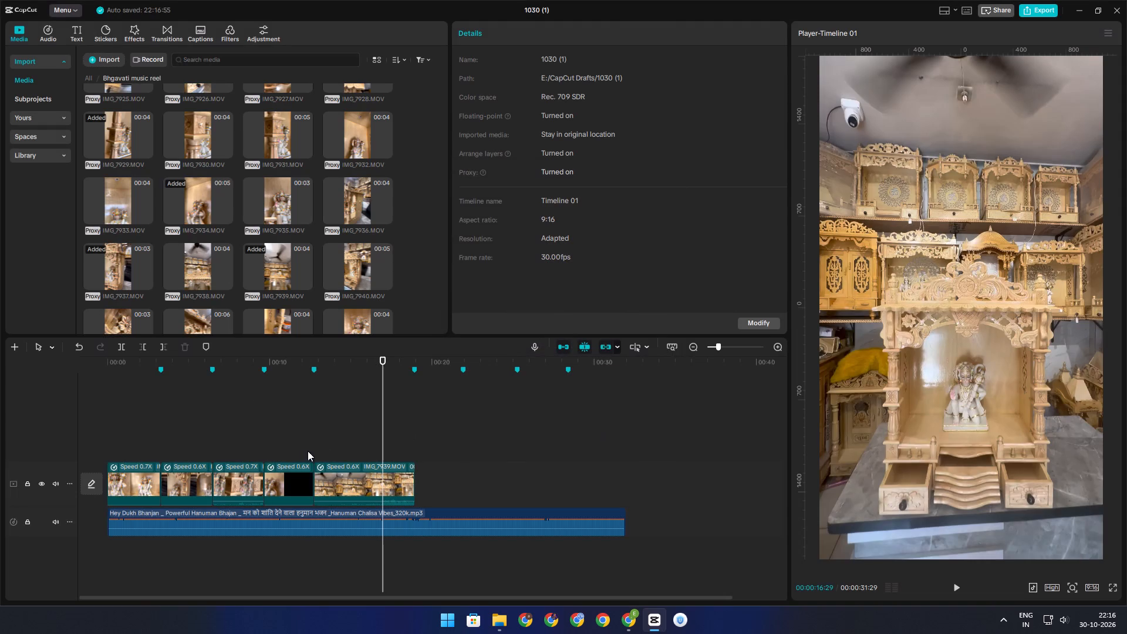
left_click(268, 443)
left_click(268, 443)
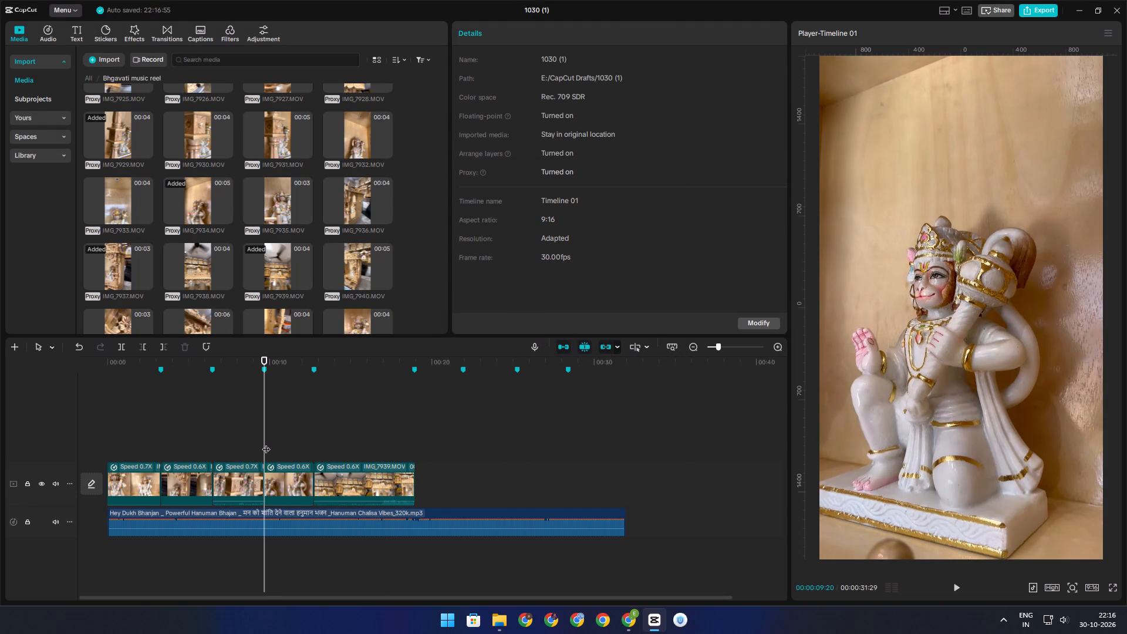
key("space")
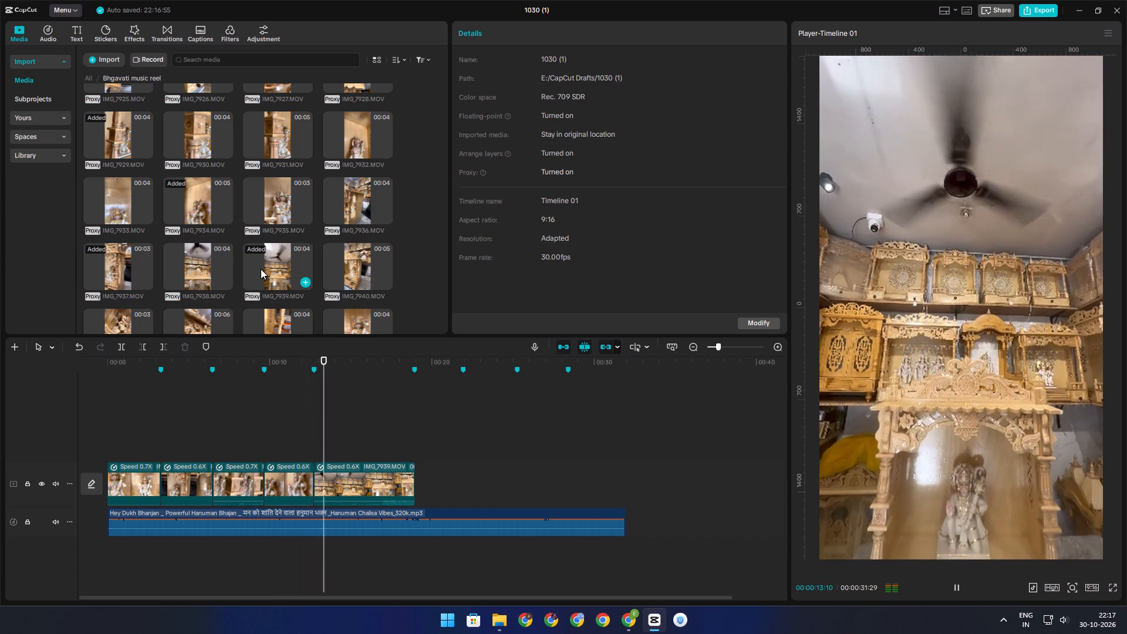
key("space")
Preview the IMG_7931 to IMG_7946 temple clips in the media bin to find an alternative for the fourth main-track clip.
left_click(287, 212)
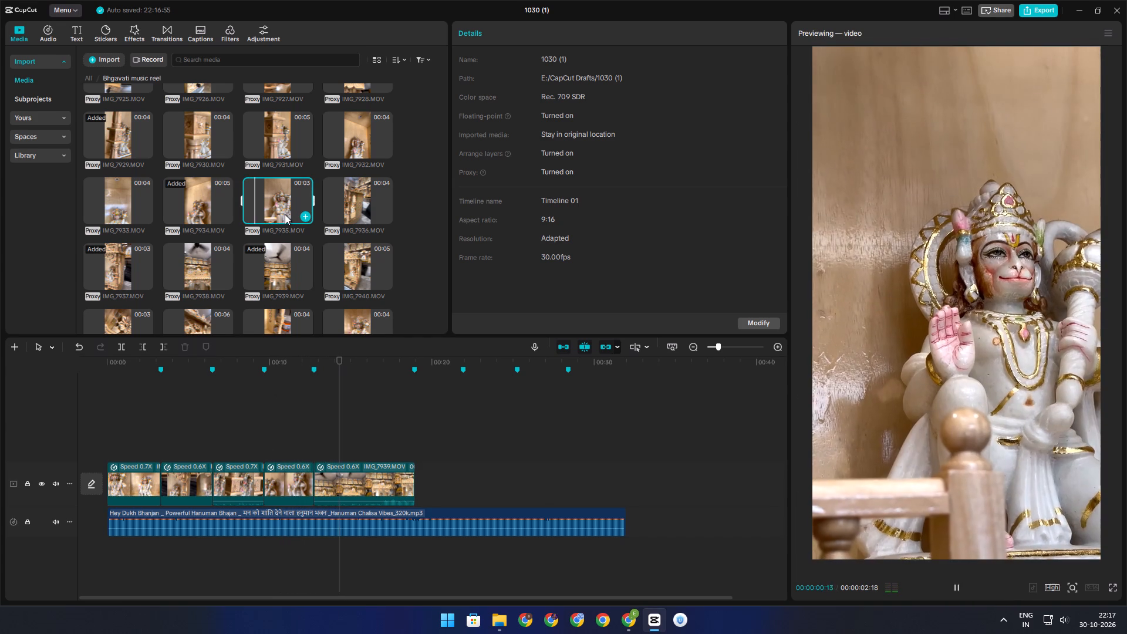
left_click(350, 146)
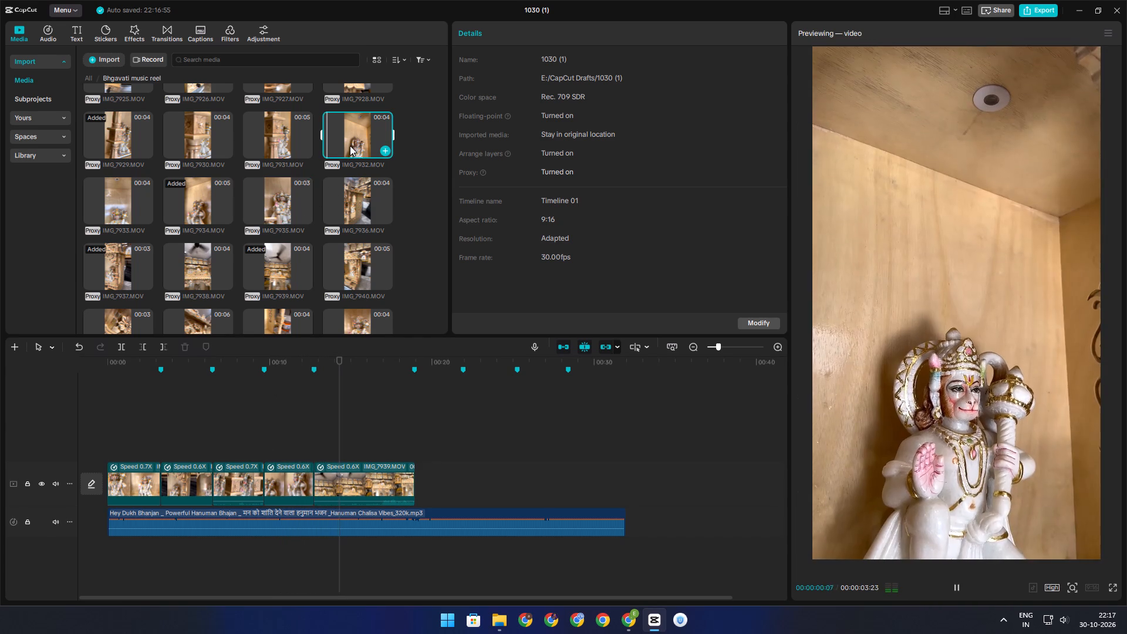
left_click(281, 144)
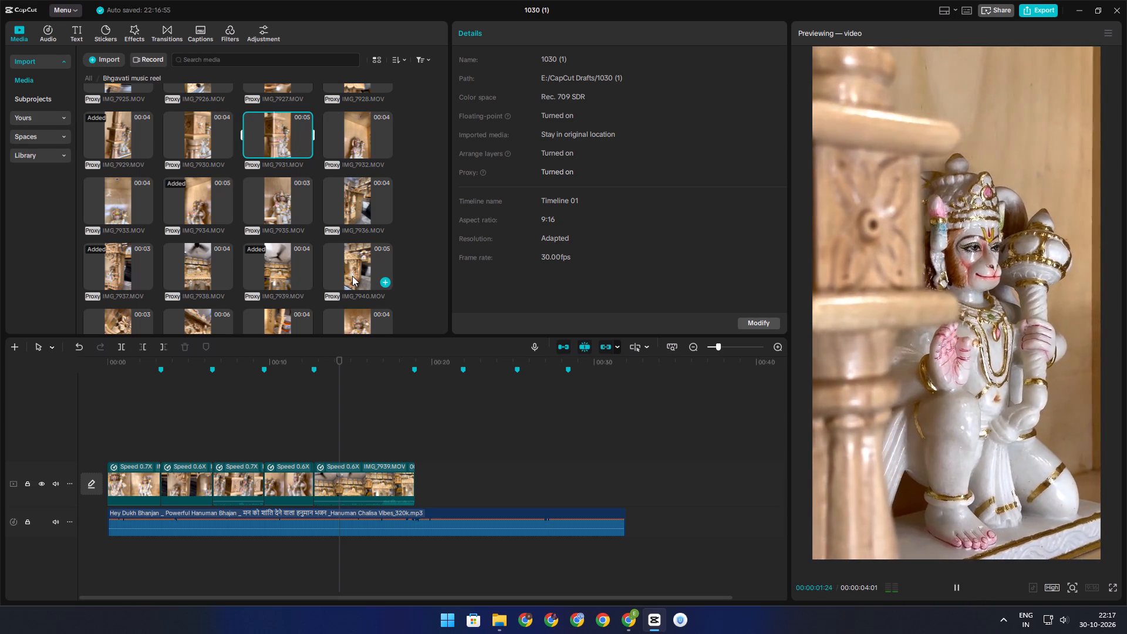
left_click(352, 276)
scroll(352, 276, "down", 2)
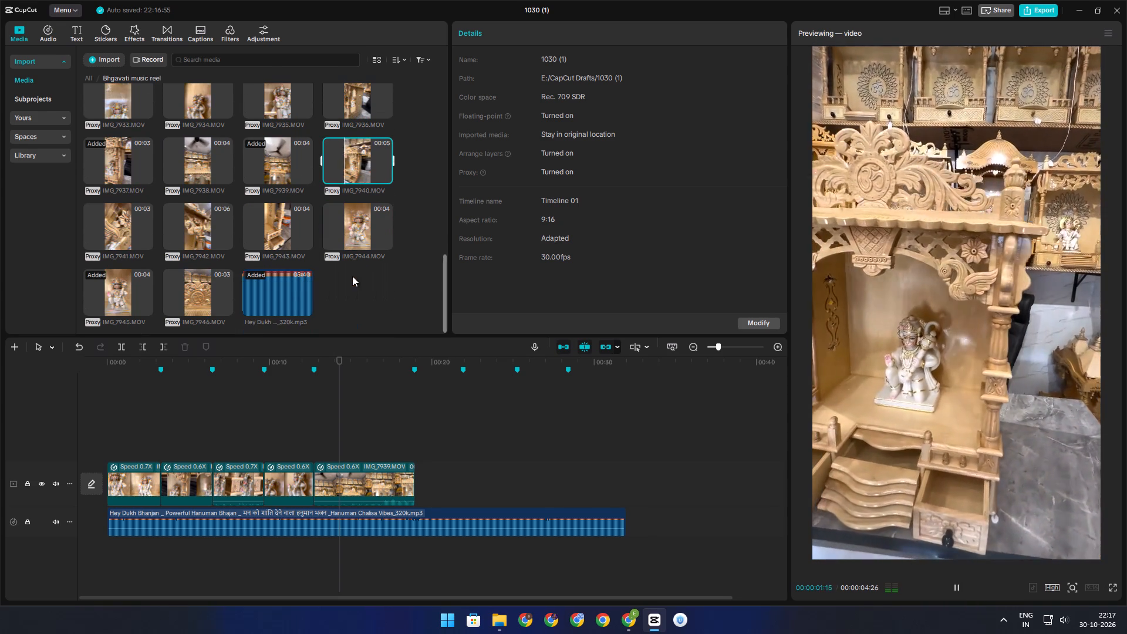
left_click(352, 238)
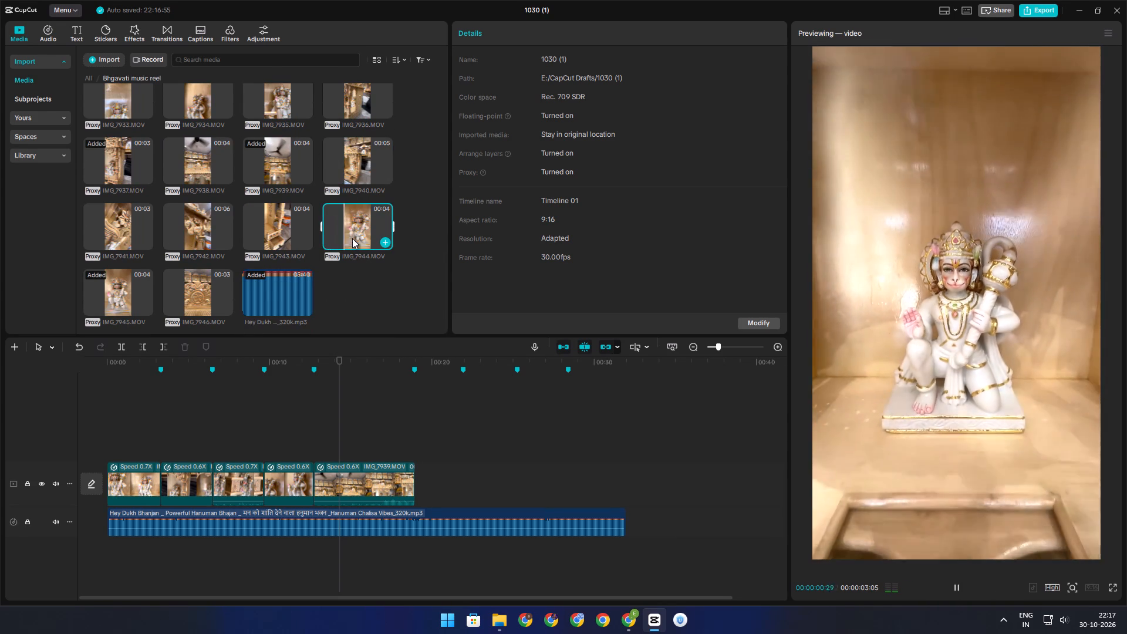
left_click(191, 292)
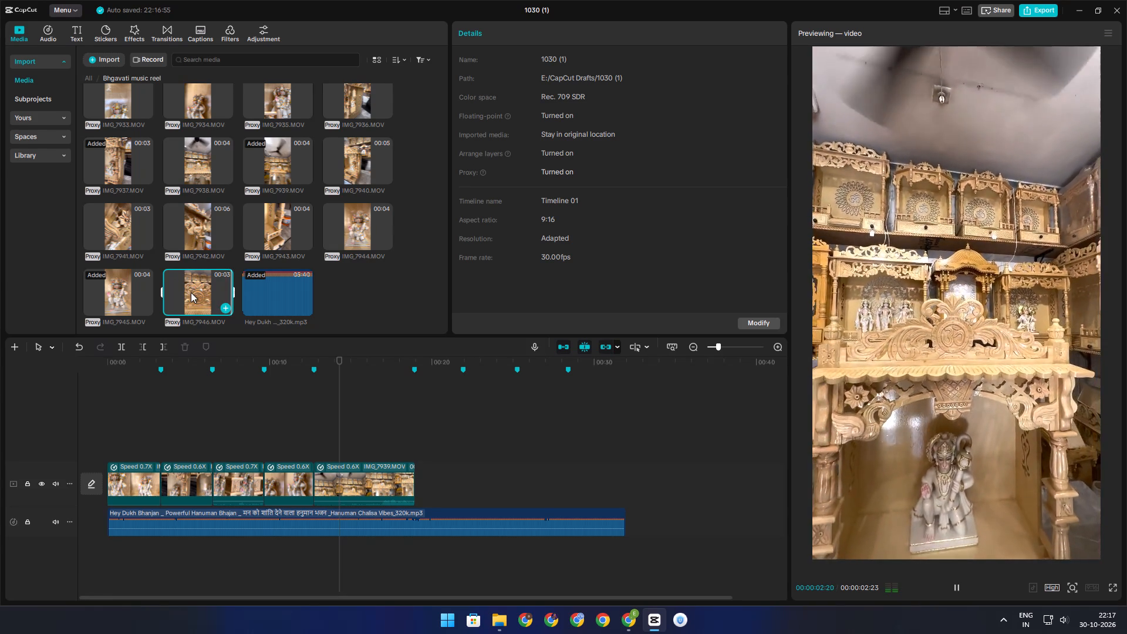
left_click(105, 232)
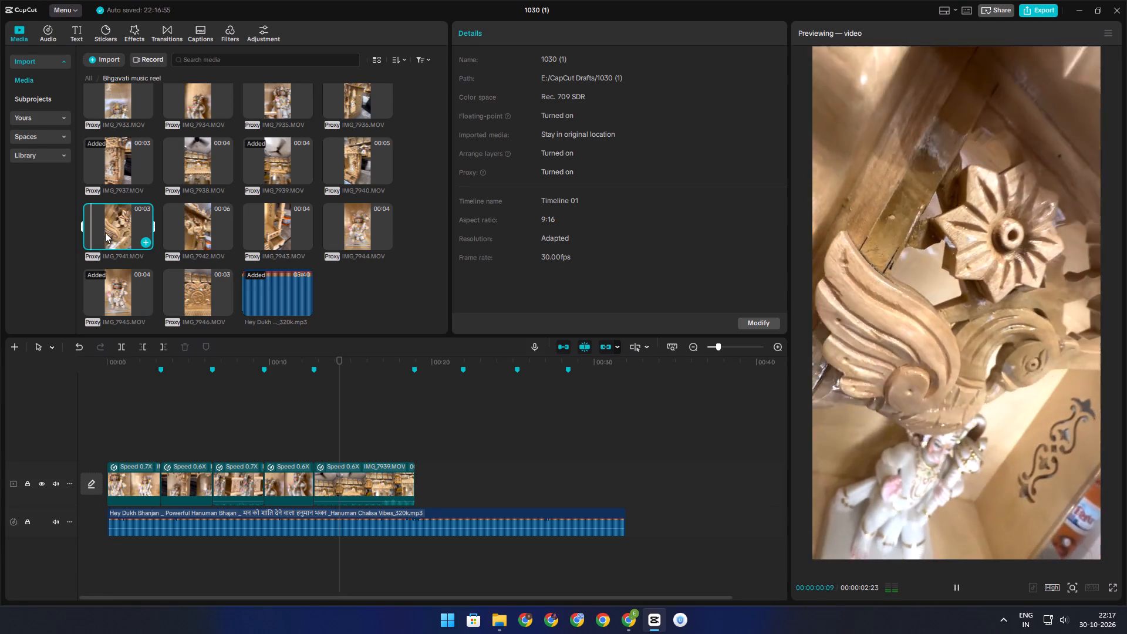
left_click(120, 181)
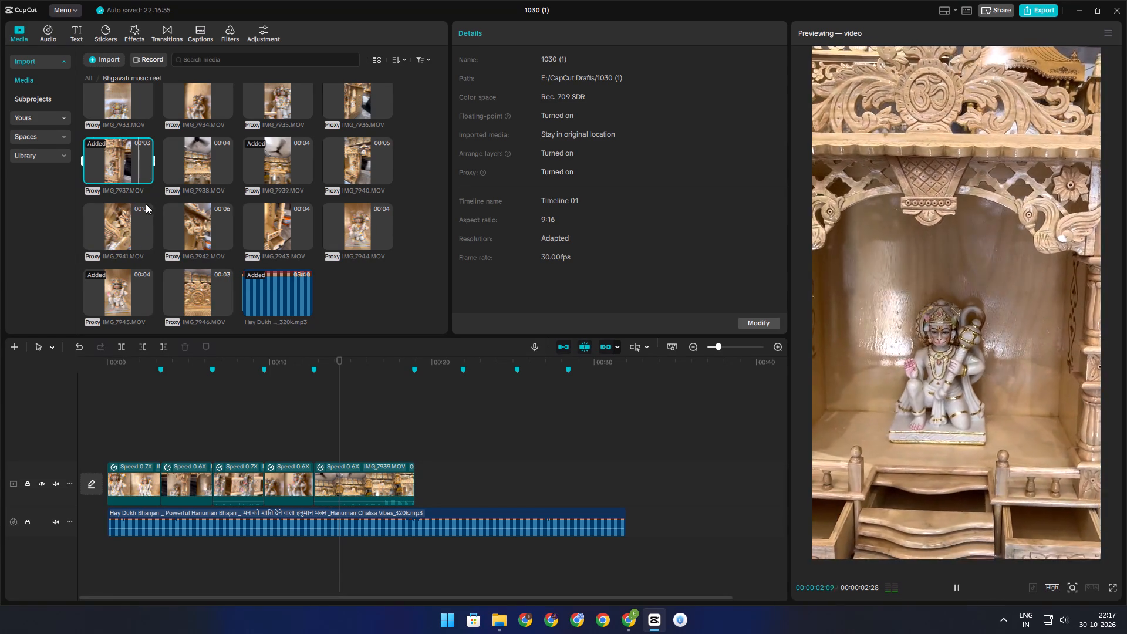
scroll(204, 260, "up", 3)
left_click(204, 254)
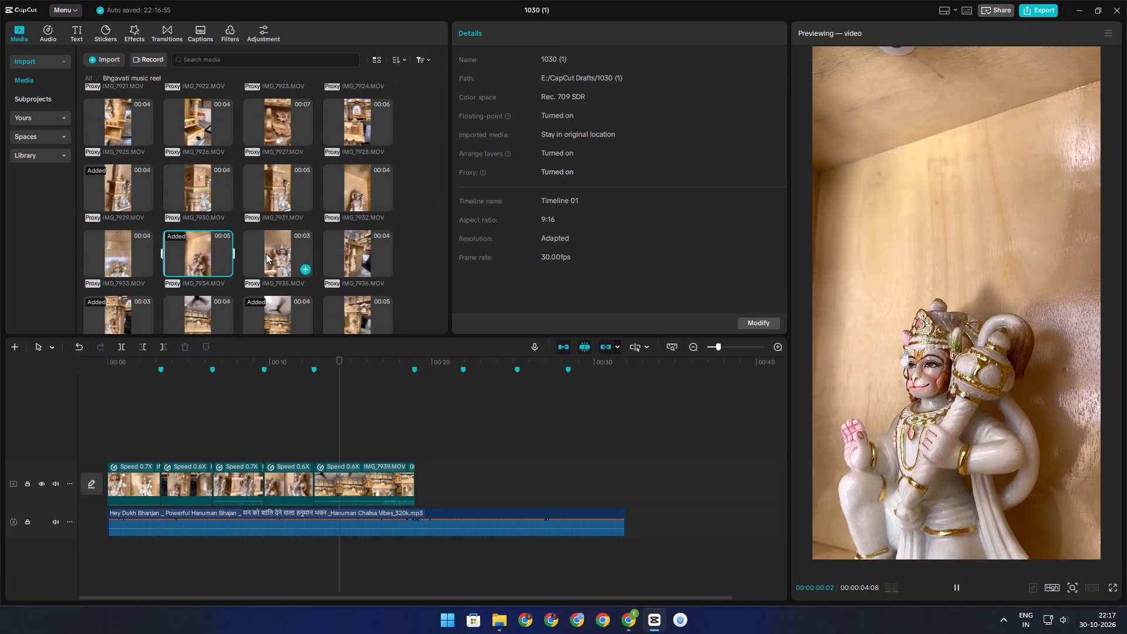
left_click(266, 254)
left_click(277, 214)
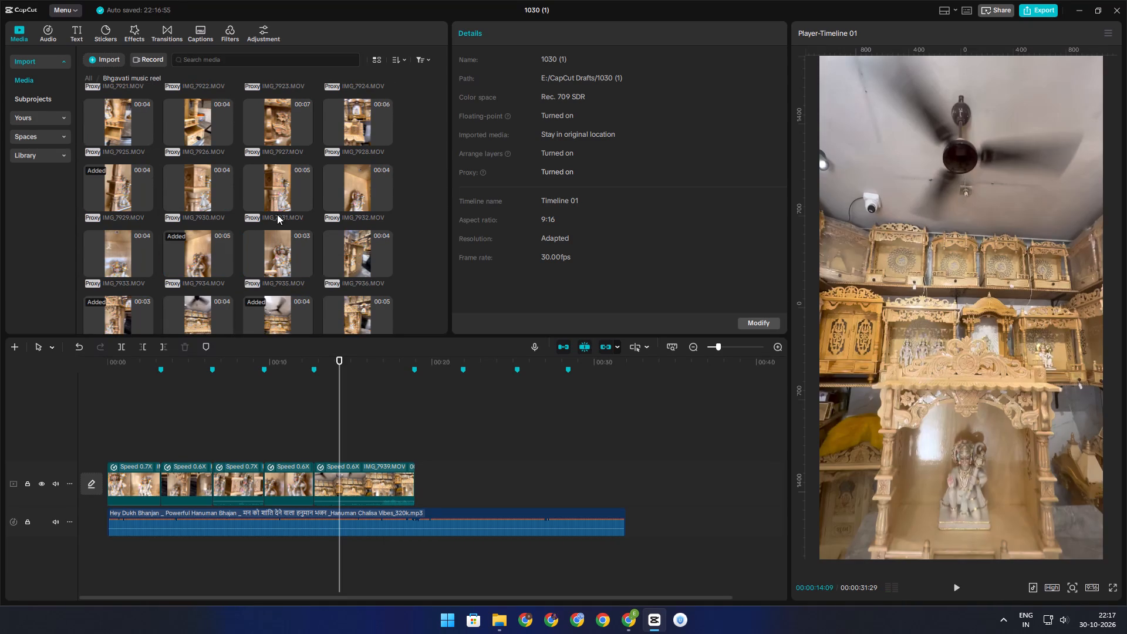
Replace IMG_7934, the fourth main-track clip, with the final portion of IMG_7932, keeping the original video effect, and play it back.
left_click(354, 196)
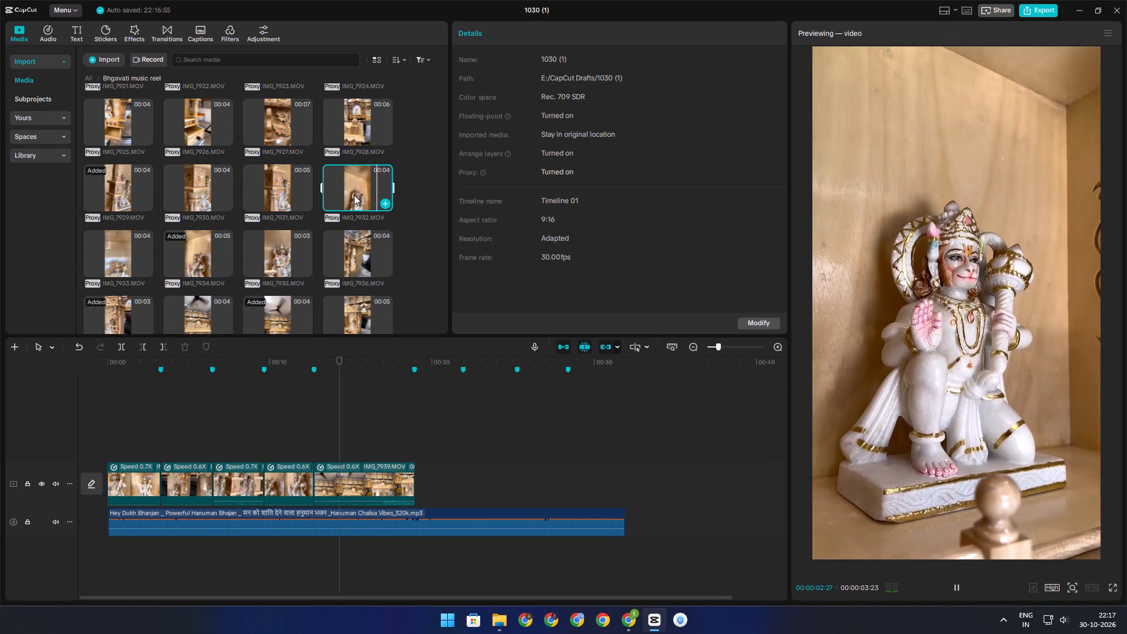
left_click_drag(355, 194, 289, 475)
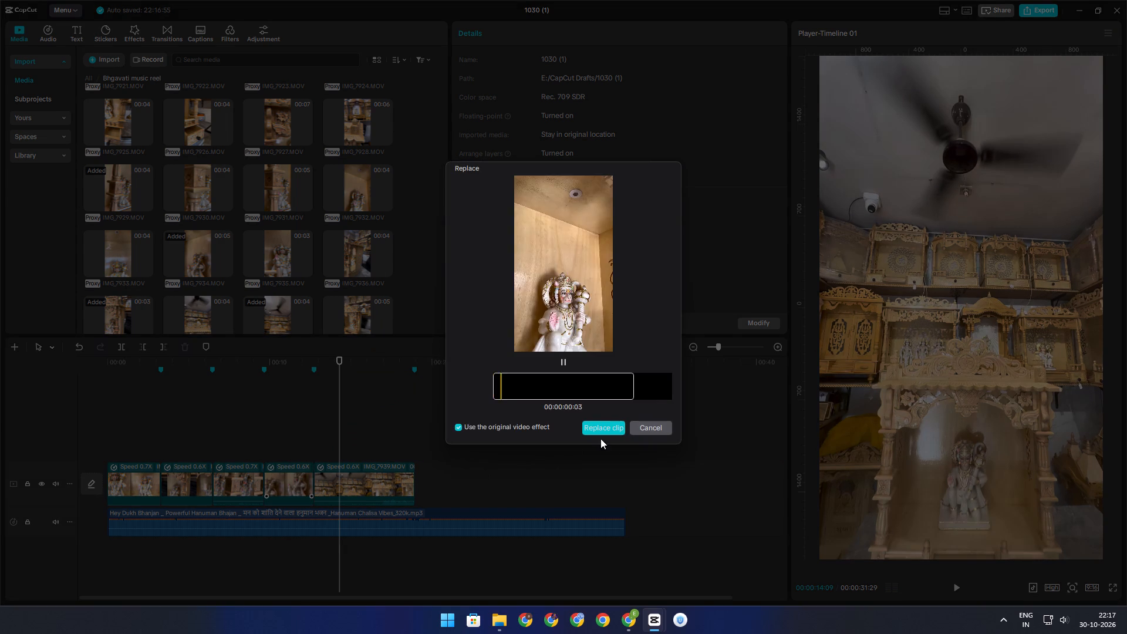
left_click_drag(601, 376, 552, 385)
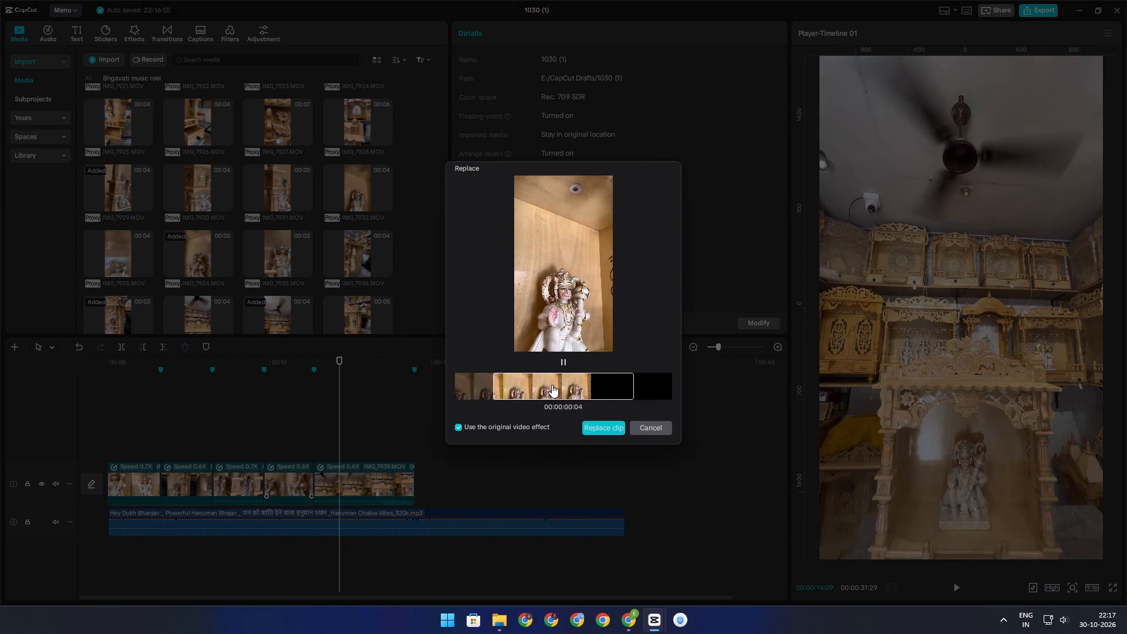
left_click_drag(588, 389, 330, 388)
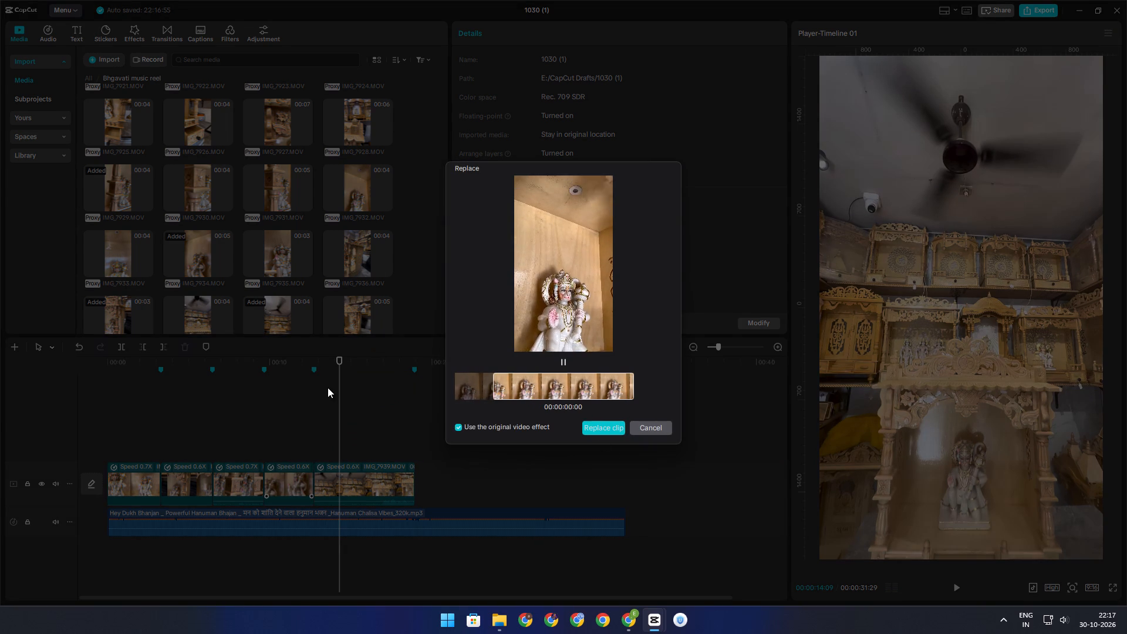
left_click(604, 432)
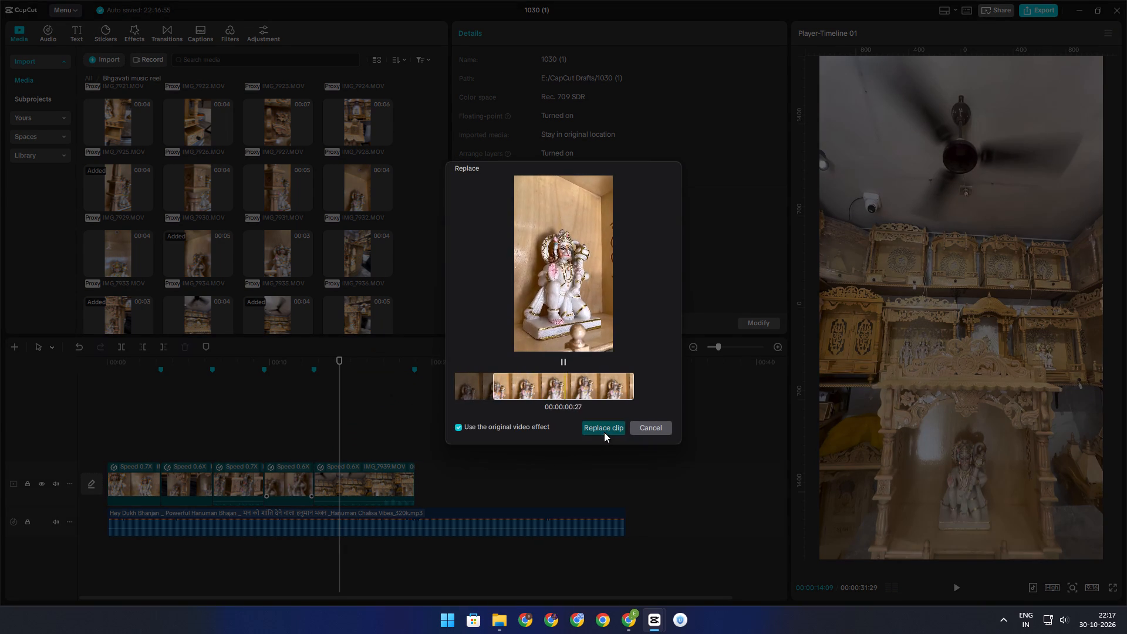
left_click(239, 427)
left_click_drag(239, 427, 180, 438)
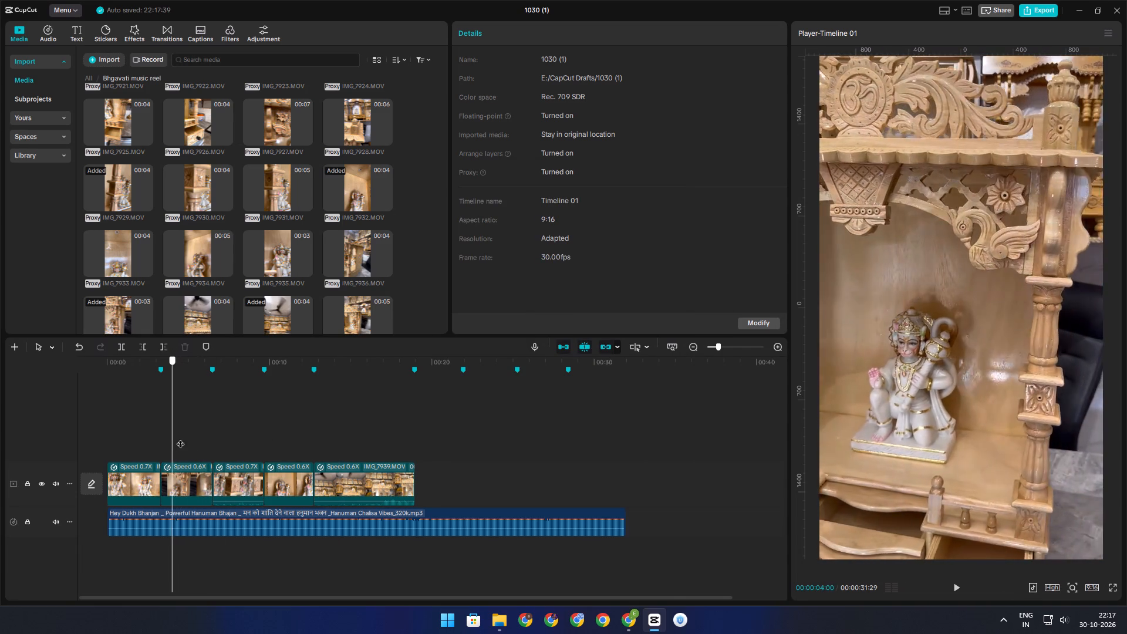
left_click_drag(180, 438, 306, 436)
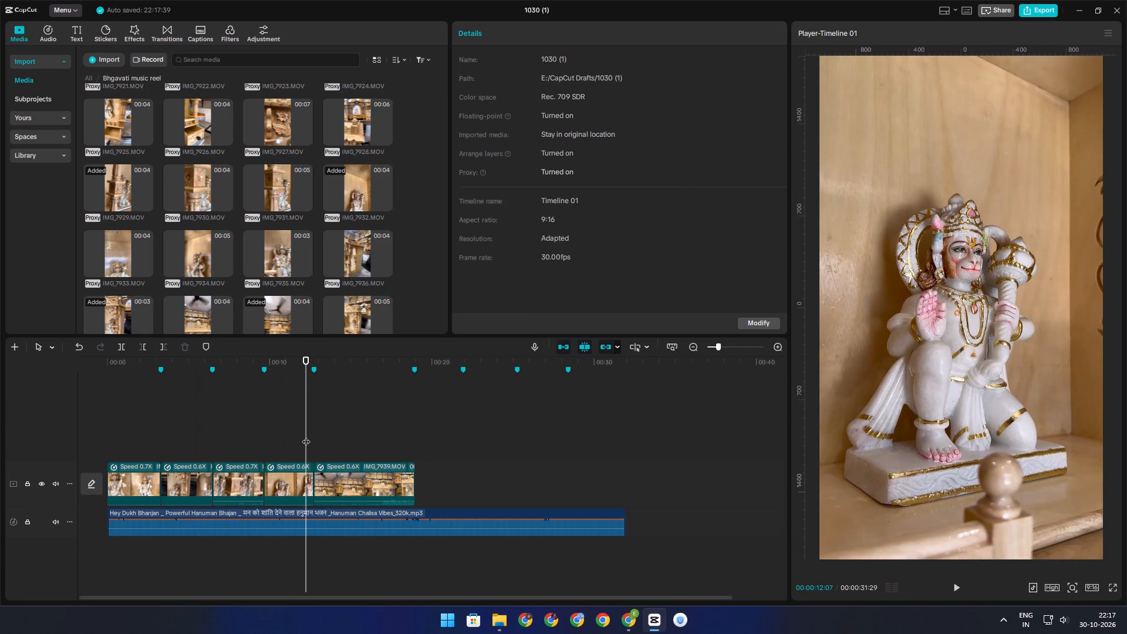
key("space")
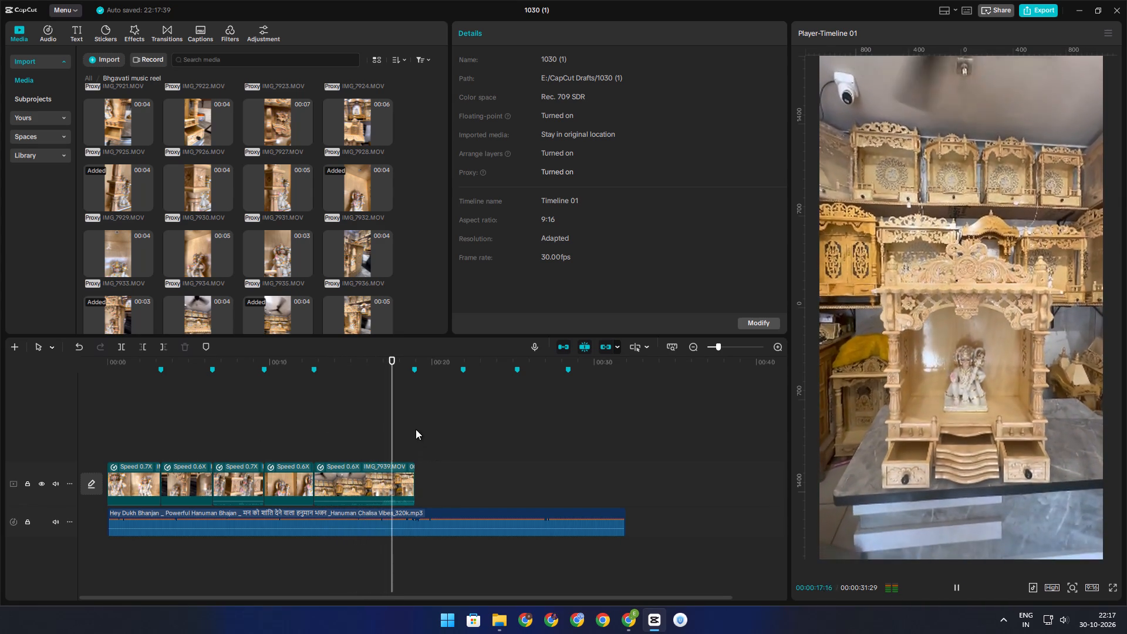
Preview the IMG_7914 to IMG_7944 temple clips in the media bin to find one to follow IMG_7939 at the fifth beat marker.
left_click(416, 427)
key("space")
left_click(355, 254)
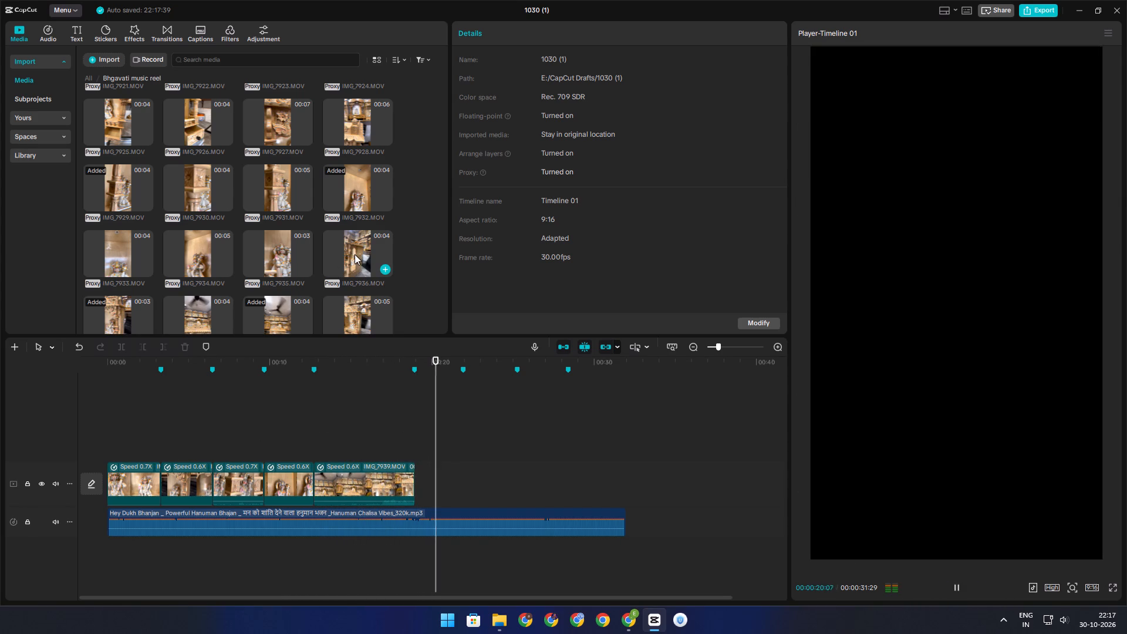
scroll(355, 254, "down", 1)
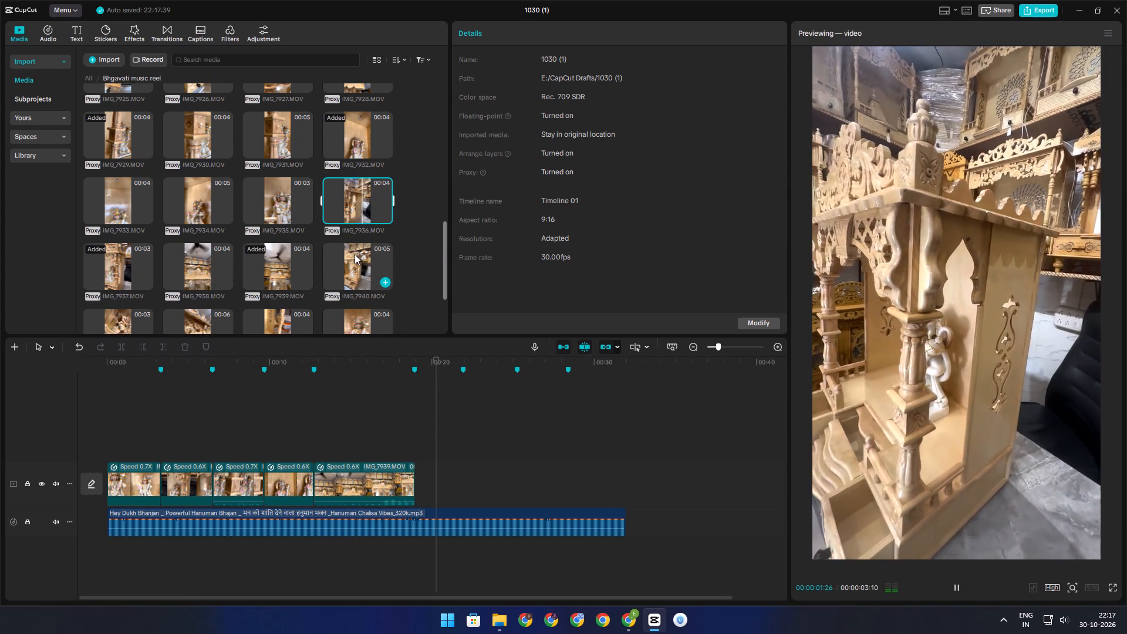
left_click(352, 261)
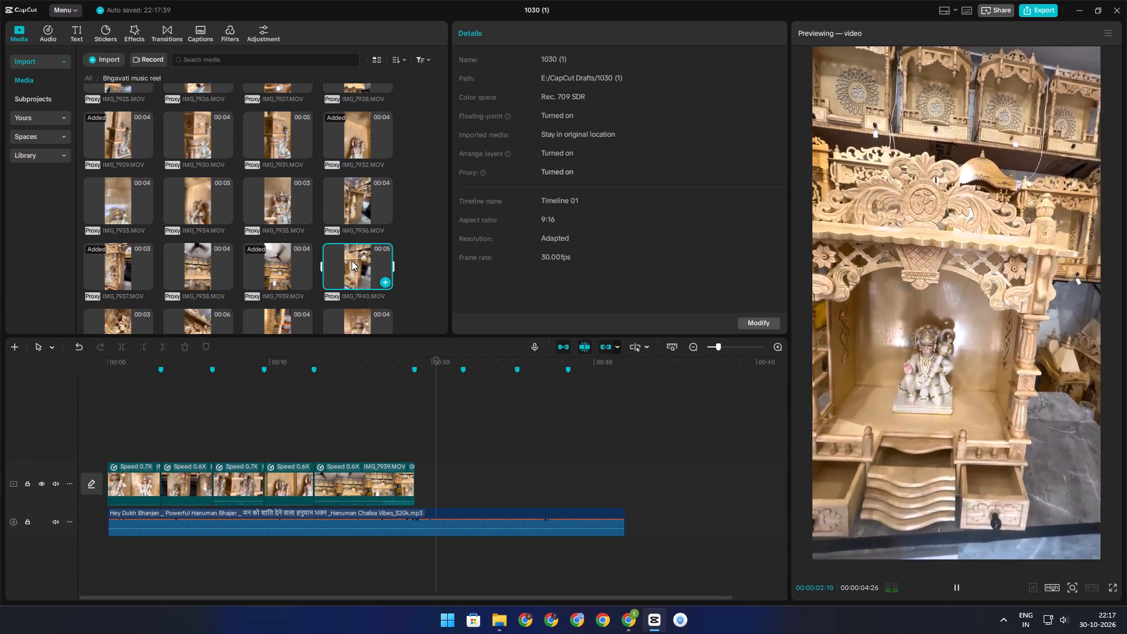
scroll(352, 261, "down", 1)
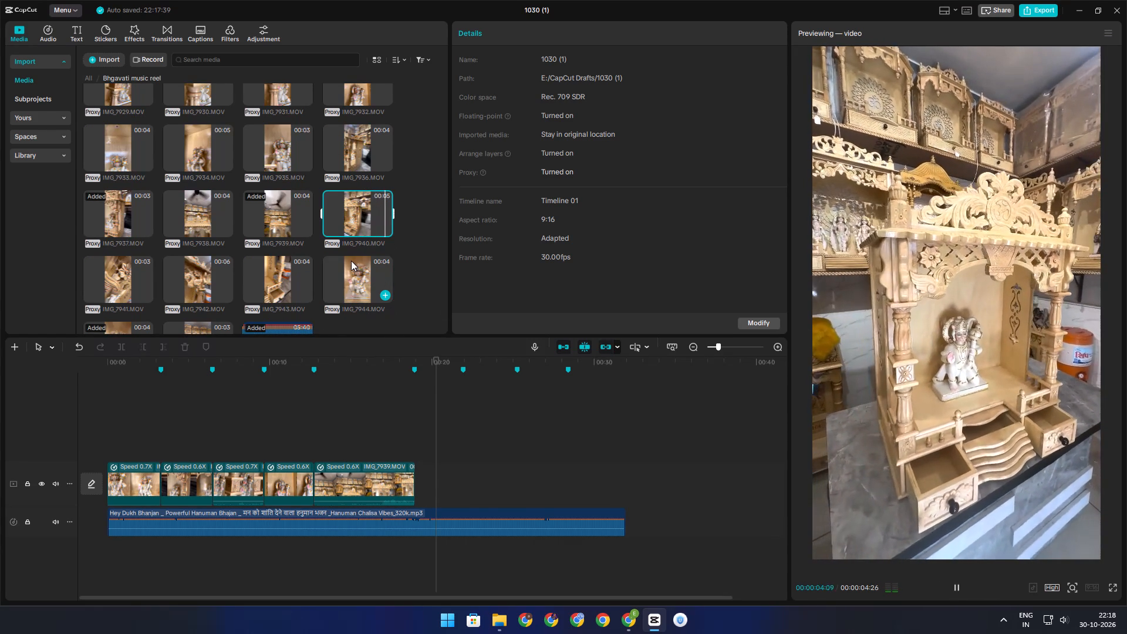
key("space")
left_click(345, 270)
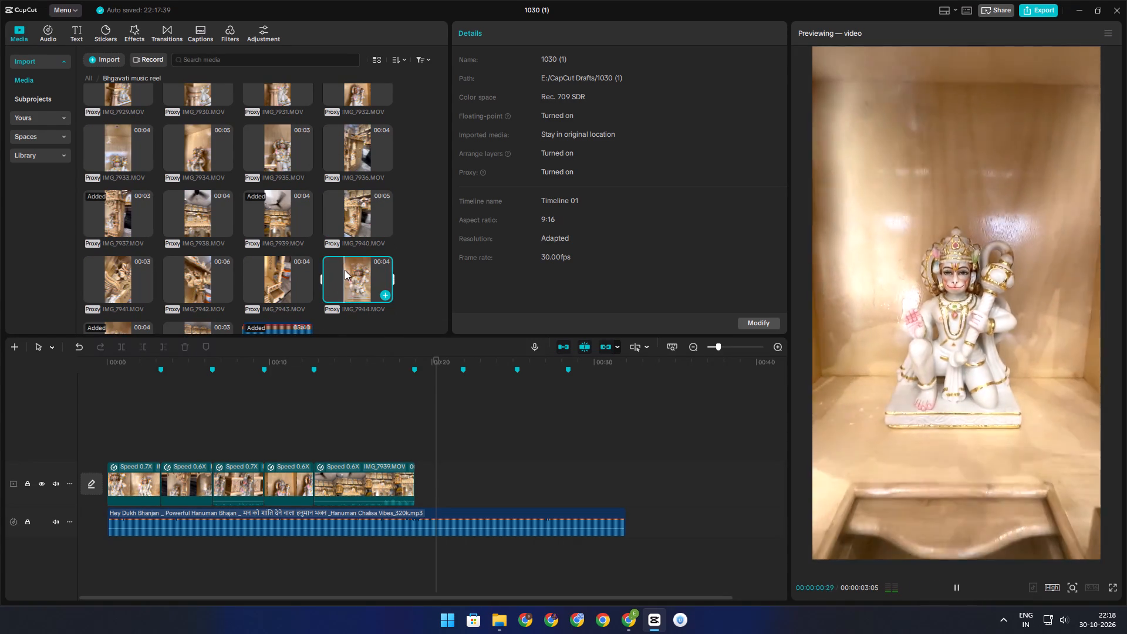
left_click(275, 272)
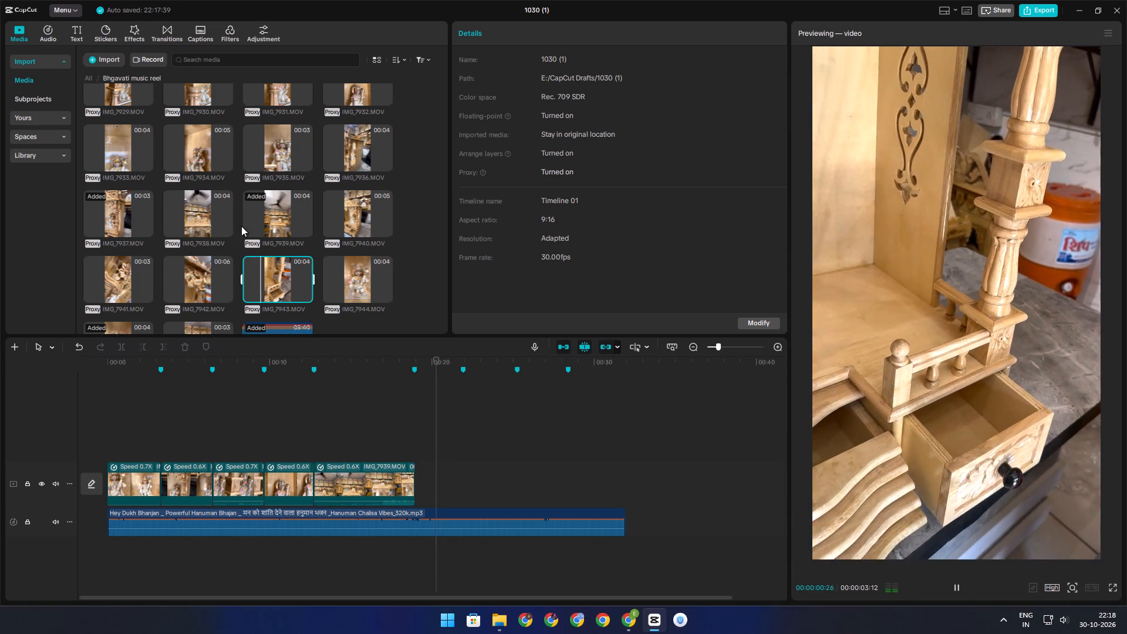
left_click(191, 212)
scroll(245, 186, "up", 1)
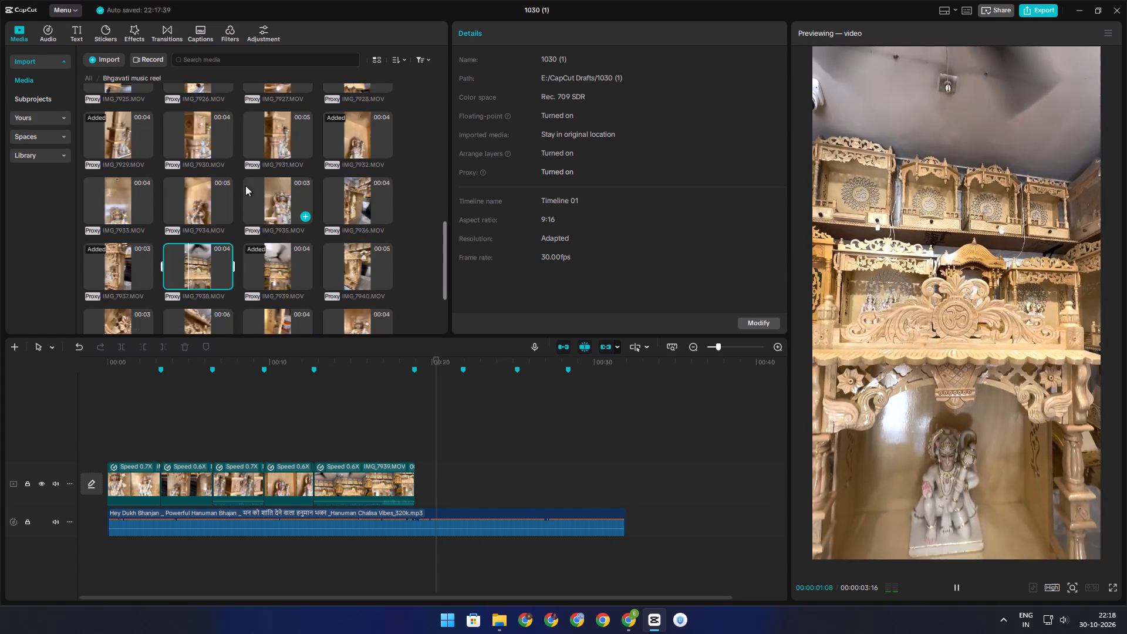
scroll(245, 186, "up", 1)
left_click(197, 180)
scroll(278, 203, "up", 1)
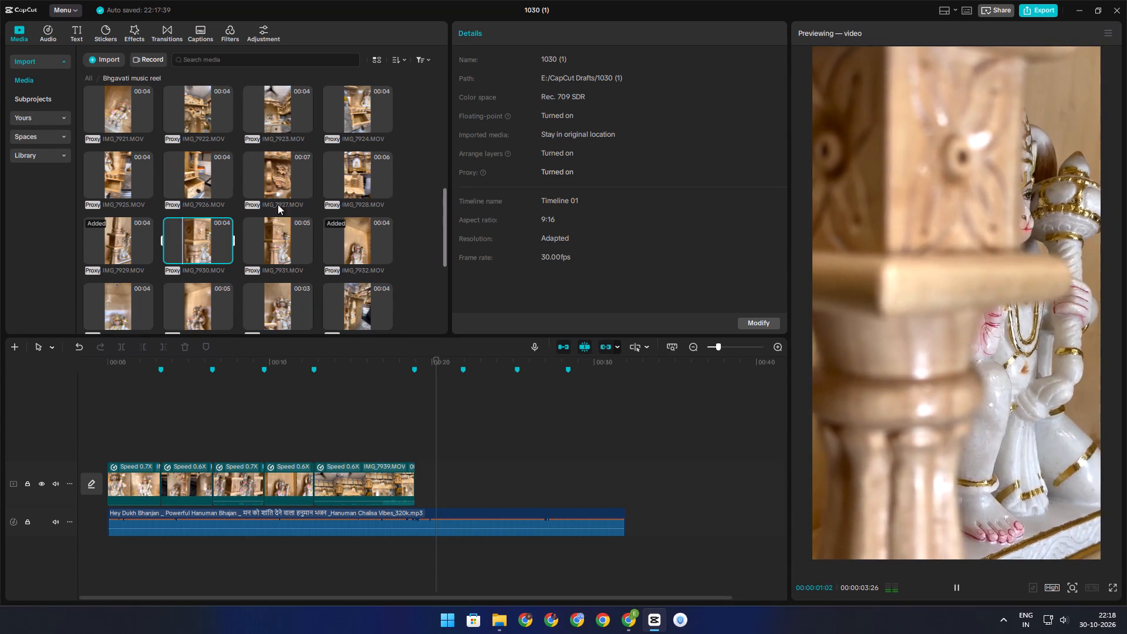
left_click(272, 178)
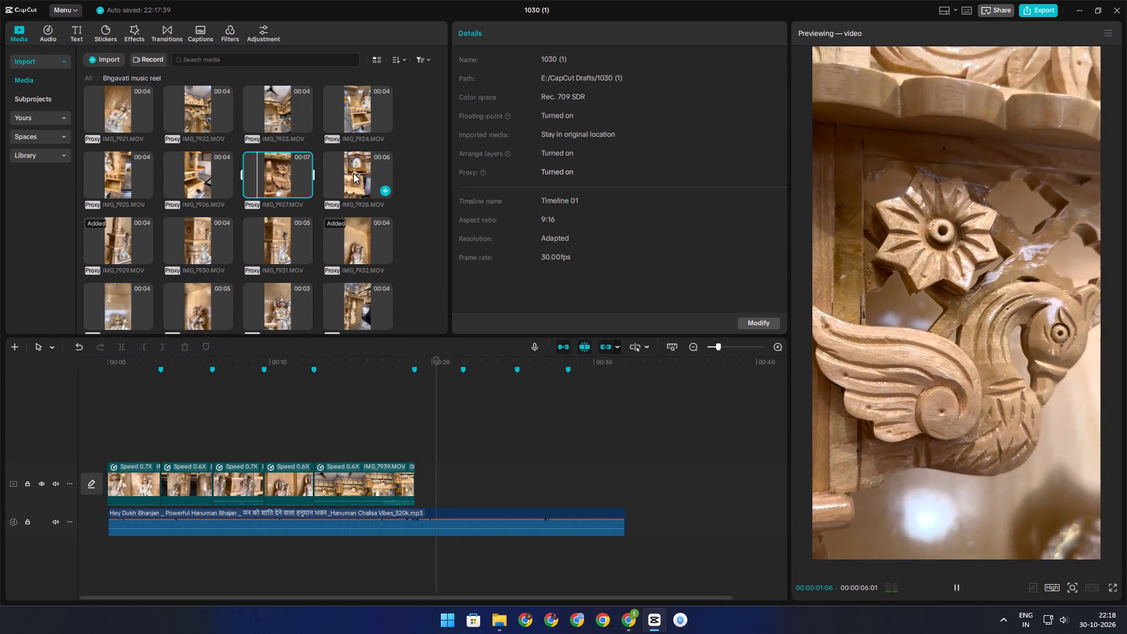
left_click(353, 173)
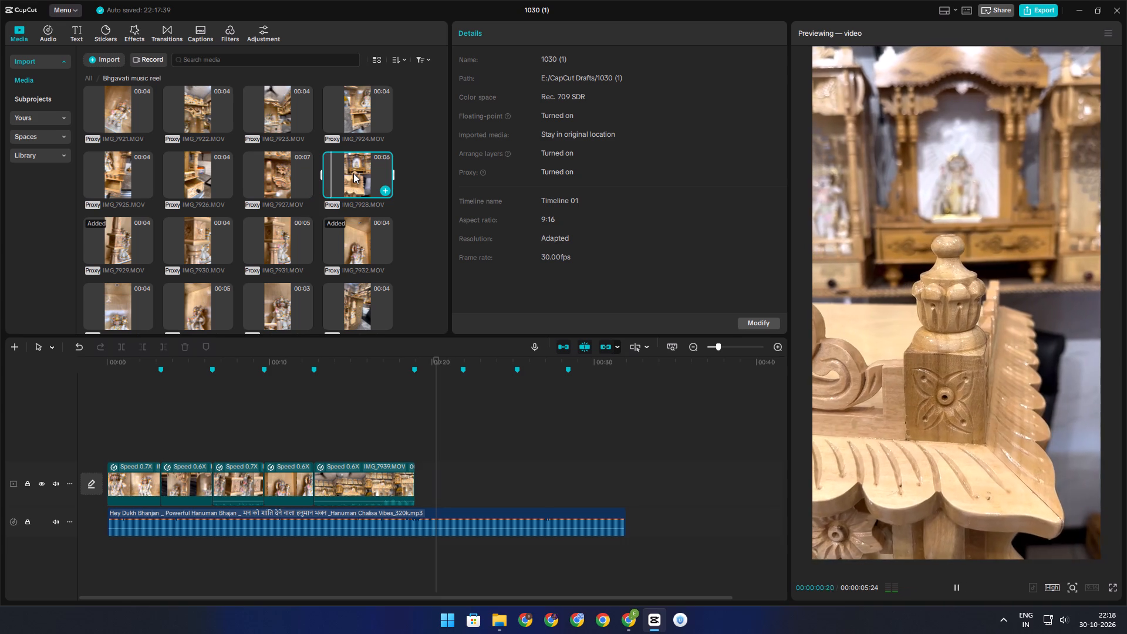
left_click(197, 175)
left_click(120, 174)
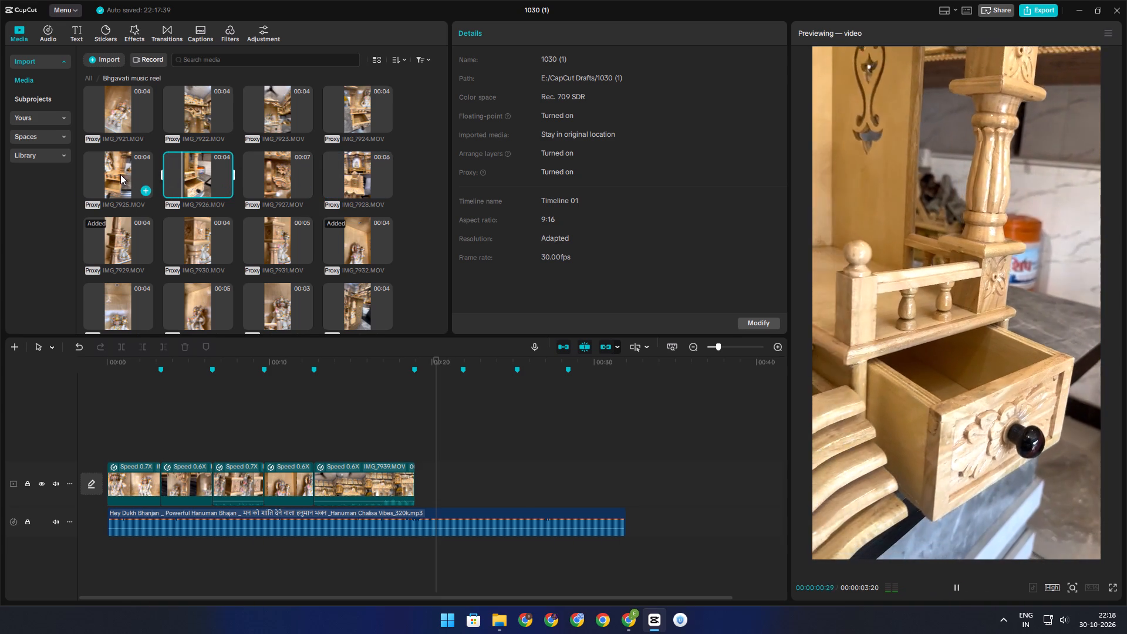
scroll(163, 215, "up", 3)
left_click(196, 147)
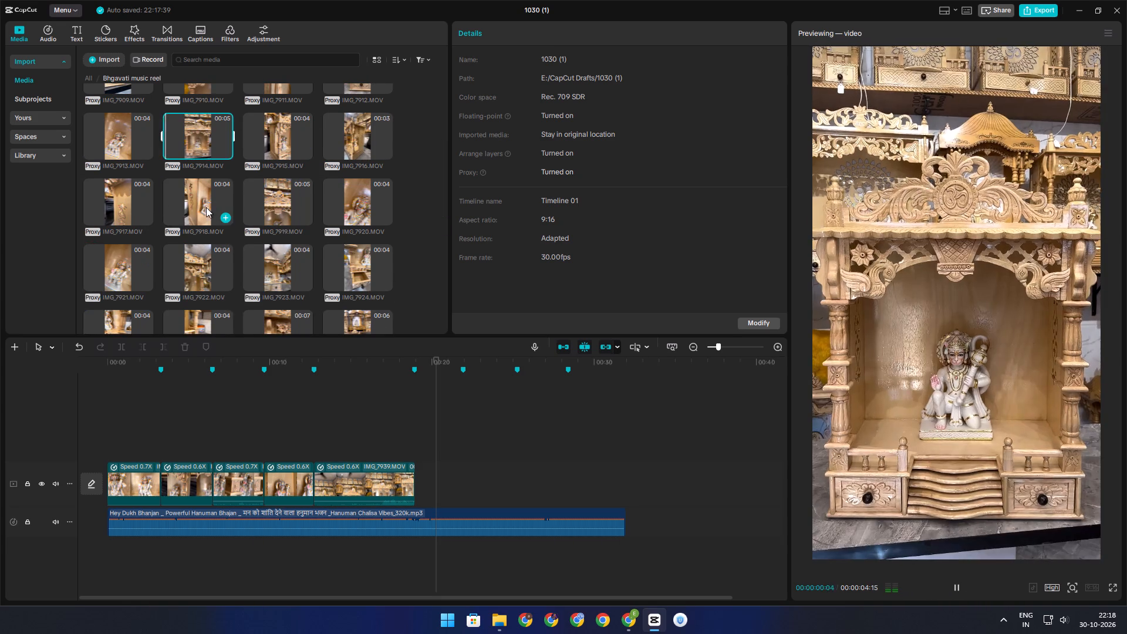
Add IMG_7914 to the main track after IMG_7939 and slow it to 0.62x speed.
scroll(206, 208, "up", 1)
left_click_drag(191, 183, 368, 286)
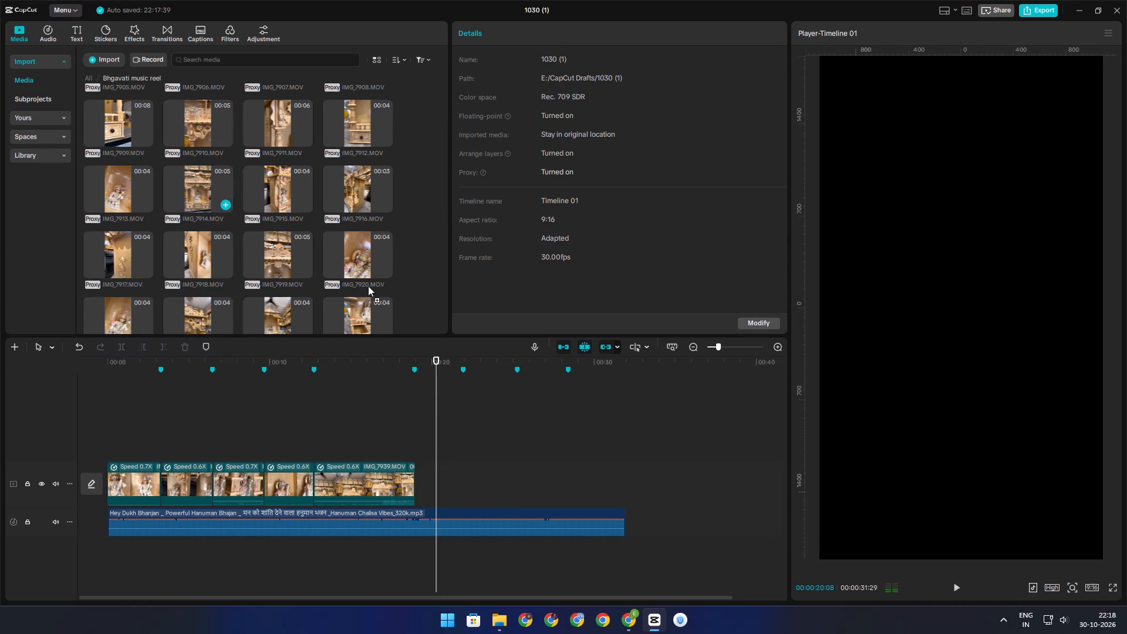
left_click_drag(368, 286, 425, 471)
left_click(540, 35)
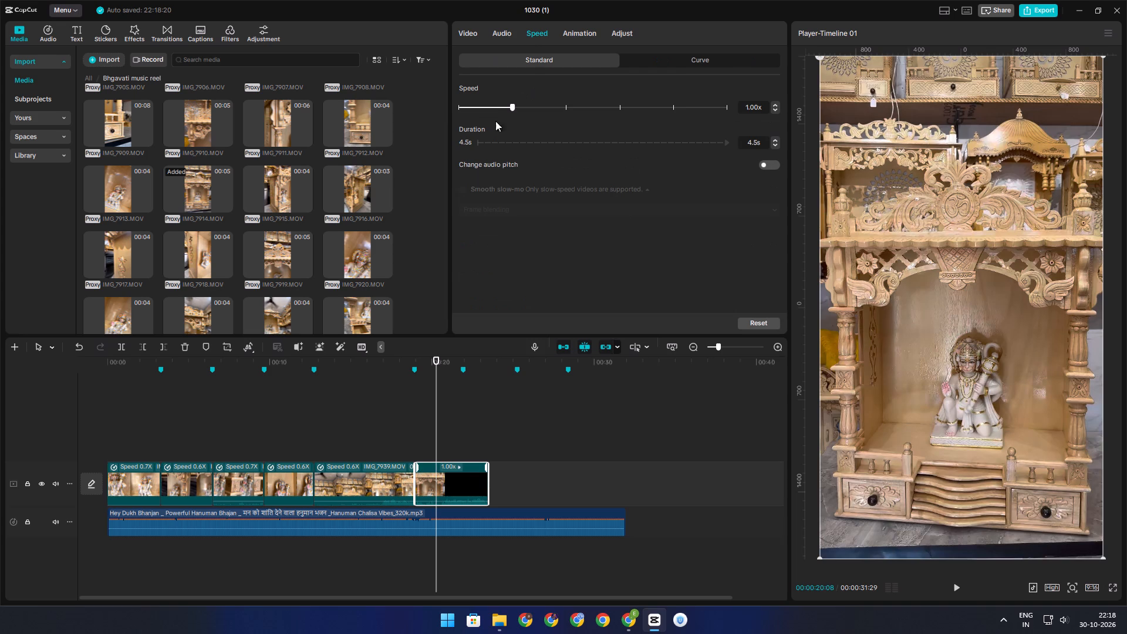
left_click(490, 107)
key("space")
Play IMG_7914 from the fifth beat marker and cut off everything past the sixth marker.
left_click(414, 423)
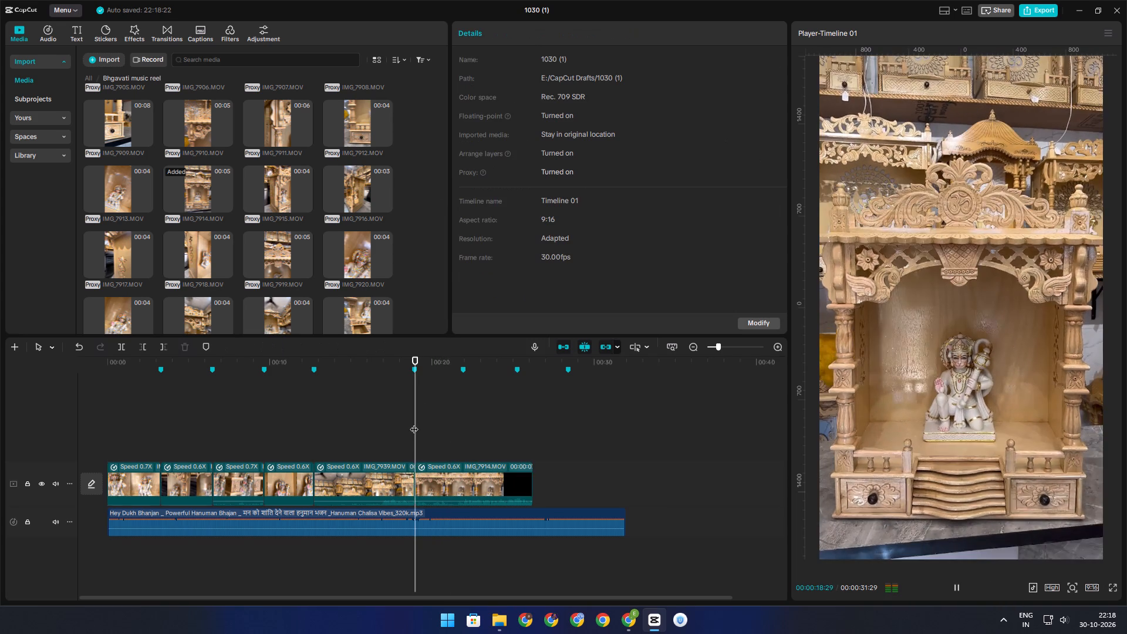
key("space")
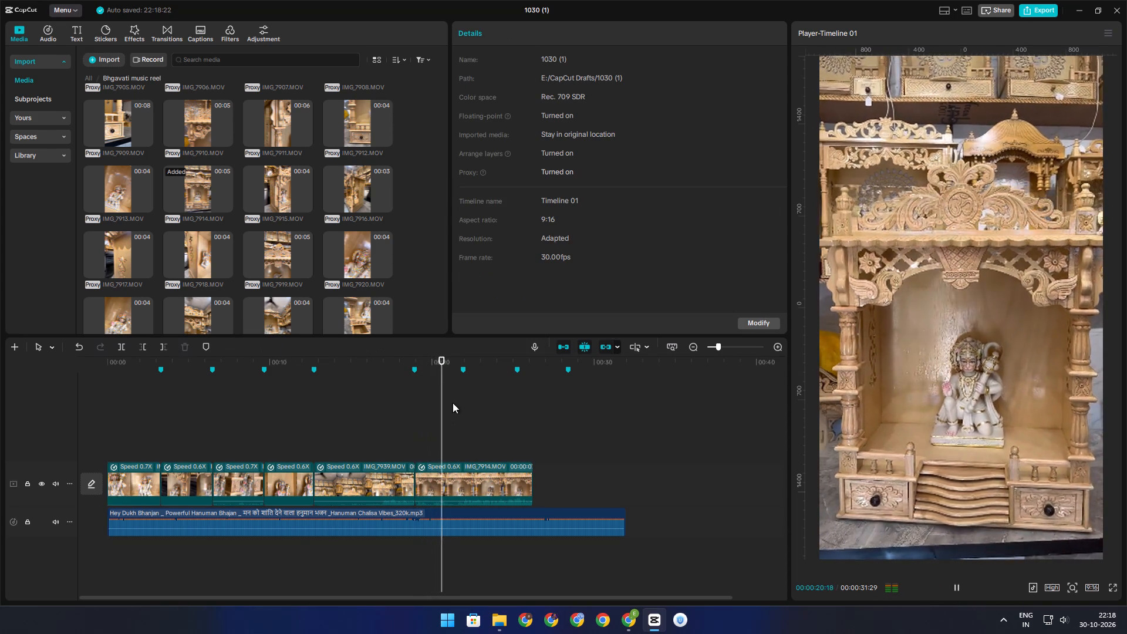
left_click(461, 380)
left_click(463, 384)
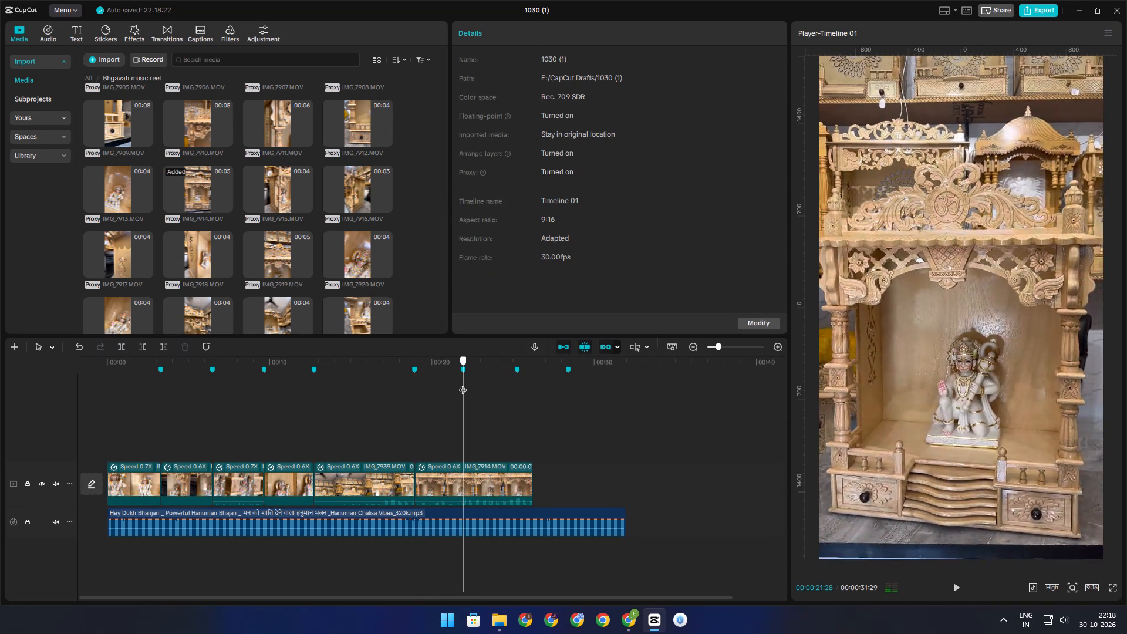
left_click(461, 478)
key("s")
key("d")
Preview the IMG_7910 to IMG_7934 temple clips in the media bin to find one for the sixth beat marker.
left_click(292, 188)
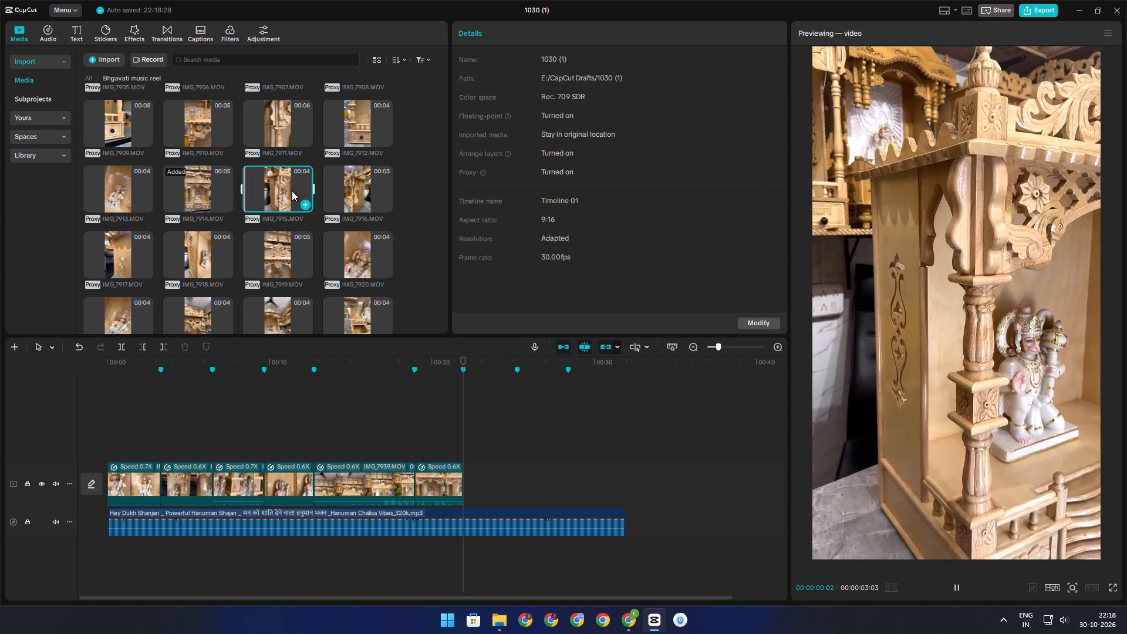
left_click(283, 123)
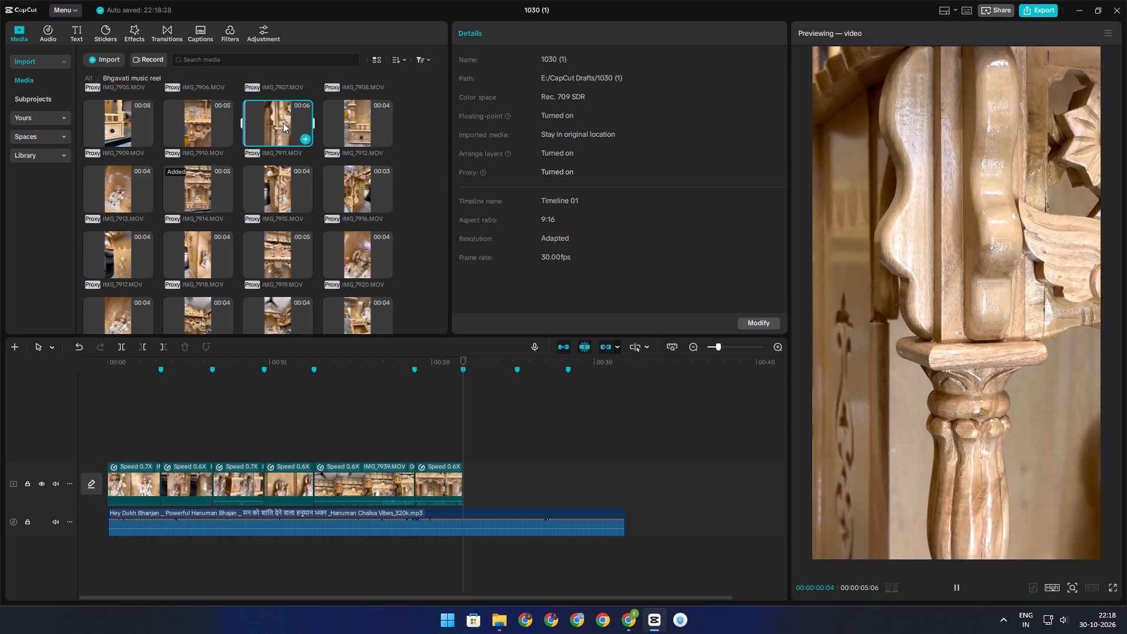
left_click(344, 126)
left_click(204, 126)
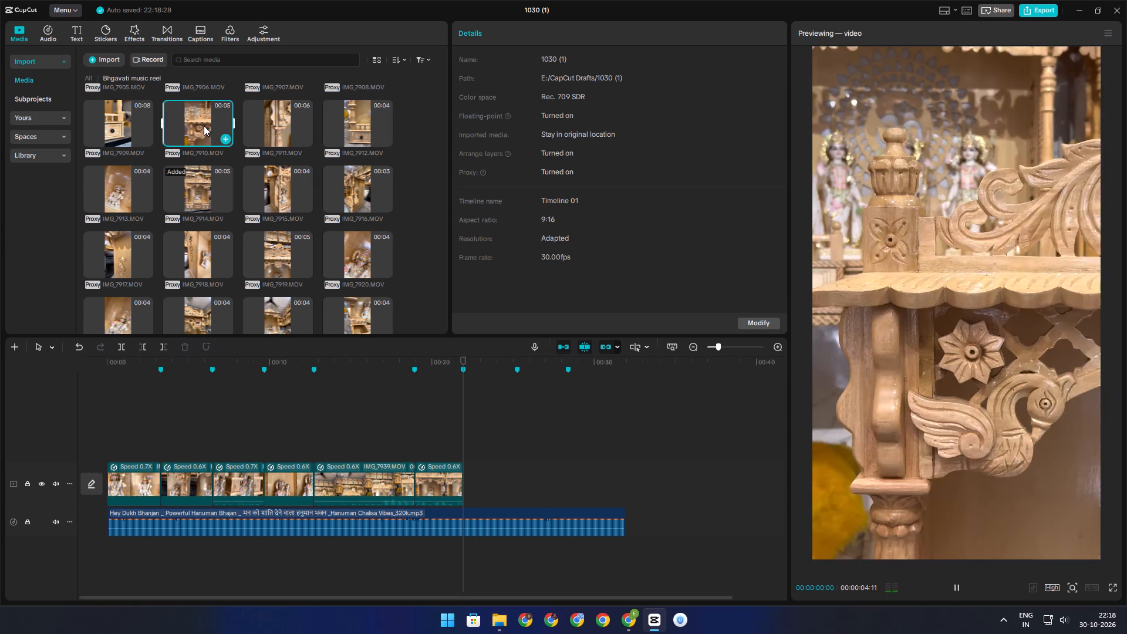
left_click(109, 205)
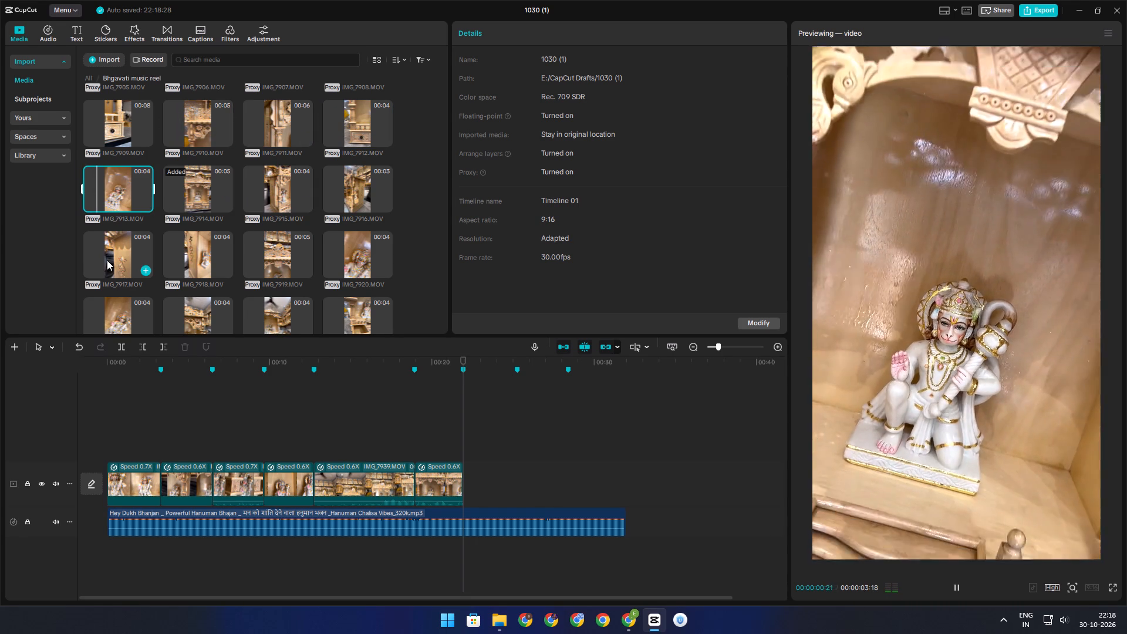
left_click(107, 260)
scroll(106, 262, "down", 3)
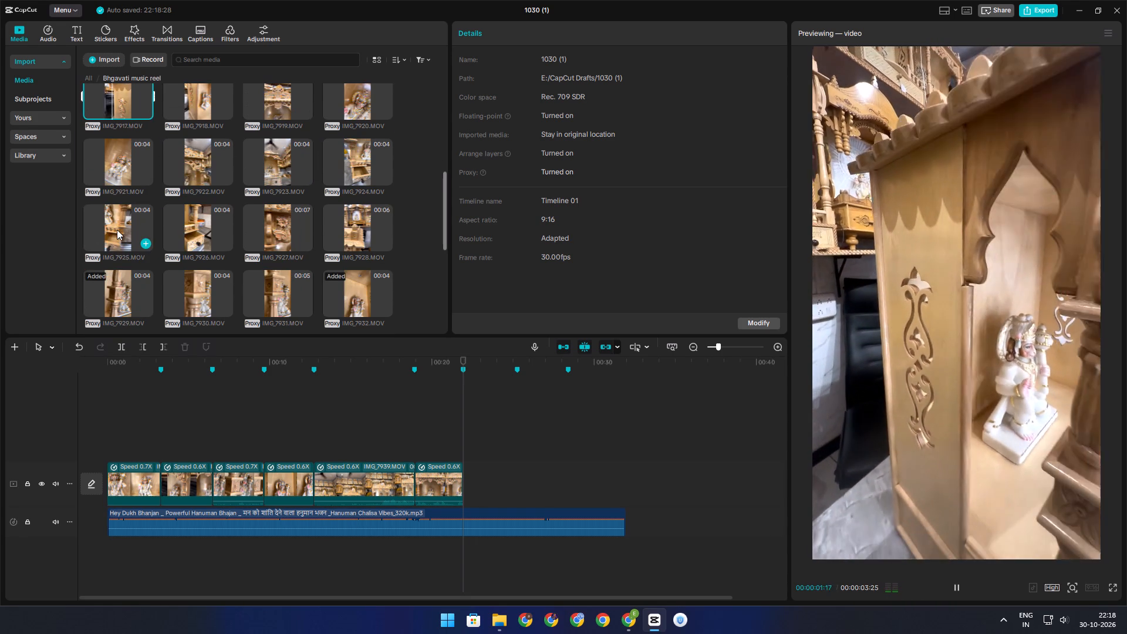
left_click(123, 181)
scroll(186, 226, "down", 2)
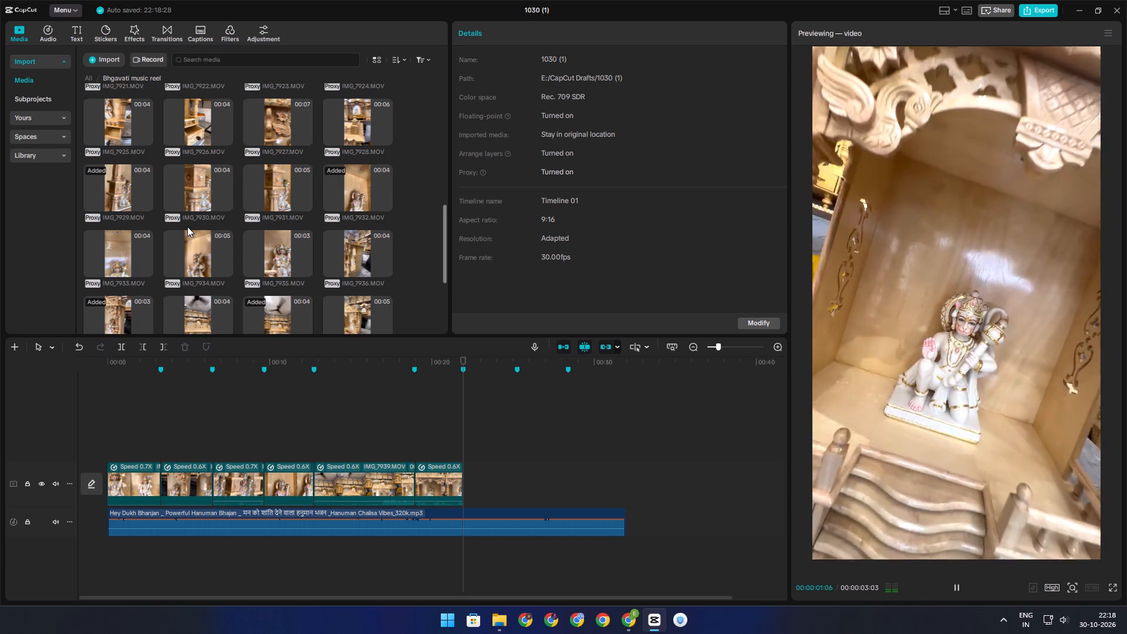
left_click(203, 259)
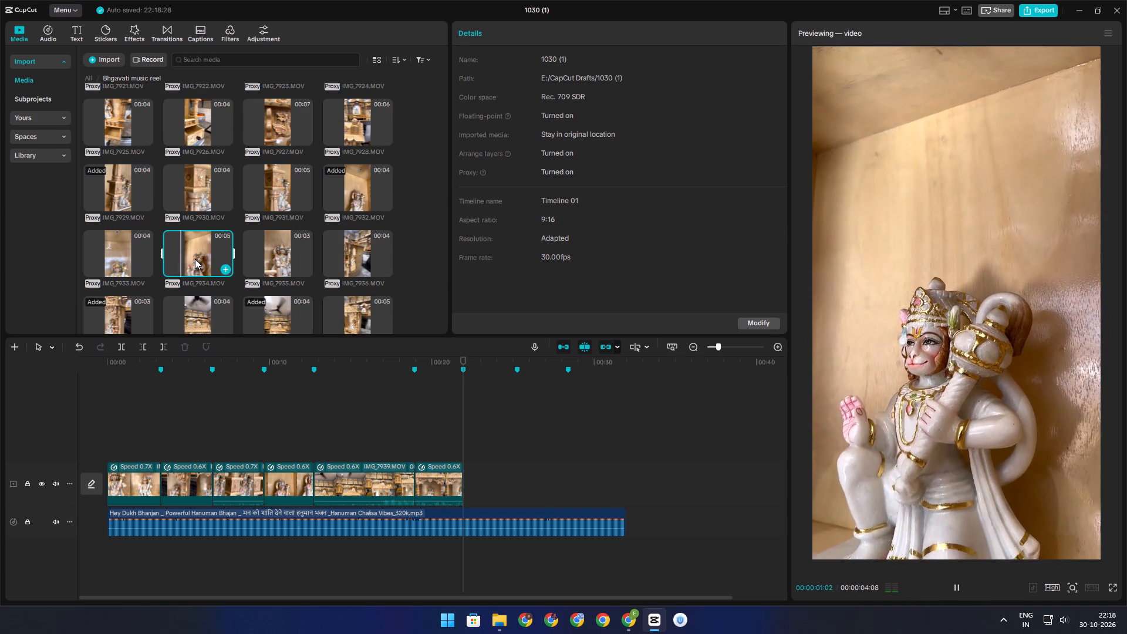
left_click(117, 252)
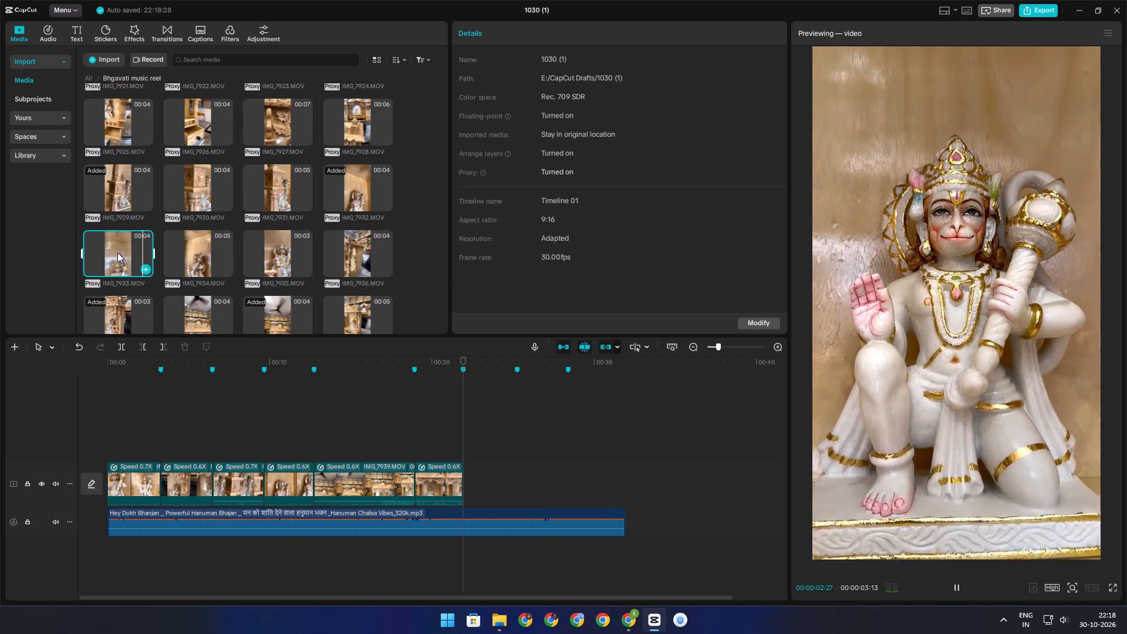
Add IMG_7933 to the main track after IMG_7914 at the sixth beat marker, trim its opening and slow it to 0.64x speed.
left_click_drag(117, 252, 463, 481)
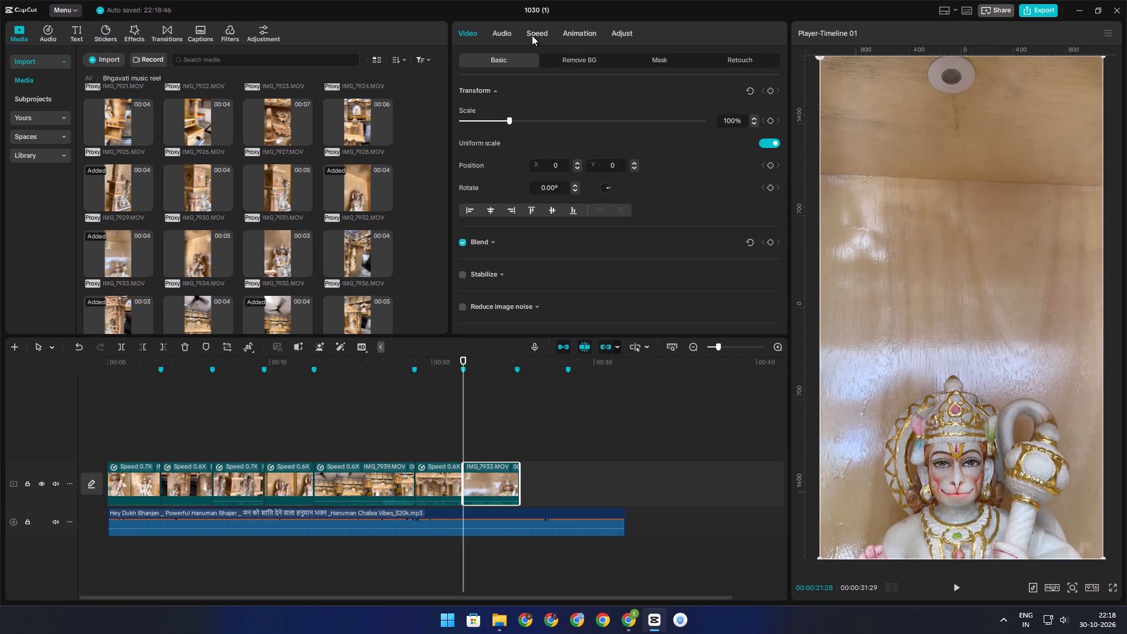
left_click(531, 35)
left_click_drag(463, 471, 473, 471)
key("ctrl+z")
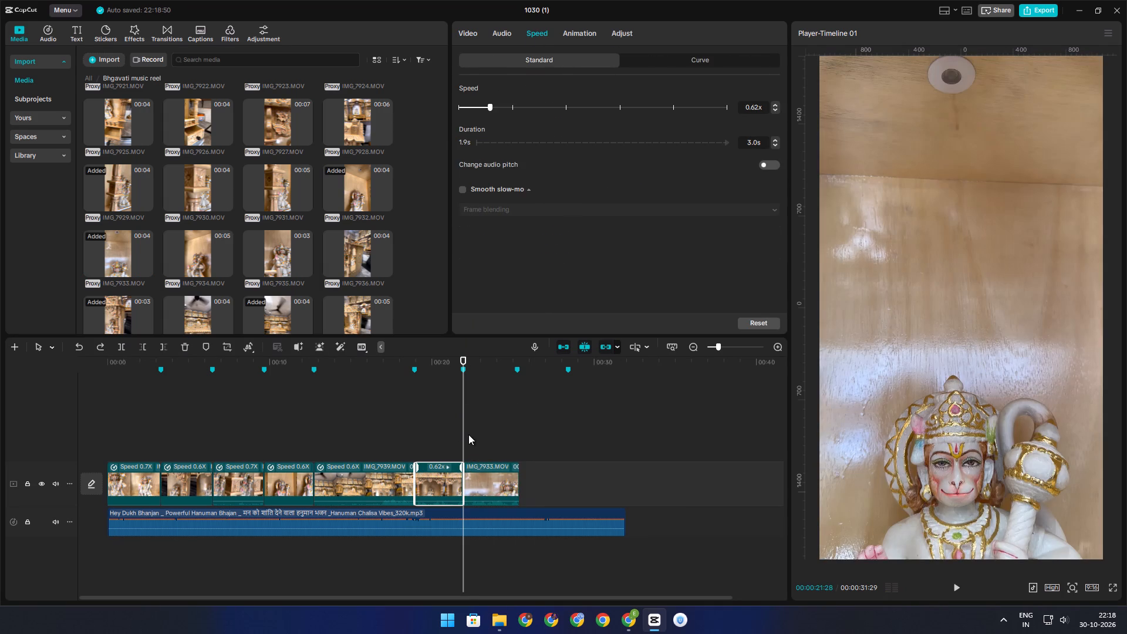
double_click(468, 434)
left_click(476, 477)
key("q")
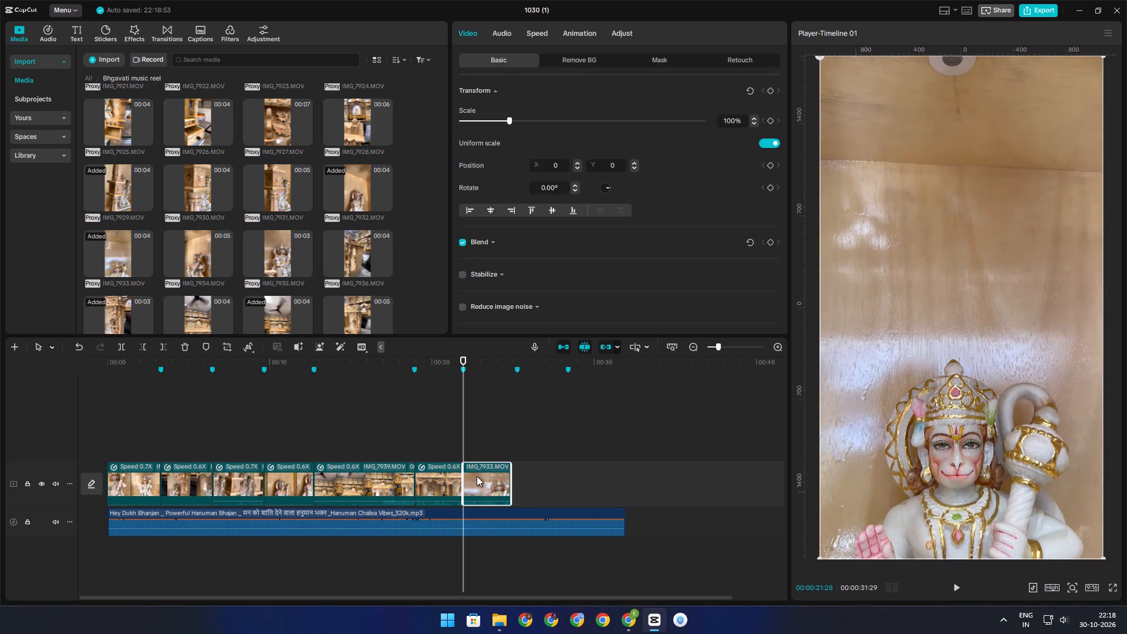
left_click(539, 39)
left_click(491, 102)
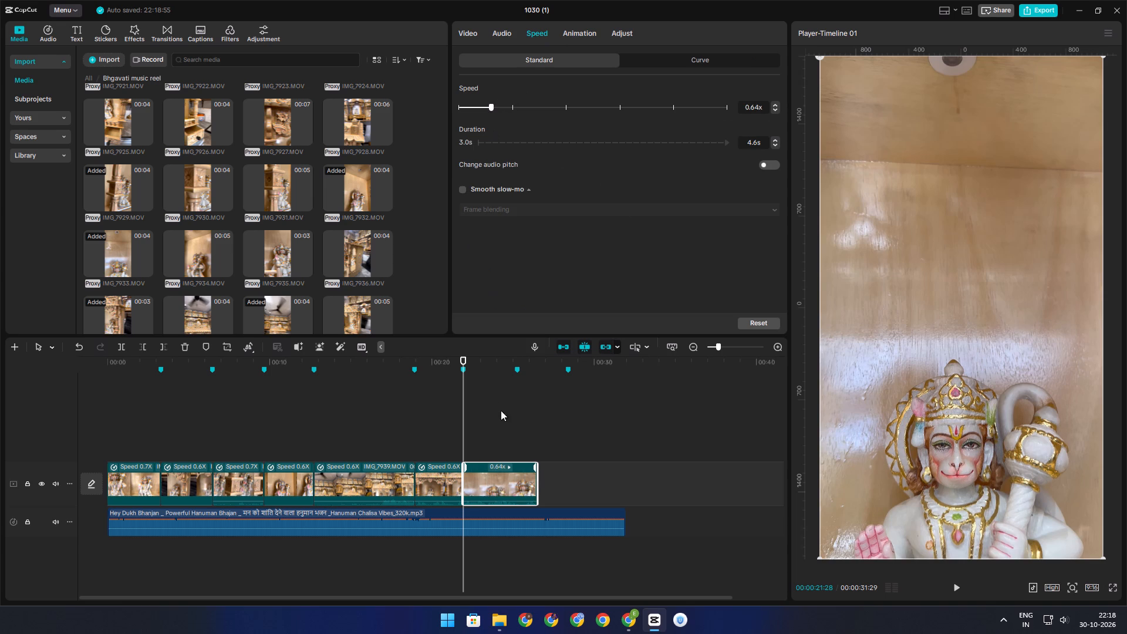
Trim more off the start of IMG_7933, cut off everything past the seventh beat marker and play the transition from IMG_7914.
left_click(518, 387)
left_click(480, 450)
left_click(480, 479)
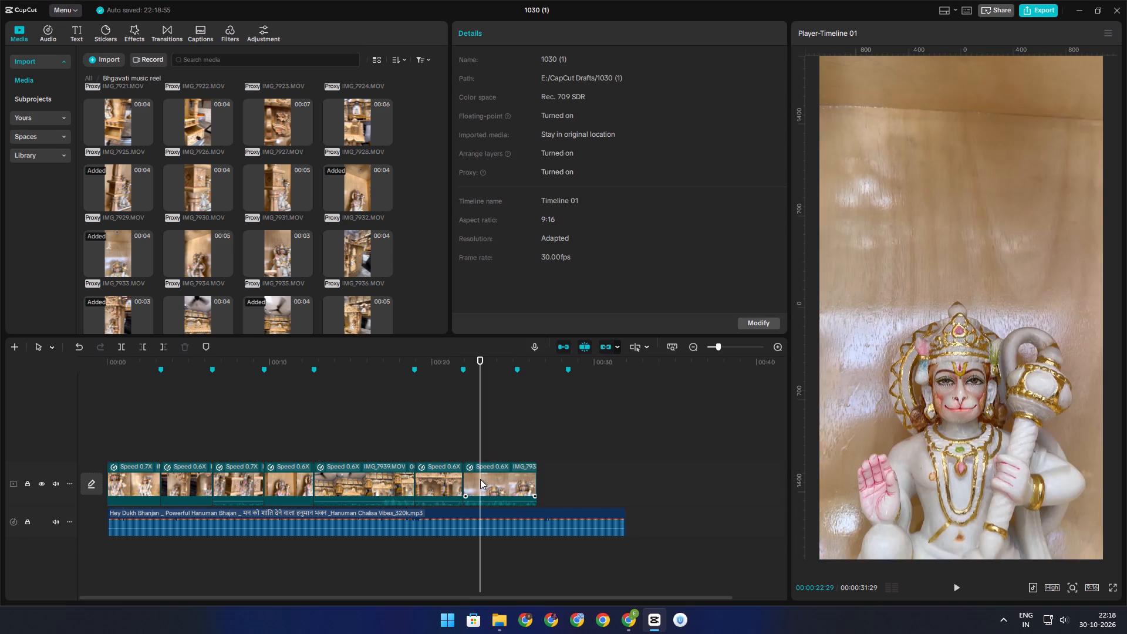
key("q")
left_click(515, 393)
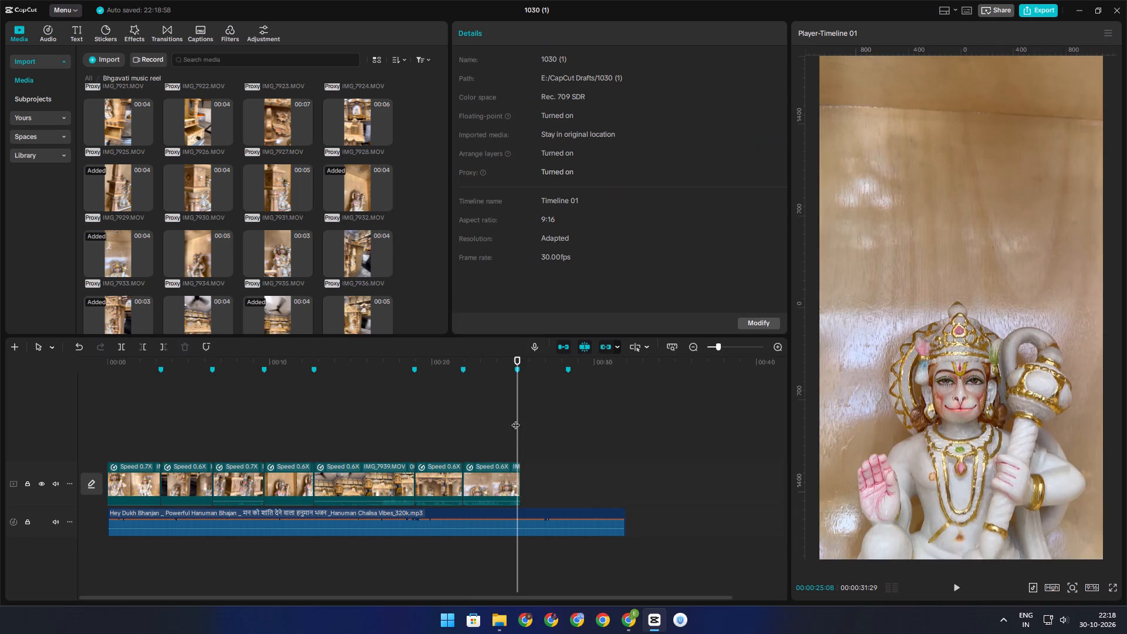
left_click(509, 470)
key("s")
key("d")
left_click(459, 433)
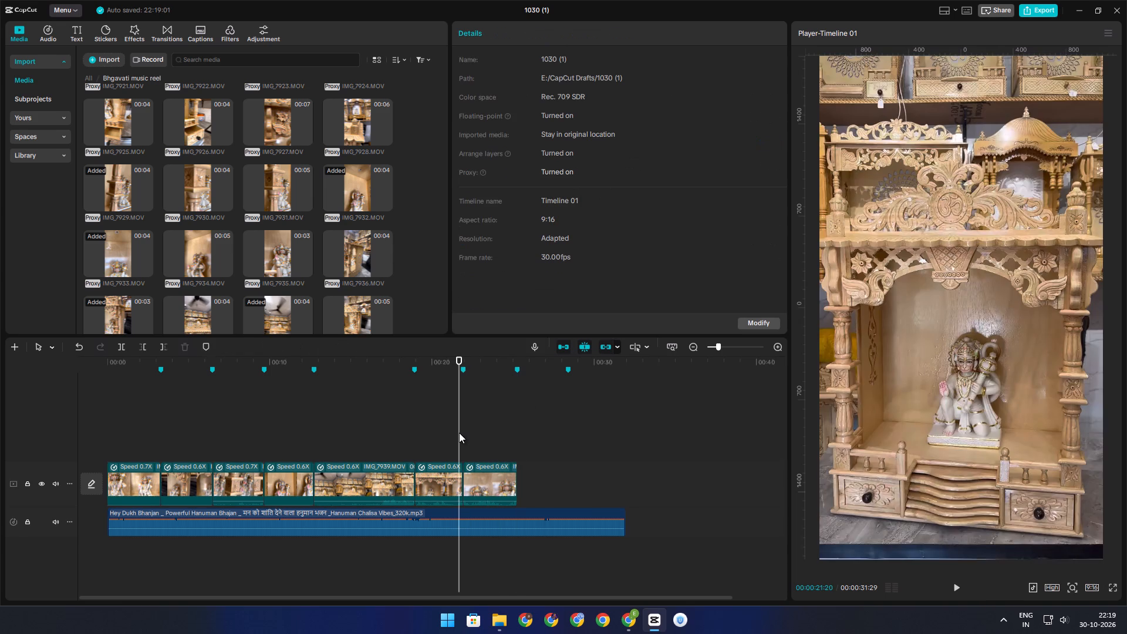
key("space")
left_click(452, 430)
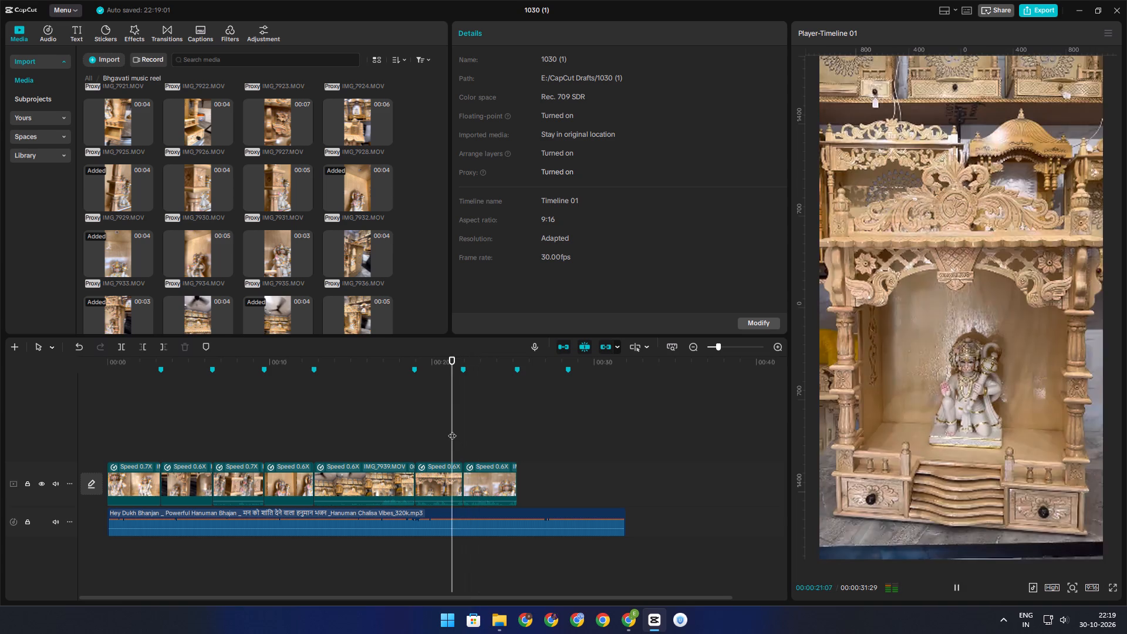
key("space")
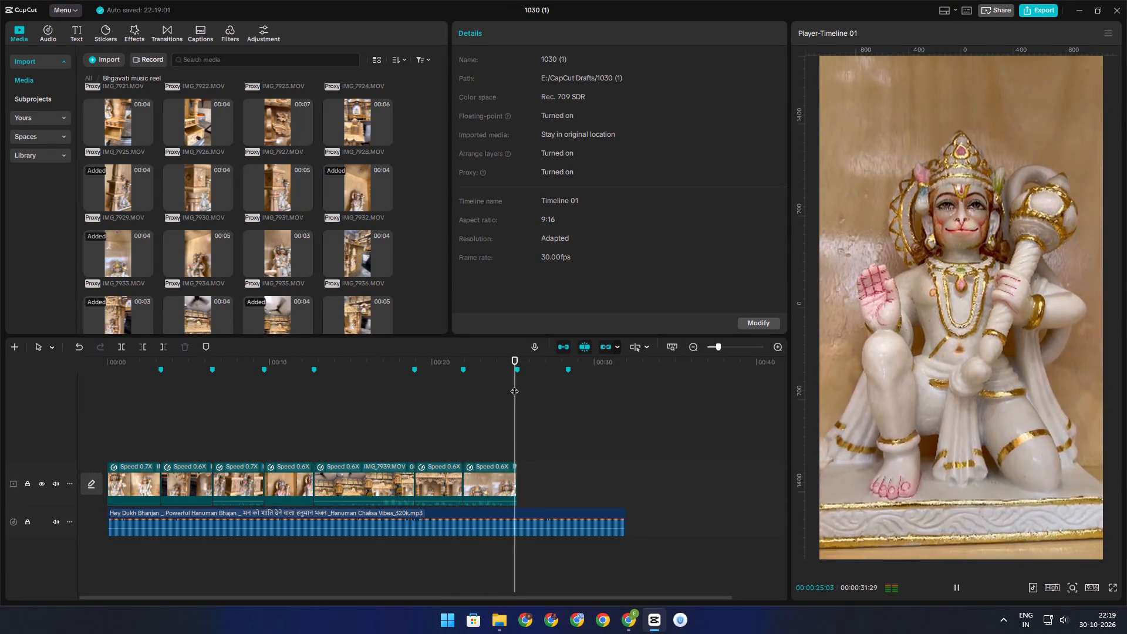
left_click(515, 385)
Preview temple clips from IMG_7936 back to IMG_7900 in the media bin to find one for the seventh beat marker.
left_click(368, 240)
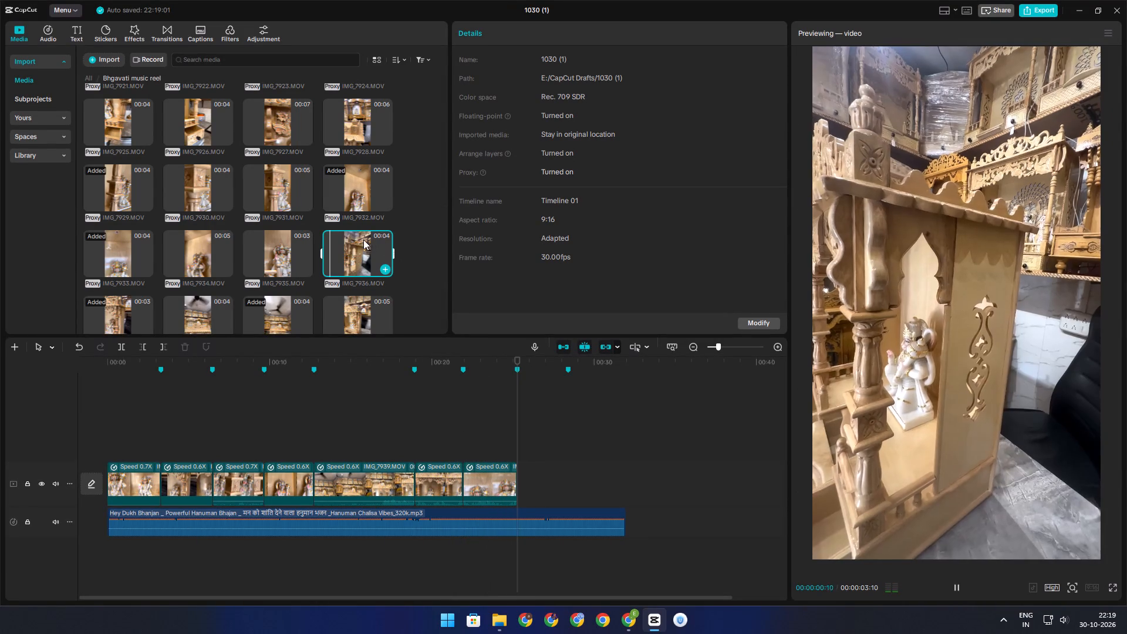
left_click(348, 194)
left_click(292, 183)
scroll(306, 245, "up", 3)
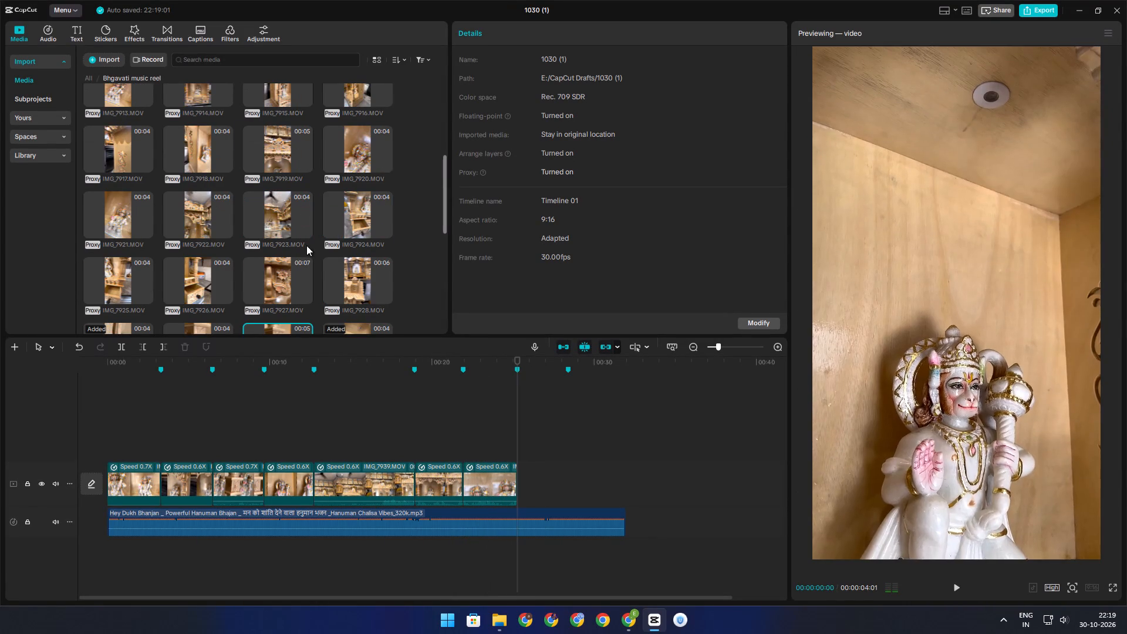
left_click(360, 160)
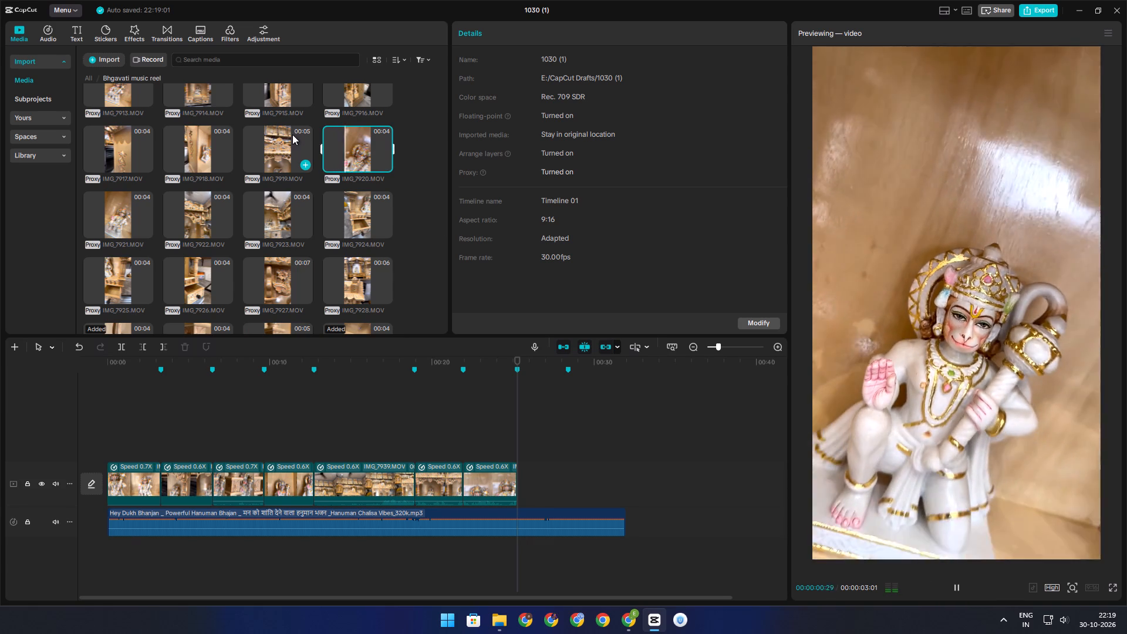
left_click(292, 134)
scroll(279, 215, "up", 4)
left_click(351, 168)
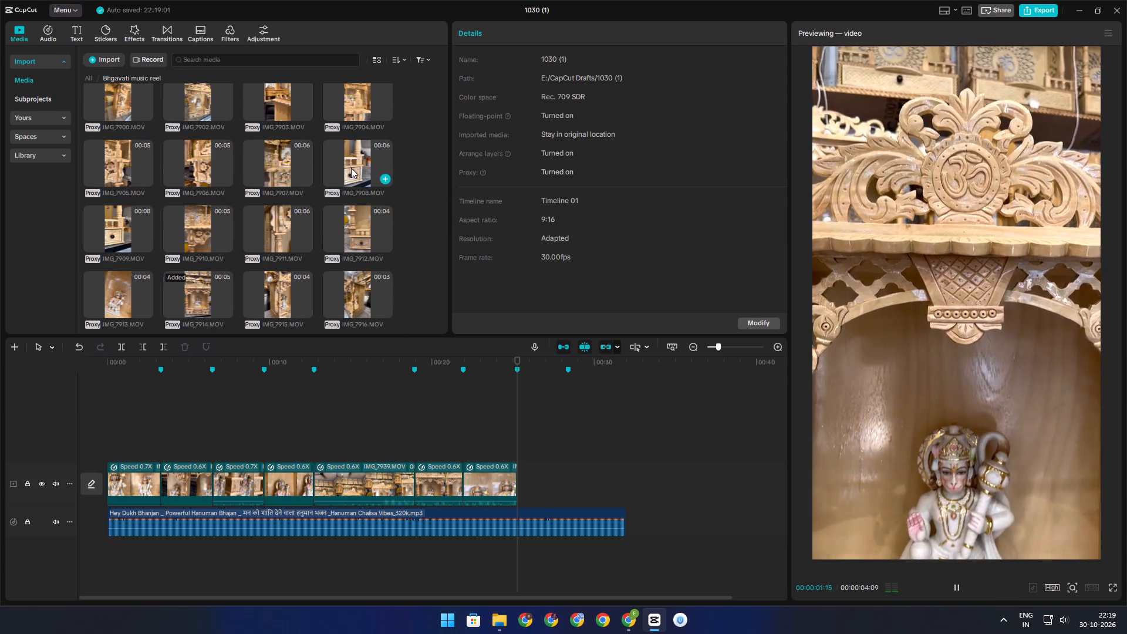
left_click(297, 153)
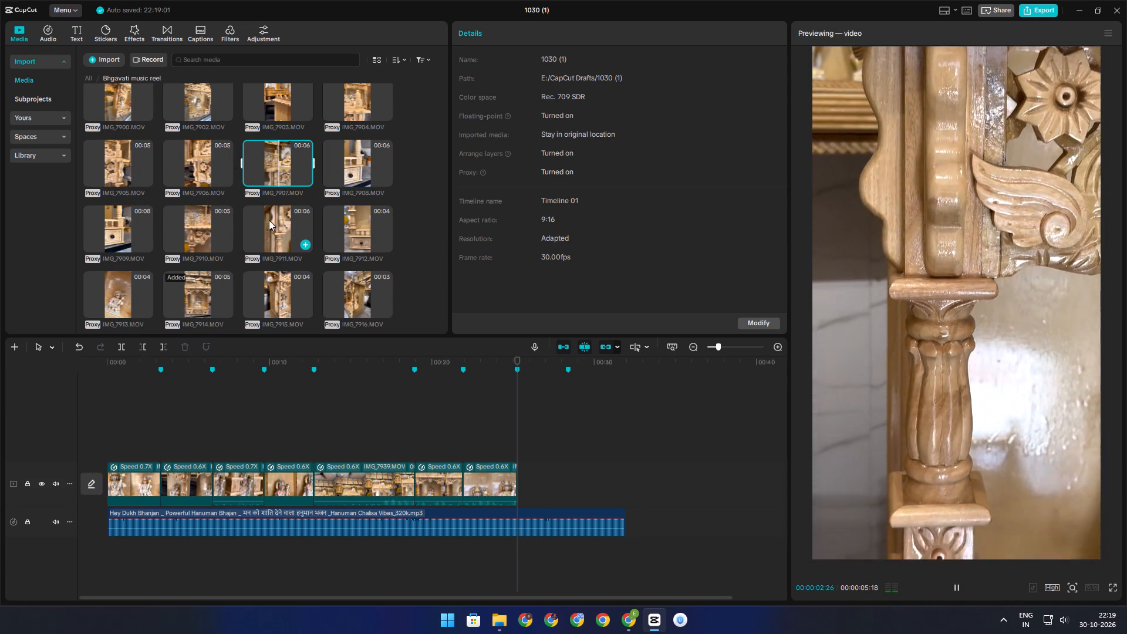
left_click(269, 222)
left_click(275, 117)
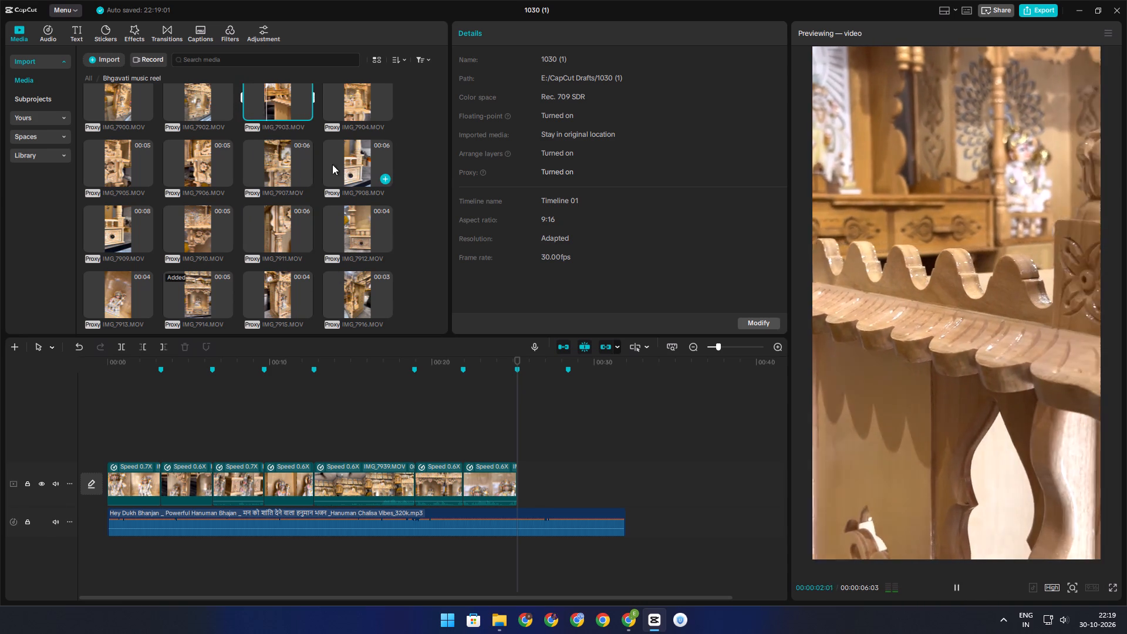
left_click(347, 162)
left_click(214, 159)
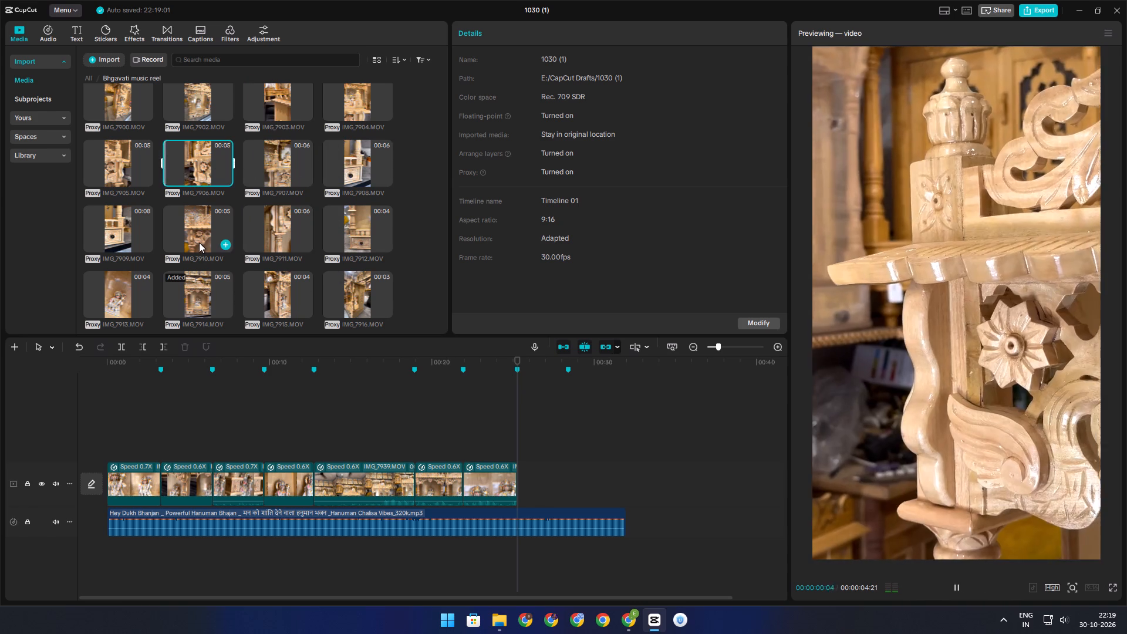
left_click(199, 242)
scroll(199, 242, "down", 1)
left_click(95, 239)
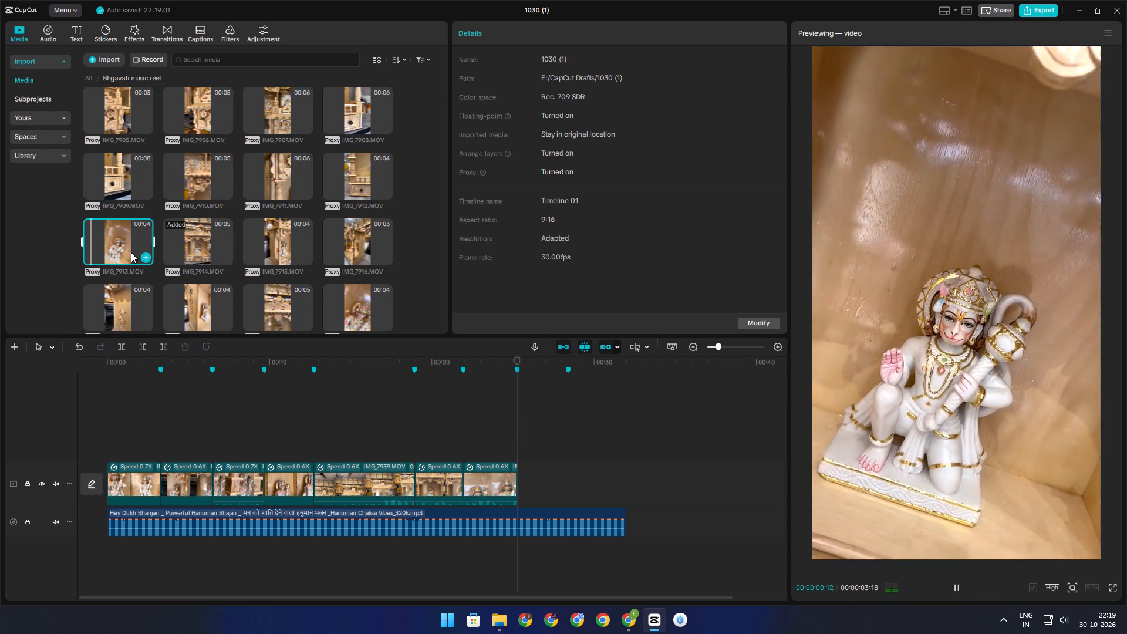
scroll(131, 252, "up", 7)
left_click(187, 134)
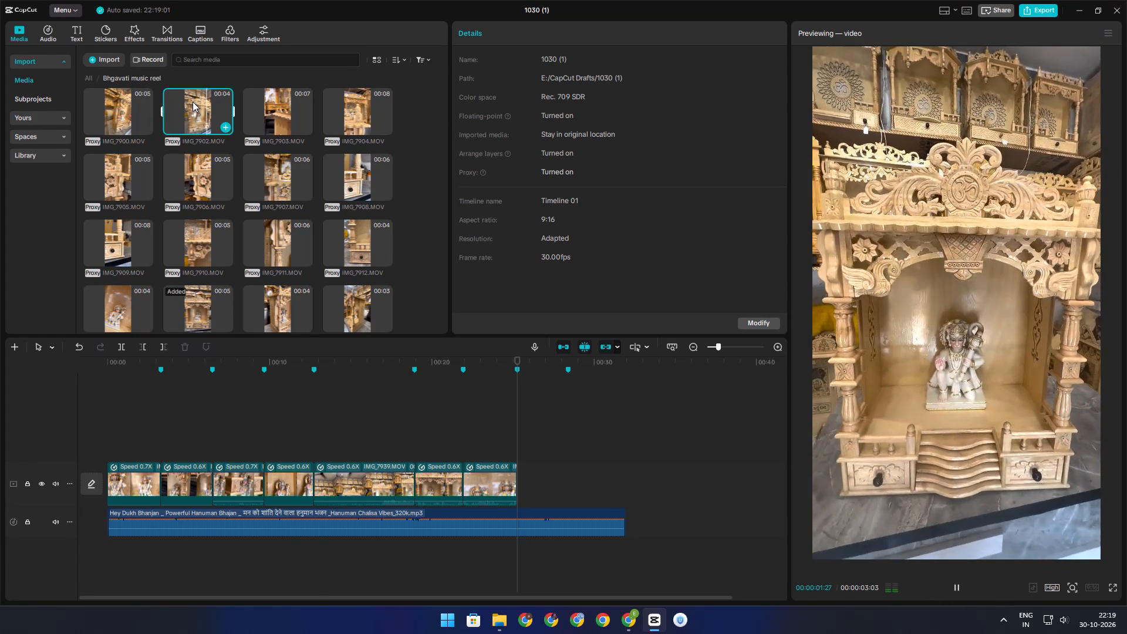
left_click_drag(192, 102, 278, 186)
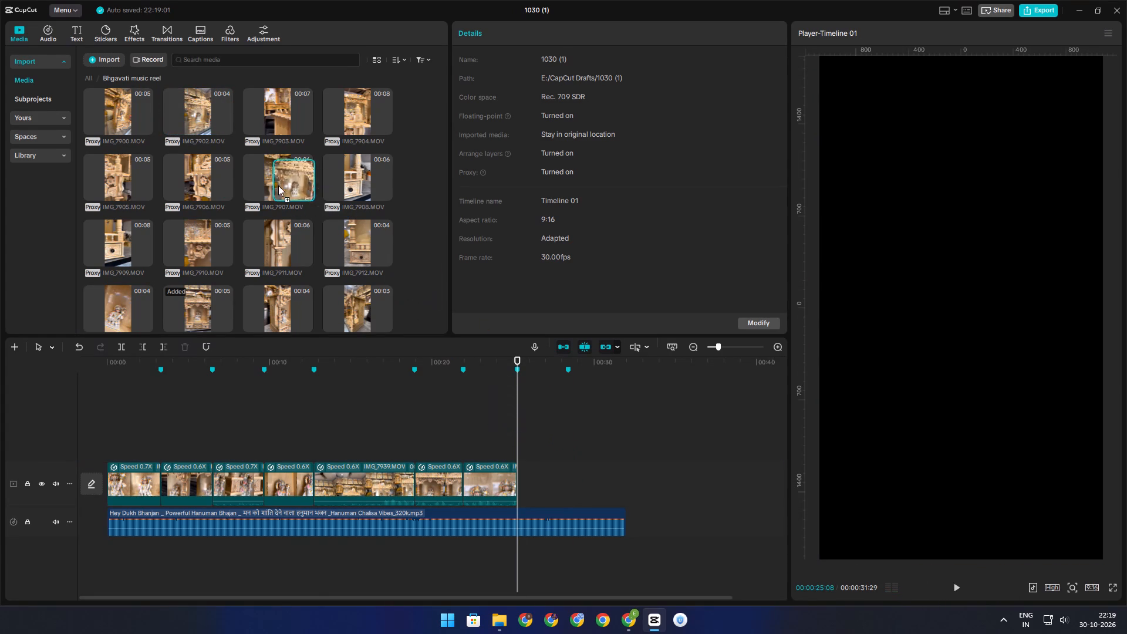
left_click_drag(278, 186, 303, 114)
left_click(356, 114)
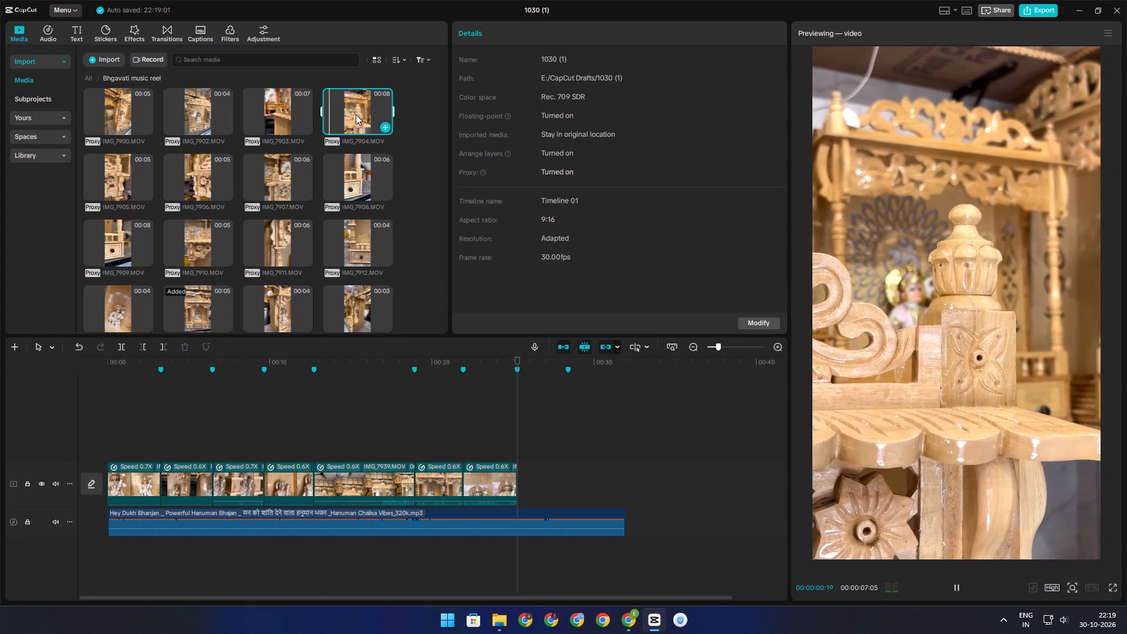
left_click(281, 111)
left_click(121, 107)
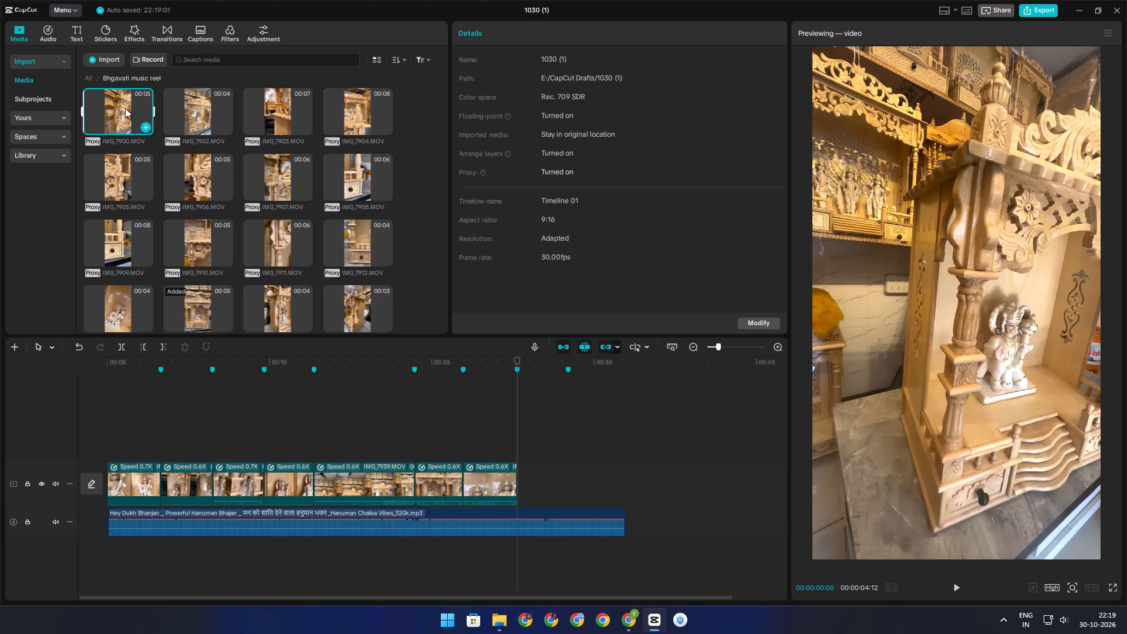
Preview the later temple clips between IMG_7912 and IMG_7939 in the media bin to choose one to follow IMG_7933.
scroll(355, 245, "down", 1)
left_click(355, 192)
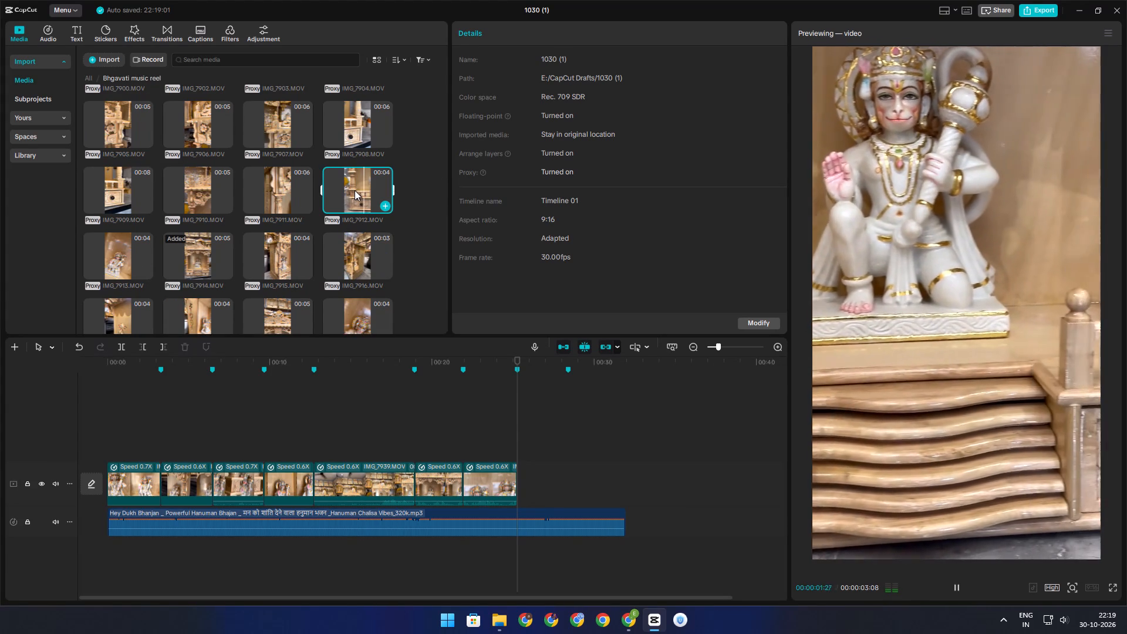
scroll(355, 190, "down", 3)
left_click(345, 221)
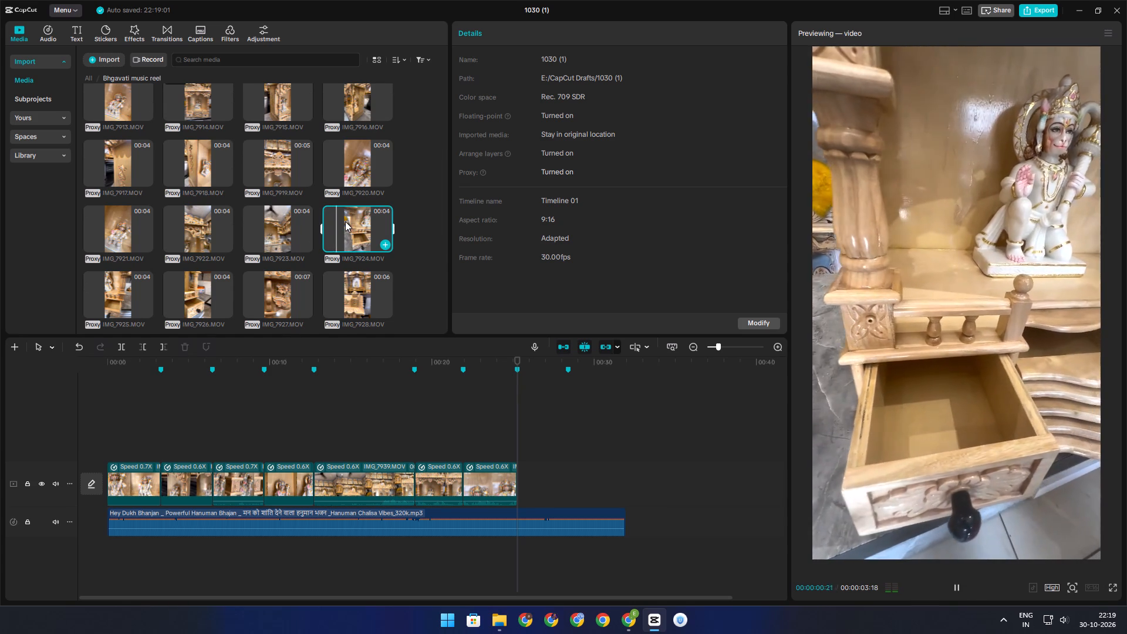
scroll(345, 221, "down", 4)
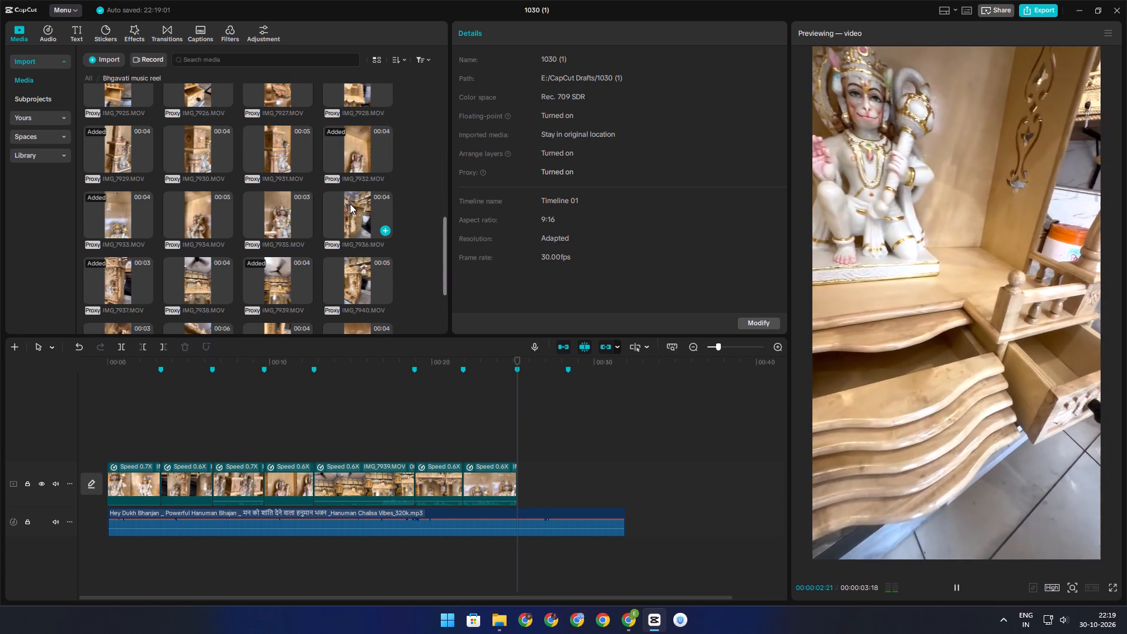
left_click(352, 208)
scroll(352, 208, "down", 2)
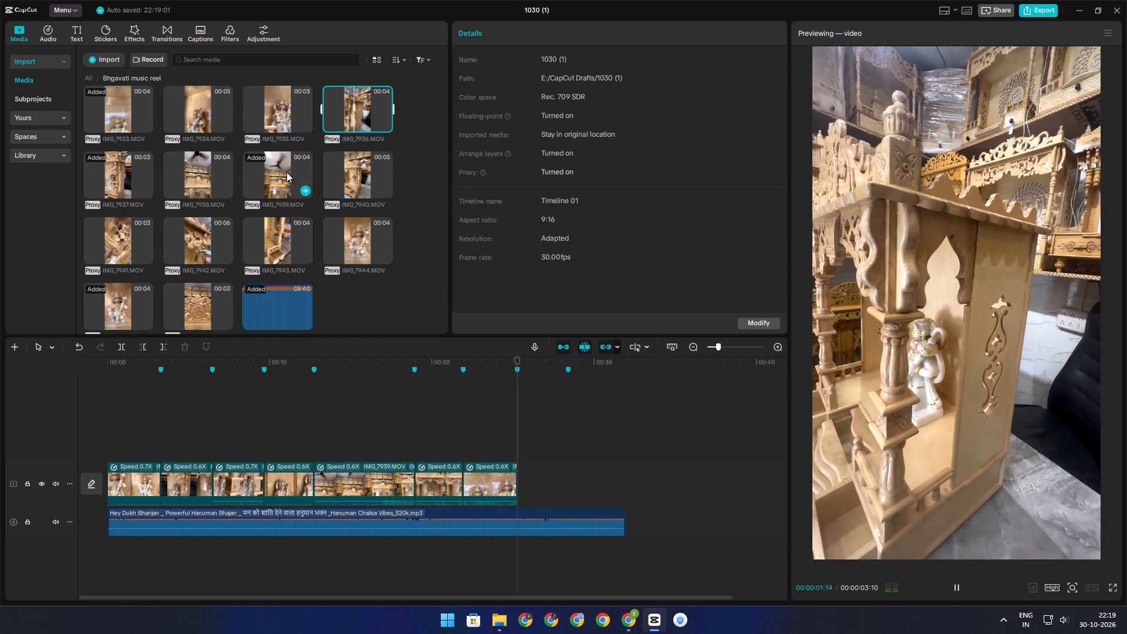
left_click(286, 172)
left_click(185, 120)
scroll(205, 170, "up", 1)
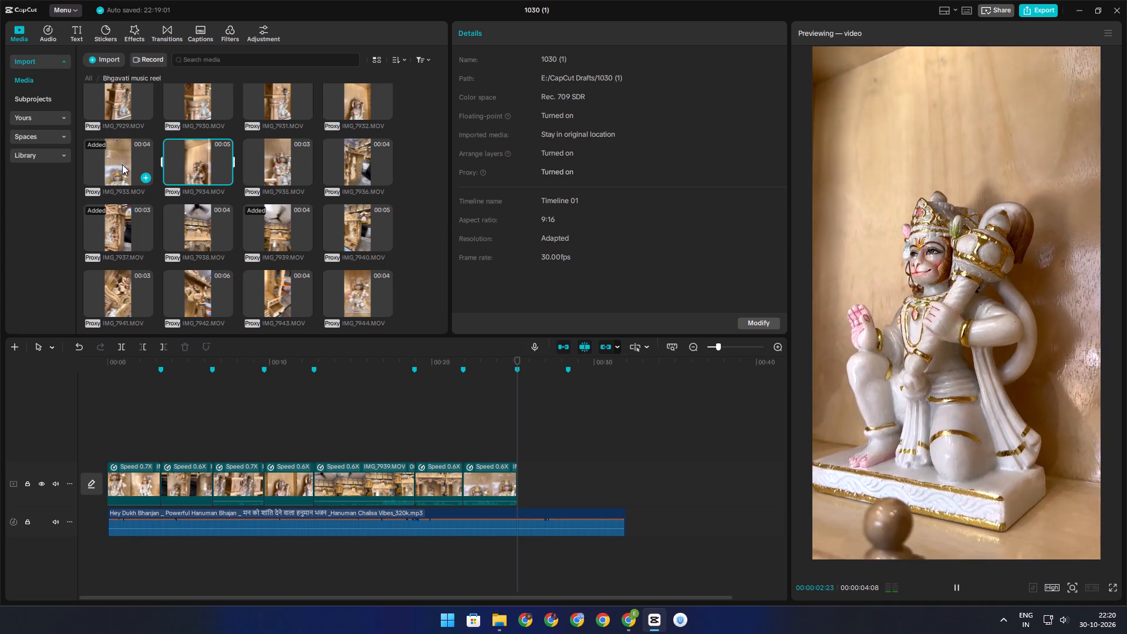
left_click(121, 164)
left_click(198, 161)
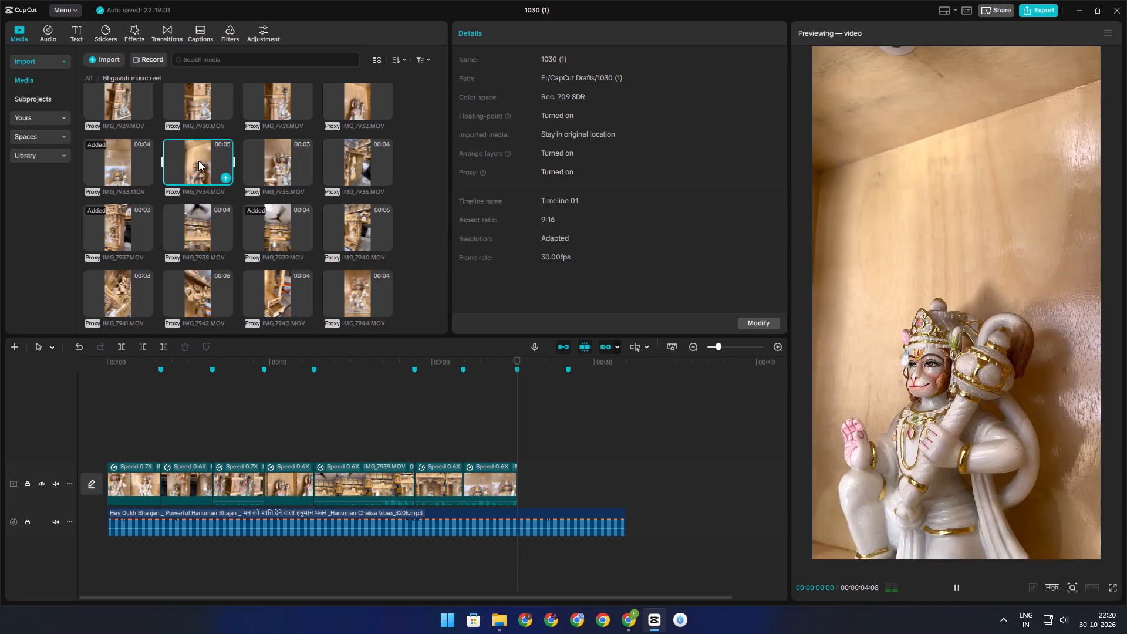
Add IMG_7934 to the main track at the seventh beat marker, slow it to 0.72x speed and trim its opening.
left_click_drag(198, 161, 521, 478)
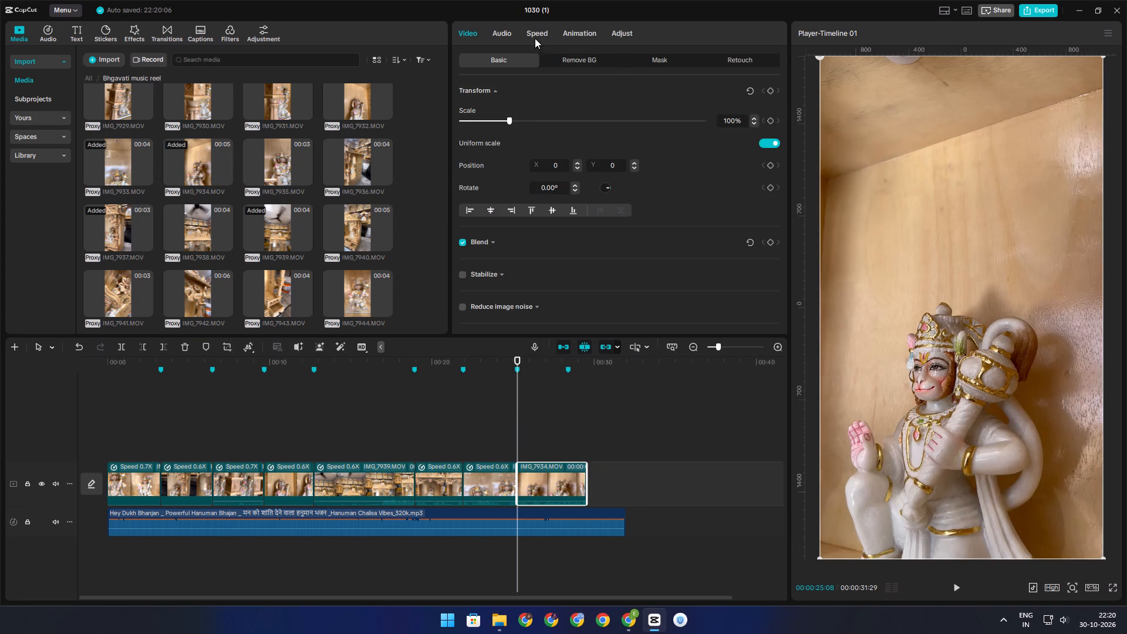
left_click(535, 38)
left_click(496, 109)
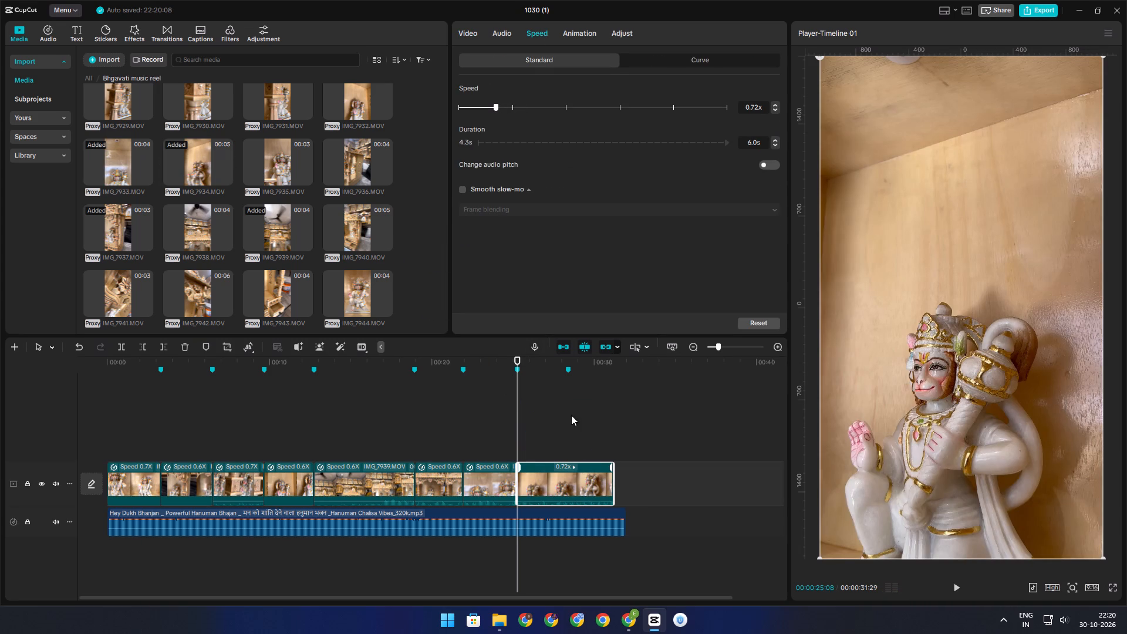
key("space")
key("space")
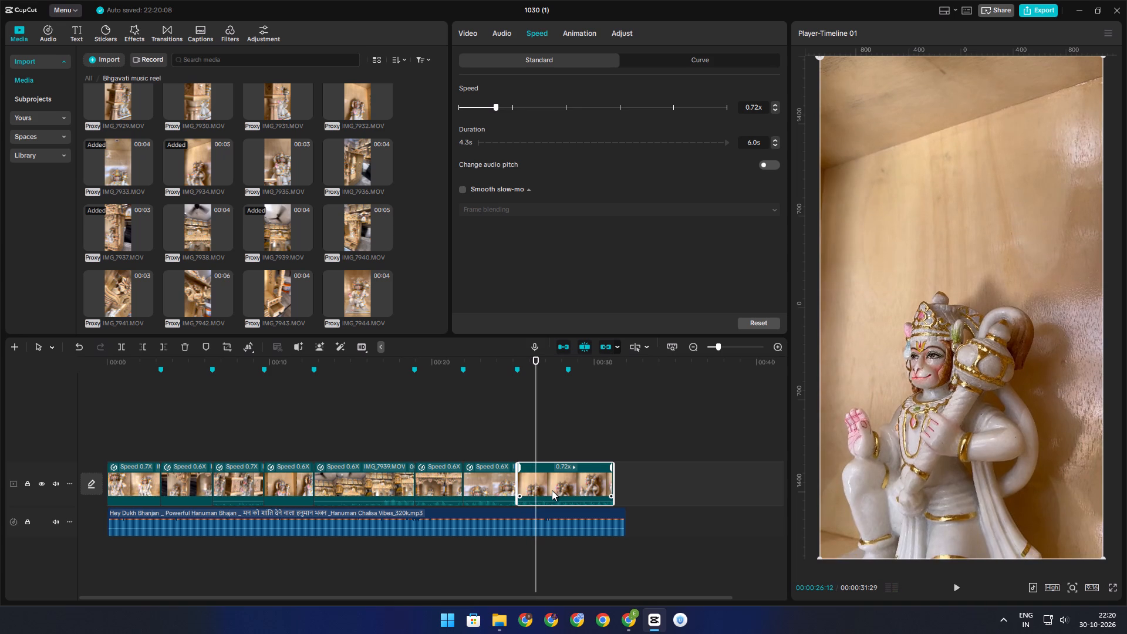
key("q")
Play the transition into IMG_7934 and slow that clip to 0.48x speed so it extends past the end of the bhajan audio.
left_click(501, 457)
key("space")
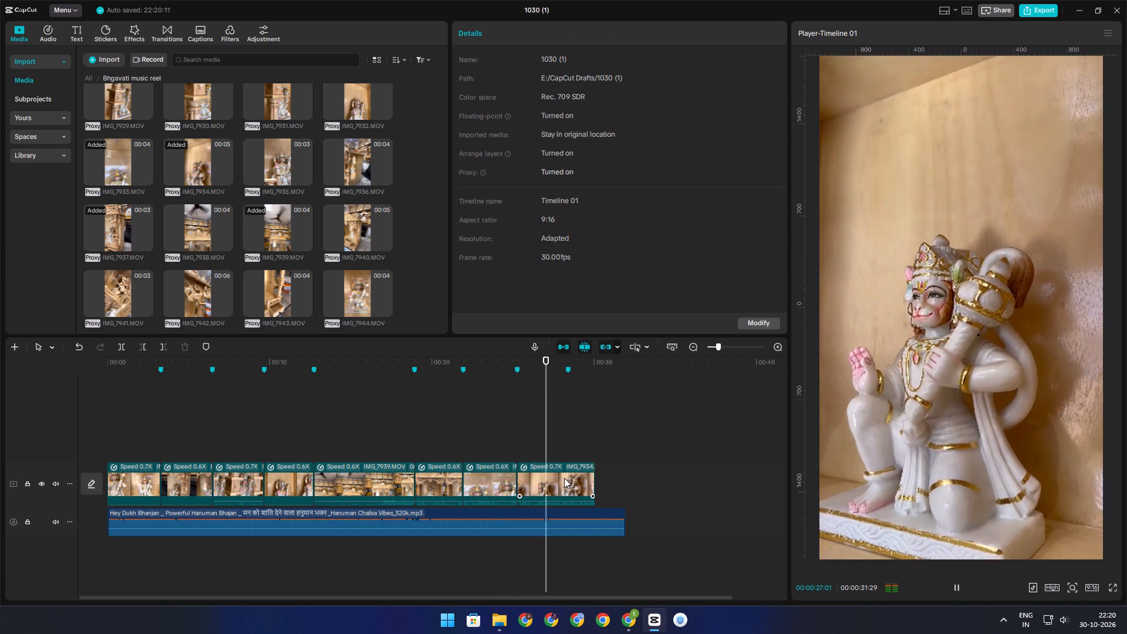
left_click(567, 477)
left_click(568, 424)
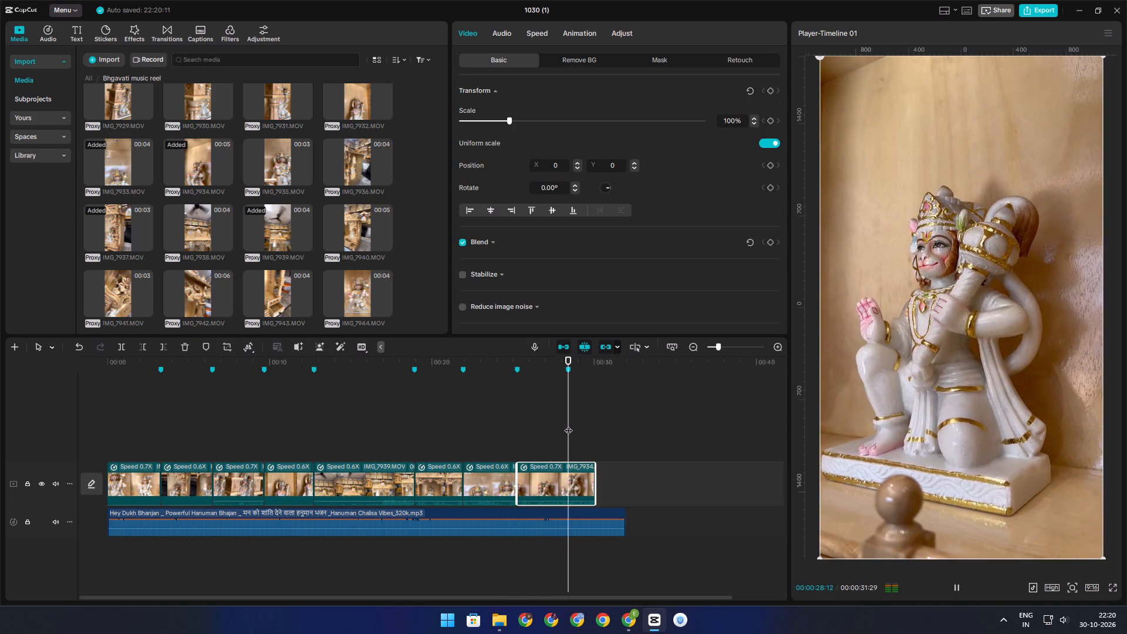
key("space")
left_click_drag(595, 478, 636, 475)
left_click(545, 38)
left_click(489, 107)
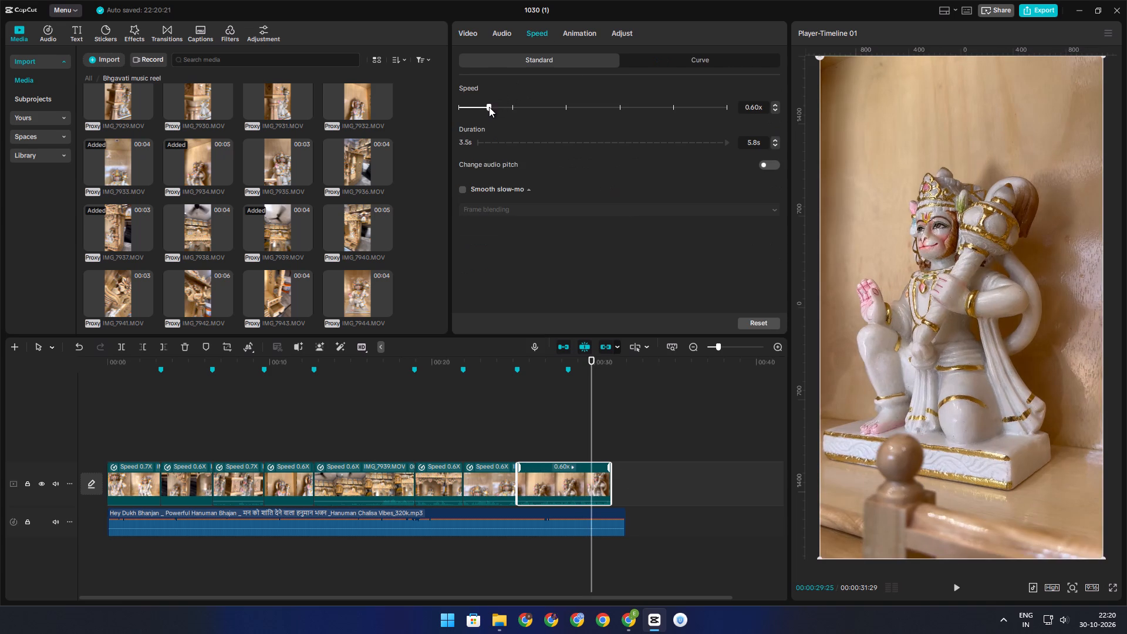
left_click(488, 107)
left_click(487, 107)
left_click(482, 108)
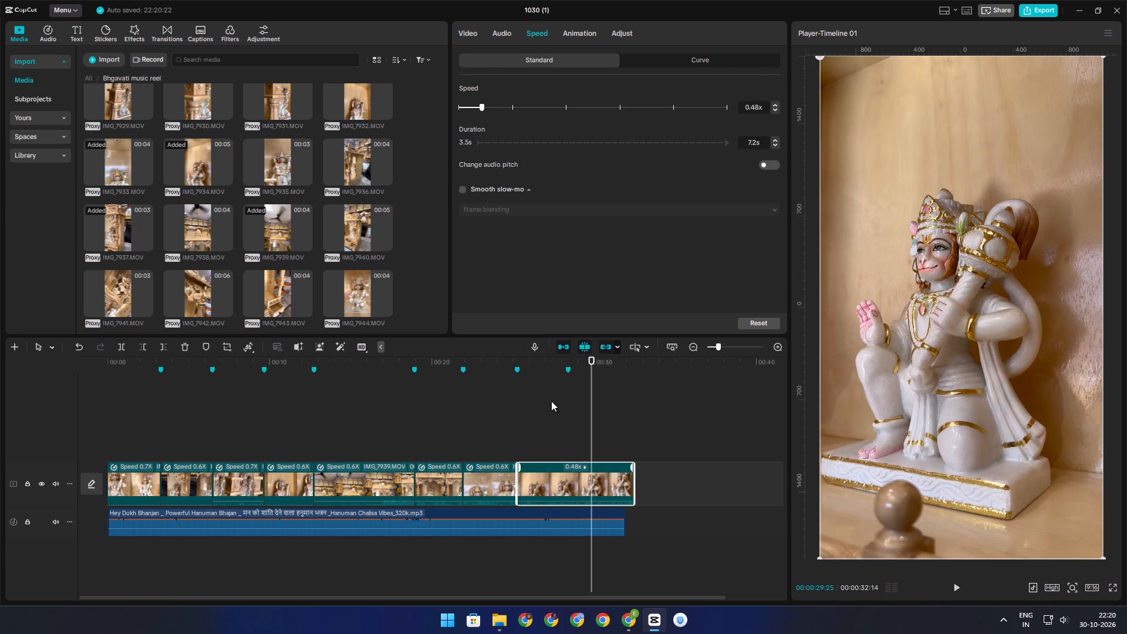
Cut off the part of IMG_7934 that runs past the end of the bhajan audio.
left_click(621, 439)
left_click_drag(622, 440, 628, 443)
left_click(617, 481)
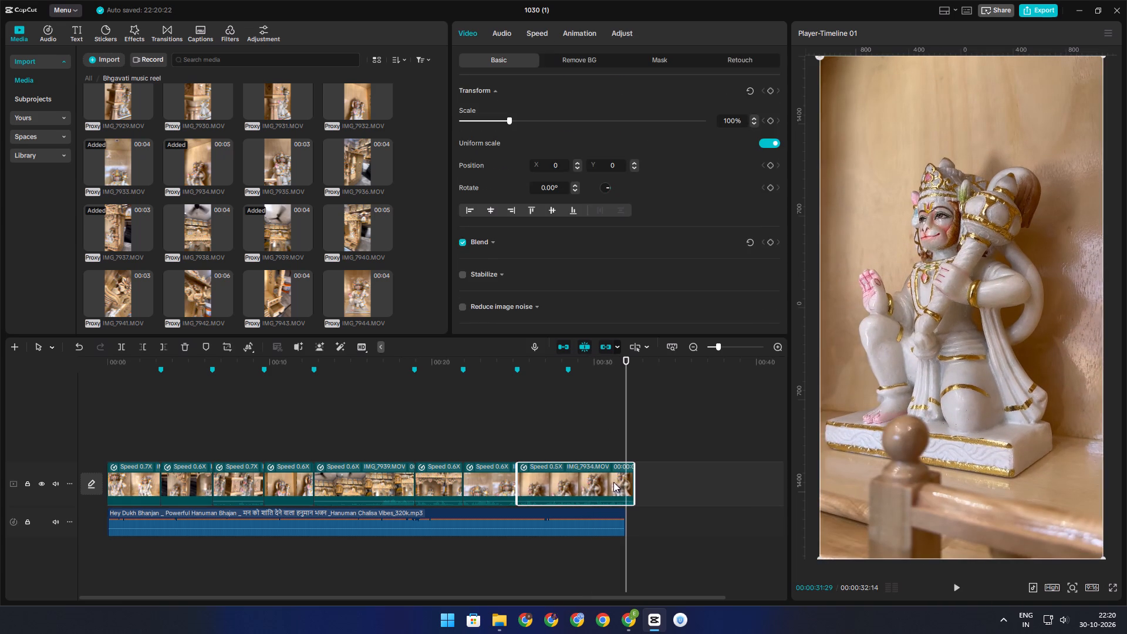
key("s")
key("d")
Mute all the main-track clips by setting their volume to -∞ dB, and turn on loudness normalization for them.
scroll(536, 475, "down", 5, "ctrl")
left_click_drag(536, 475, 129, 400)
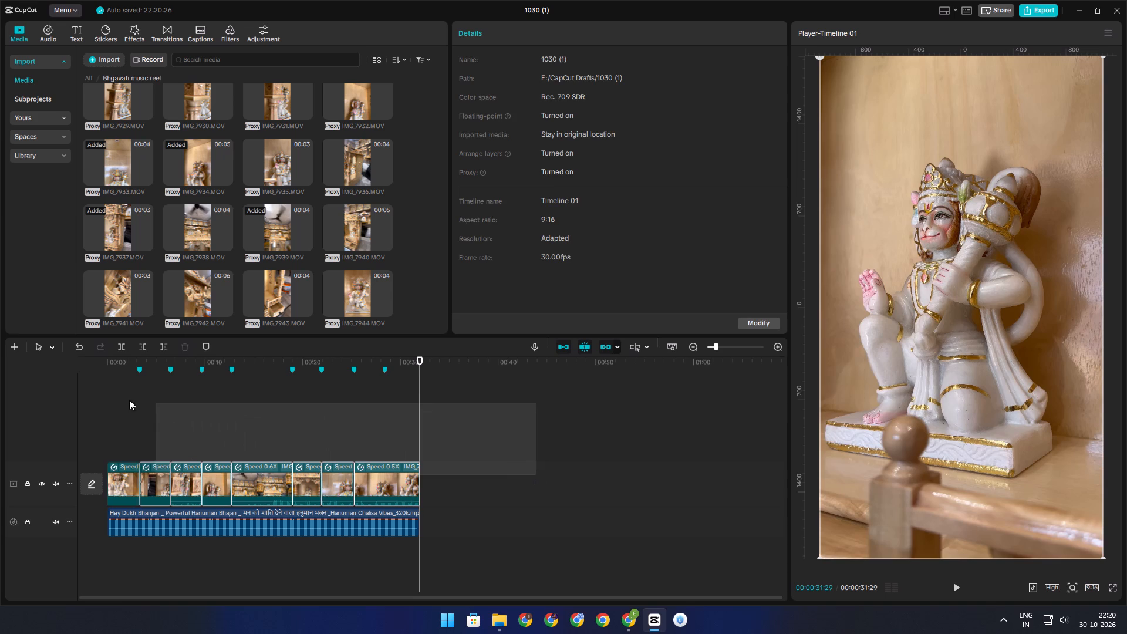
left_click_drag(129, 400, 118, 397)
left_click(499, 26)
left_click_drag(622, 118, 365, 129)
left_click(461, 202)
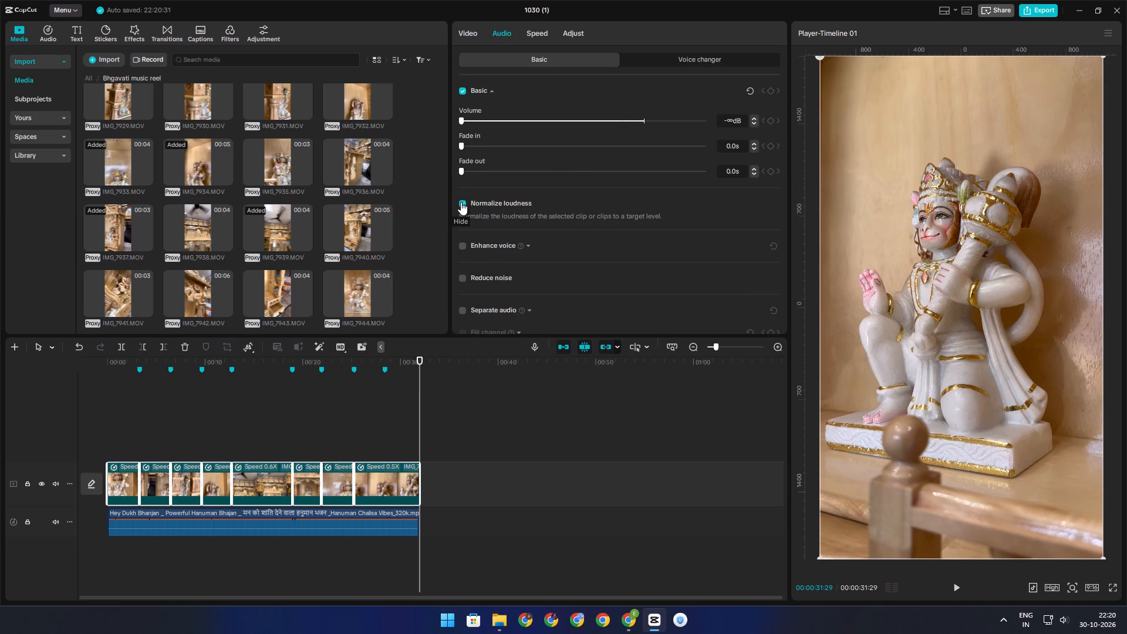
scroll(530, 275, "down", 1)
Turn on stabilization at the Recommended level for all the selected main-track clips.
left_click(467, 32)
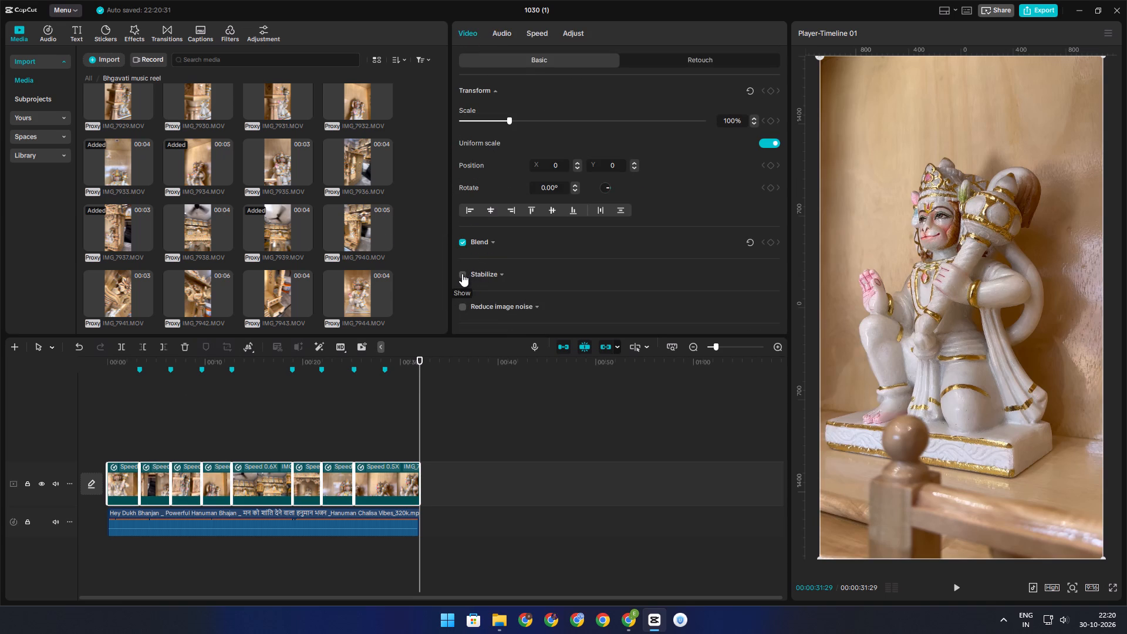
left_click(462, 274)
scroll(553, 237, "down", 4)
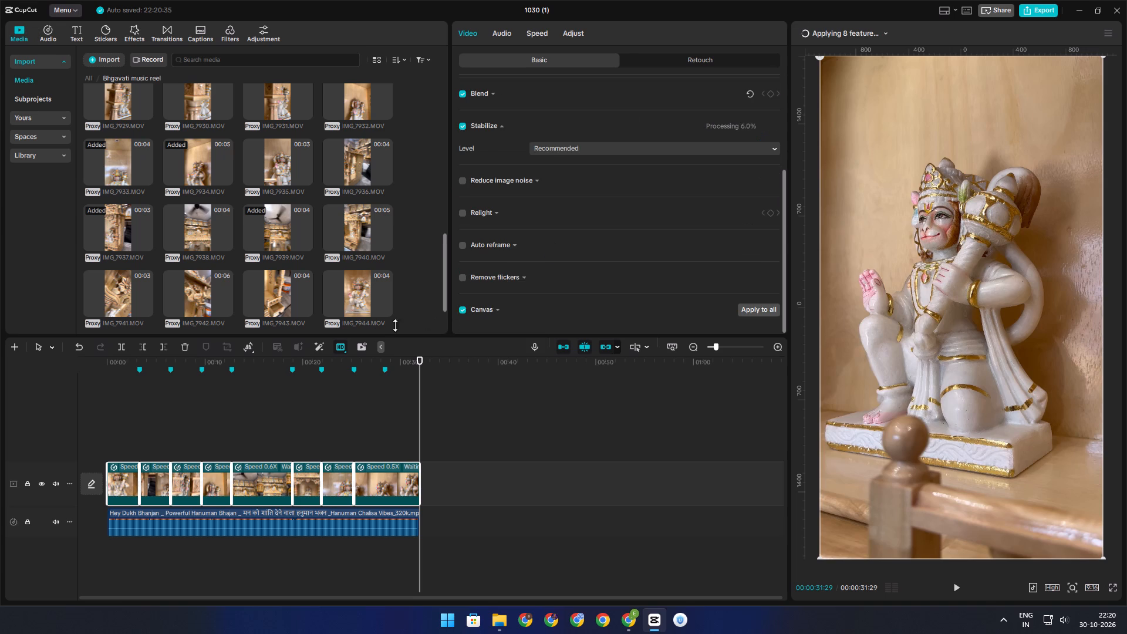
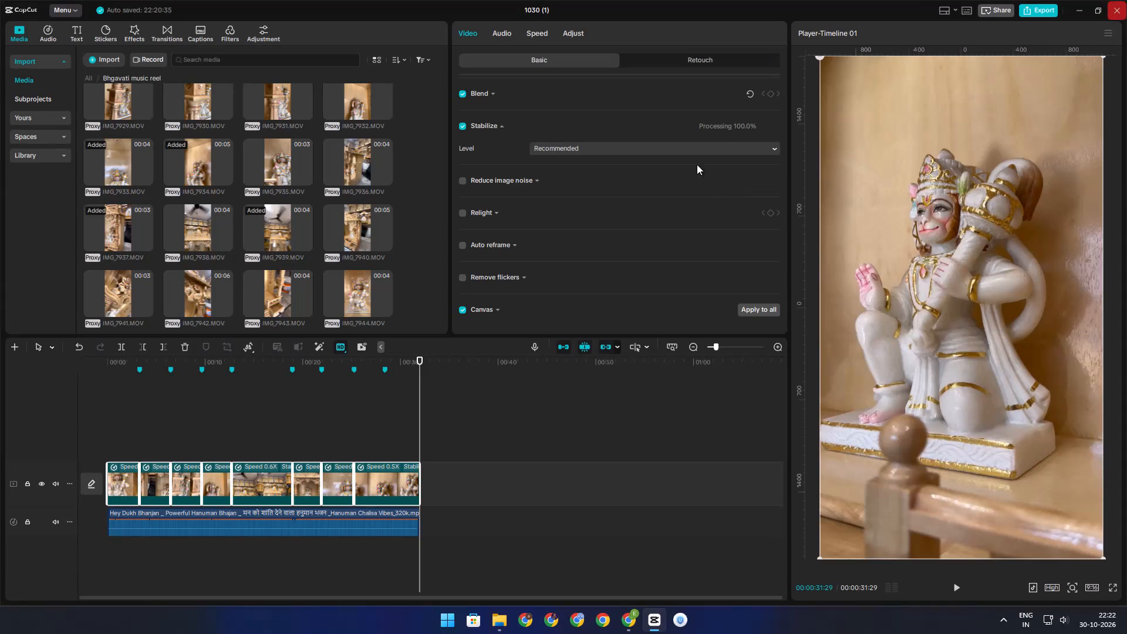
Play the reel from the start through the first clips to review the muted, stabilized footage.
left_click(351, 396)
left_click_drag(351, 396, 44, 367)
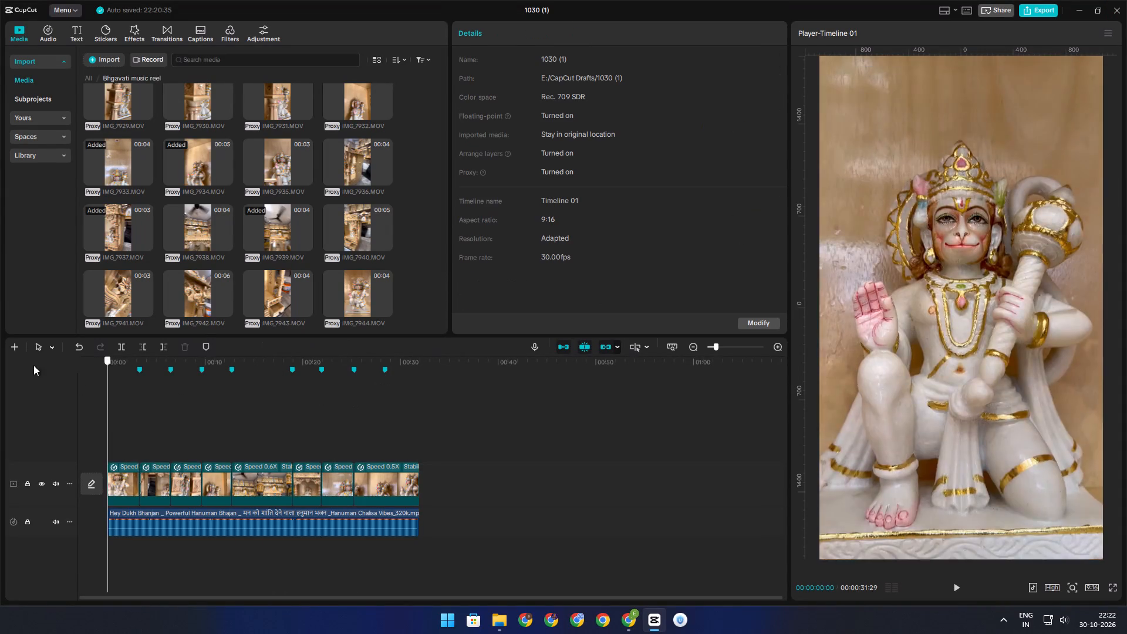
key("space")
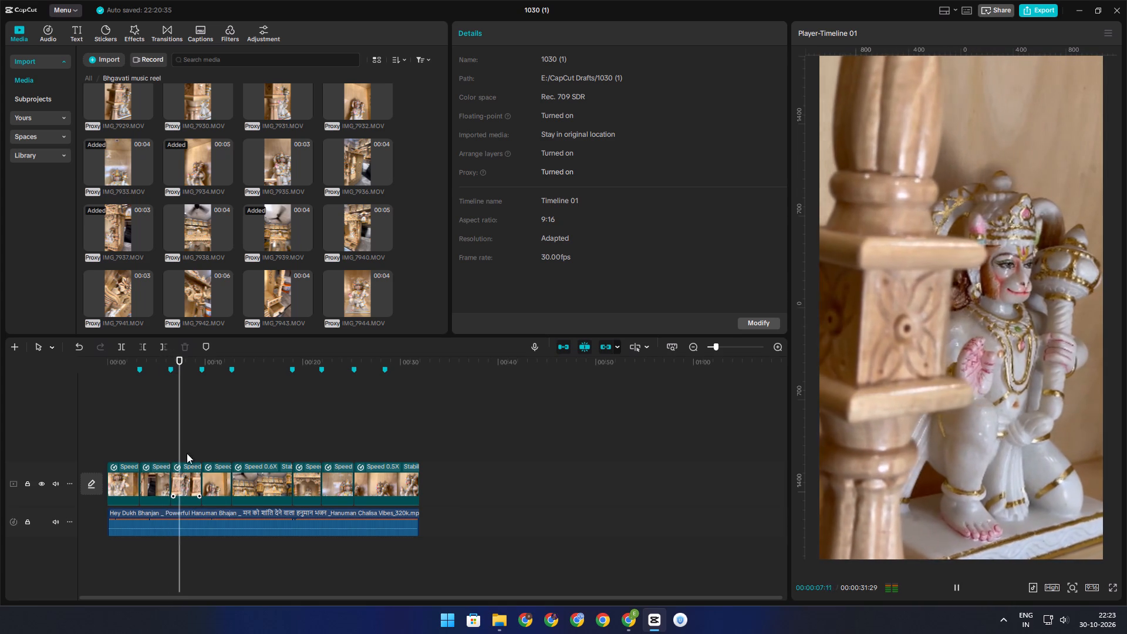
key("space")
left_click(184, 428)
Check whether the online transitions, effects, favorites and the first clip's animations load.
left_click(163, 24)
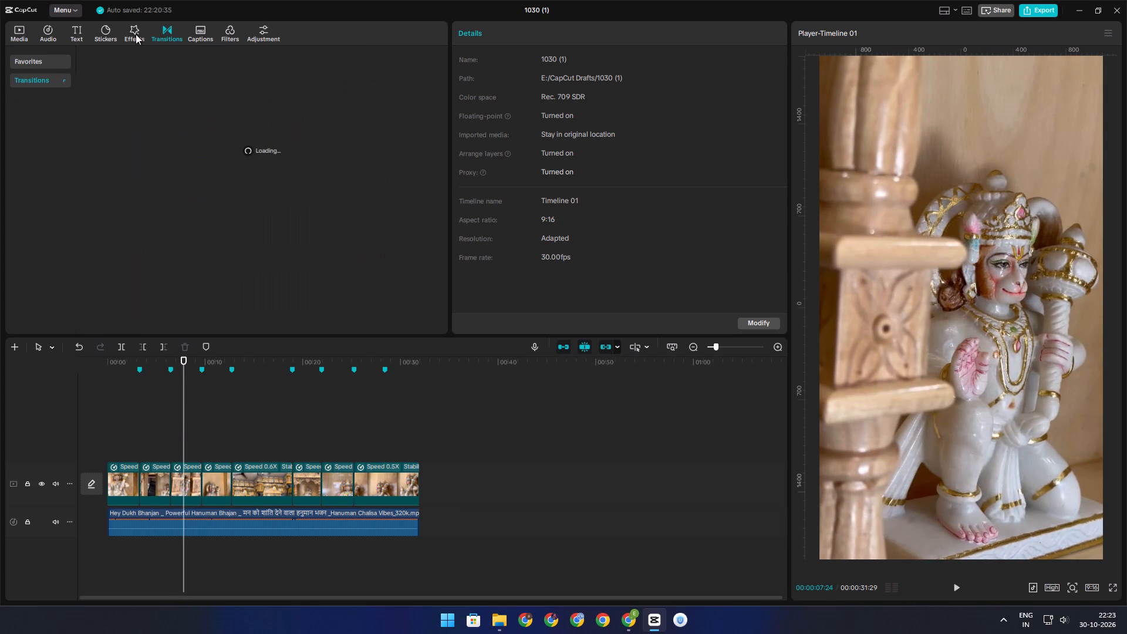
left_click(46, 64)
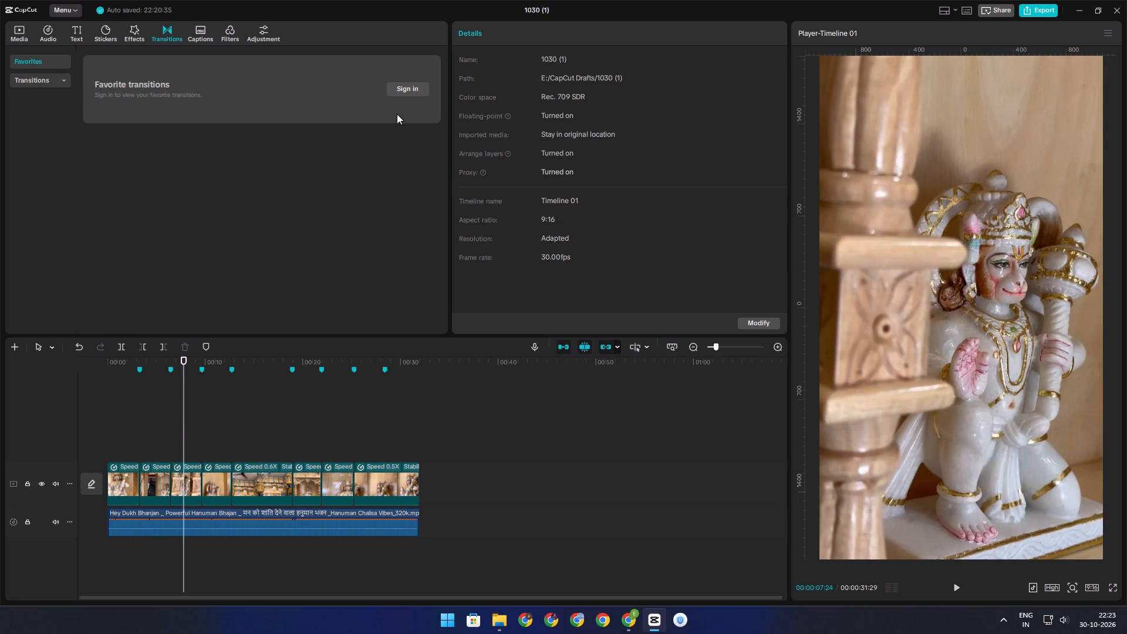
left_click(12, 32)
left_click(161, 33)
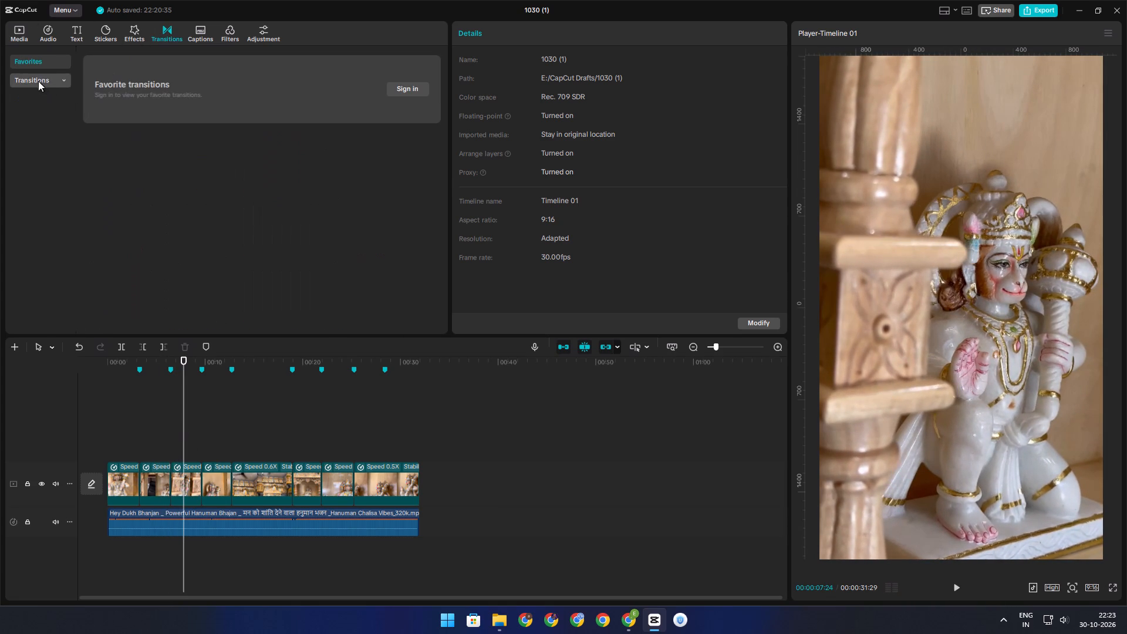
left_click(38, 80)
left_click(298, 149)
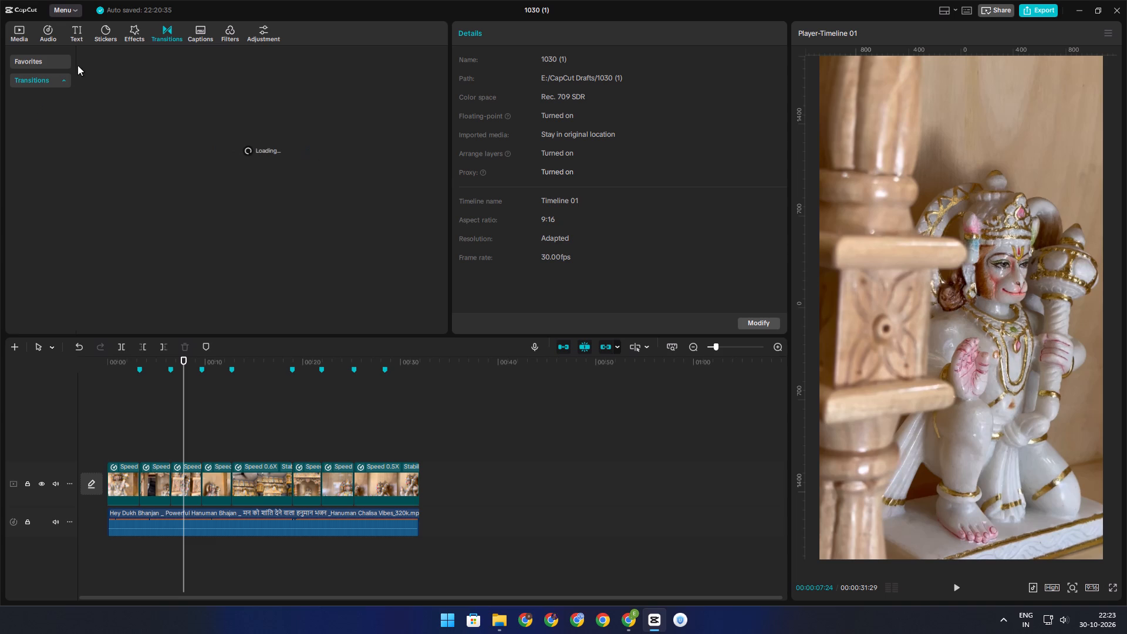
left_click(21, 32)
left_click(130, 26)
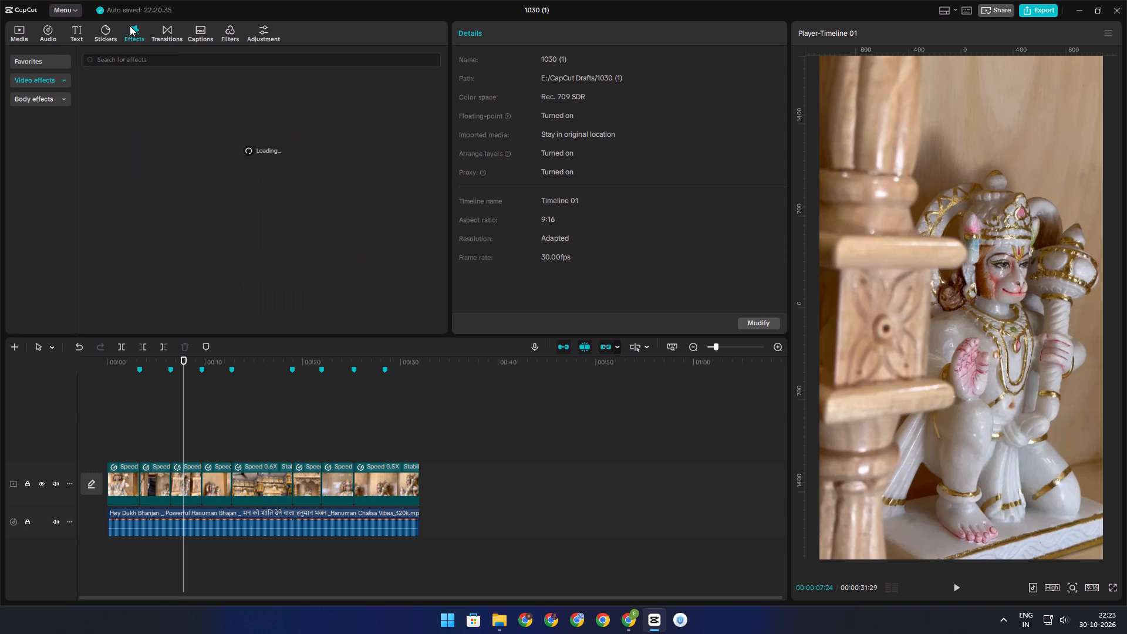
left_click(26, 64)
left_click(12, 39)
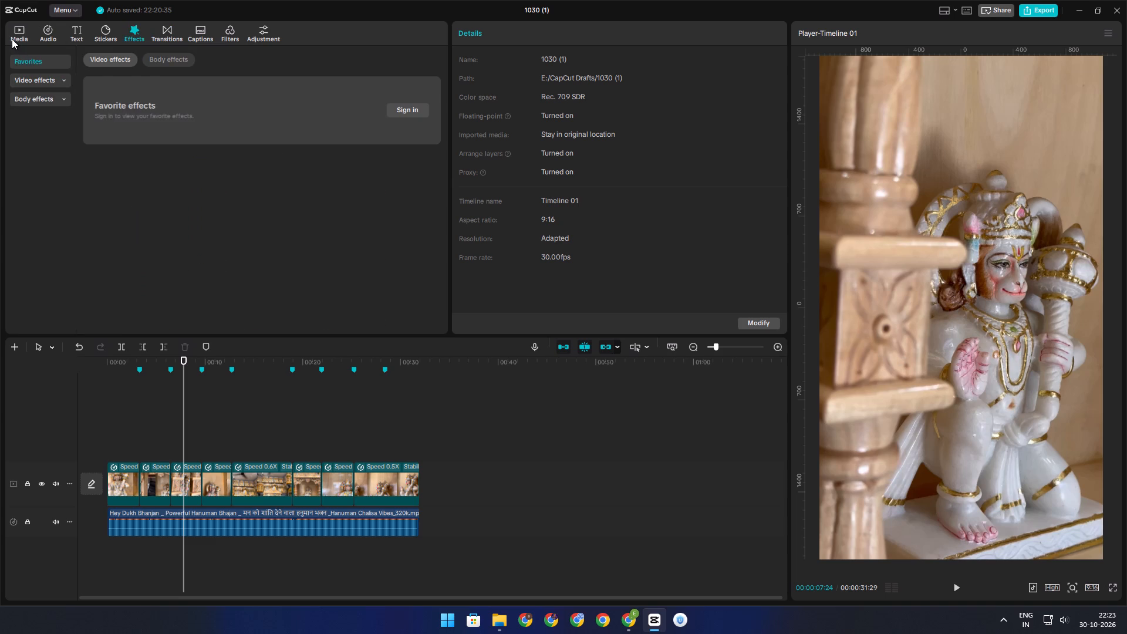
left_click(28, 122)
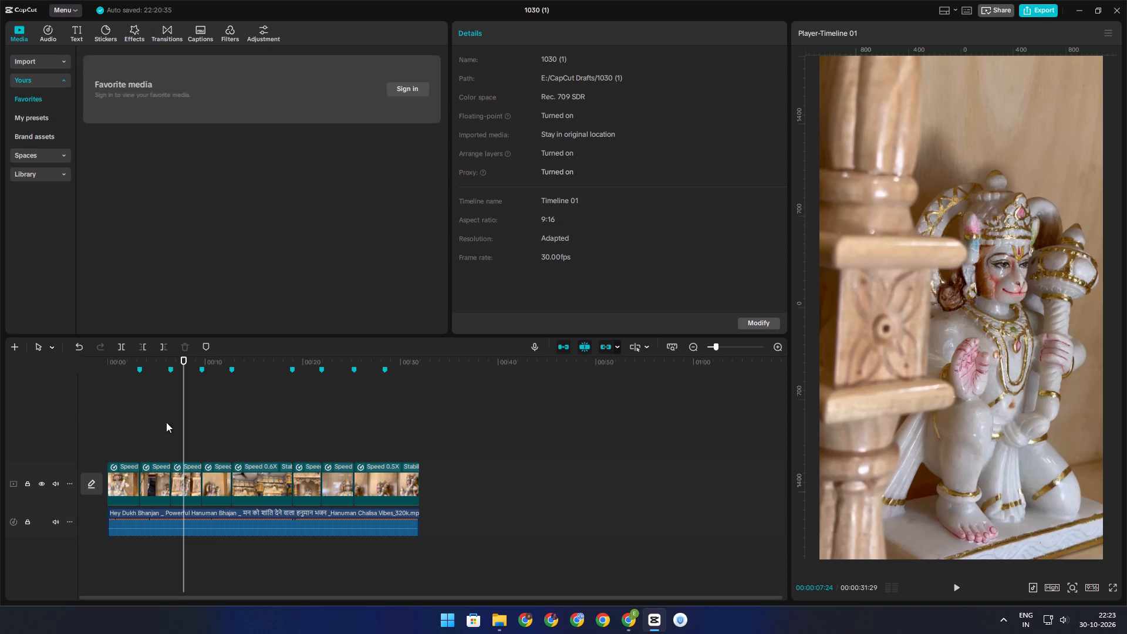
left_click(134, 470)
left_click(557, 36)
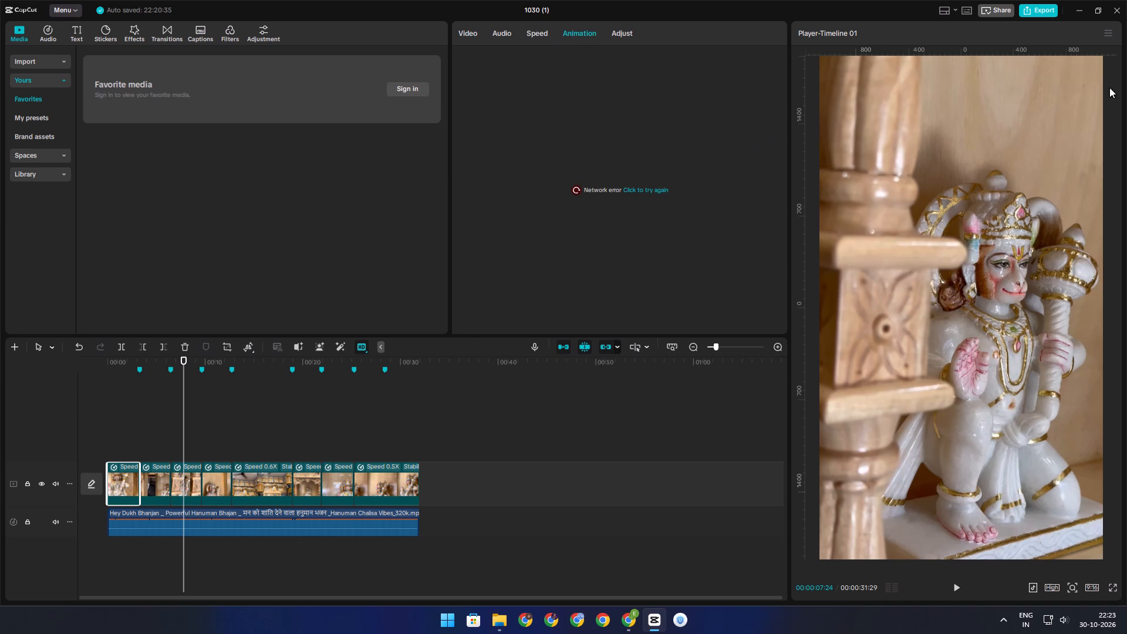
Close the 1030 (1) project and CapCut, along with the open Chrome and Downloads folder windows.
left_click(1119, 3)
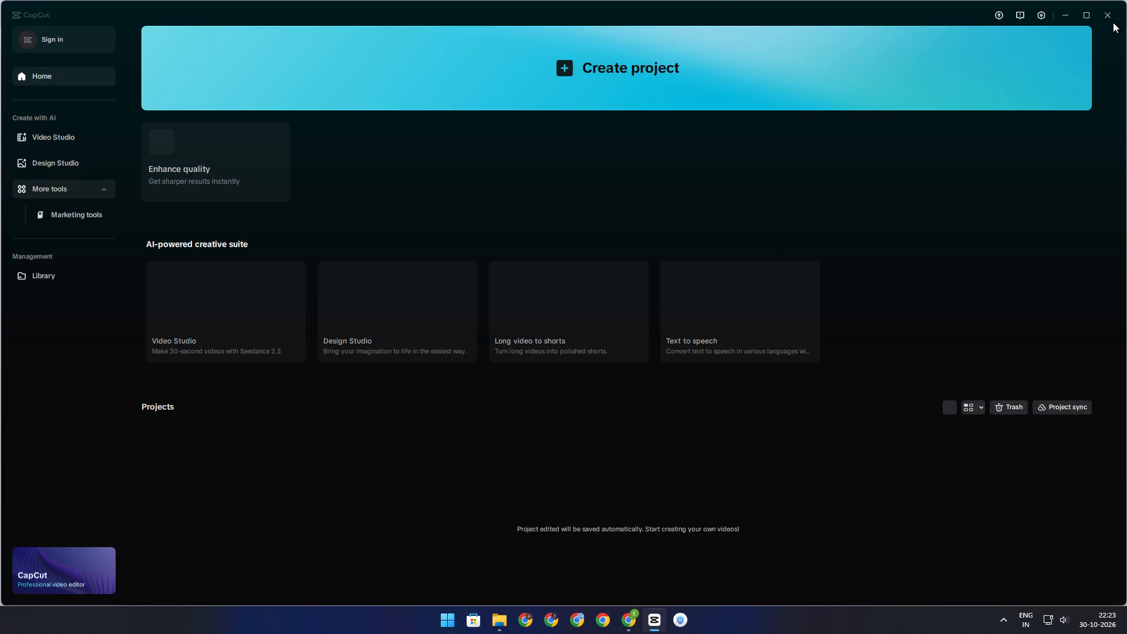
left_click(1112, 22)
left_click(1111, 15)
left_click(1111, 15)
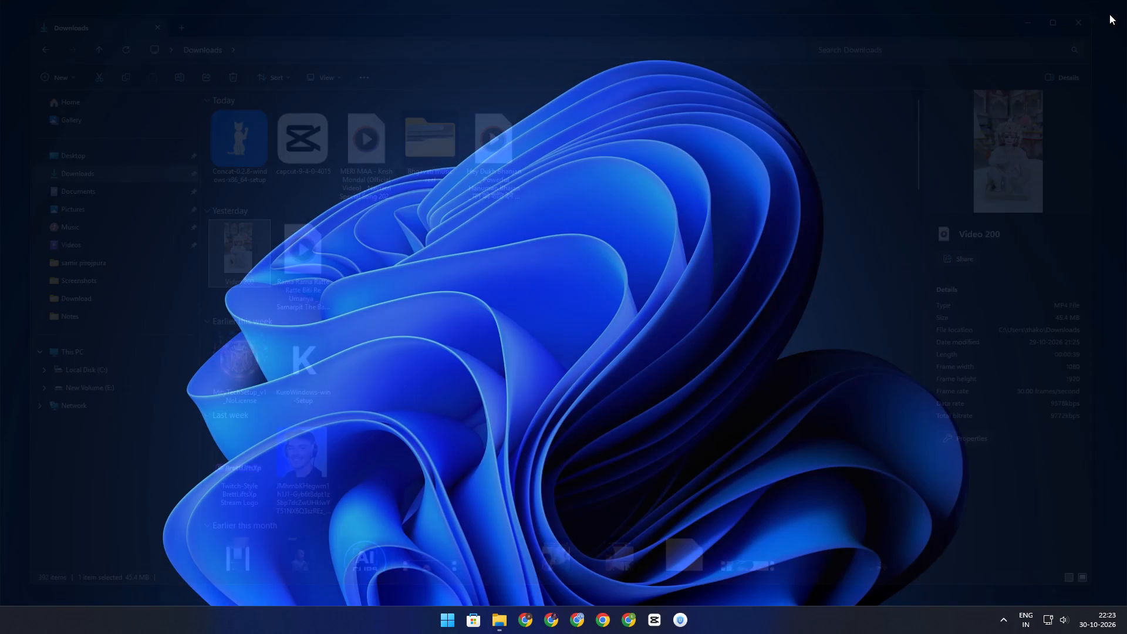
Switch to Urban VPN, connect through the United States server and minimize its window.
double_click(676, 619)
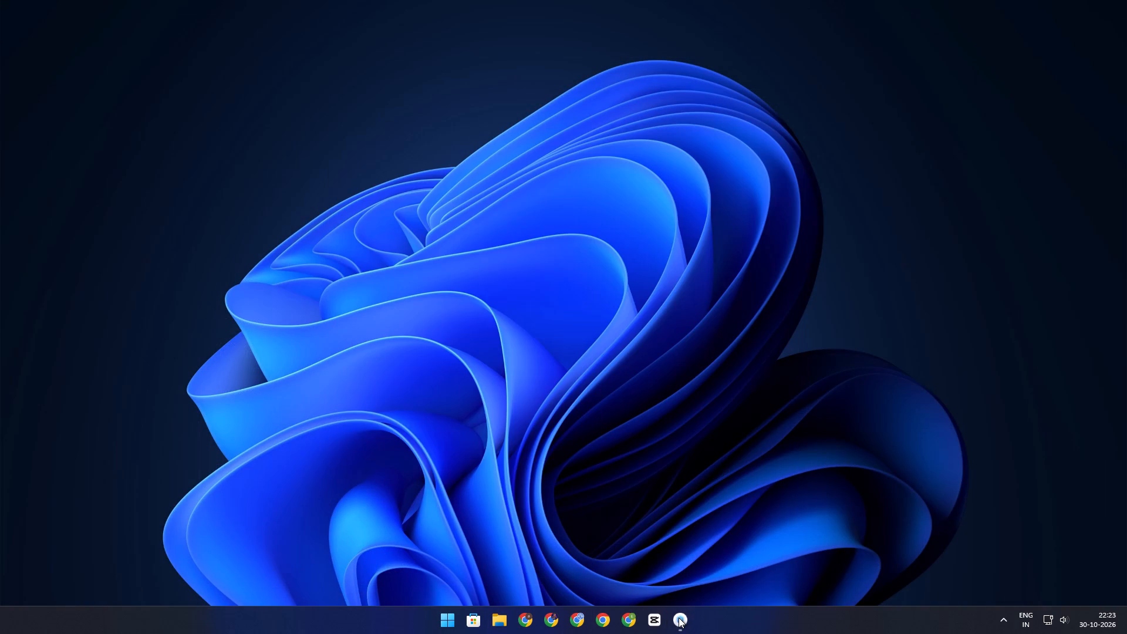
left_click(679, 618)
left_click(480, 239)
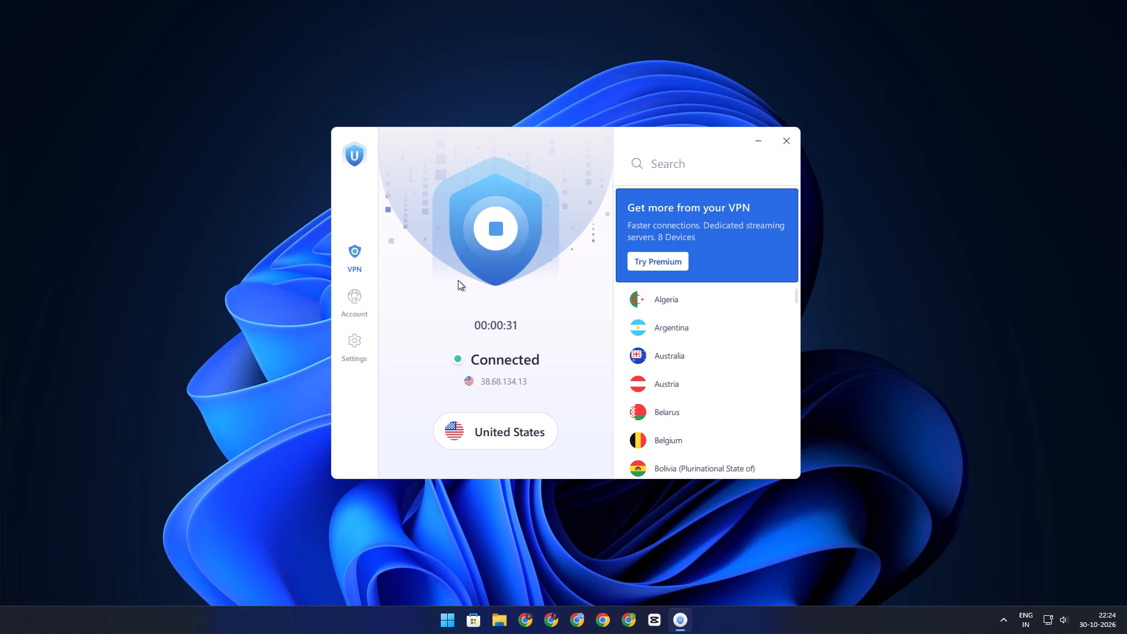
left_click(756, 132)
Relaunch CapCut with the VPN connection active.
left_click(656, 618)
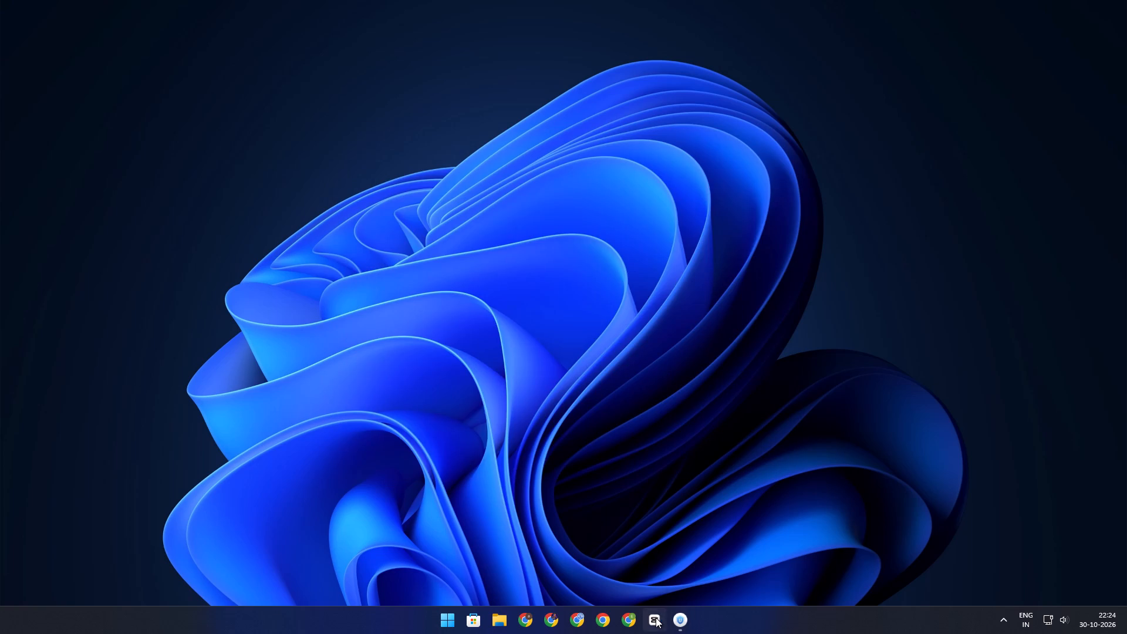
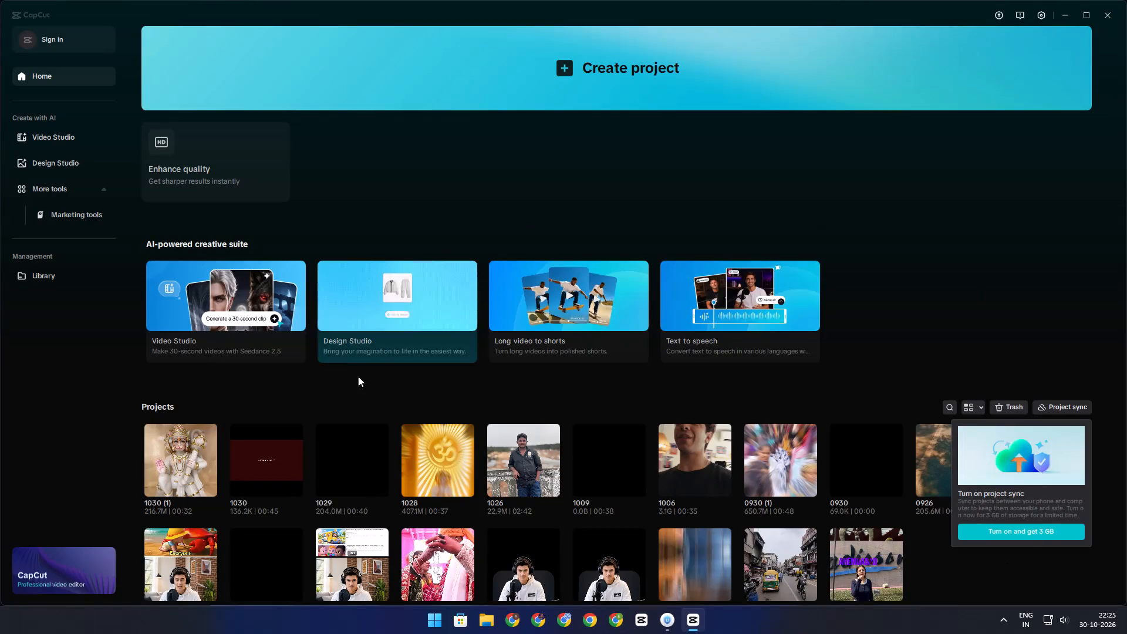
Reopen the 1030 (1) project from the Projects list.
left_click(174, 457)
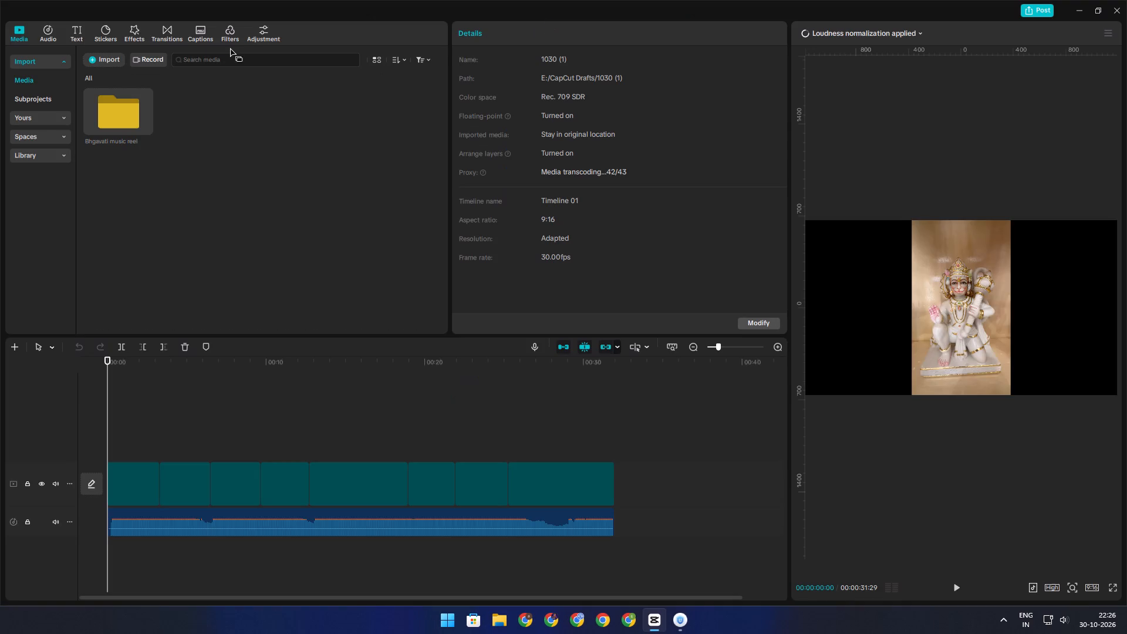
Bring up the Light category of the online transitions for the temple clips.
left_click(160, 36)
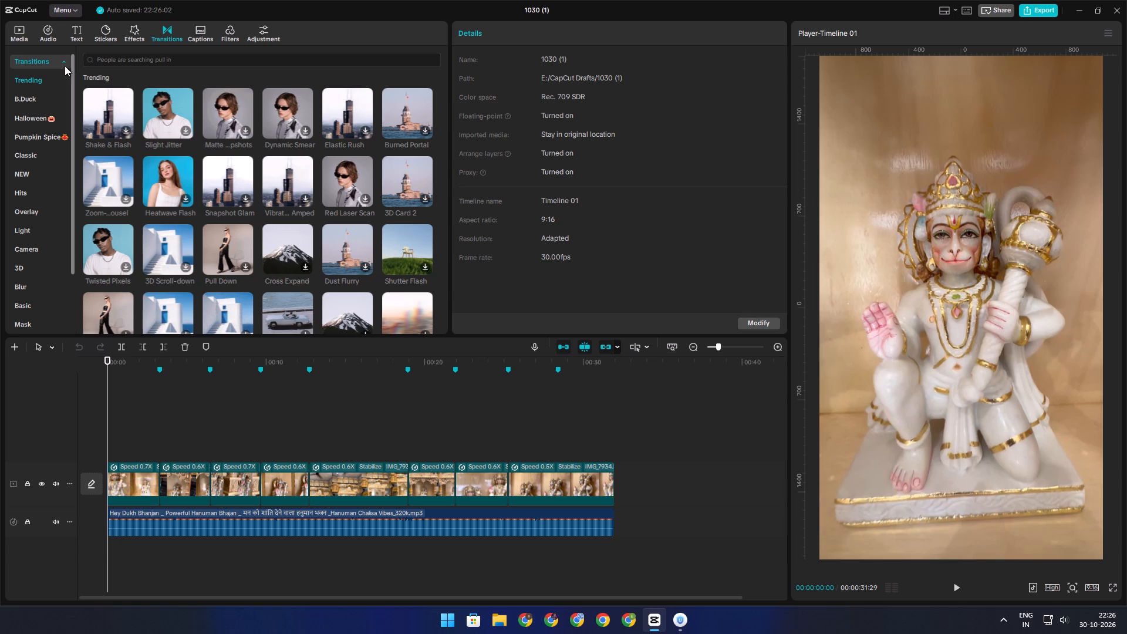
left_click(30, 230)
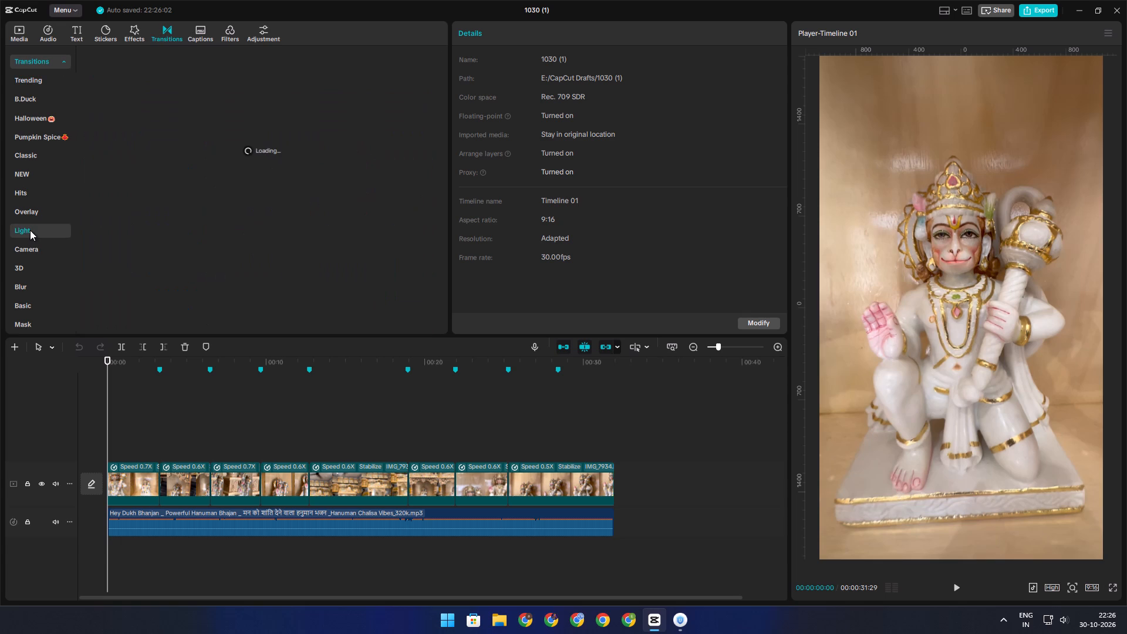
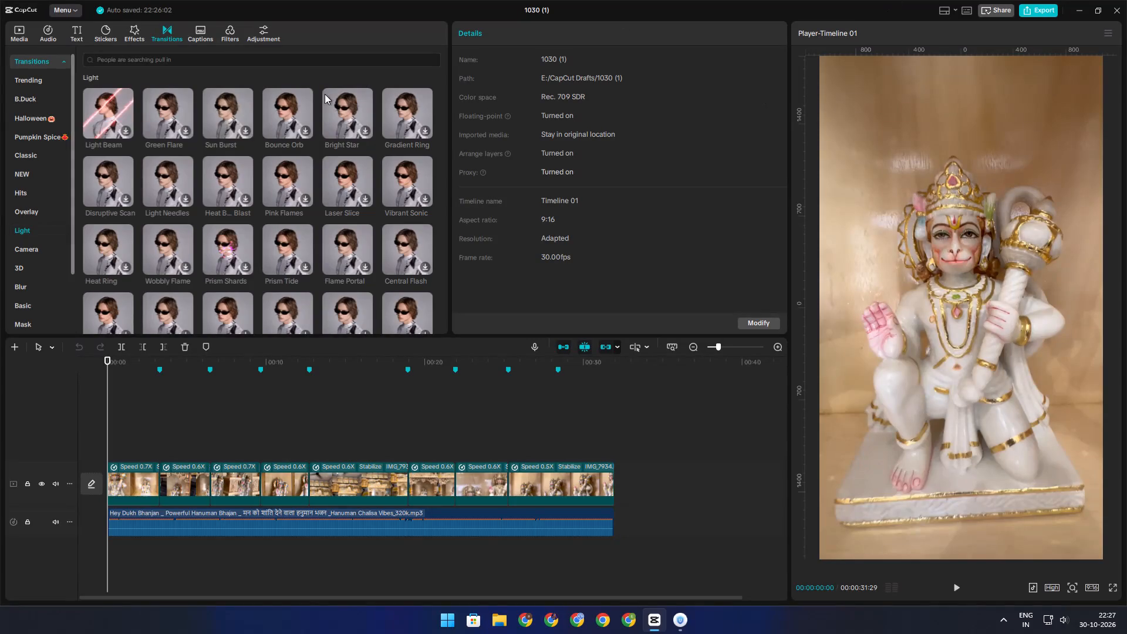
Start signing in to a CapCut account from the Favorites section of your own media.
left_click(21, 36)
left_click(30, 123)
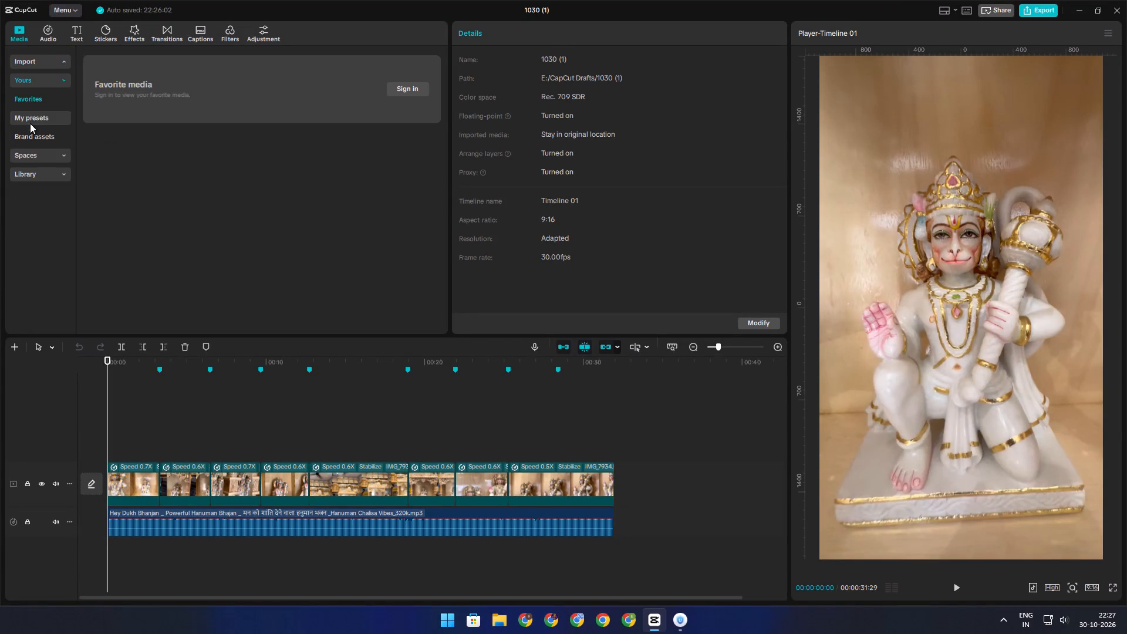
left_click(411, 95)
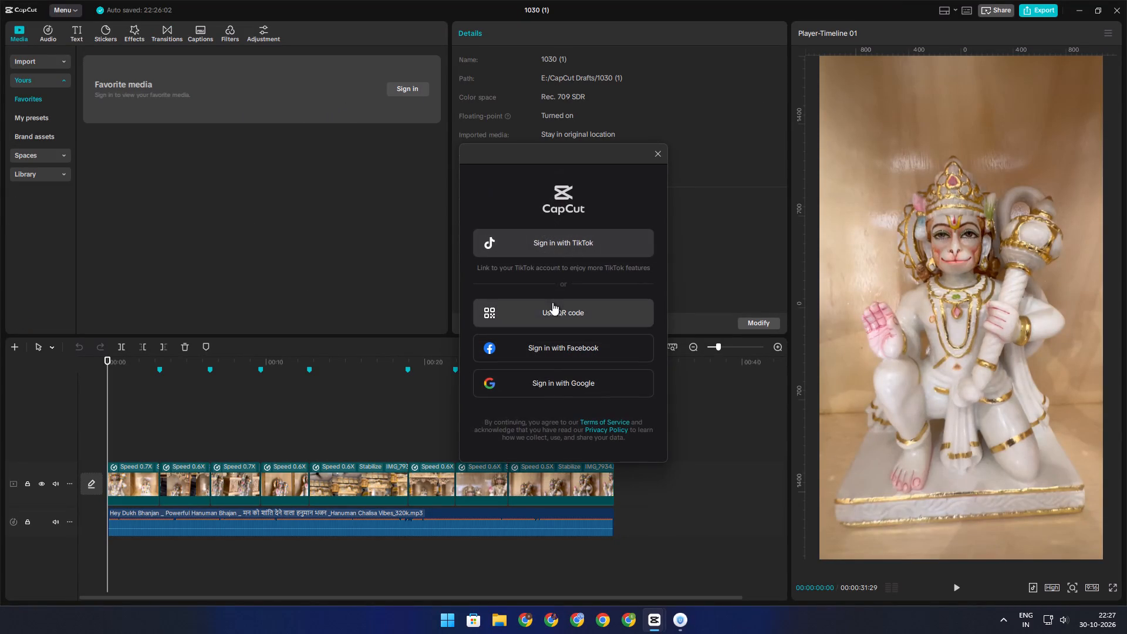
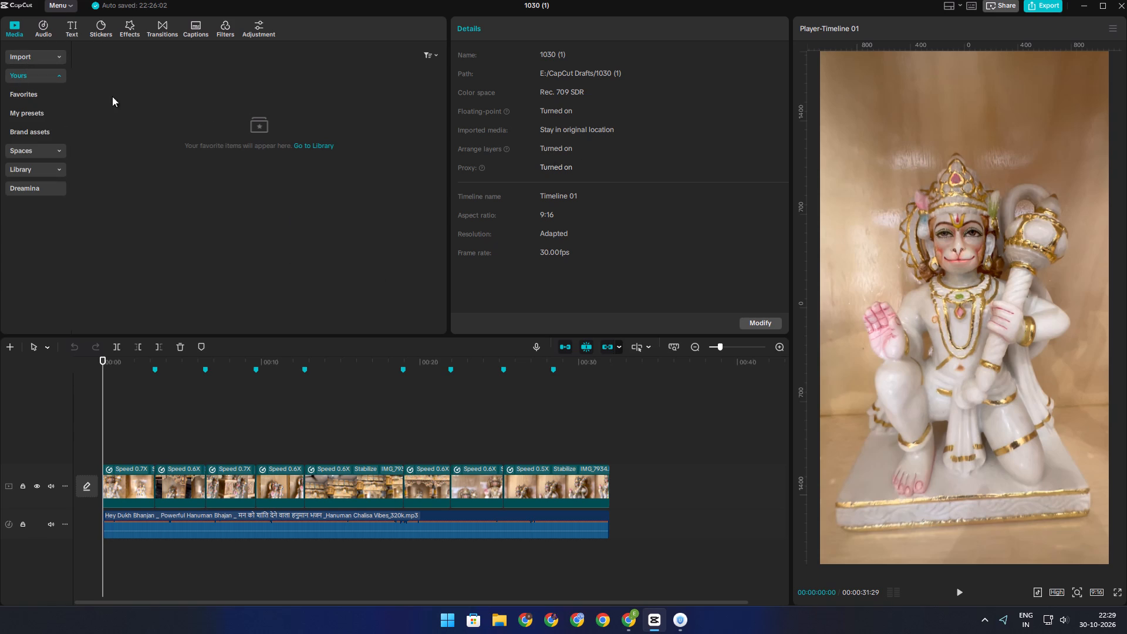
Look for saved favorites in your own media, the online Library and the transitions collection.
left_click(298, 150)
left_click(304, 146)
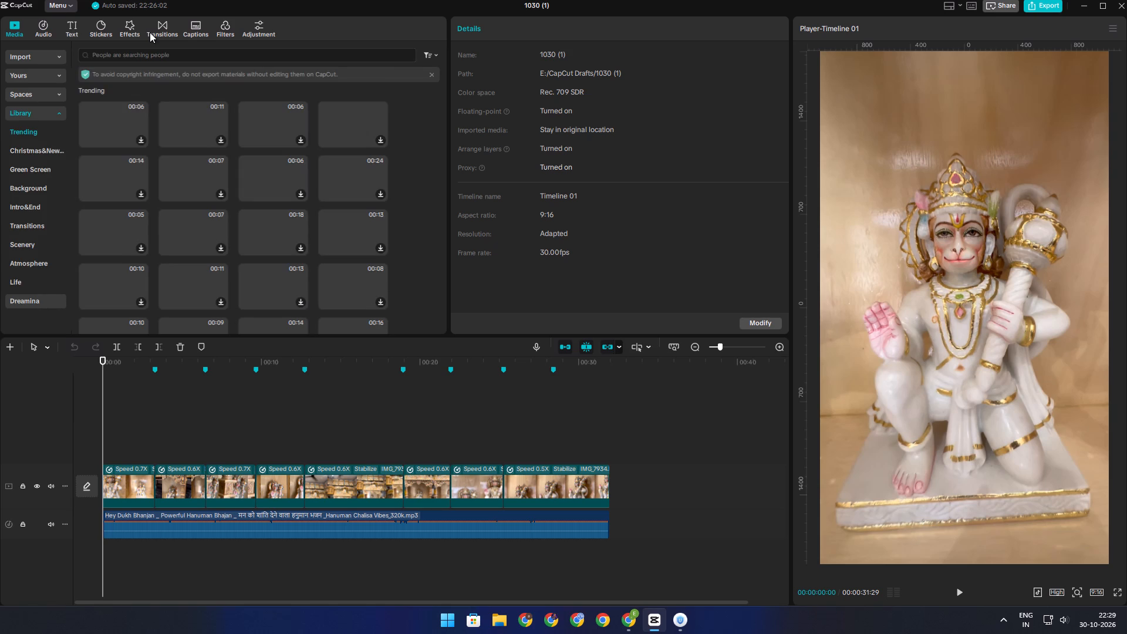
left_click(34, 76)
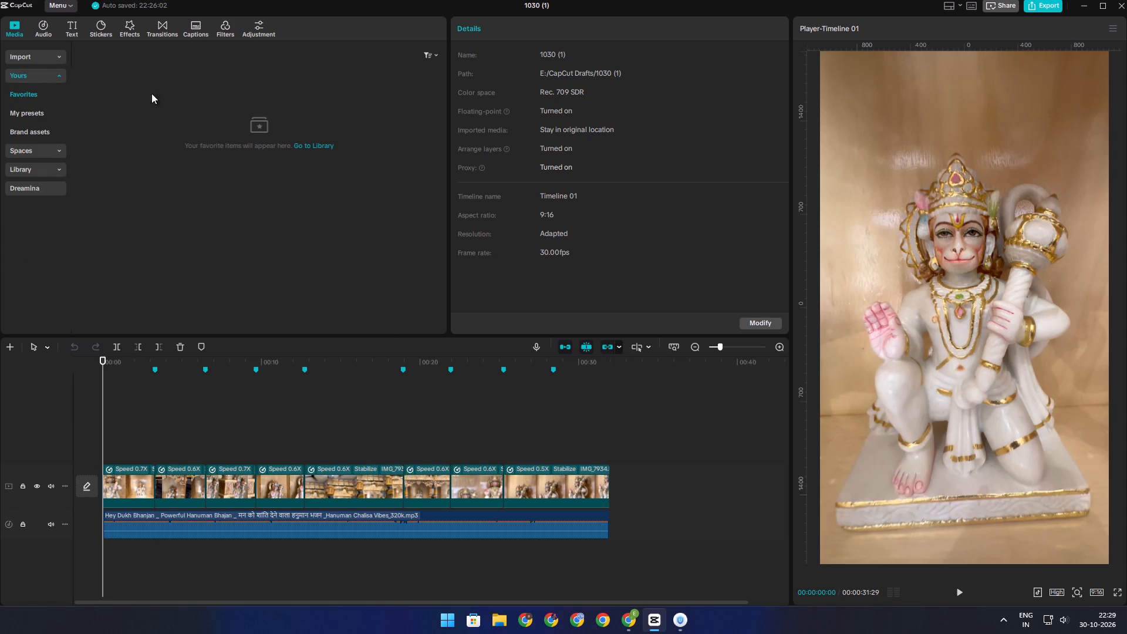
left_click(166, 32)
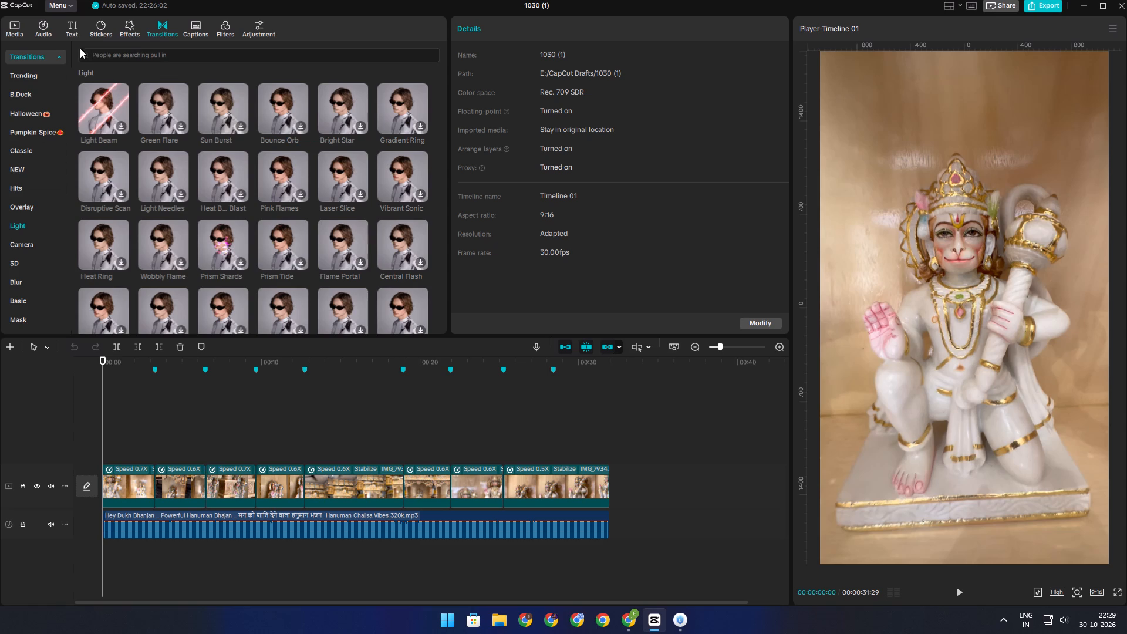
left_click(32, 56)
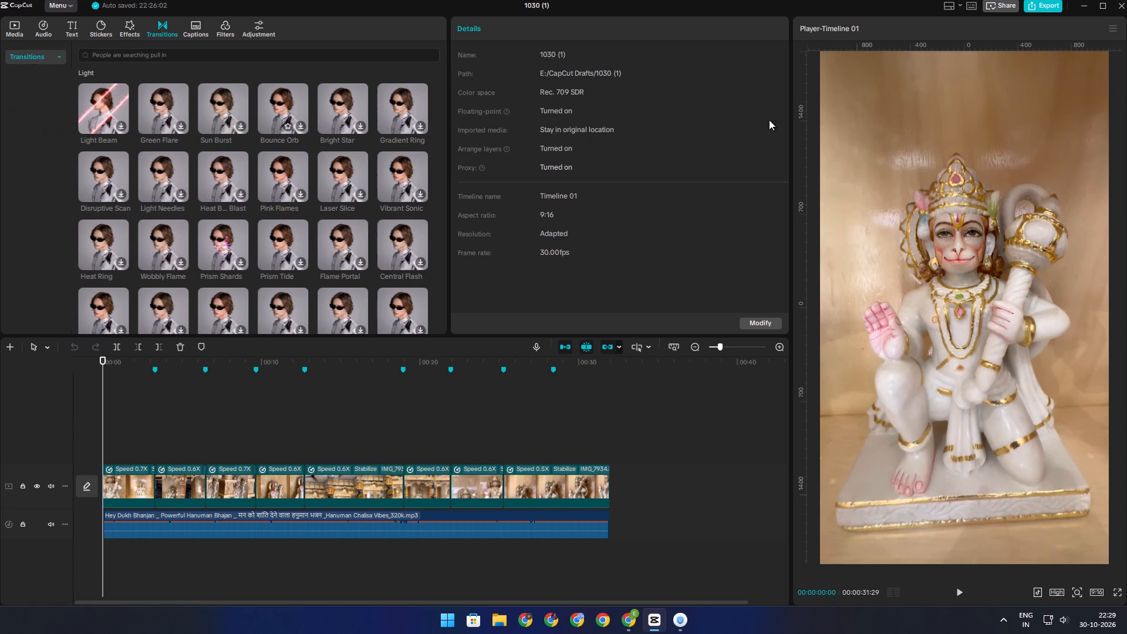
Switch to Urban VPN to check the connection status.
left_click(680, 619)
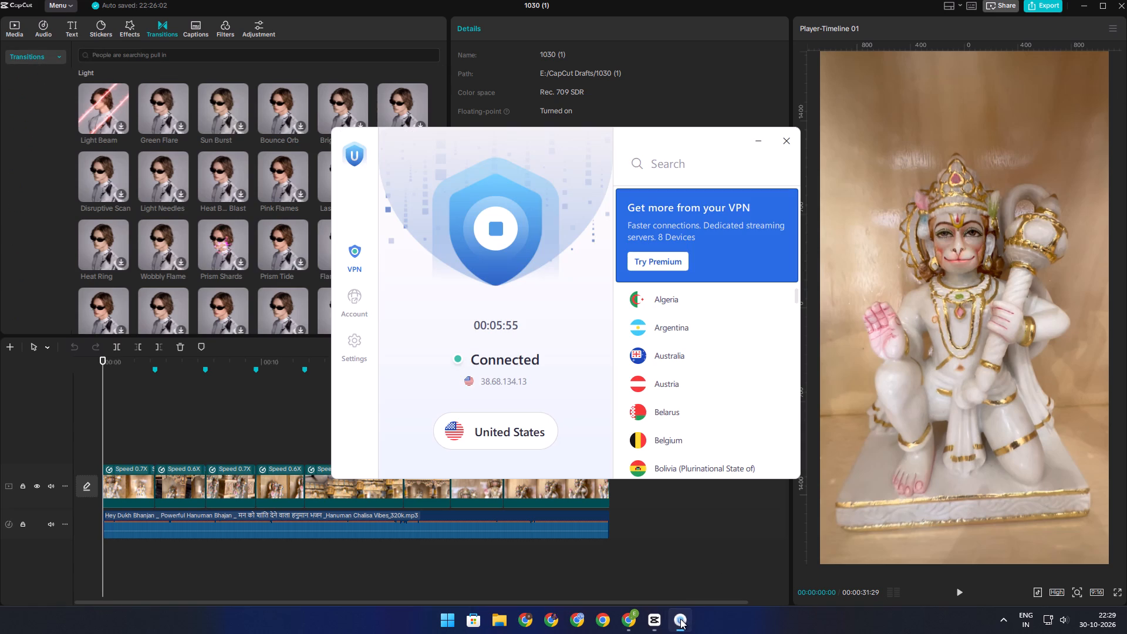
Close the project in CapCut and reopen project 1030 (1) from the home screen.
left_click(1120, 5)
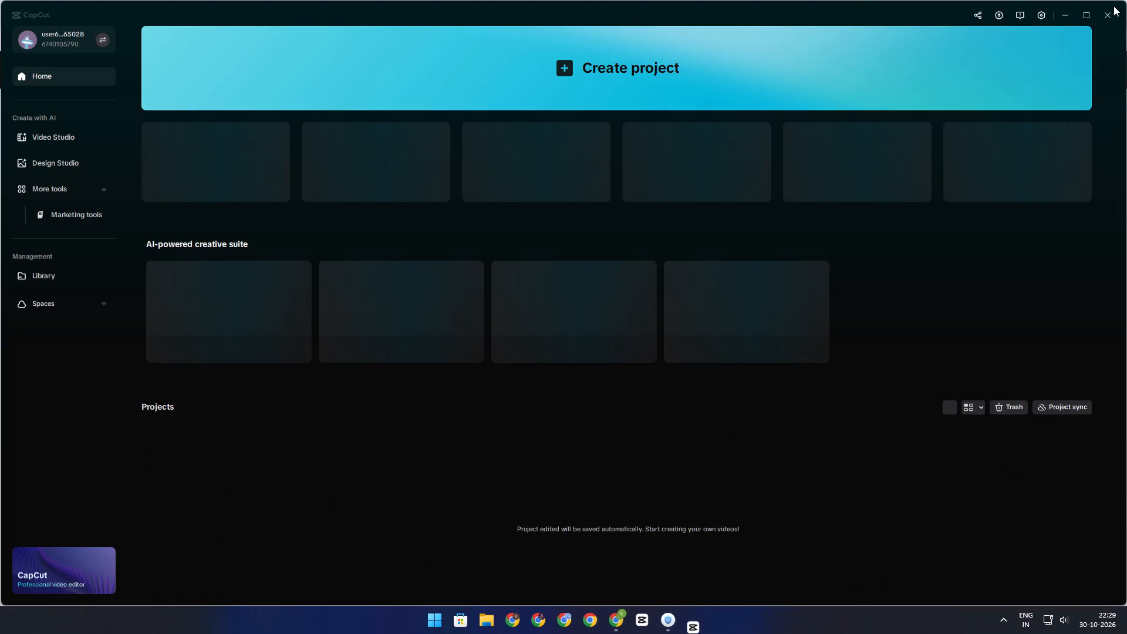
left_click(163, 454)
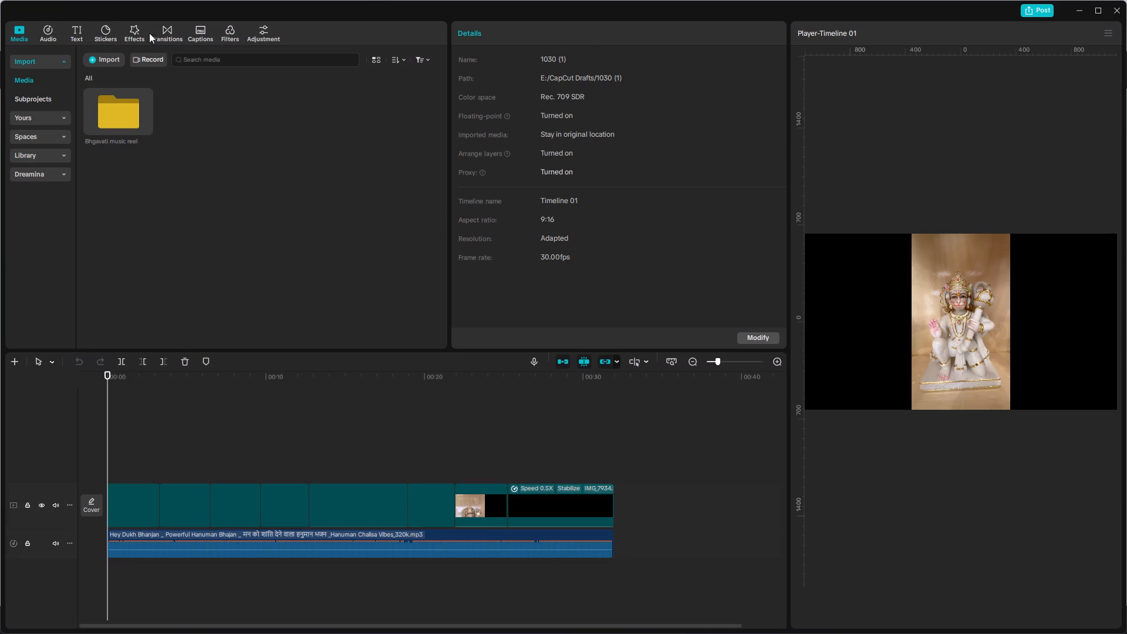
Open the Favorites collection of transitions in the reopened project.
left_click(165, 33)
left_click(31, 63)
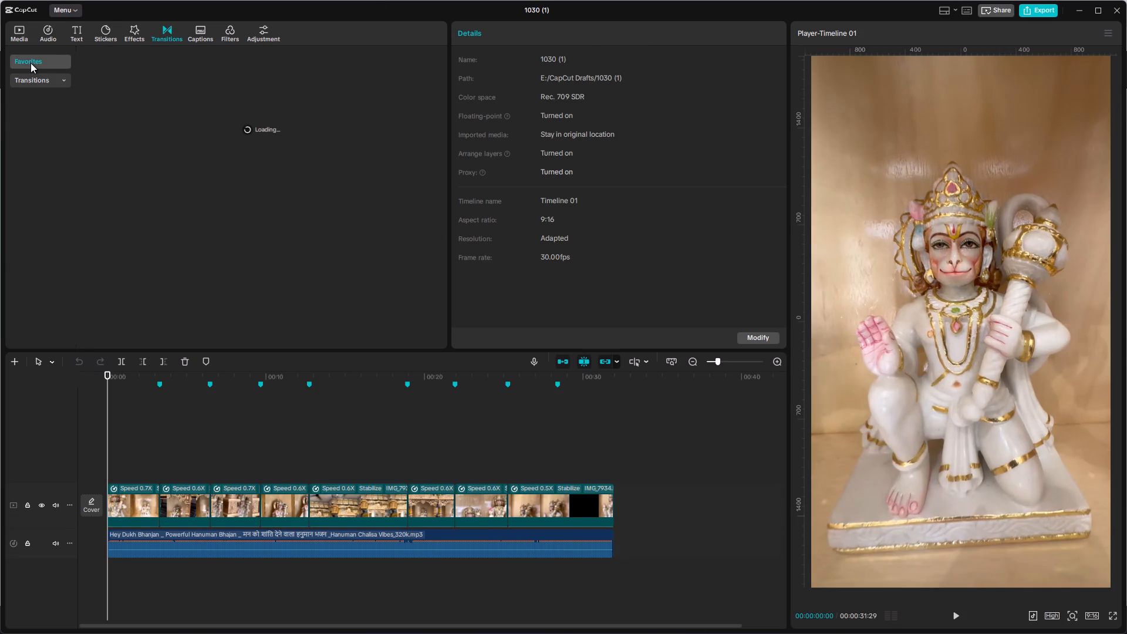
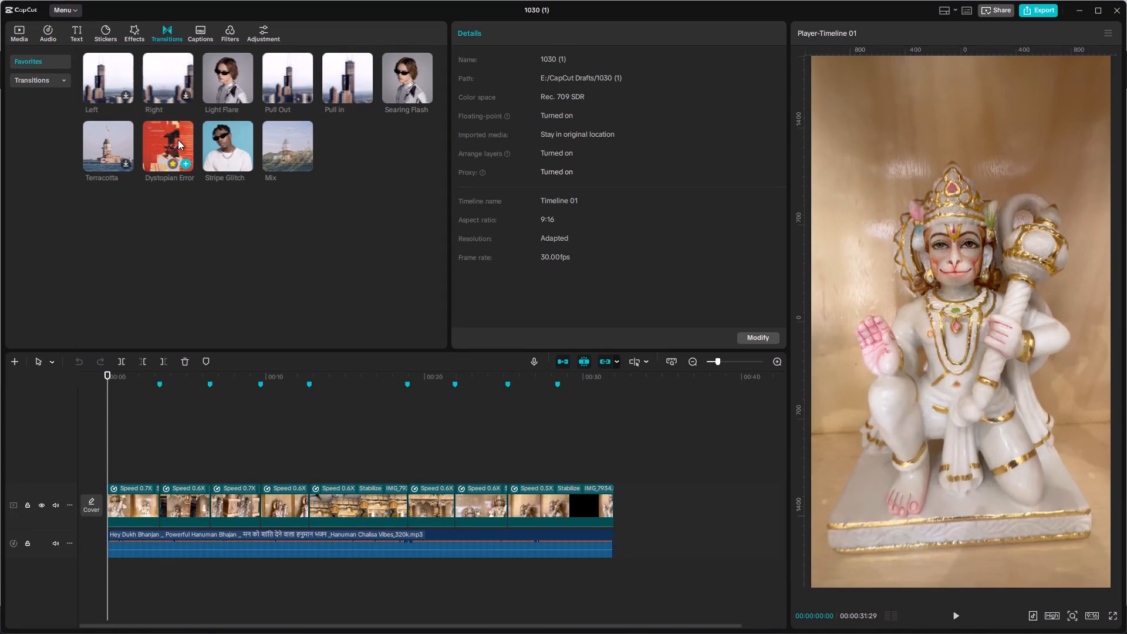
Add the favorite Light Flare transition between the first and second clips, accepting duplicate frames.
left_click_drag(220, 76, 224, 75)
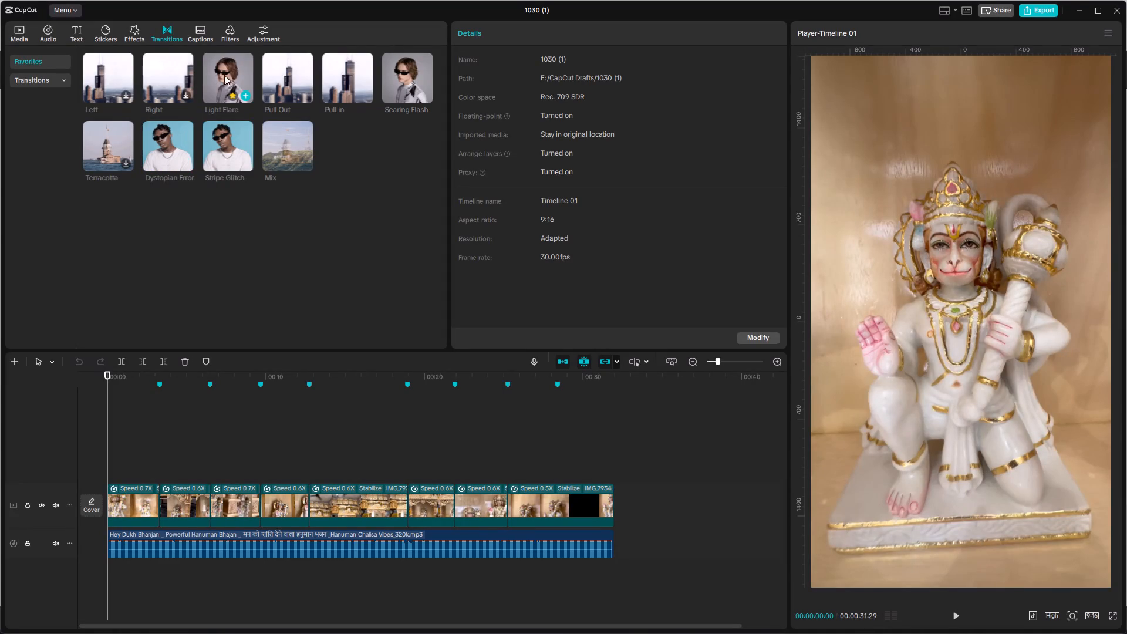
left_click_drag(224, 75, 151, 483)
left_click(133, 504)
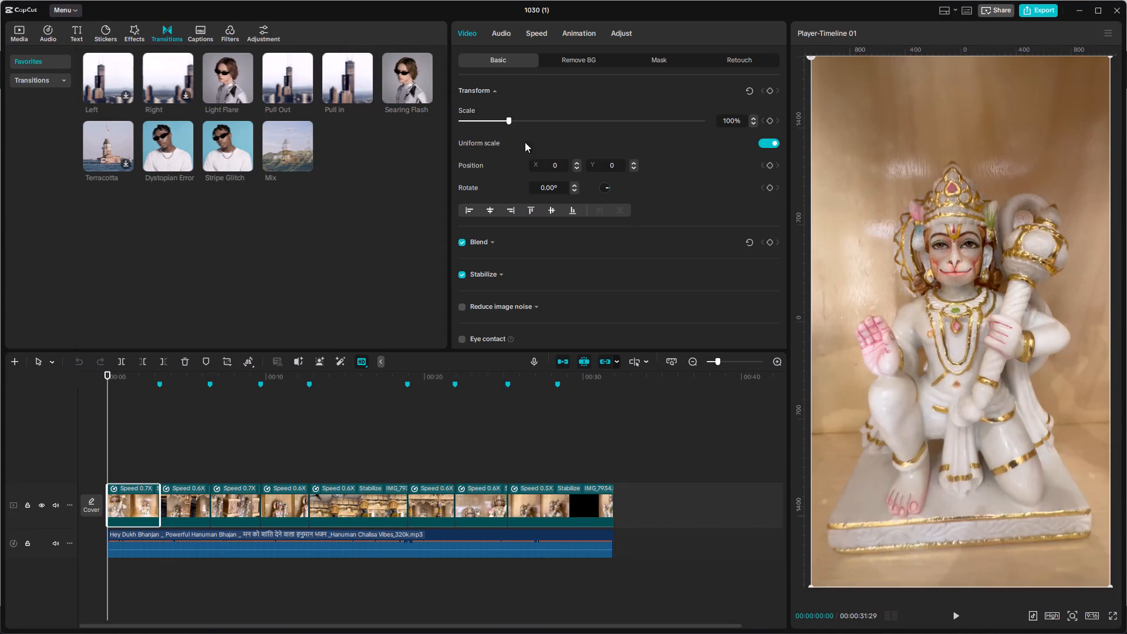
left_click(570, 36)
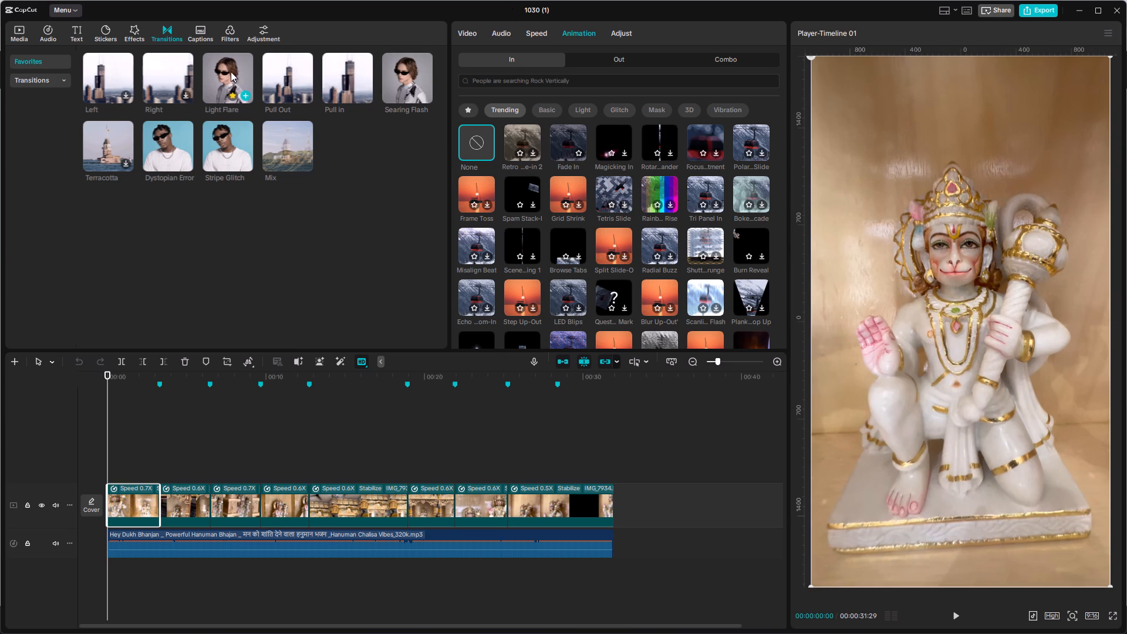
left_click_drag(228, 72, 149, 493)
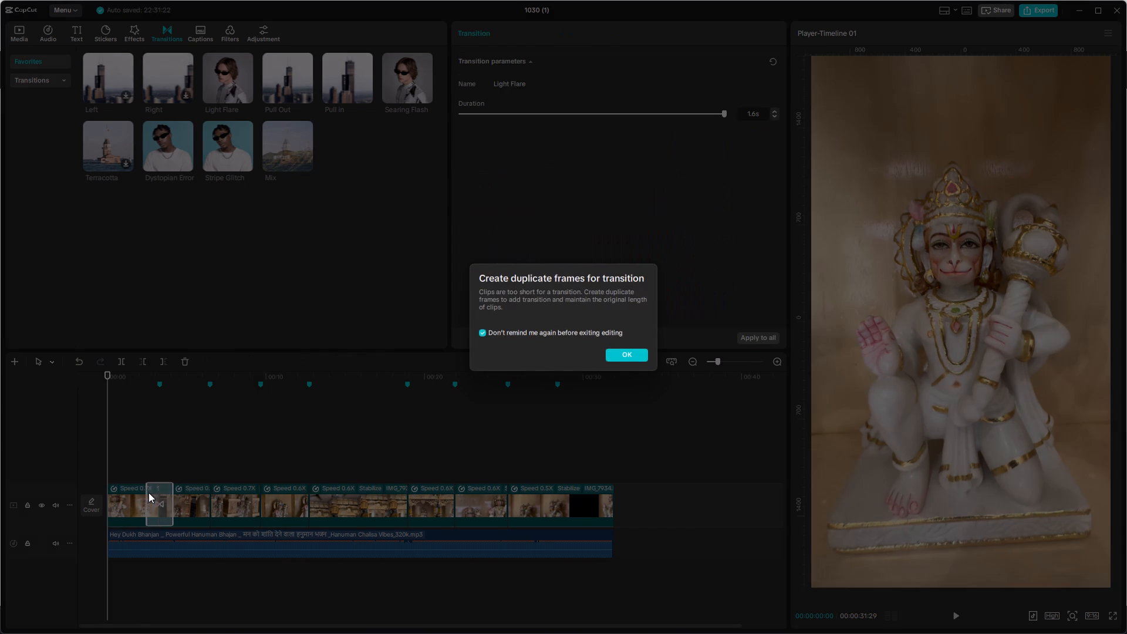
left_click(613, 355)
Apply the Fade In animation to the first clip and play the opening of the reel.
left_click(142, 505)
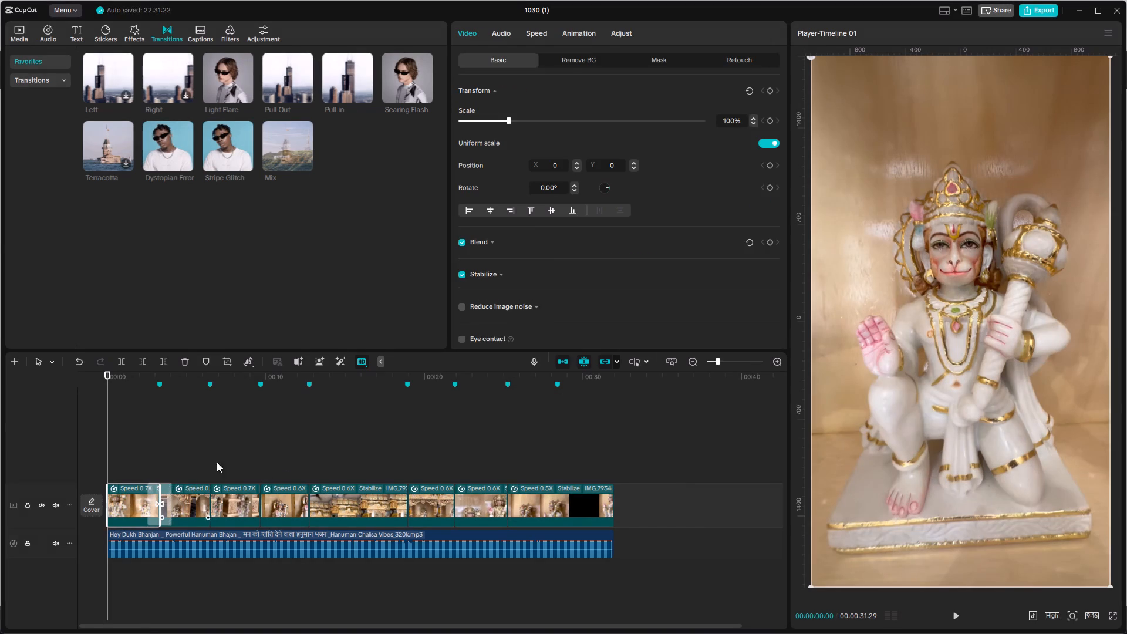
left_click(571, 32)
left_click(551, 144)
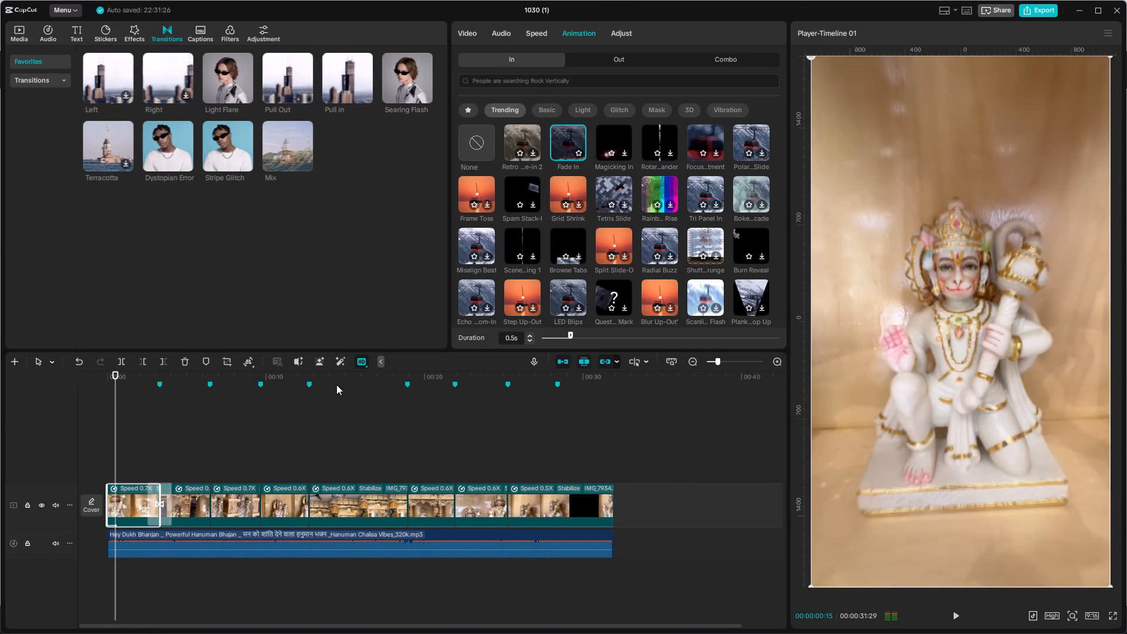
left_click(196, 435)
left_click_drag(195, 435, 0, 422)
key("space")
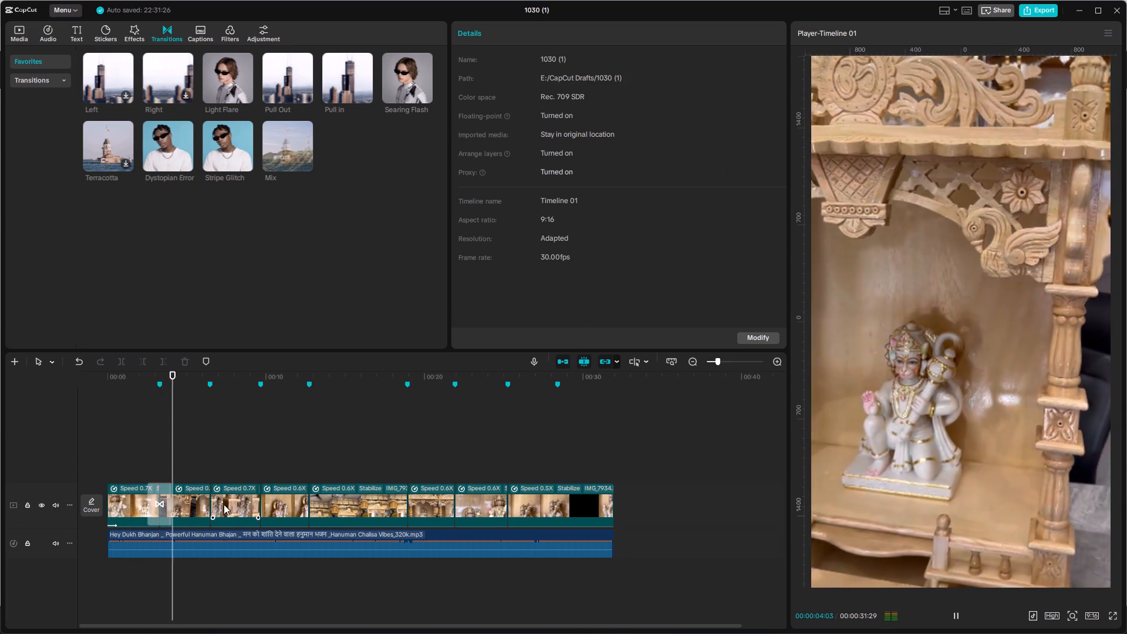
key("space")
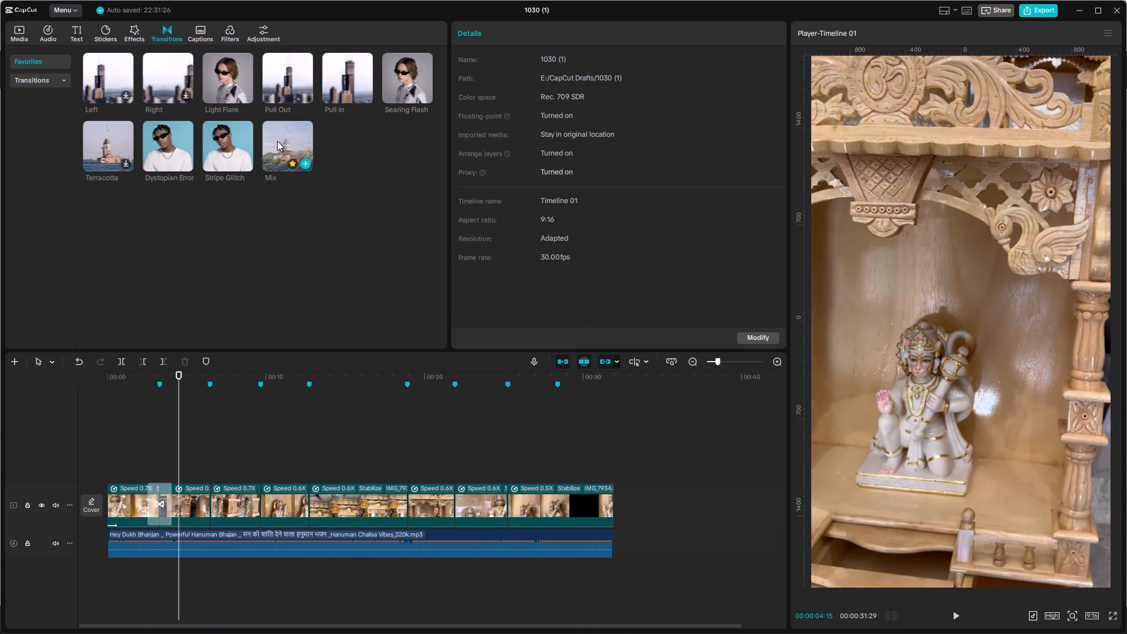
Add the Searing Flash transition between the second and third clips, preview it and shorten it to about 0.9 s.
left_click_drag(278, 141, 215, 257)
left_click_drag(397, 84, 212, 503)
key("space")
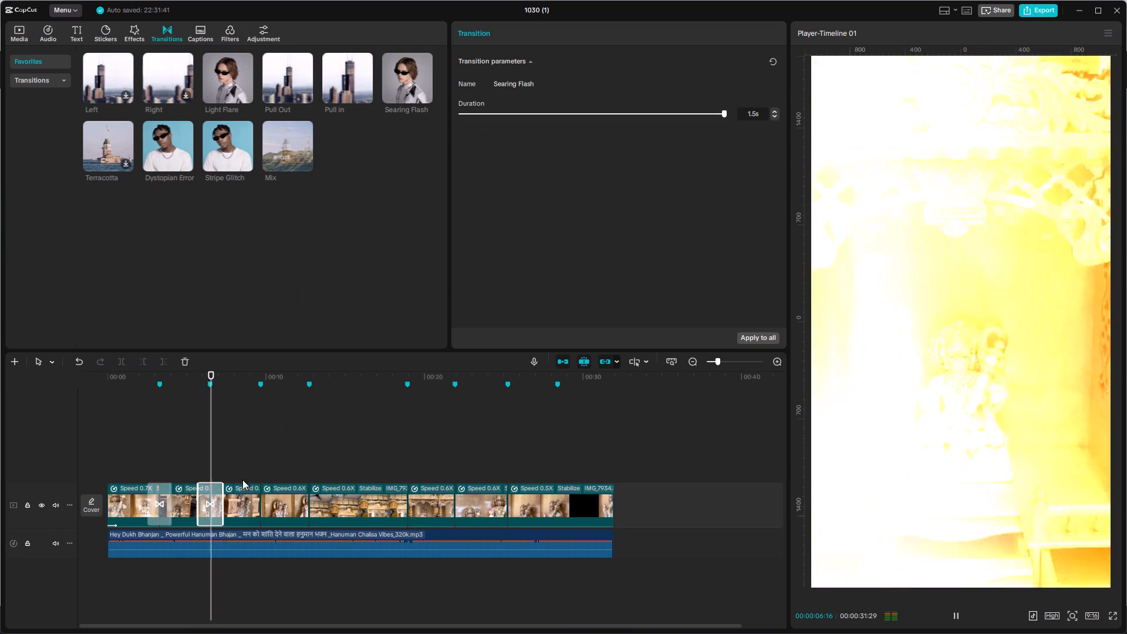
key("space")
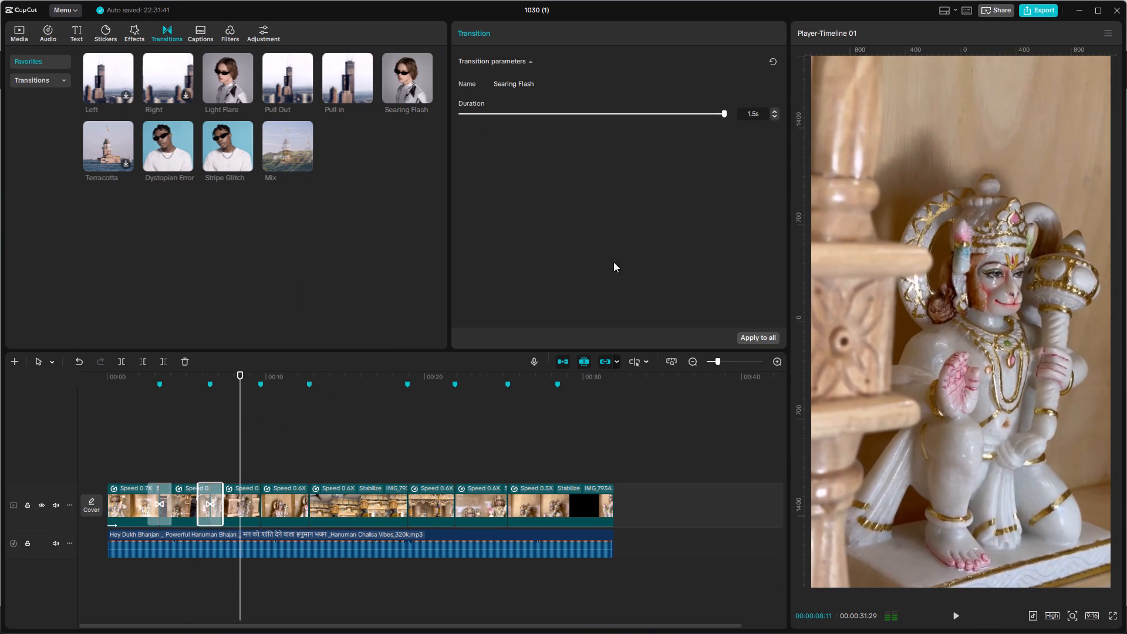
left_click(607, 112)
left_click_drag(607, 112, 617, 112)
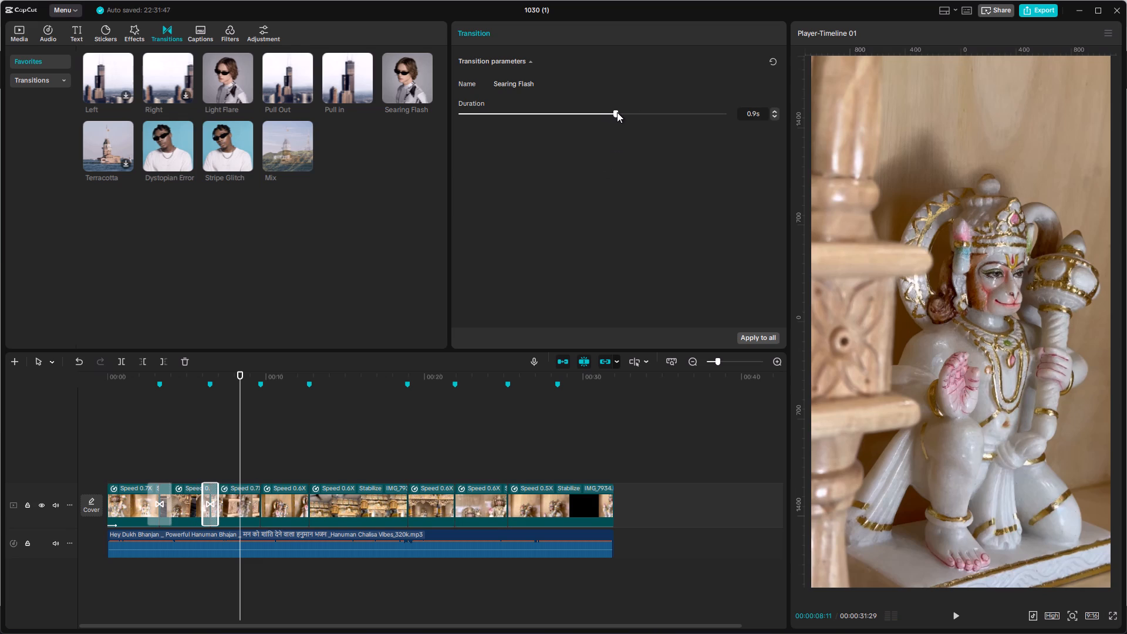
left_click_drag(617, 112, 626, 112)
Set the duration of the Light Flare transition between the first and second clips to 1.1 s.
left_click(158, 500)
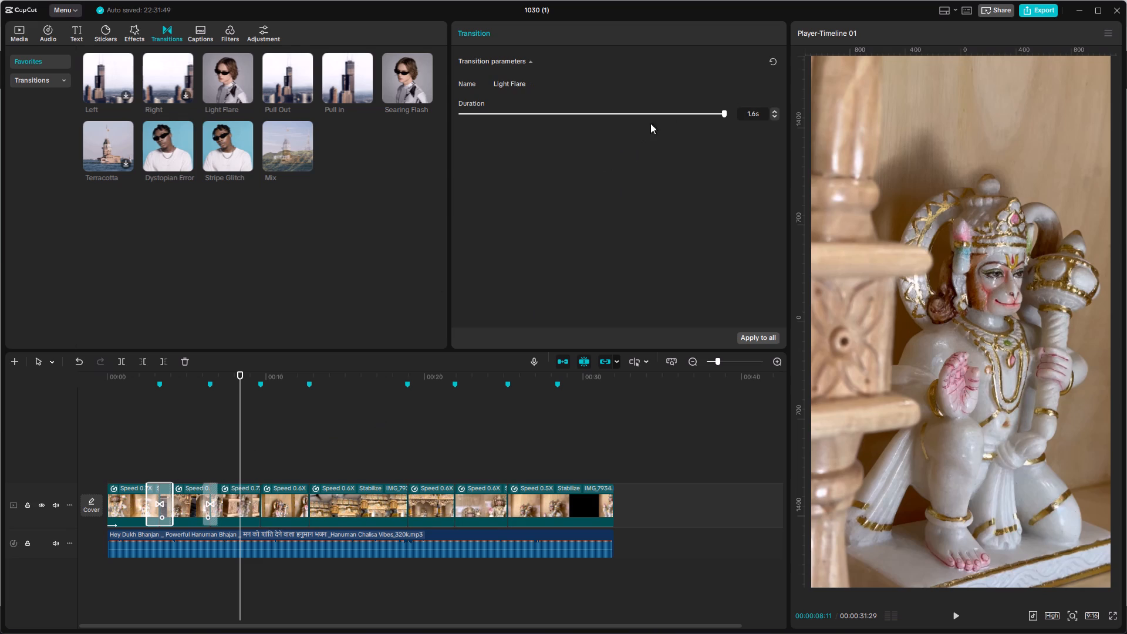
left_click(654, 113)
left_click_drag(654, 113, 629, 117)
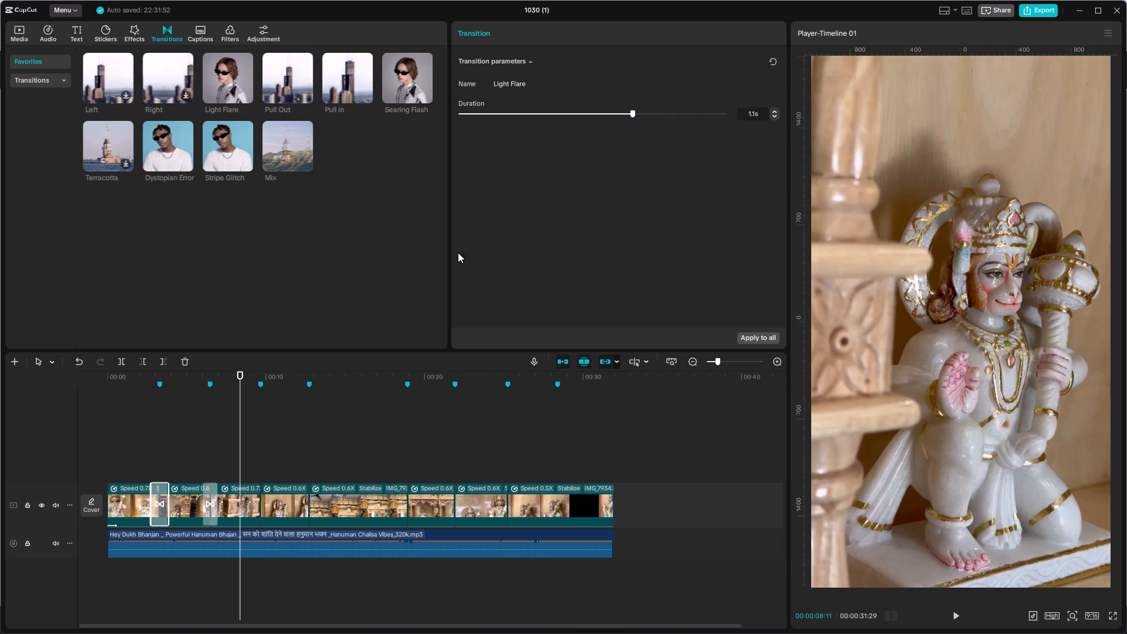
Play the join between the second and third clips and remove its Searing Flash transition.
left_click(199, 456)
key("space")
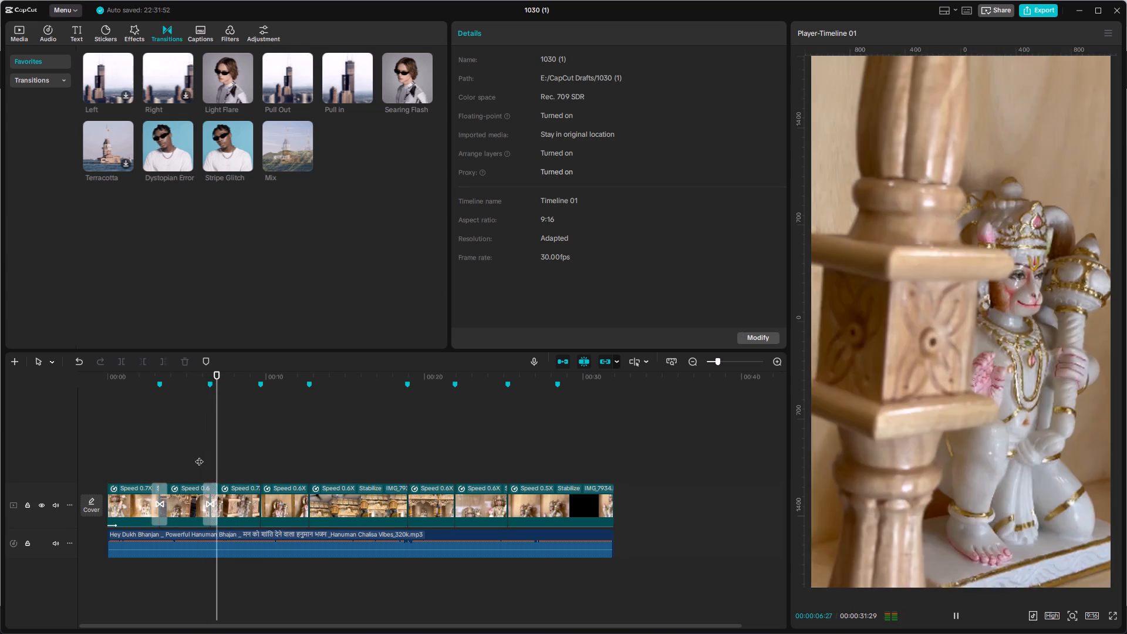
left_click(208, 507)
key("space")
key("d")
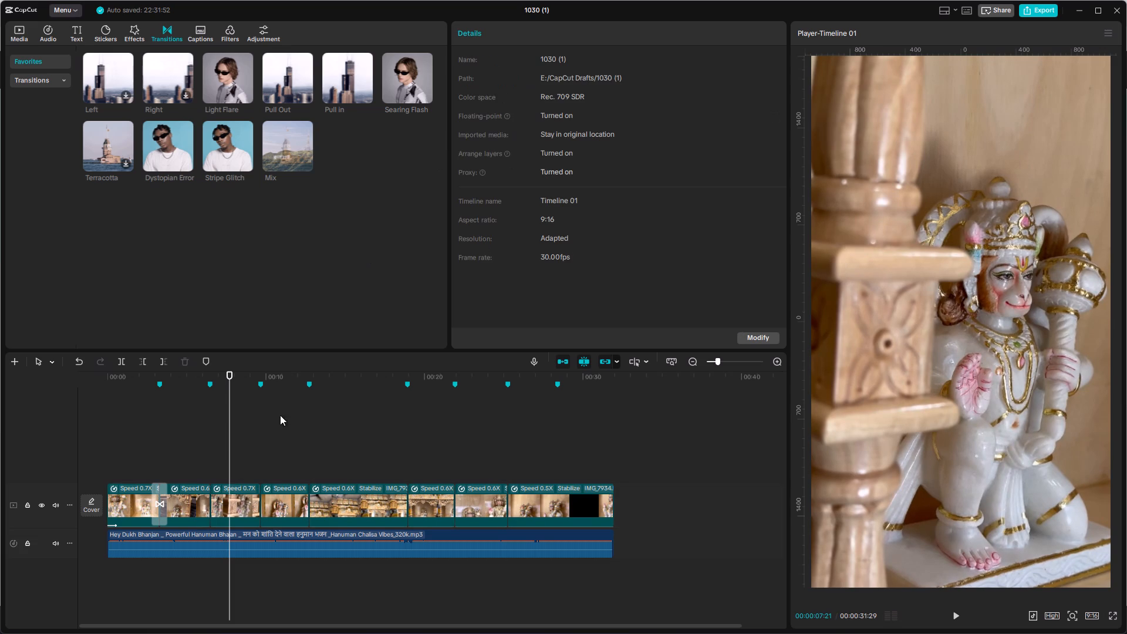
Apply the Fade In entrance animation to the third and fourth clips.
left_click(221, 492)
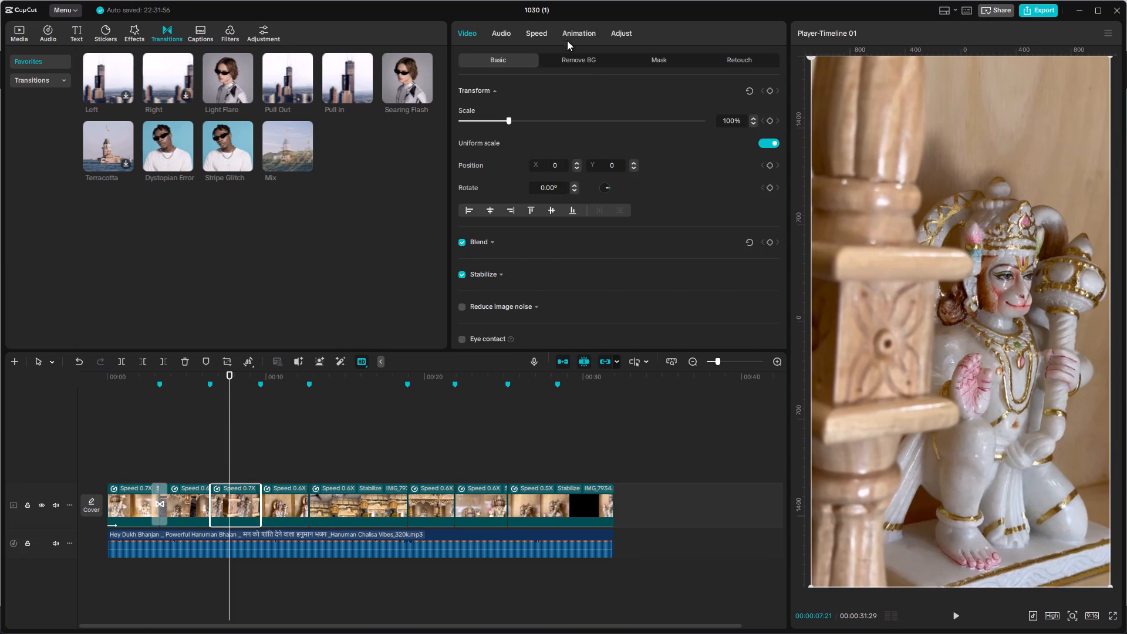
left_click(567, 41)
left_click(547, 150)
left_click(558, 149)
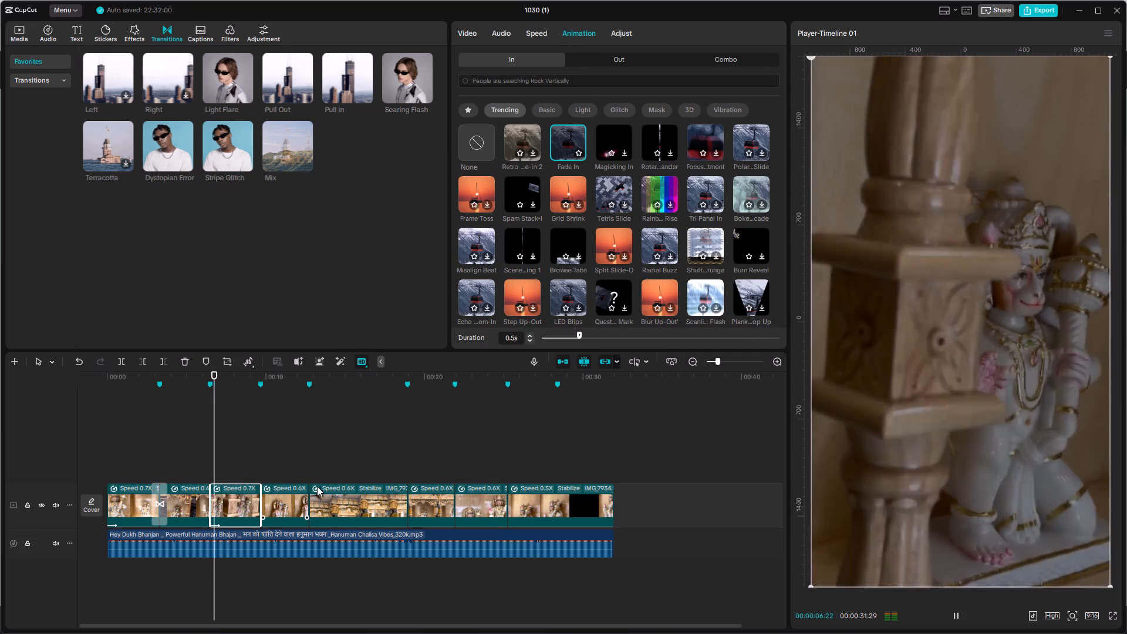
left_click(280, 500)
left_click(571, 149)
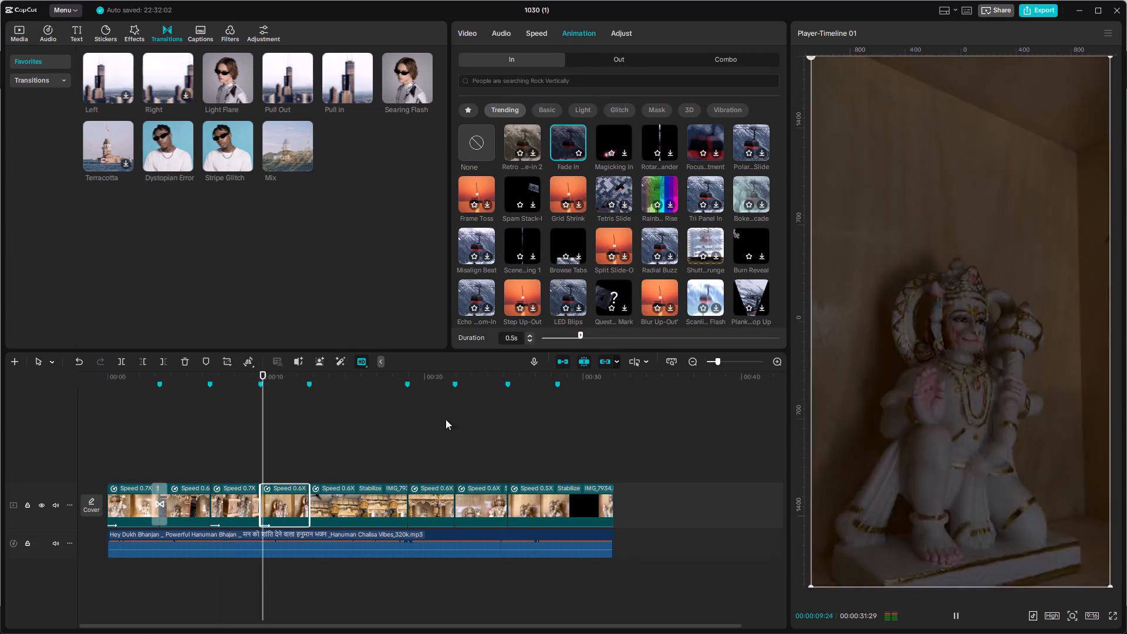
Add the Light Flare transition between the fourth and fifth clips.
left_click_drag(230, 82, 303, 501)
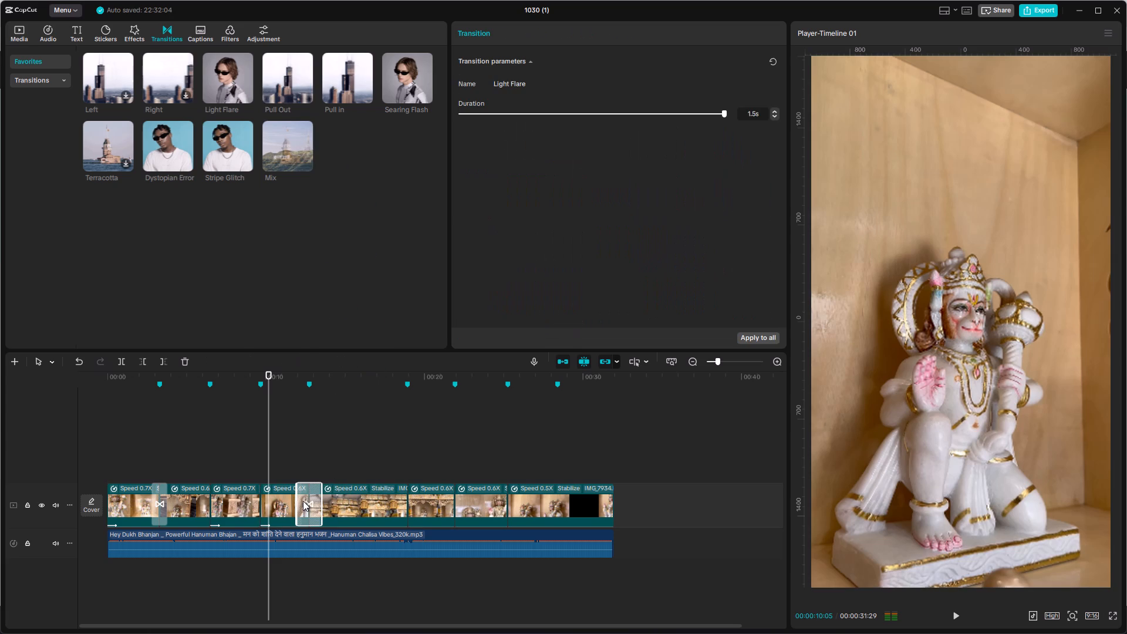
Apply the Fade In entrance animation to the sixth and seventh clips.
left_click(428, 507)
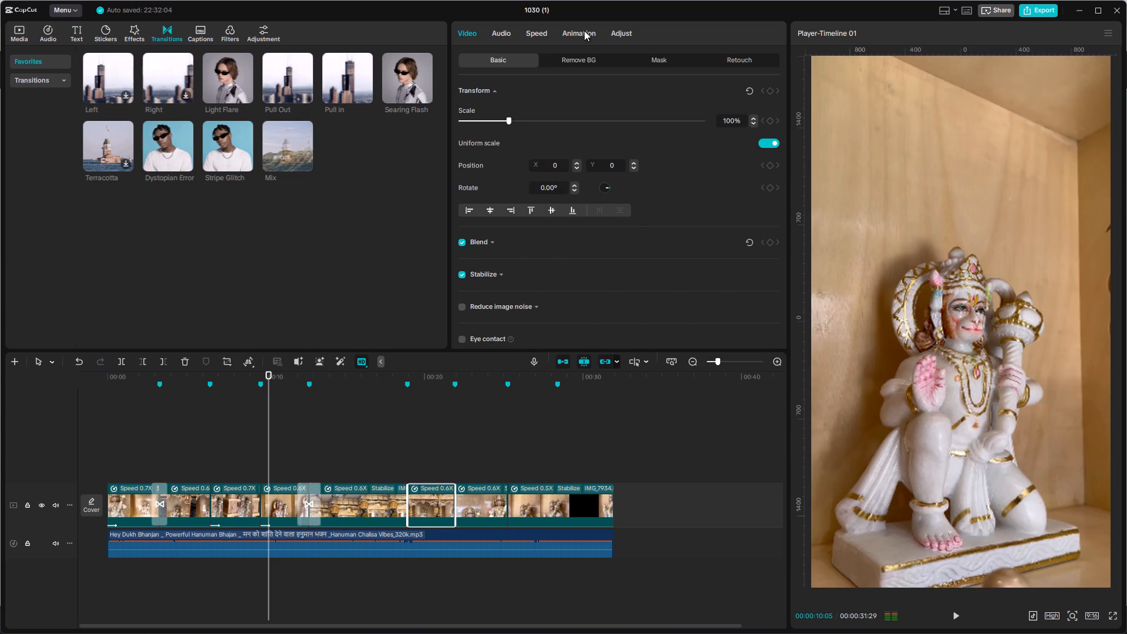
left_click(582, 32)
left_click(564, 139)
left_click(483, 503)
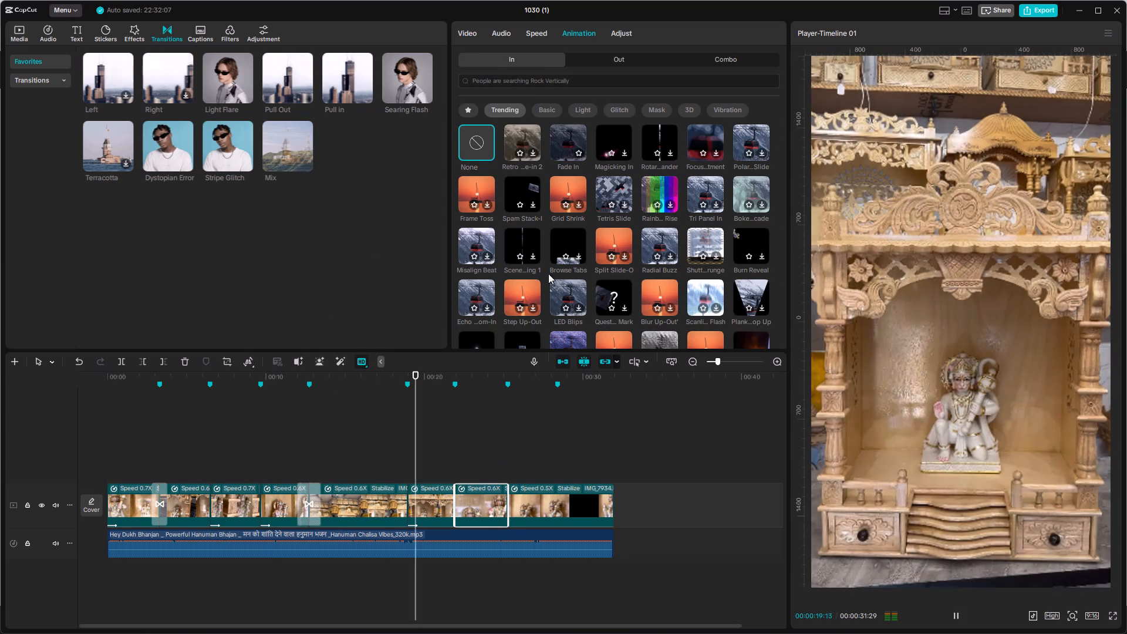
left_click(554, 140)
Add the Light Flare transition between the seventh and eighth clips and return the playhead to the timeline start.
left_click_drag(235, 79, 488, 507)
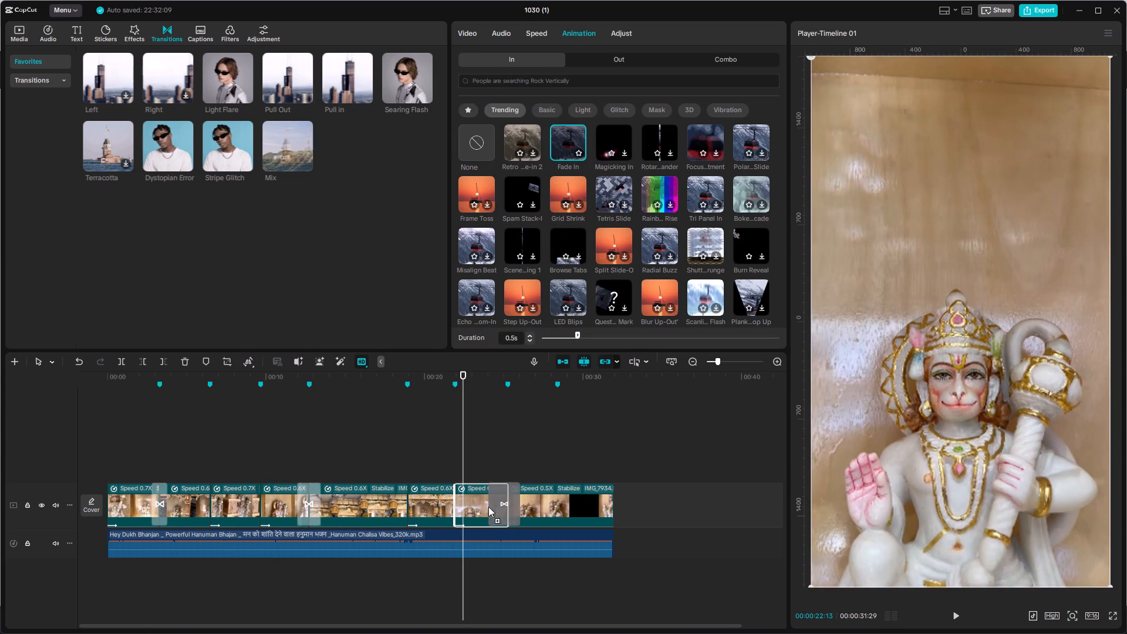
left_click_drag(488, 507, 488, 509)
left_click(438, 452)
left_click_drag(438, 452, 0, 292)
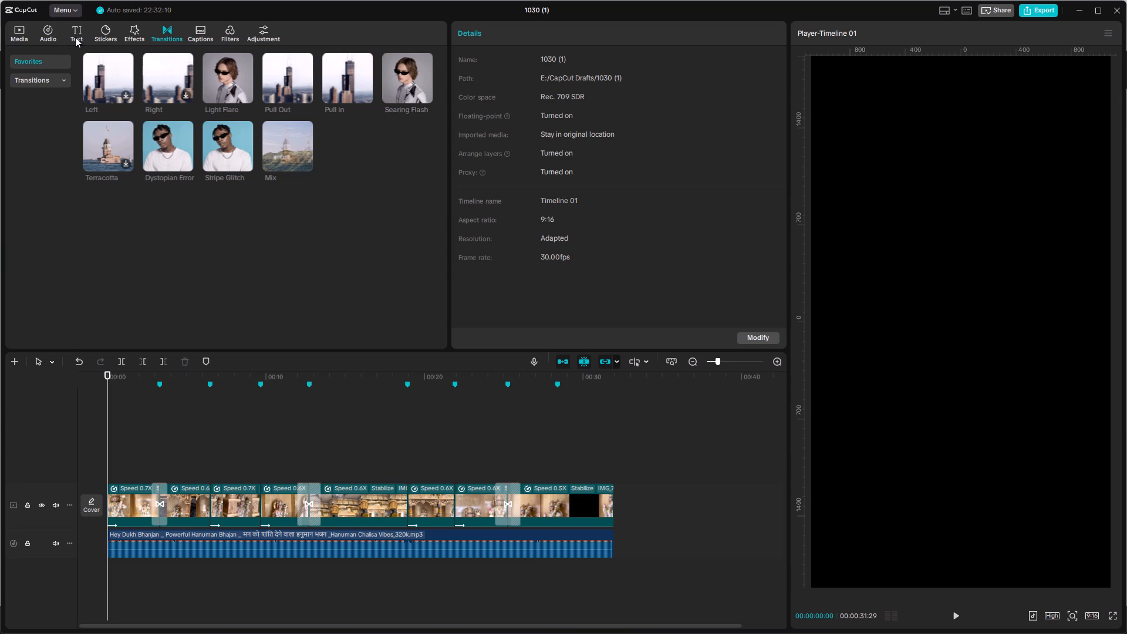
Look through the Downloads and Desktop folders for media to import, and leave without importing.
left_click(75, 37)
left_click(44, 33)
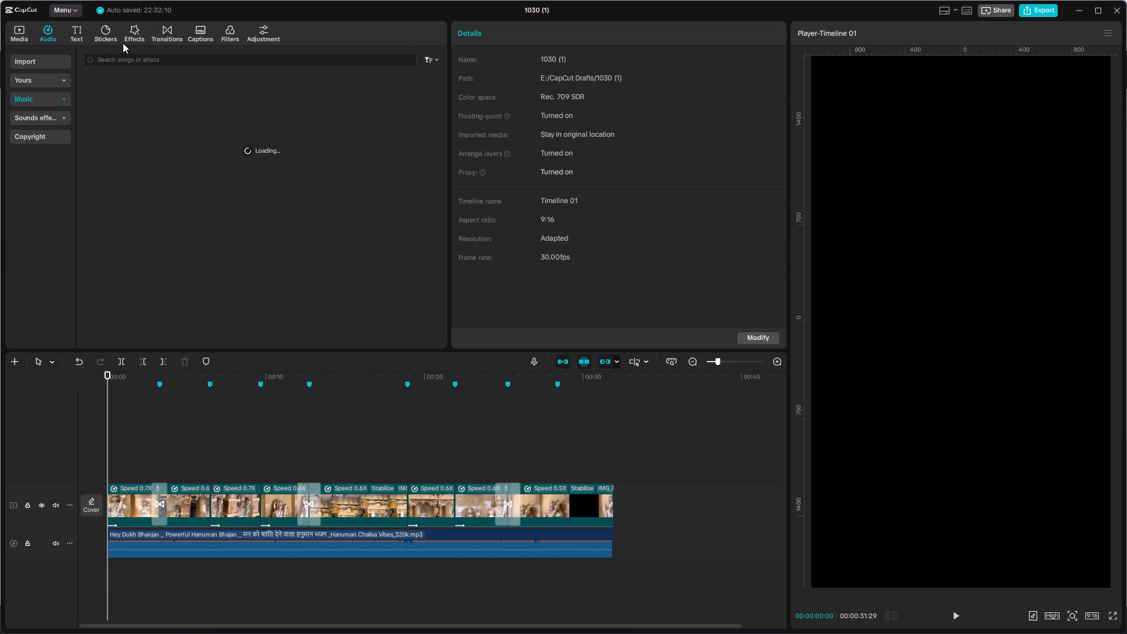
left_click(26, 77)
left_click(16, 29)
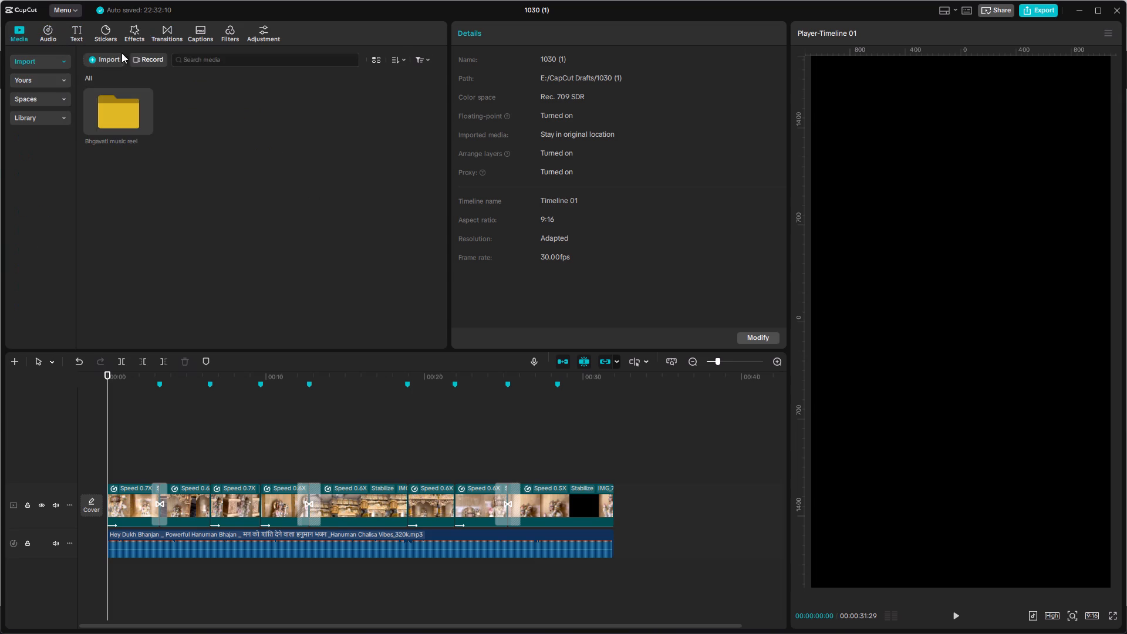
left_click(104, 60)
left_click(127, 90)
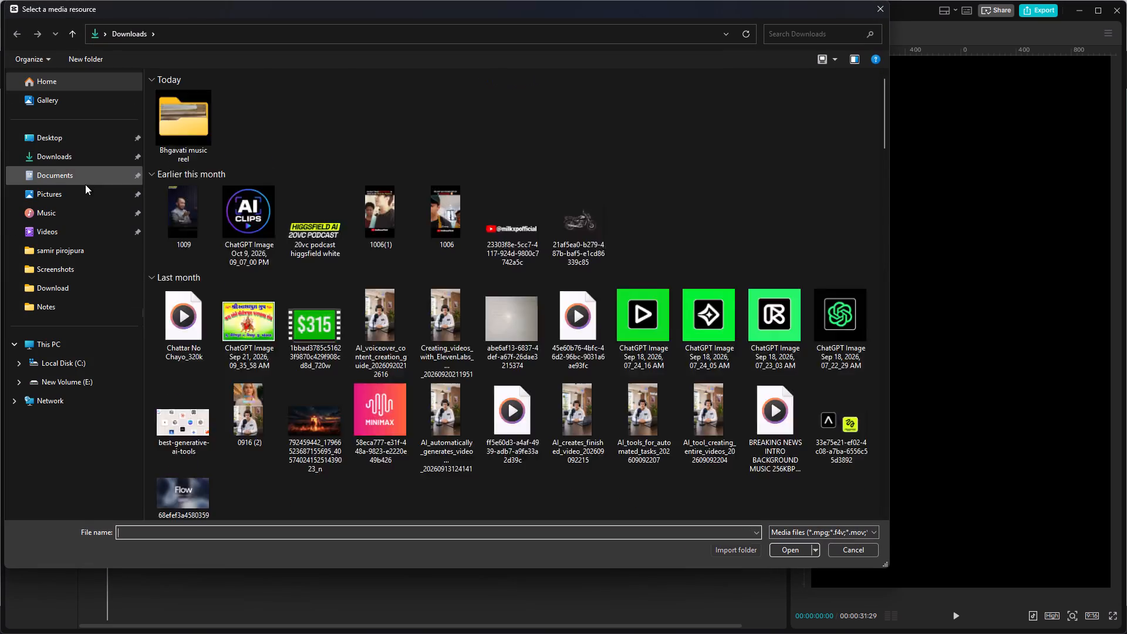
left_click(53, 143)
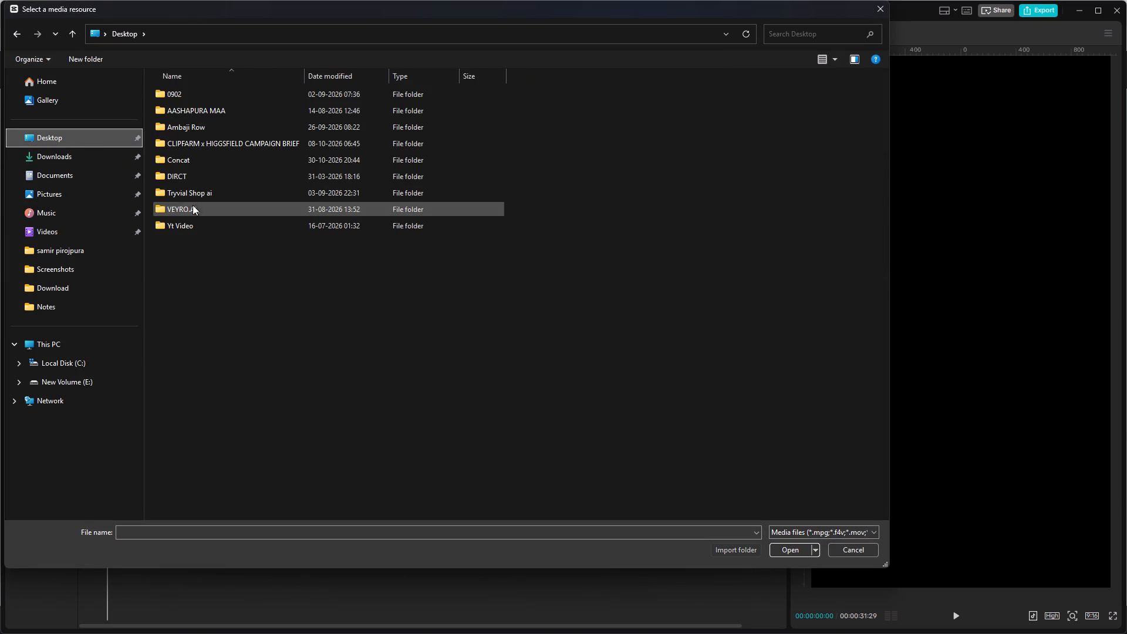
left_click(42, 158)
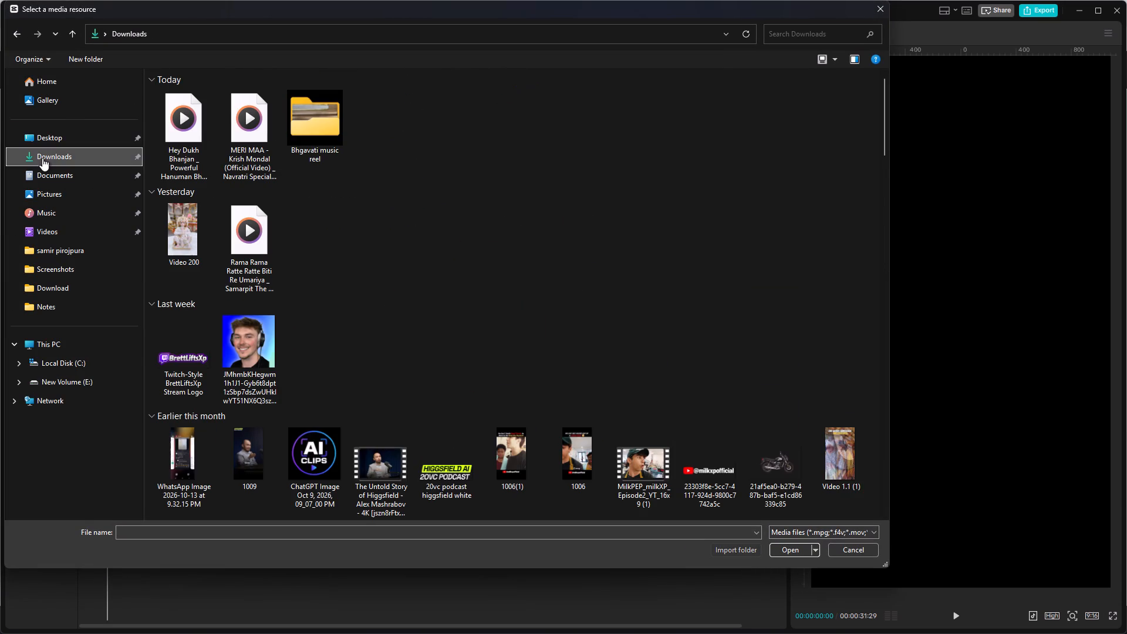
scroll(261, 339, "down", 9)
scroll(261, 339, "up", 4)
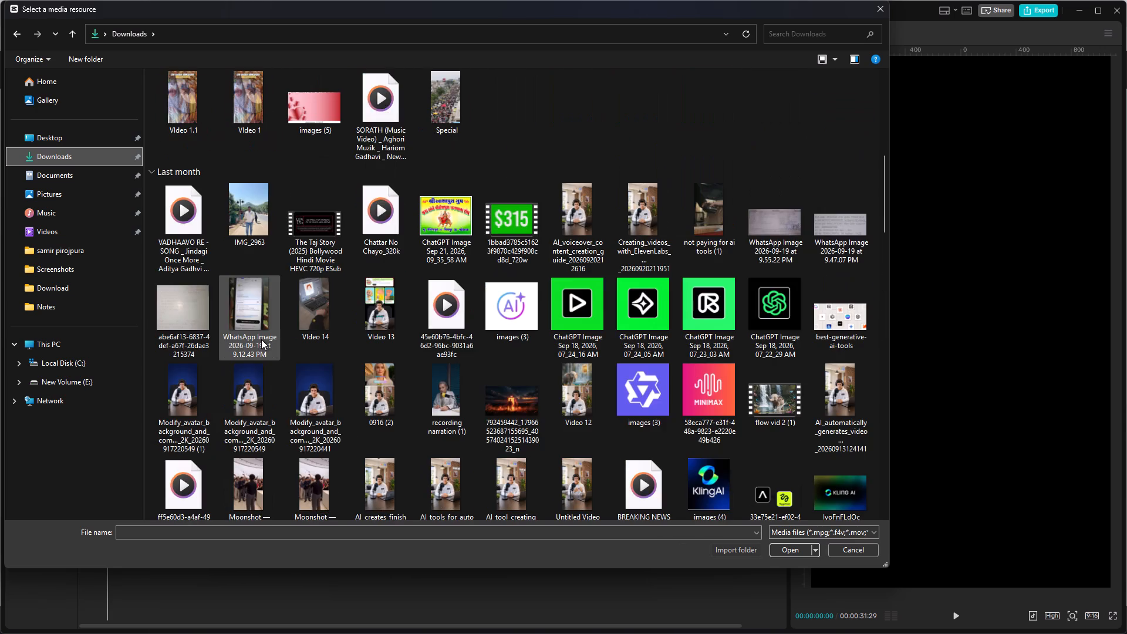
scroll(261, 339, "up", 3)
left_click(882, 14)
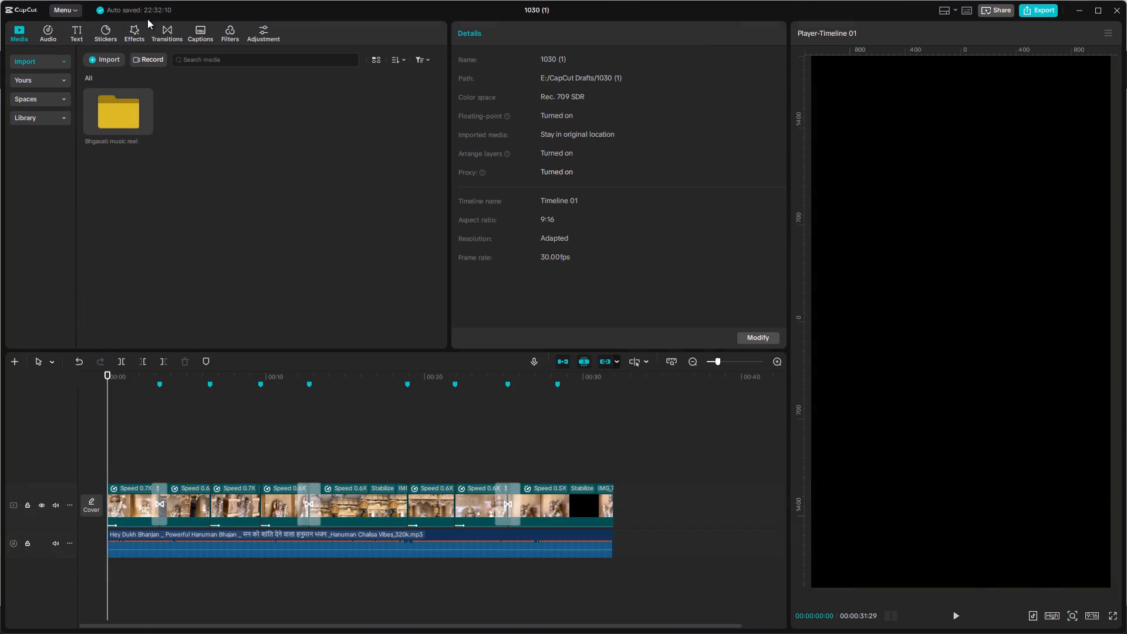
Audition the favorite sound effects from the Puff effect down to Sound of coin, looking for one that suits the transitions.
left_click(54, 33)
left_click(38, 95)
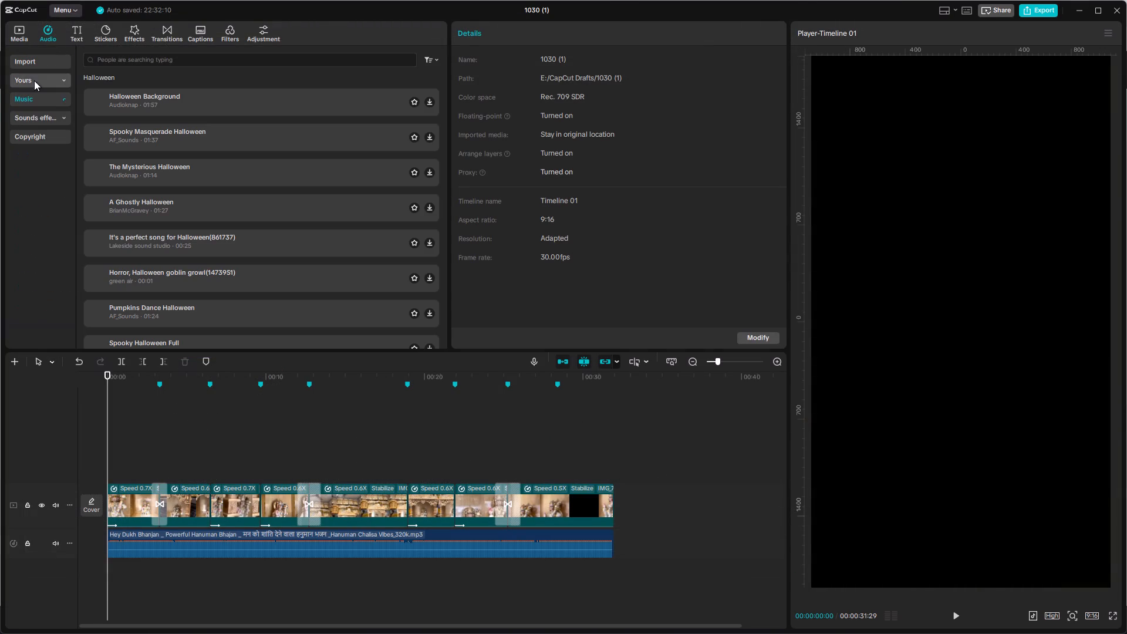
left_click(34, 80)
left_click(127, 65)
left_click(121, 108)
left_click(118, 122)
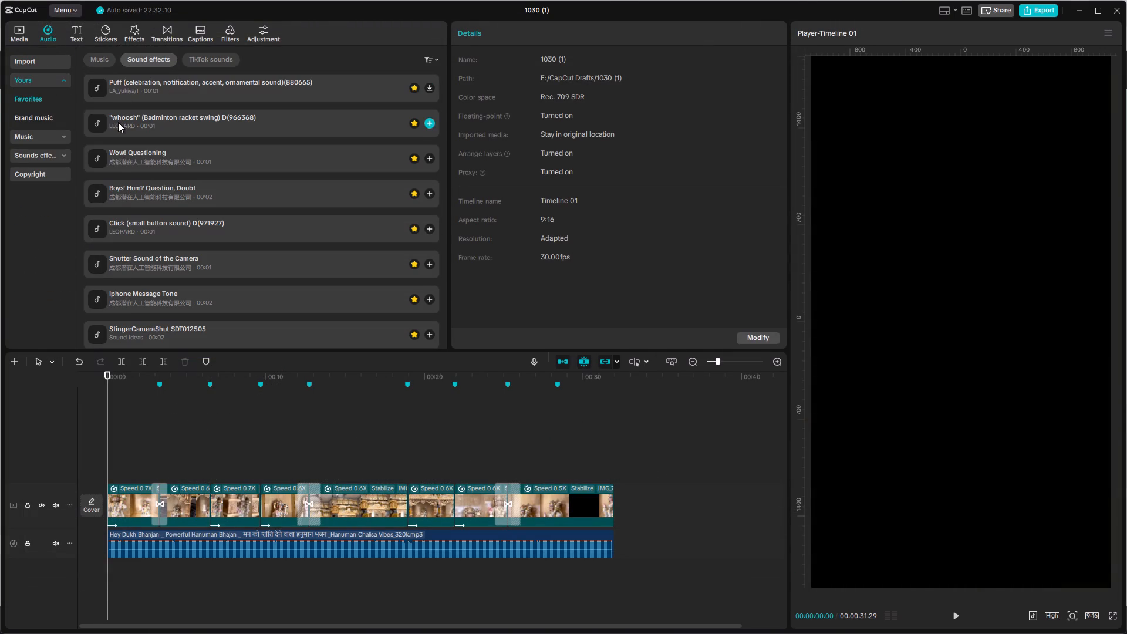
left_click(119, 161)
left_click(122, 198)
scroll(127, 231, "down", 1)
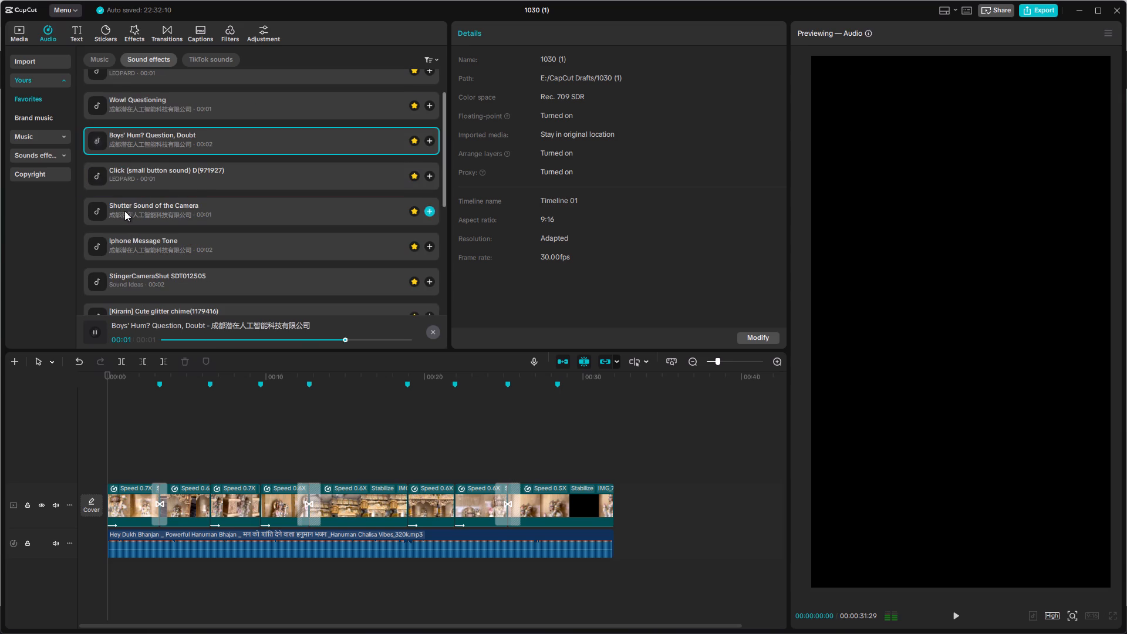
left_click(122, 180)
left_click(122, 207)
scroll(122, 207, "down", 1)
left_click(119, 195)
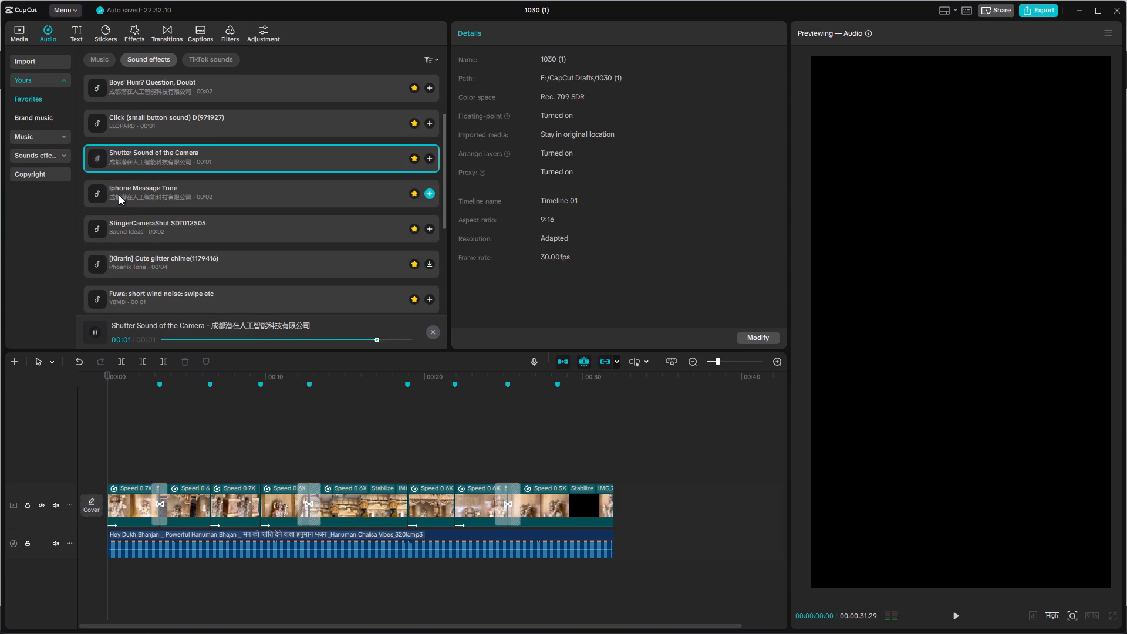
scroll(119, 195, "down", 3)
left_click(120, 181)
left_click(124, 149)
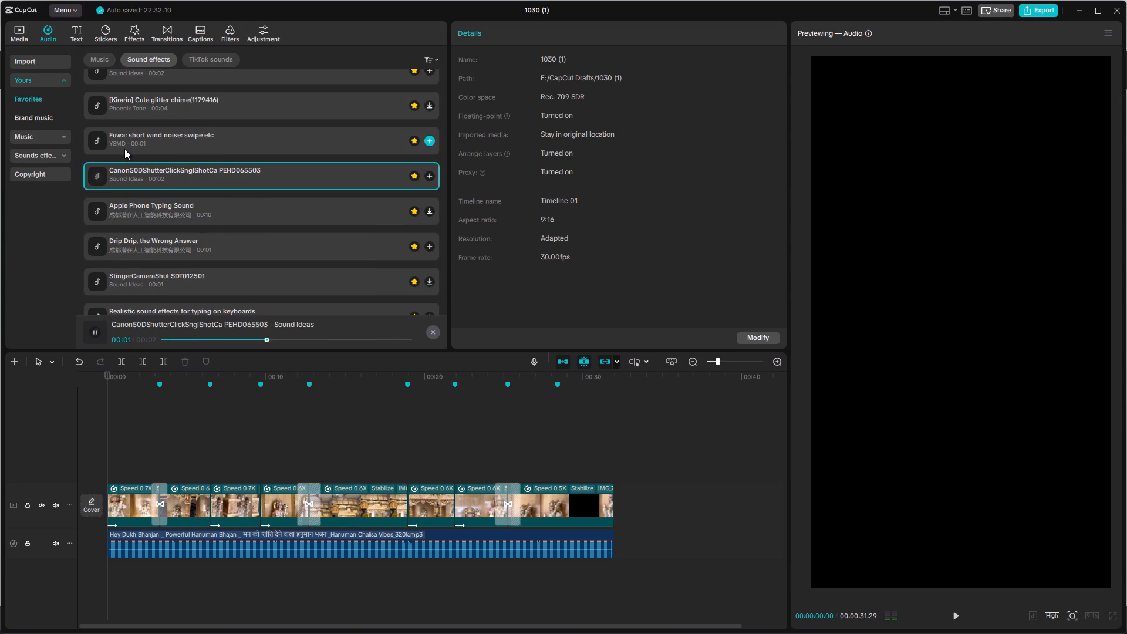
left_click(124, 176)
scroll(124, 176, "down", 2)
left_click(123, 176)
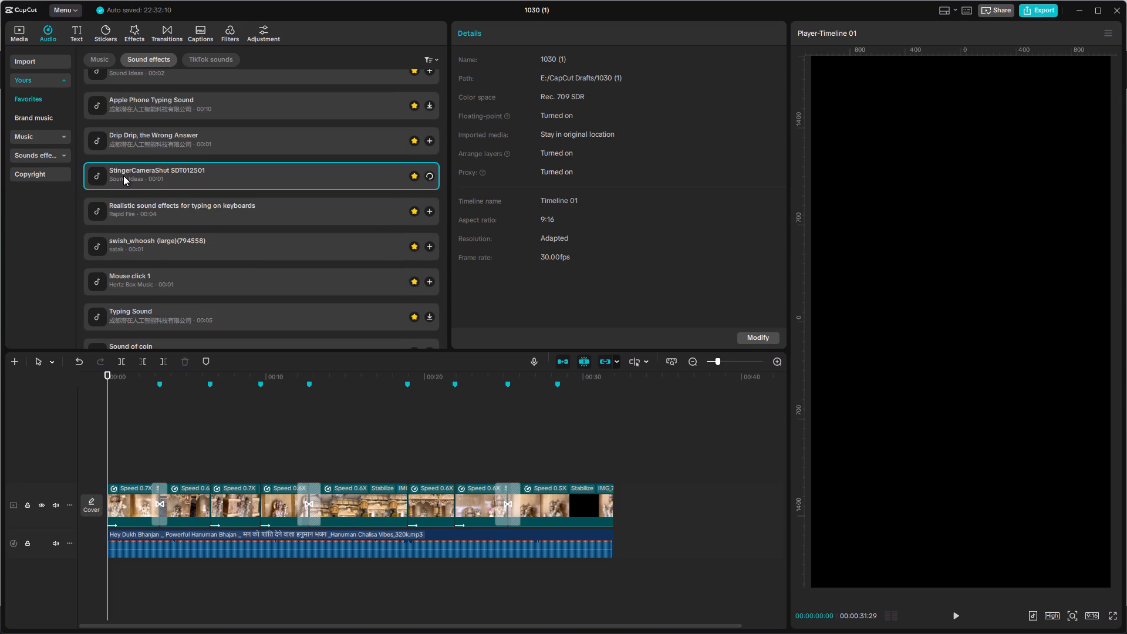
left_click(126, 212)
scroll(126, 212, "down", 2)
left_click(126, 211)
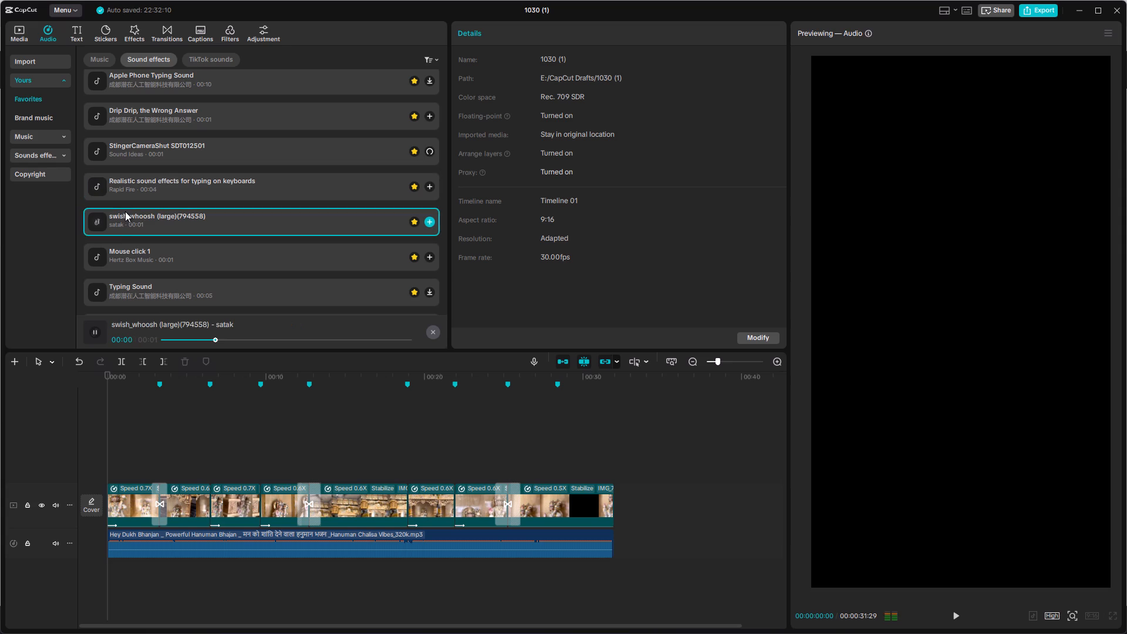
left_click(125, 249)
scroll(125, 249, "down", 3)
left_click(129, 285)
left_click(126, 305)
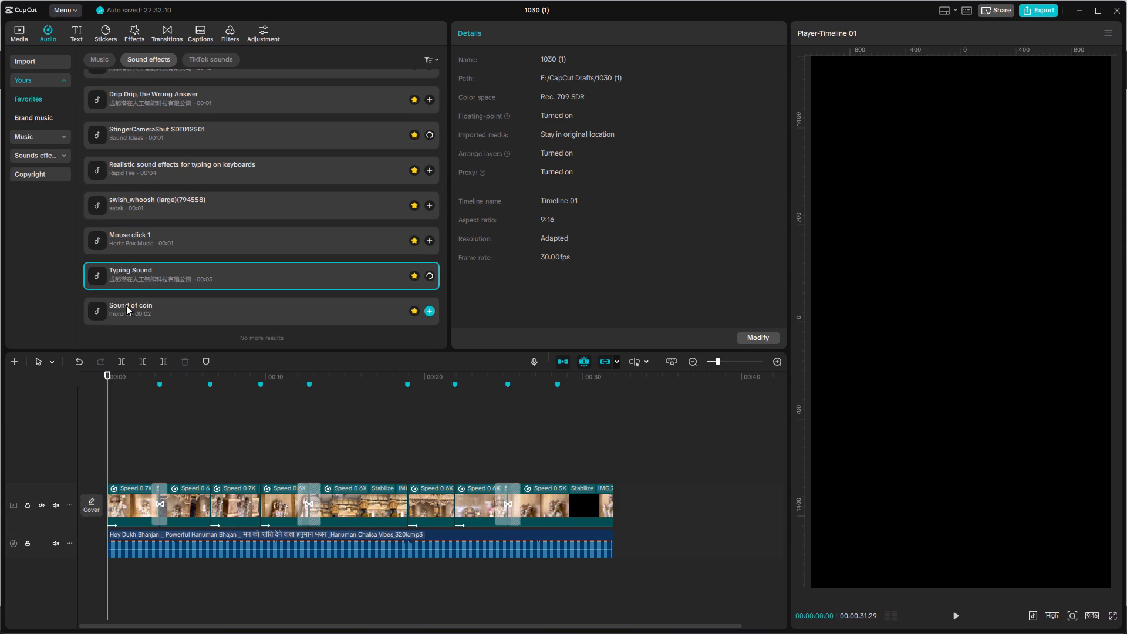
Listen again to the favorite whoosh, click, shutter, wind and typing sounds, working back up to the Puff effect.
left_click(123, 195)
left_click(130, 172)
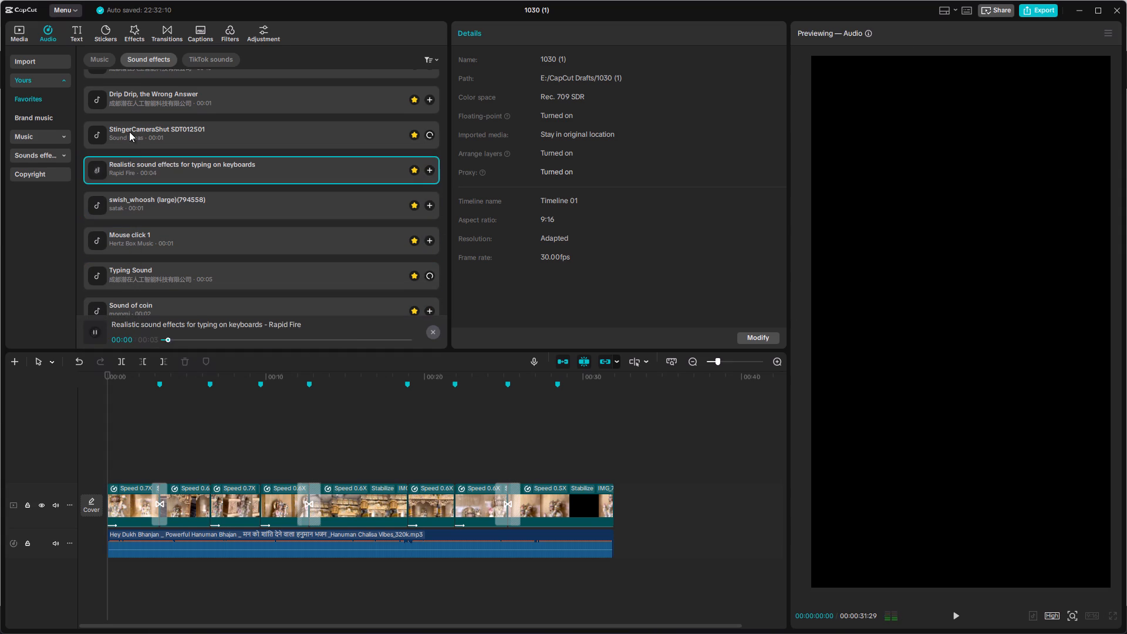
left_click(127, 131)
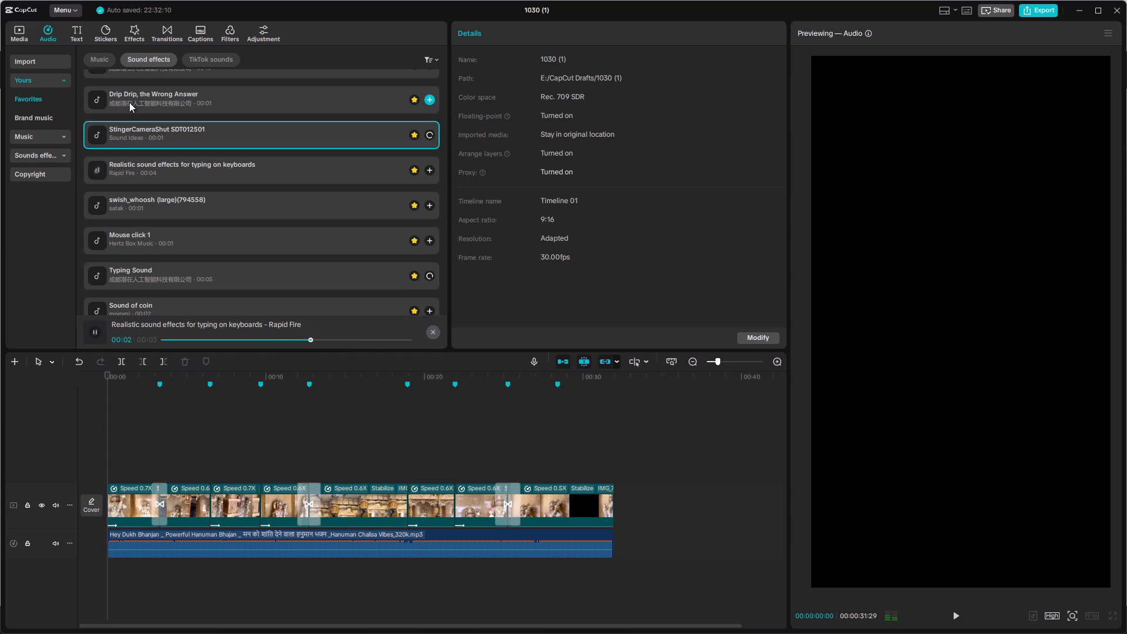
left_click(129, 102)
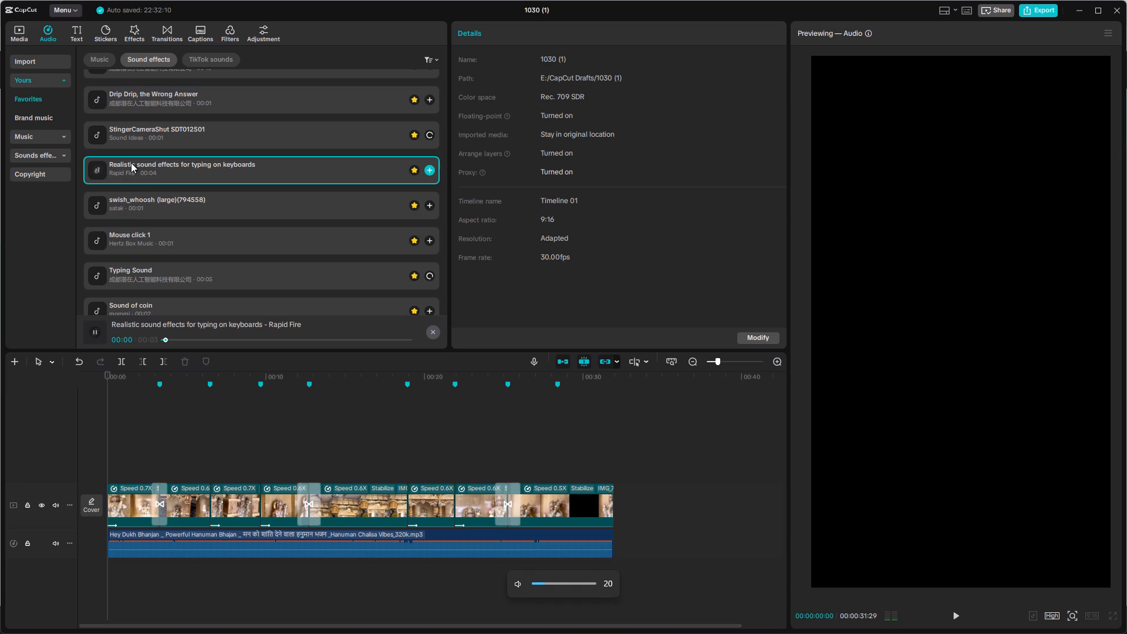
left_click(128, 205)
scroll(128, 205, "down", 1)
left_click(128, 225)
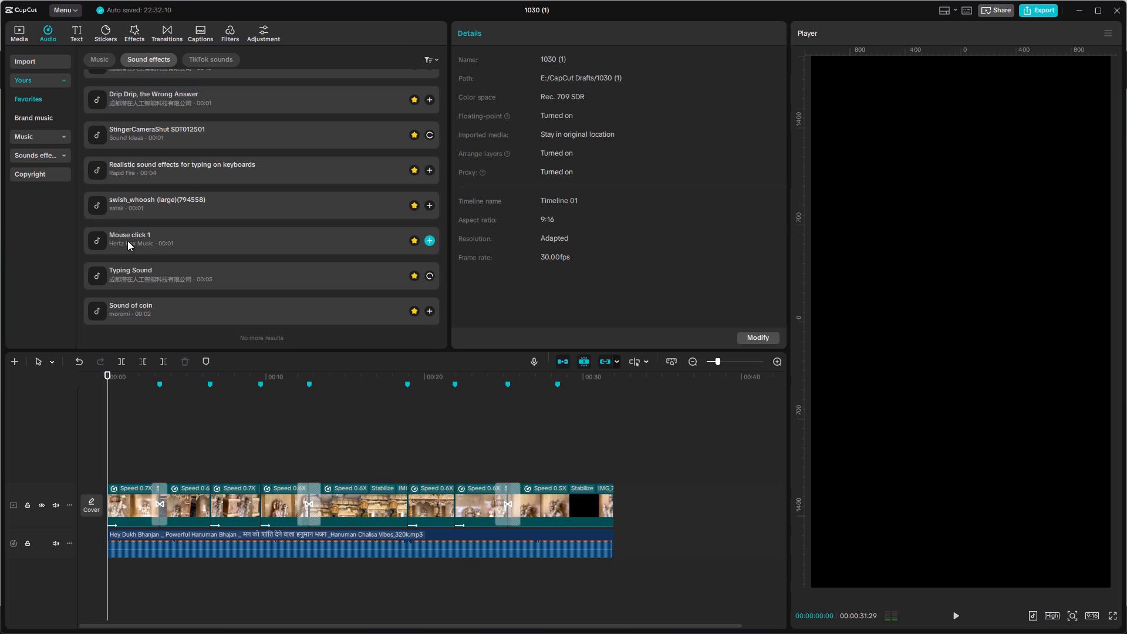
left_click(127, 241)
scroll(140, 249, "up", 2)
left_click(137, 185)
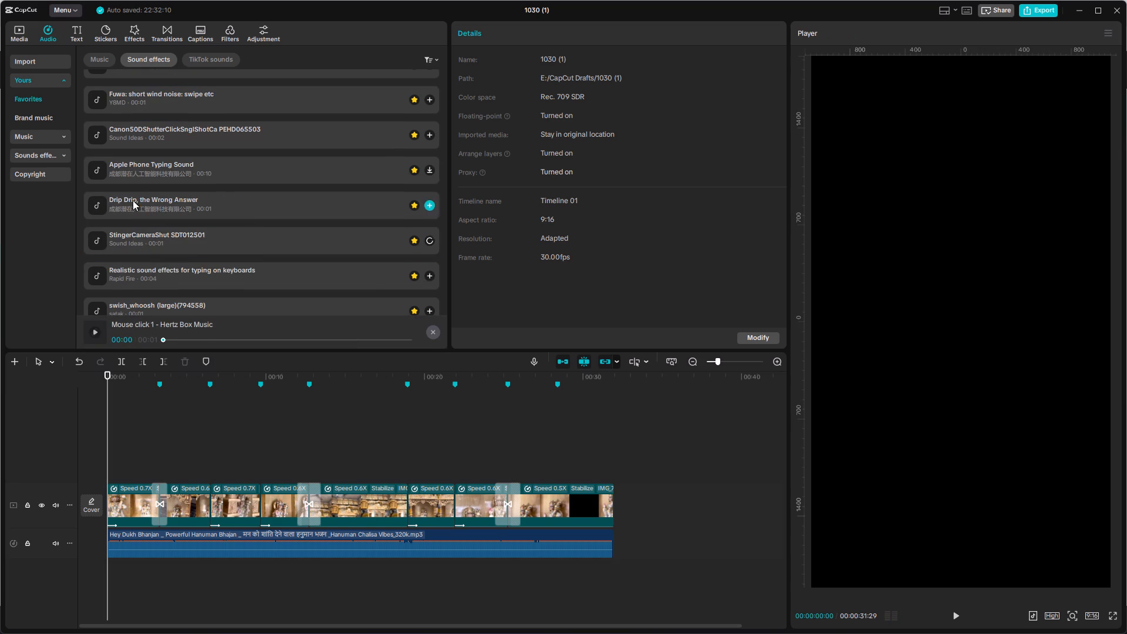
left_click(133, 200)
left_click(148, 134)
left_click(140, 112)
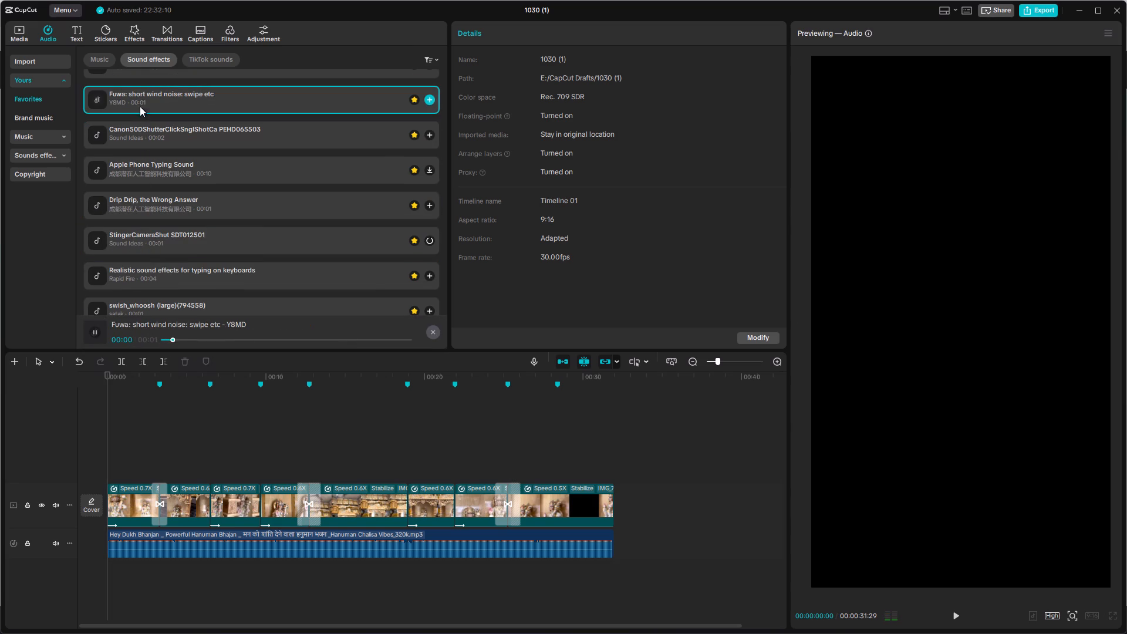
left_click(126, 164)
scroll(137, 204, "up", 2)
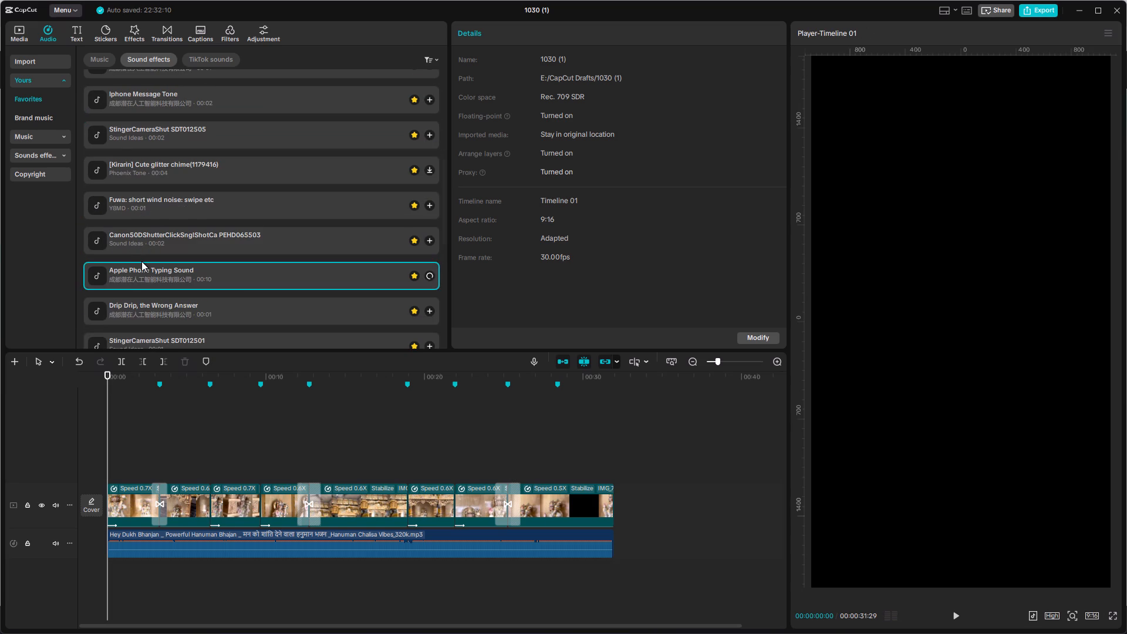
scroll(143, 275, "down", 1)
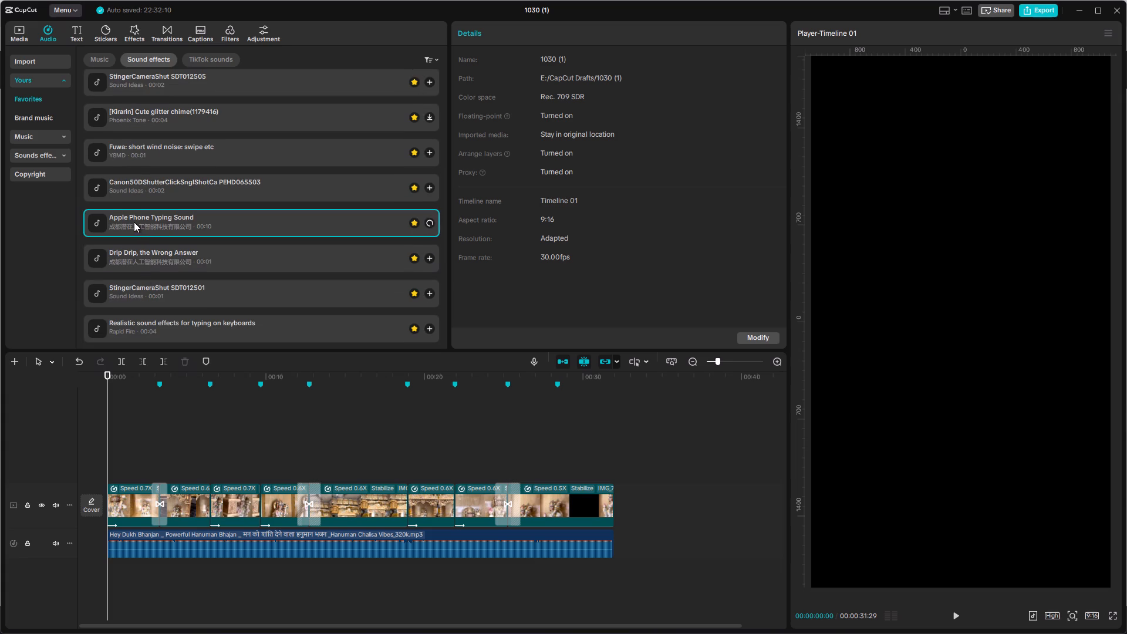
left_click(150, 151)
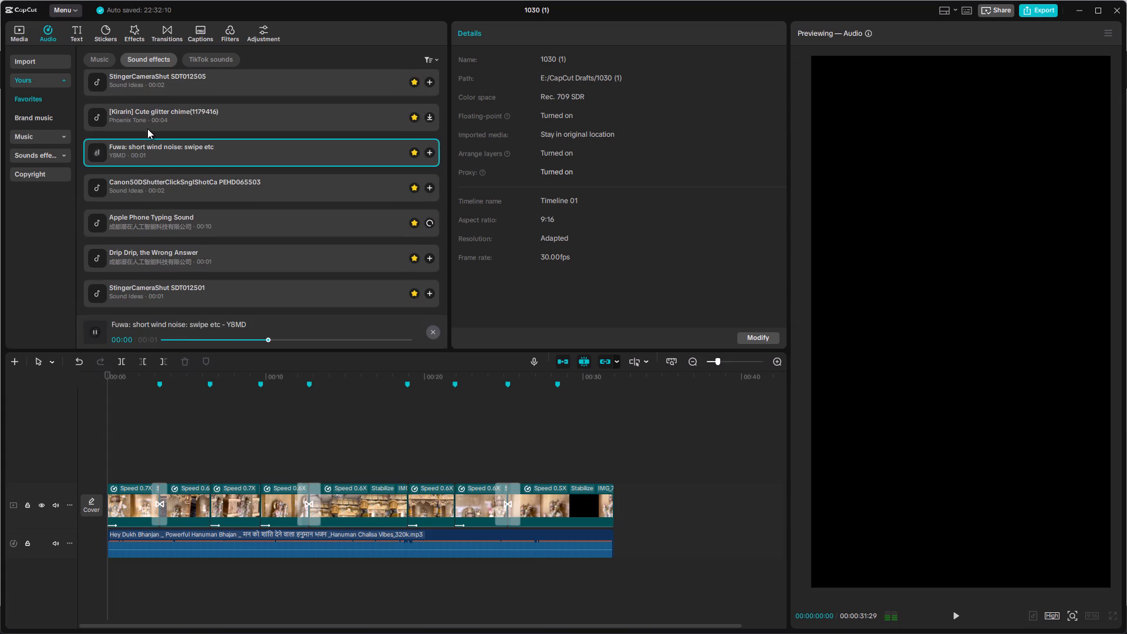
left_click(147, 128)
scroll(147, 128, "up", 1)
left_click(147, 128)
scroll(150, 140, "up", 1)
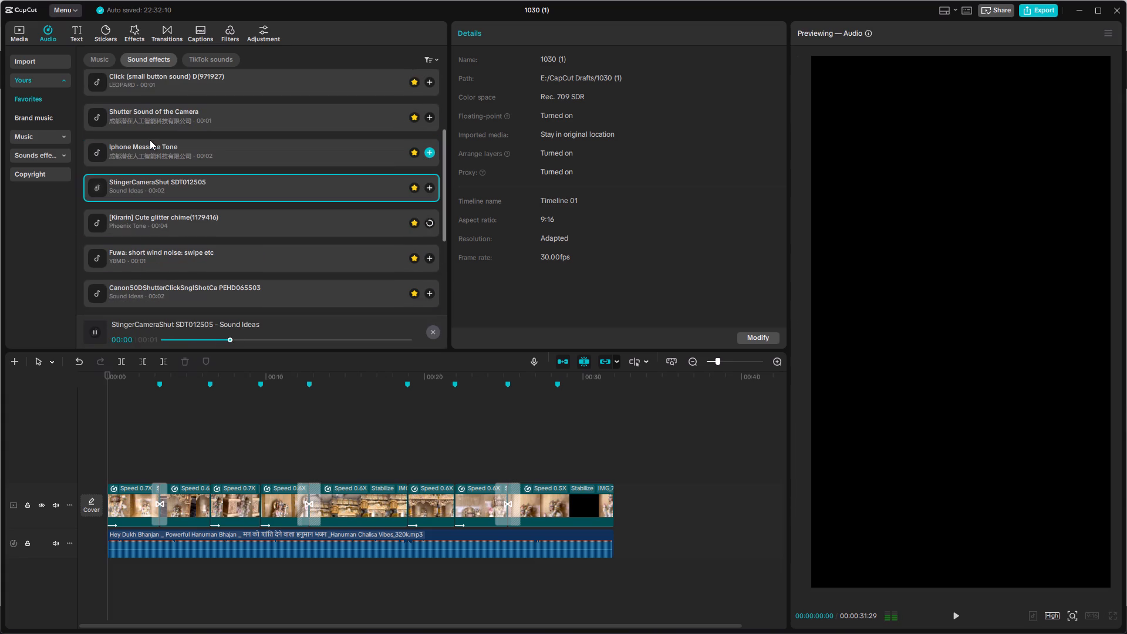
left_click(150, 141)
left_click(154, 127)
scroll(154, 137, "up", 1)
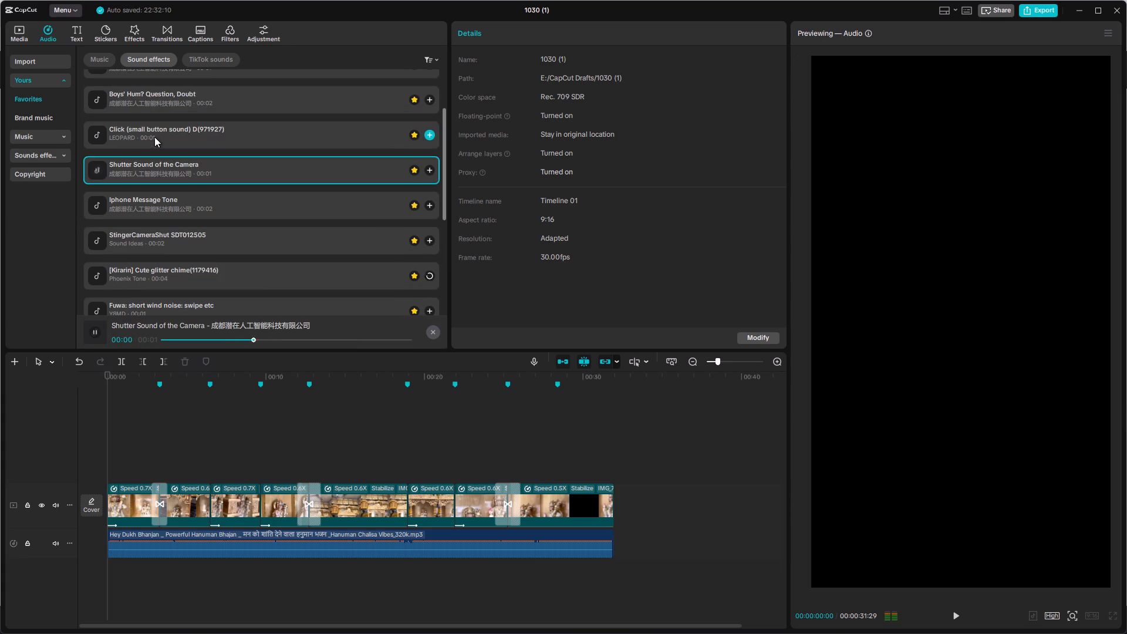
left_click(154, 137)
scroll(154, 143, "up", 1)
left_click(154, 143)
left_click(155, 119)
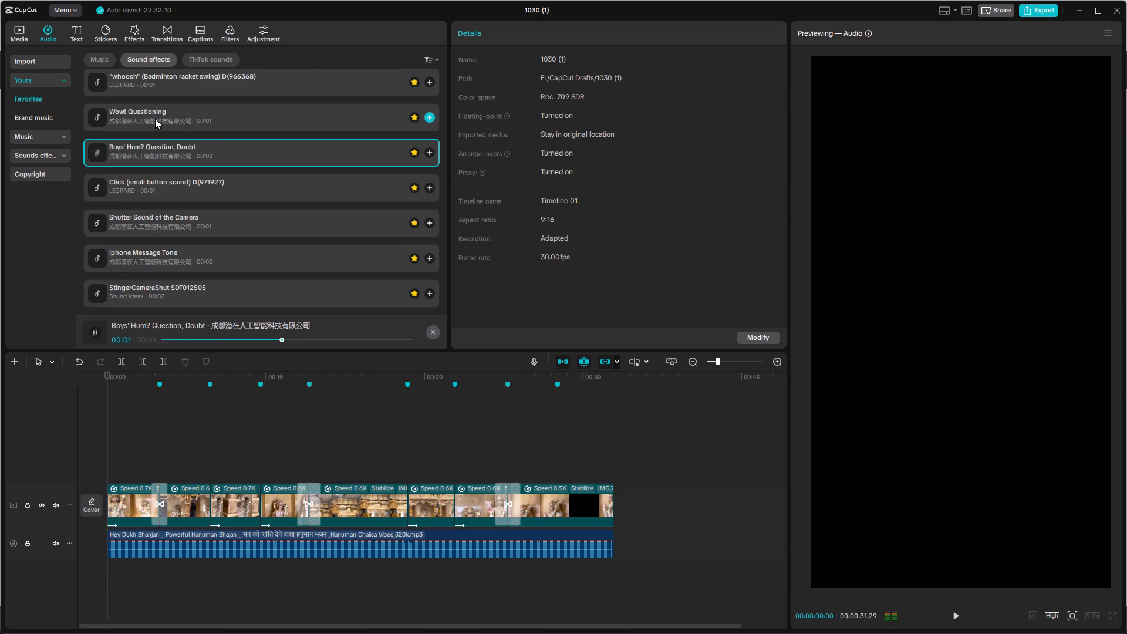
scroll(156, 126, "up", 2)
left_click(156, 126)
left_click(156, 97)
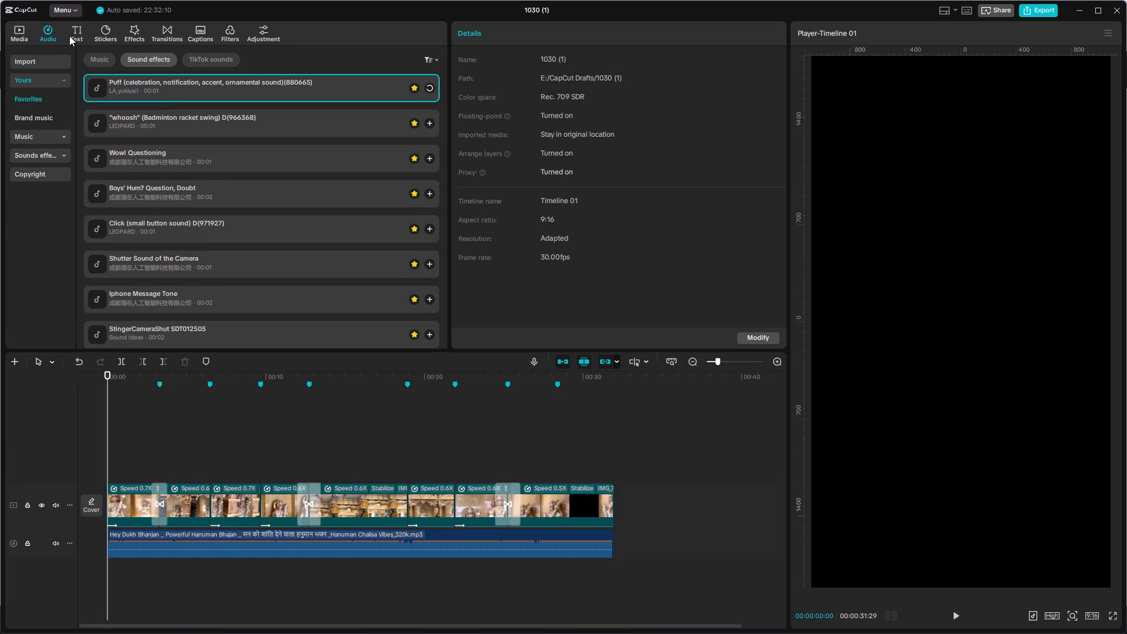
Search the sound effects library for "arrow" and preview the arrow sounds.
left_click(27, 156)
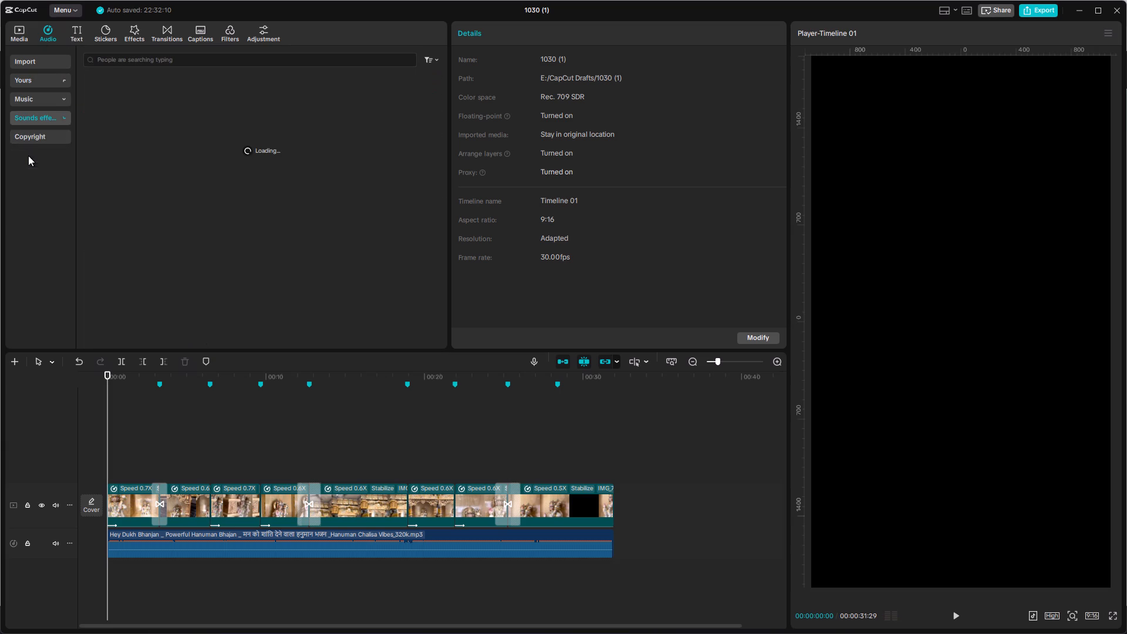
left_click(122, 59)
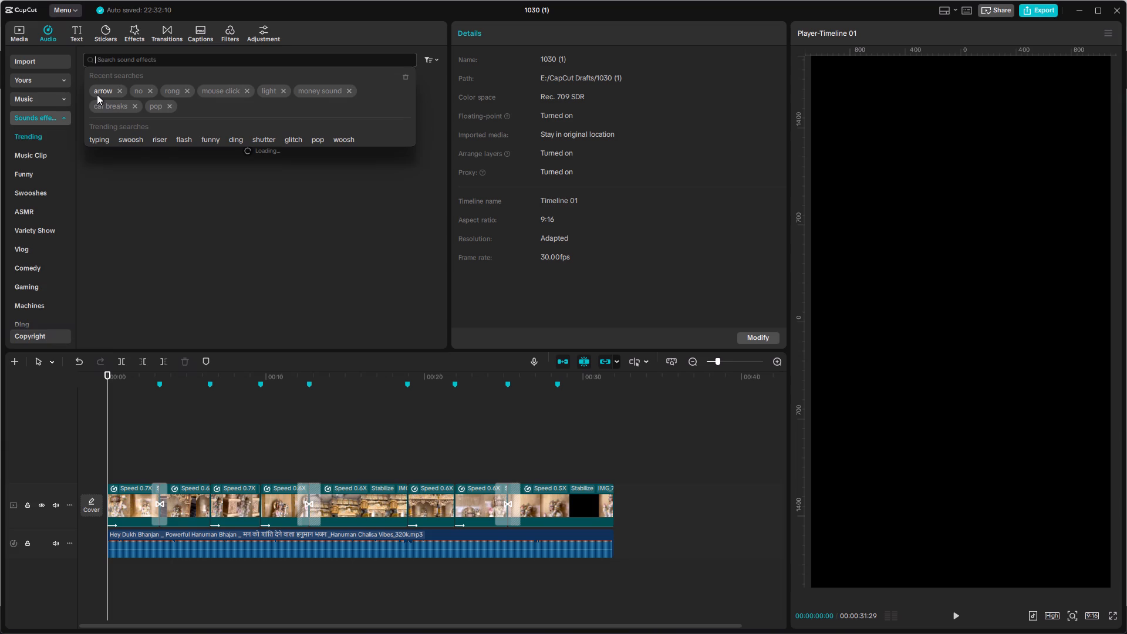
left_click(97, 95)
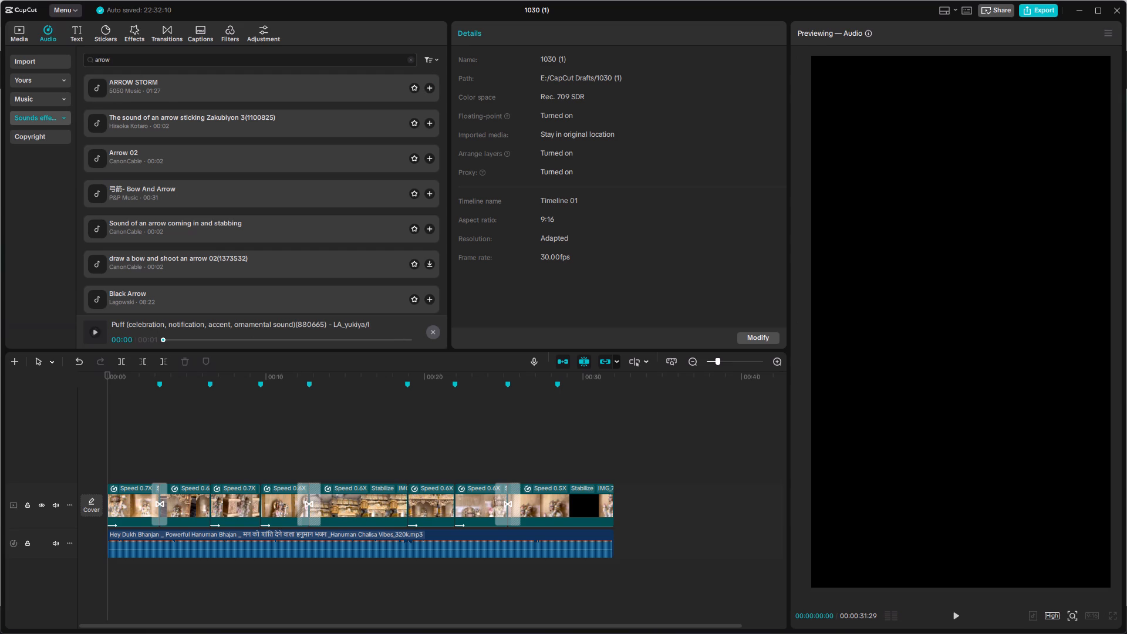
left_click(163, 85)
left_click(155, 131)
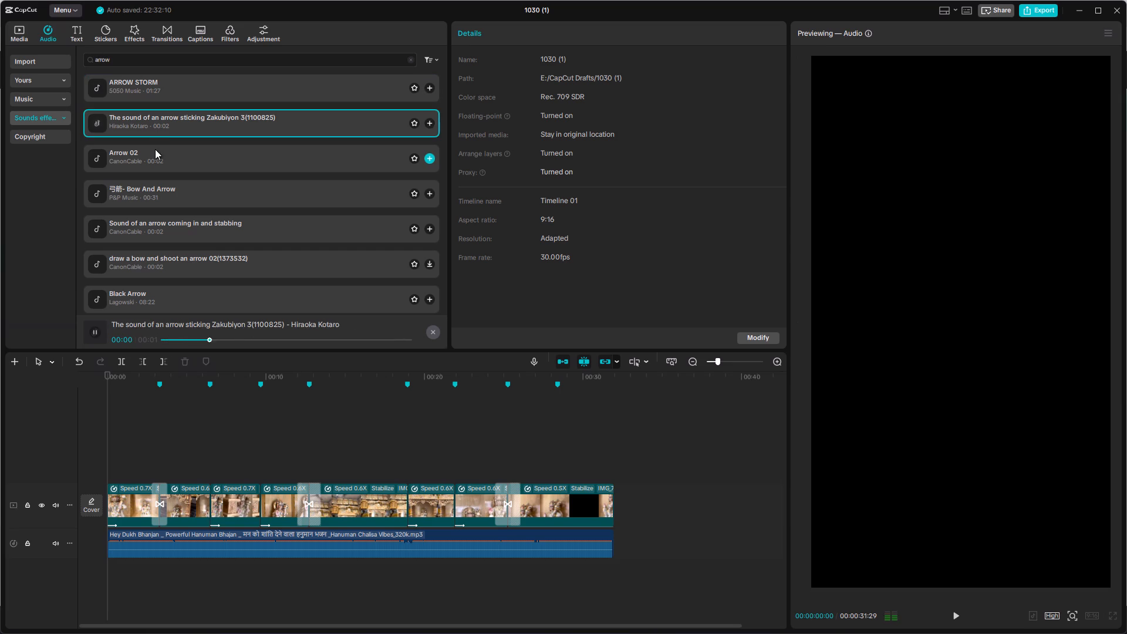
left_click(155, 150)
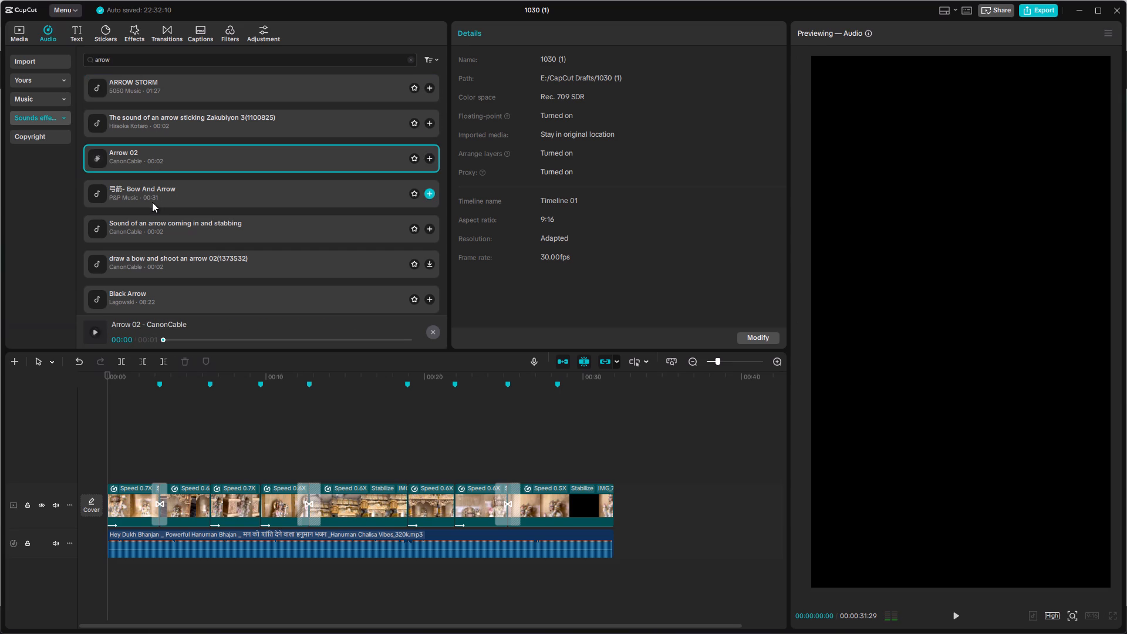
left_click(152, 202)
left_click(146, 233)
left_click(150, 261)
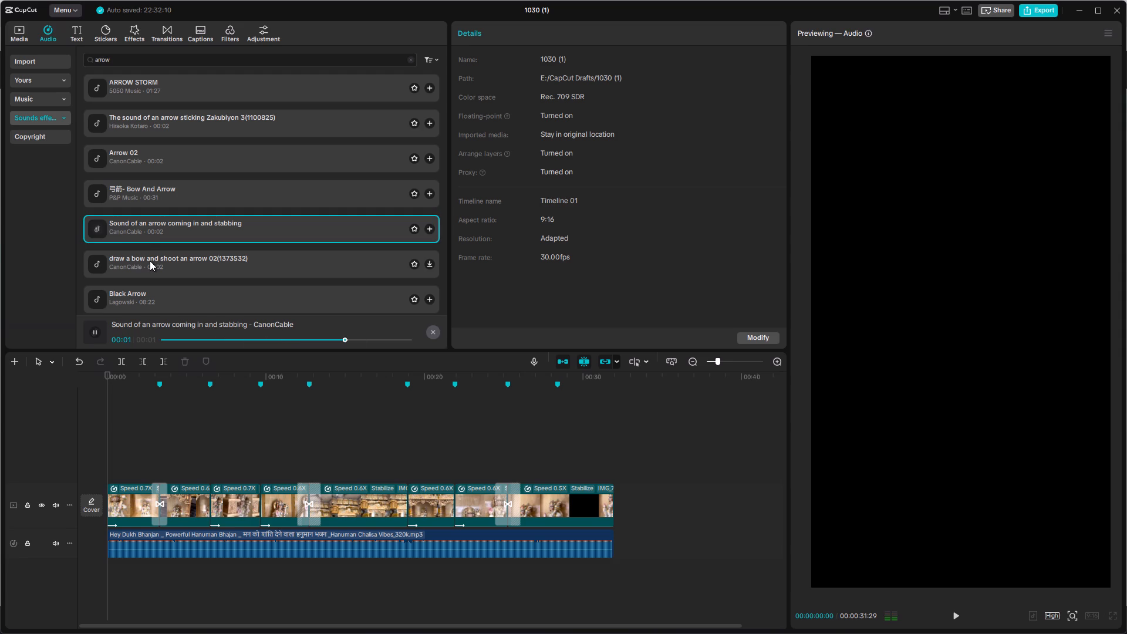
scroll(152, 257, "down", 1)
Add the "Sound of an arrow coming in and stabbing" effect under the transition between the first and second clips and play it back.
left_click(147, 176)
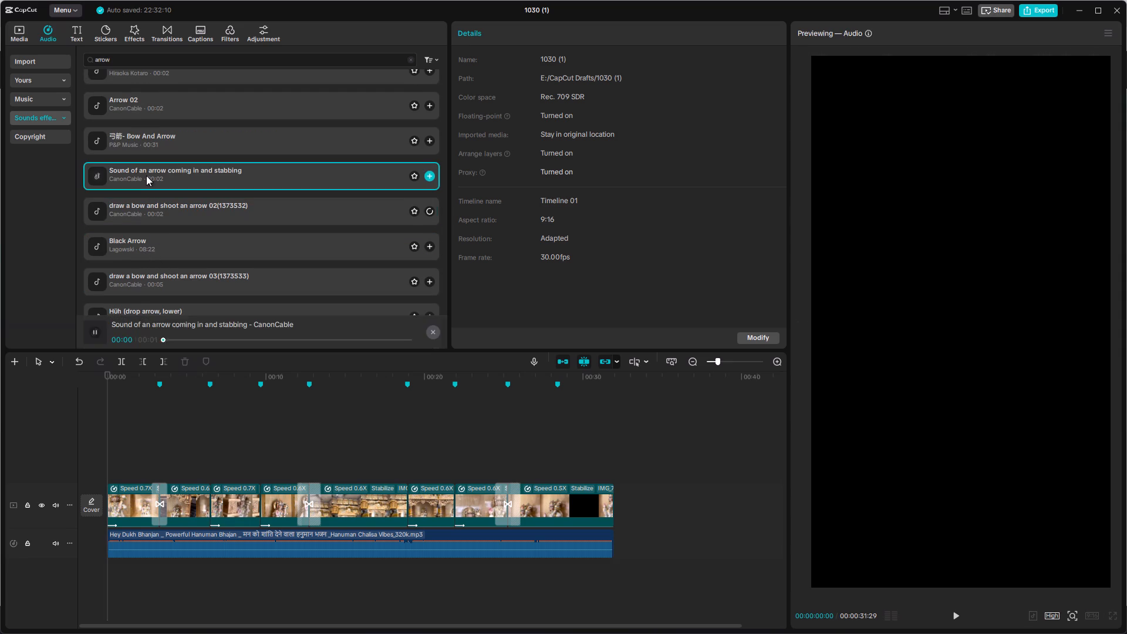
left_click_drag(144, 171, 154, 561)
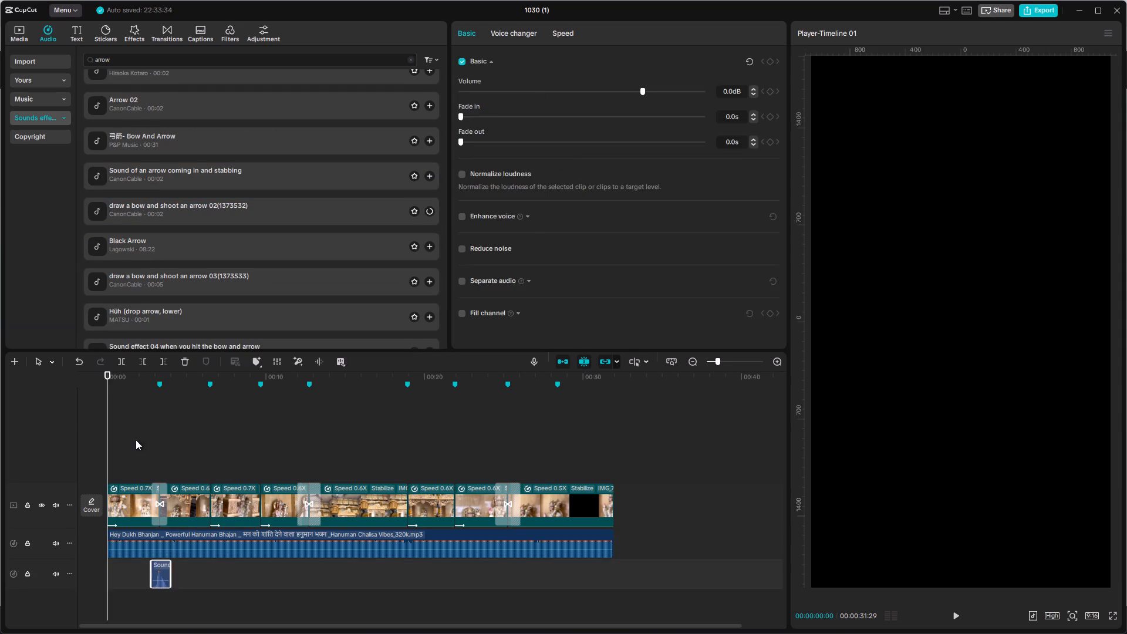
left_click(136, 440)
key("space")
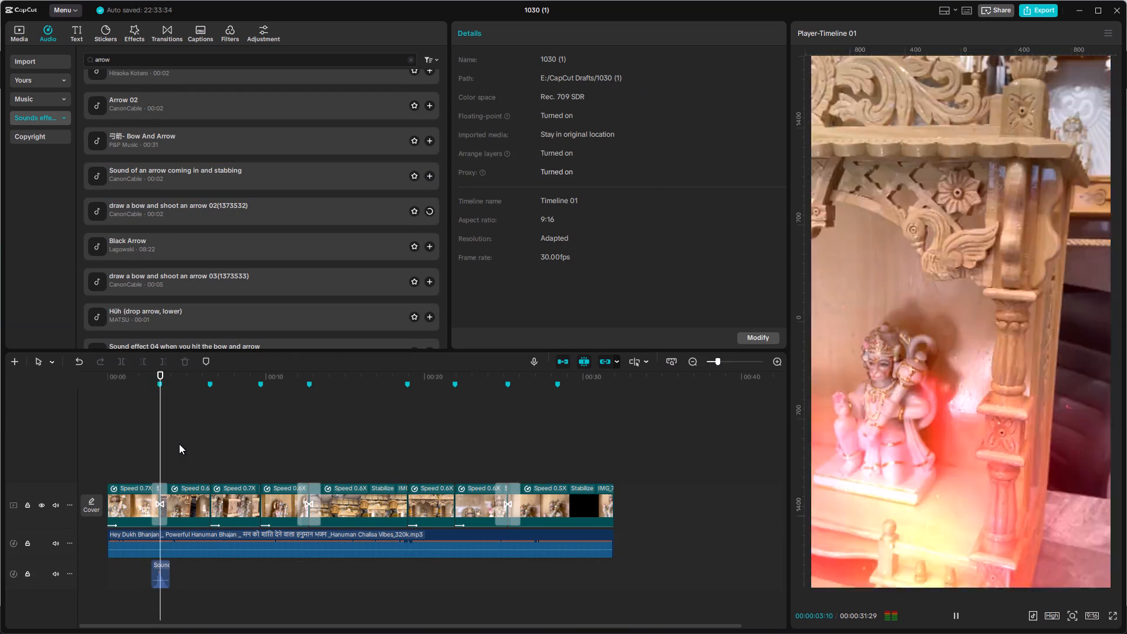
Move the arrow sound effect slightly later to match the first transition around 00:00:03:09, and play that section.
scroll(179, 443, "up", 4)
scroll(179, 443, "up", 10, "ctrl")
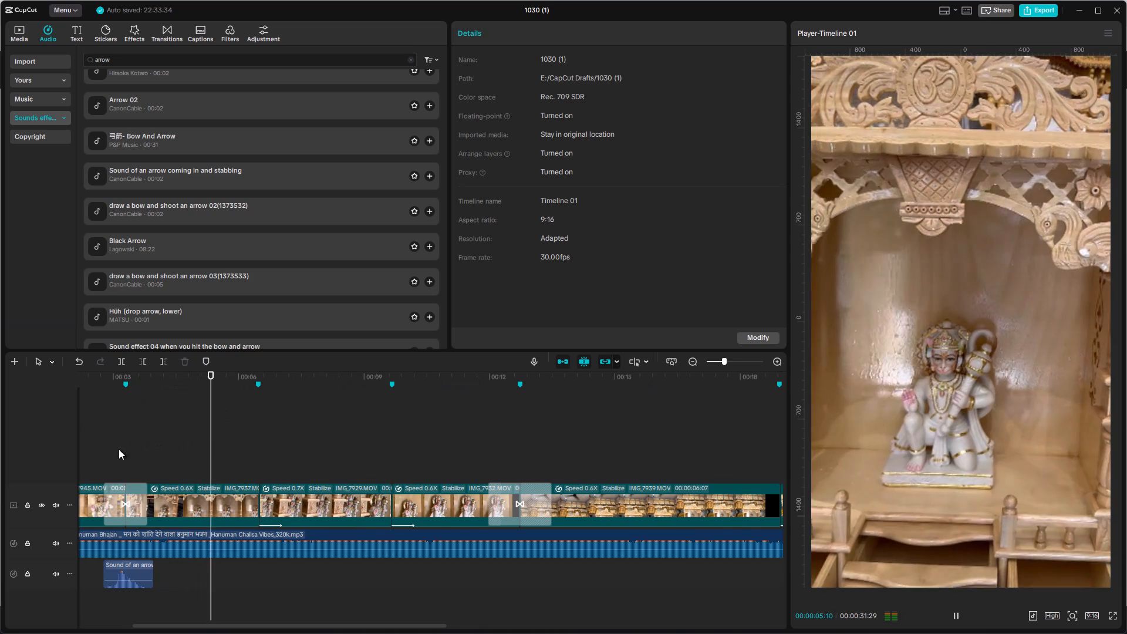
key("space")
left_click(119, 449)
left_click_drag(120, 449, 125, 448)
left_click_drag(122, 577, 130, 576)
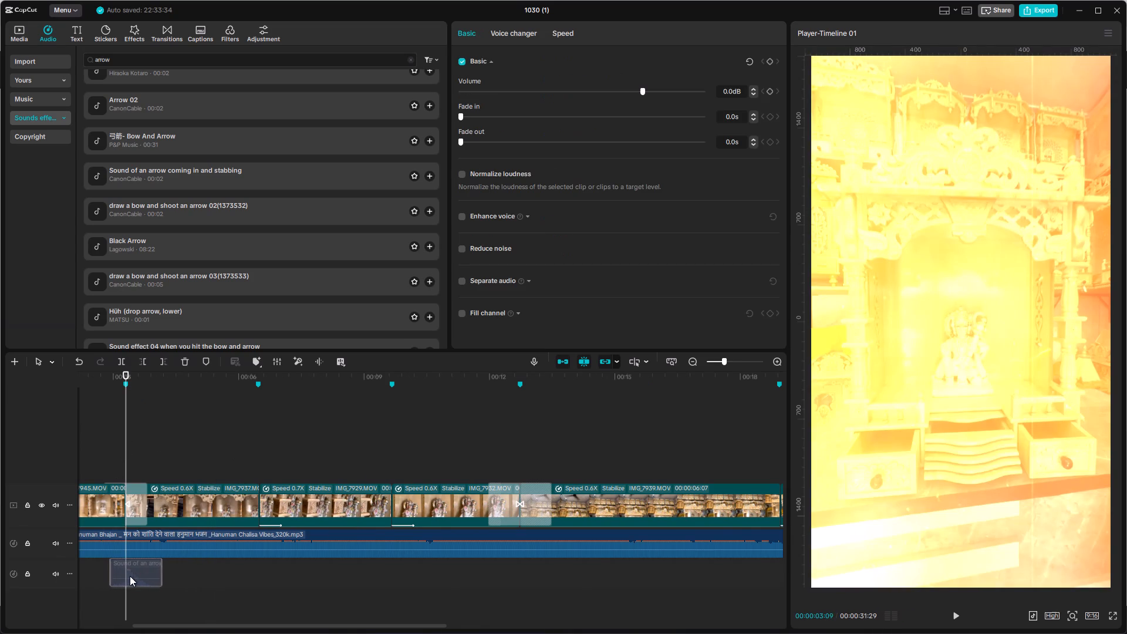
left_click_drag(130, 576, 128, 576)
left_click(93, 581)
key("space")
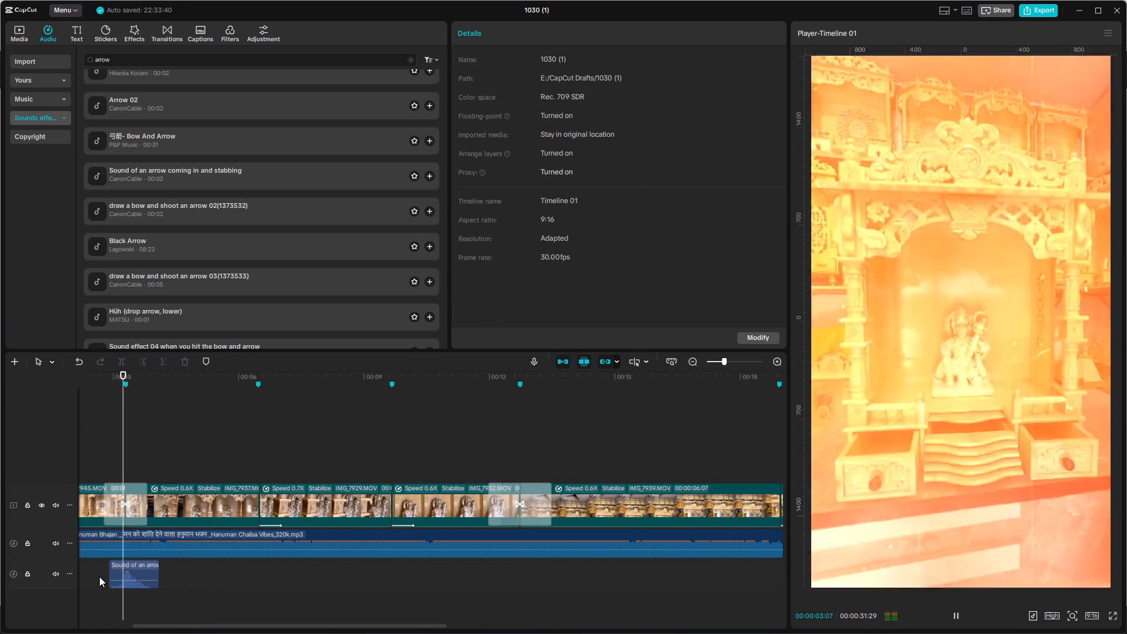
Copy the arrow sound effect from the first transition and paste it under the second transition at 00:00:12:06.
scroll(288, 520, "down", 6, "ctrl")
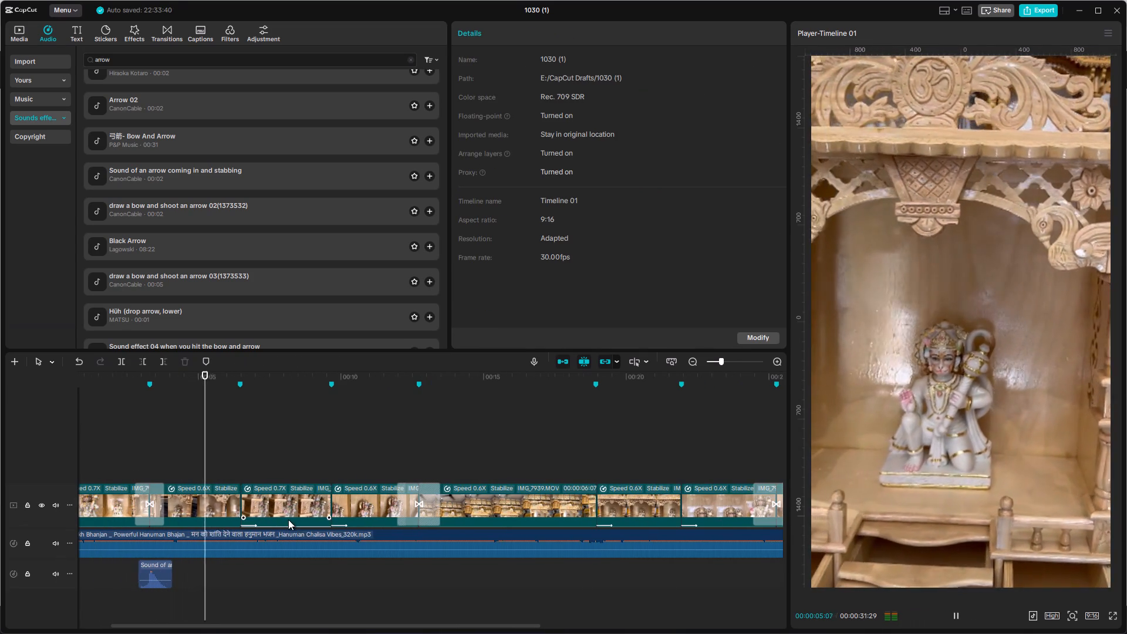
key("ctrl+c")
left_click(409, 469, "ctrl")
key("ctrl+v")
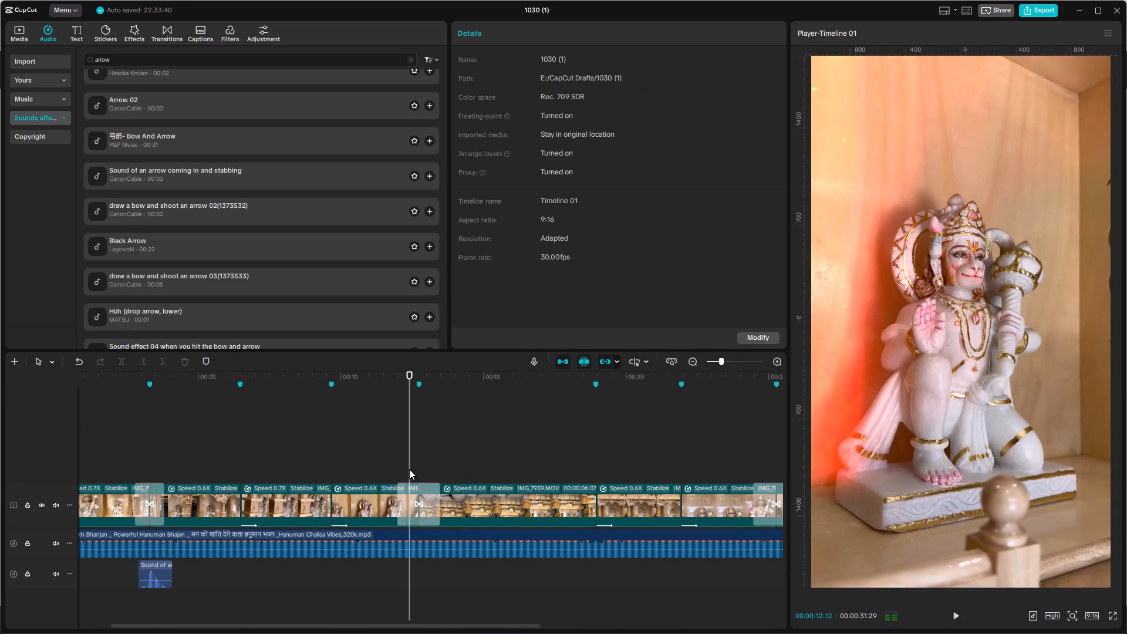
left_click(404, 468, "ctrl")
key("ctrl+v")
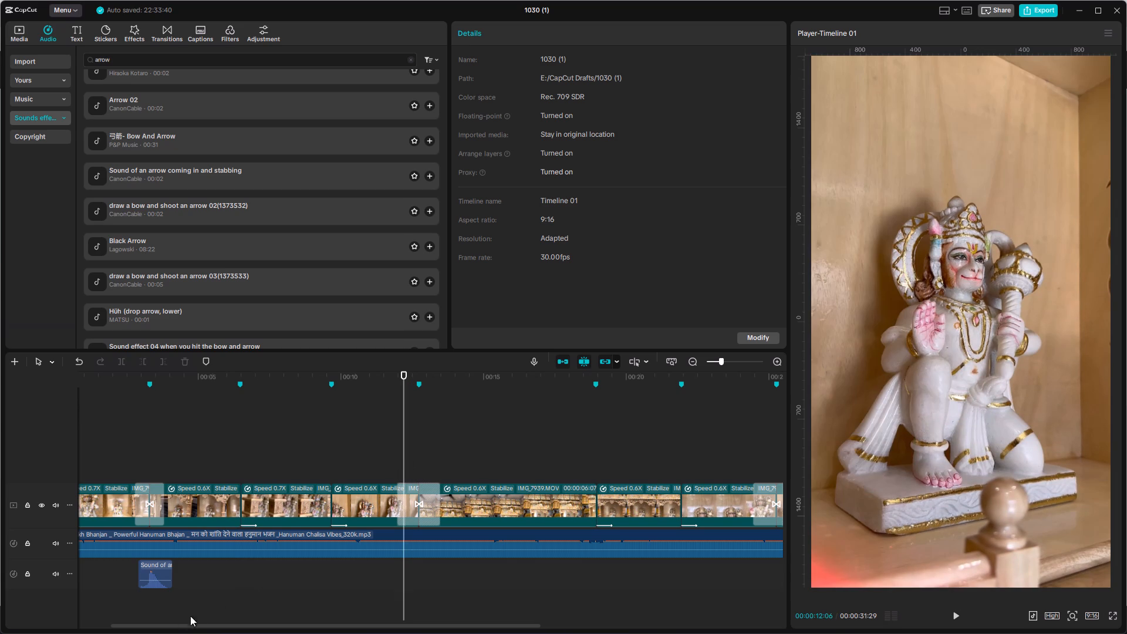
left_click(149, 569)
key("ctrl+c")
key("ctrl+v")
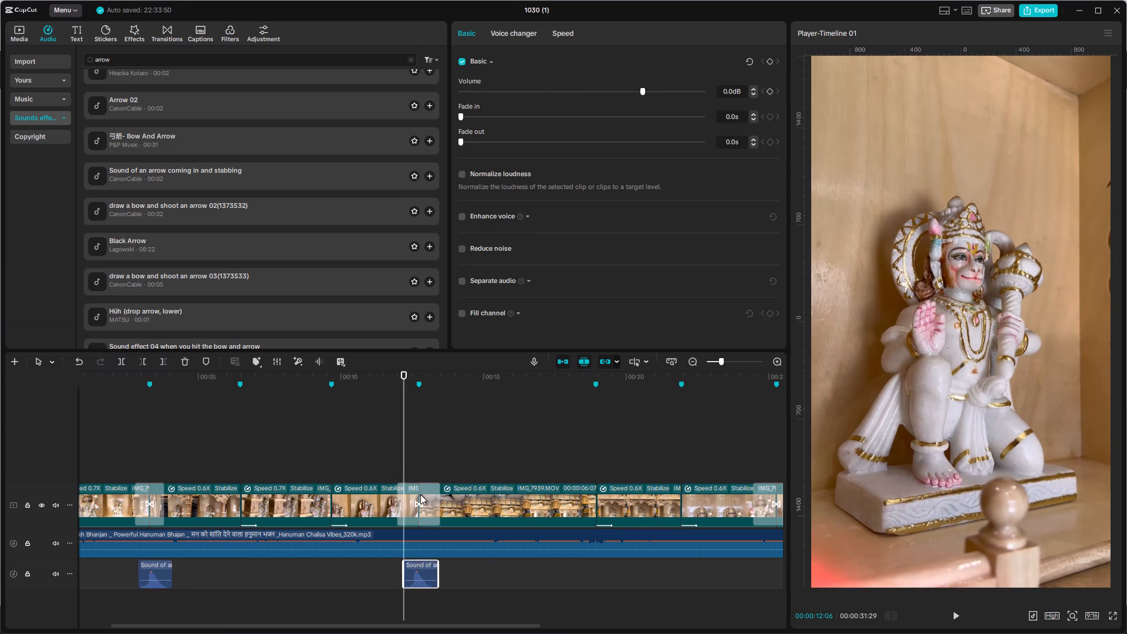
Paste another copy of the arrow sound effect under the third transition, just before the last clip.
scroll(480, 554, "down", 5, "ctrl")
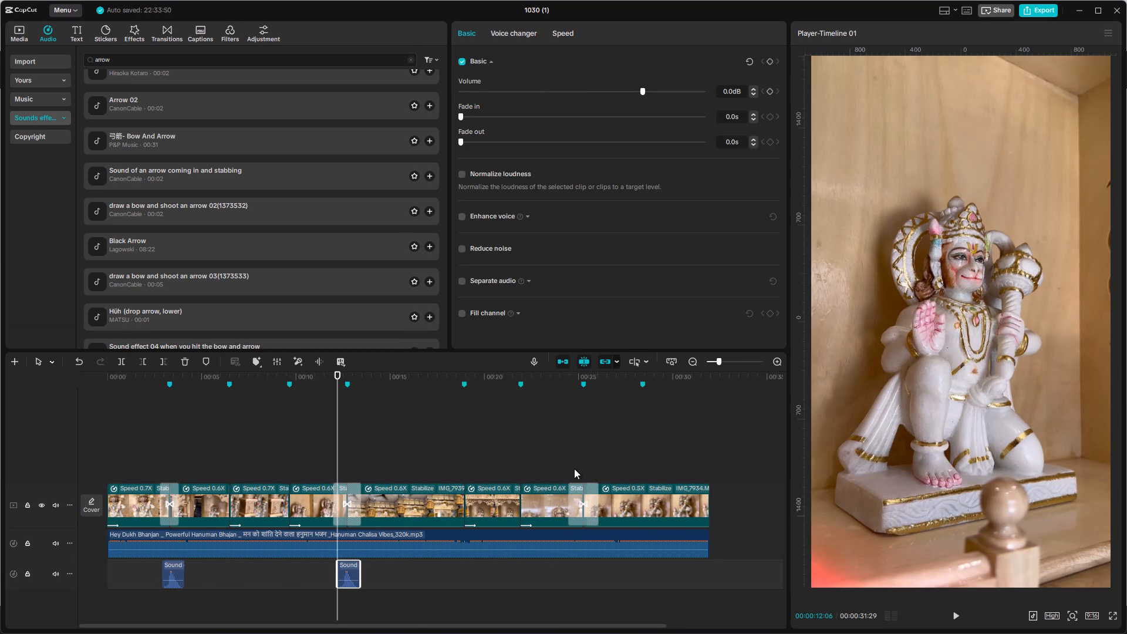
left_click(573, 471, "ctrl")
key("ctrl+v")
Play the reel from the start and around the second and third transitions to check the arrow sounds.
left_click(481, 470)
left_click_drag(481, 470, 0, 460)
key("space")
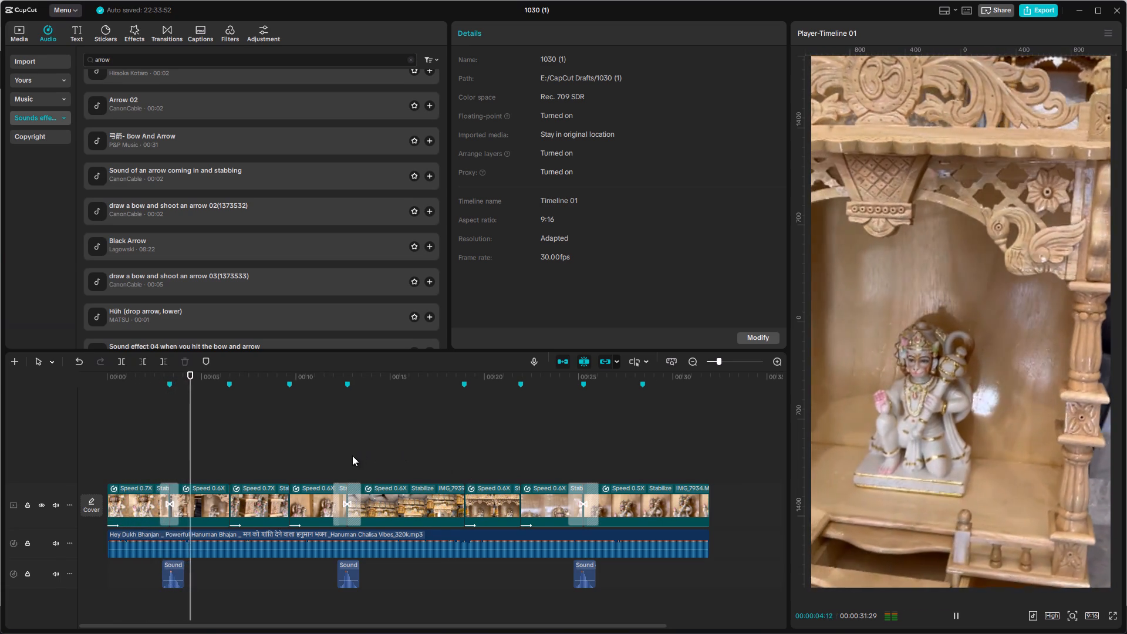
left_click(335, 458)
key("space")
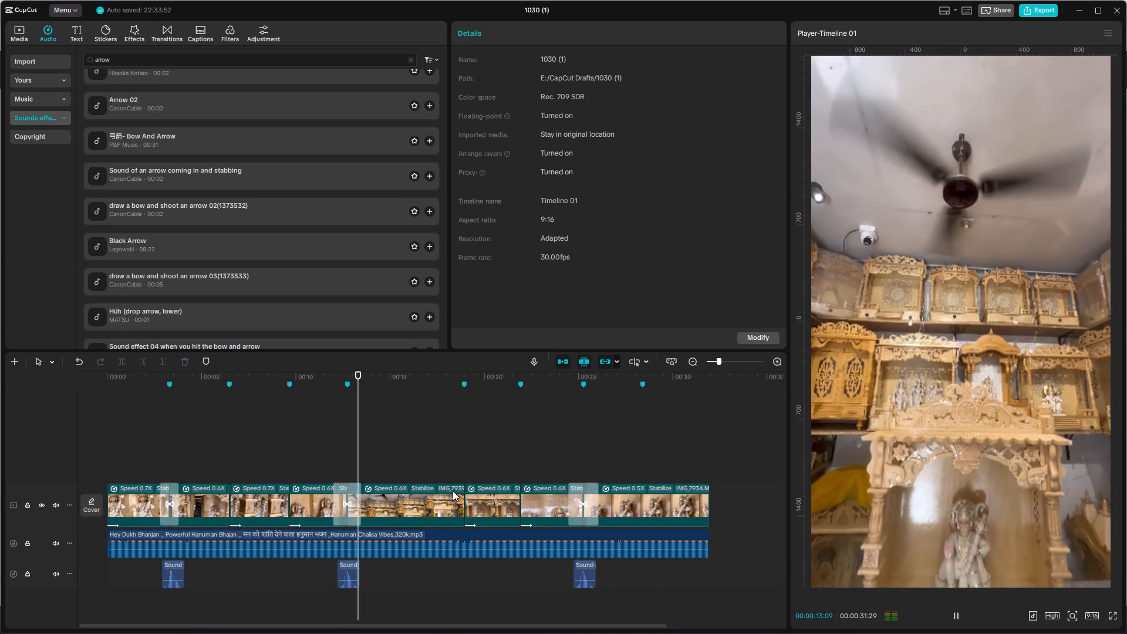
left_click(559, 460)
key("space")
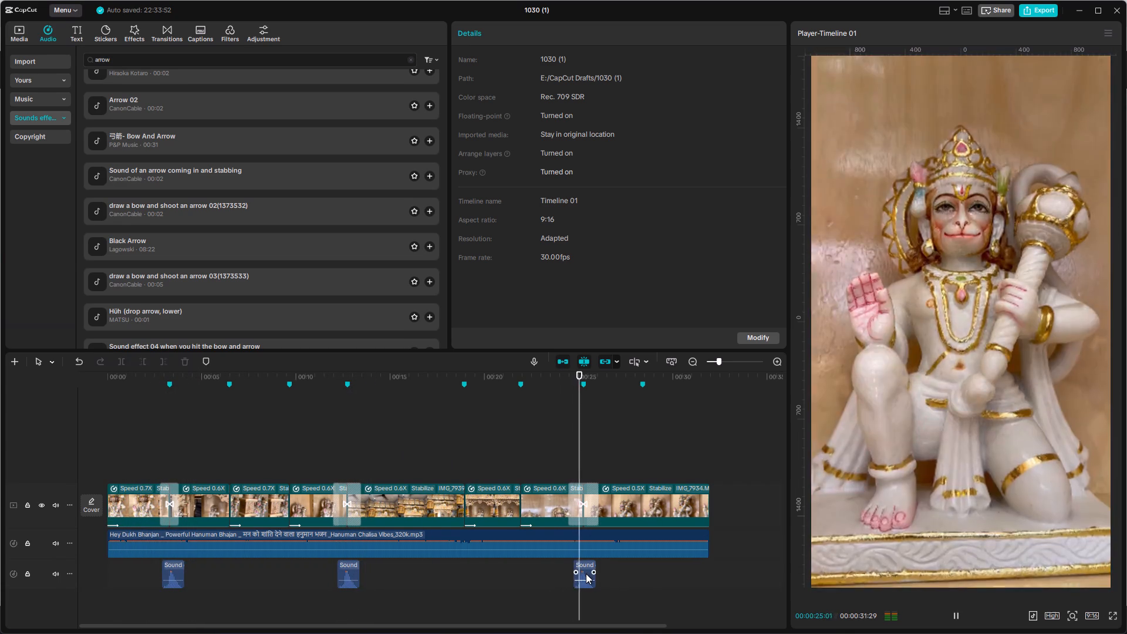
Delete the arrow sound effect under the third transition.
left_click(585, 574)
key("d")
Replace the Light Flare transition before the last clip with a Fade In animation on that clip.
left_click(579, 517)
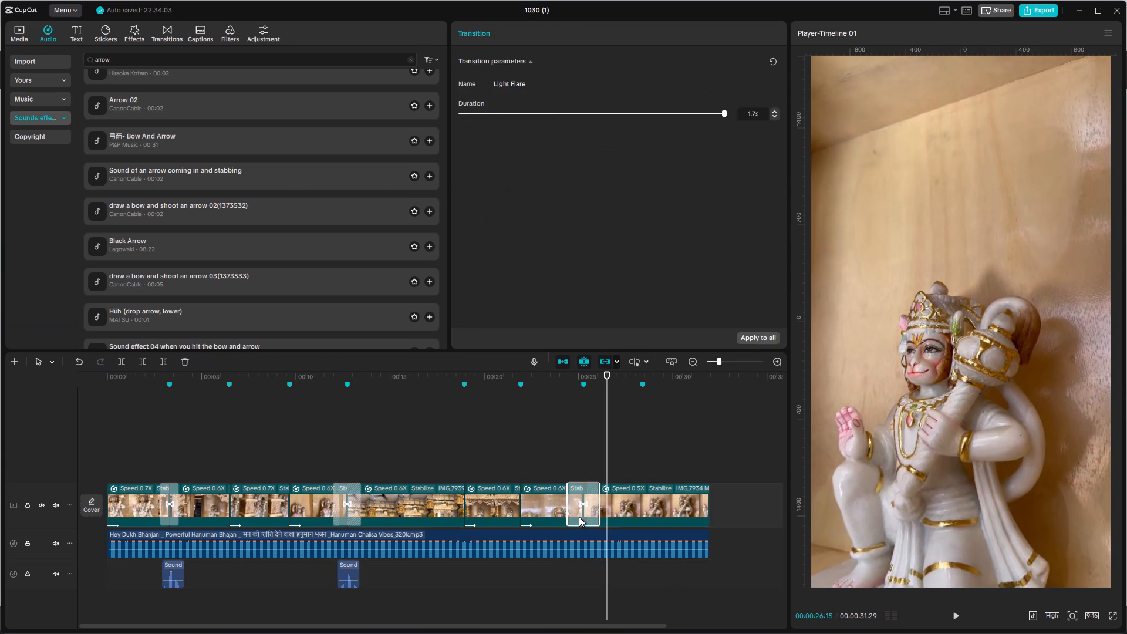
key("d")
left_click(610, 514)
left_click(576, 38)
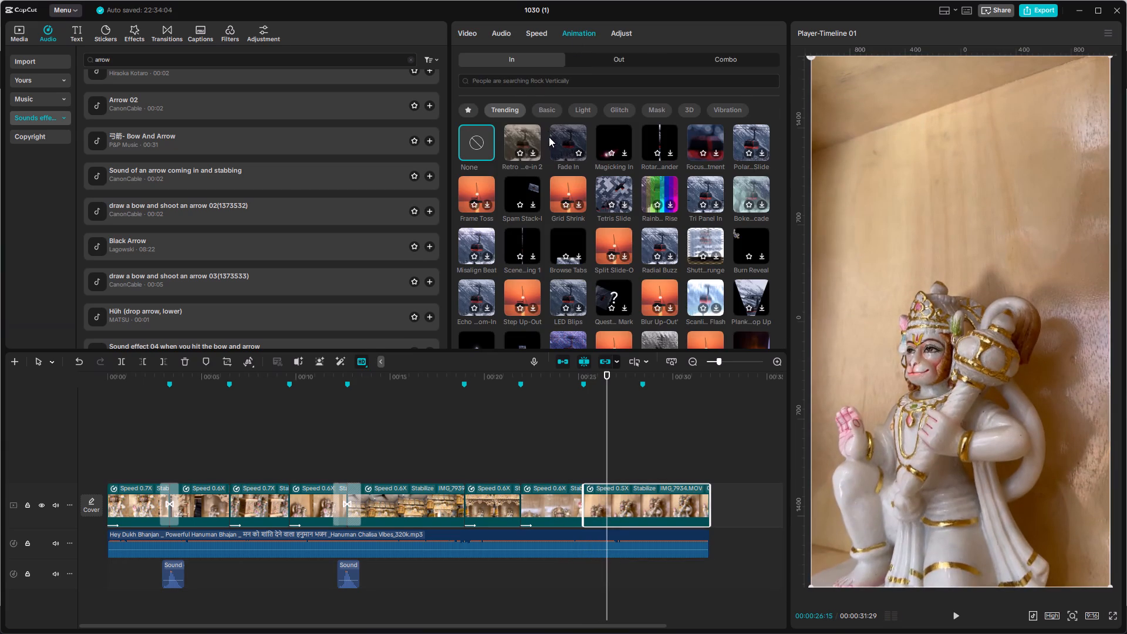
left_click(551, 138)
Play the section around the second transition again to check how its arrow sound matches the picture.
left_click_drag(294, 457, 306, 458)
left_click(329, 457)
key("space")
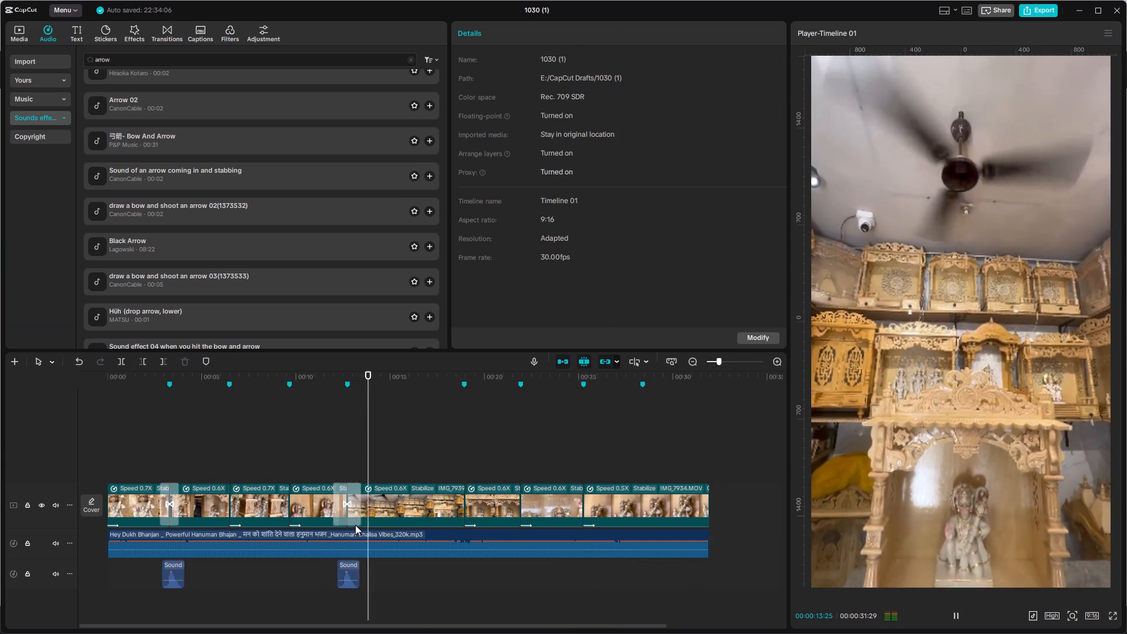
scroll(355, 525, "down", 3, "ctrl")
scroll(355, 514, "down", 3)
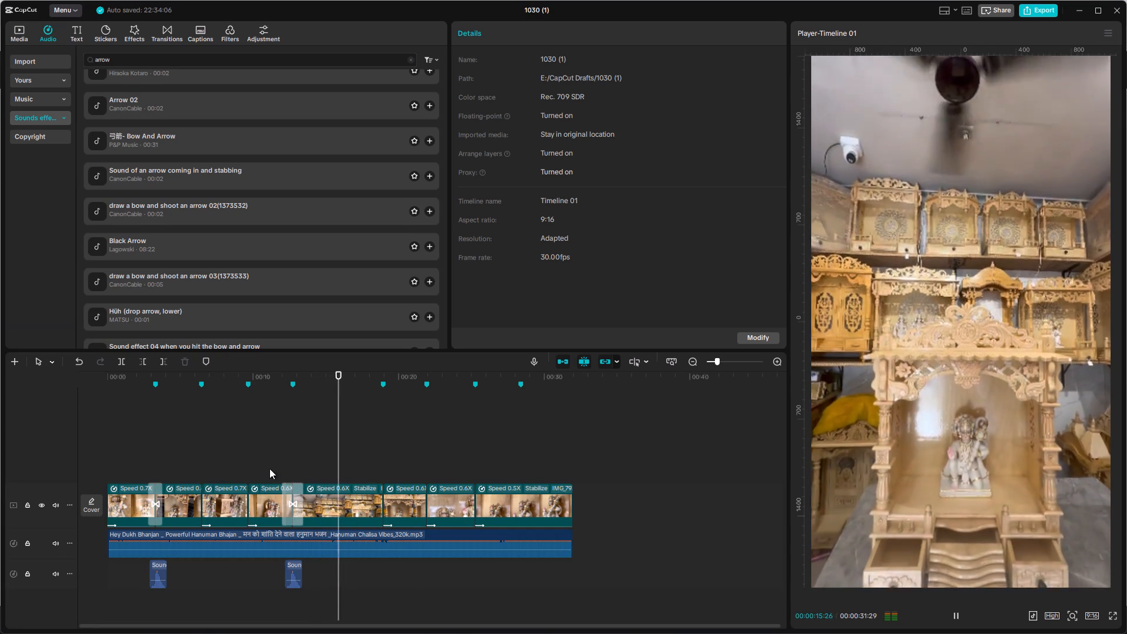
left_click(290, 454)
key("space")
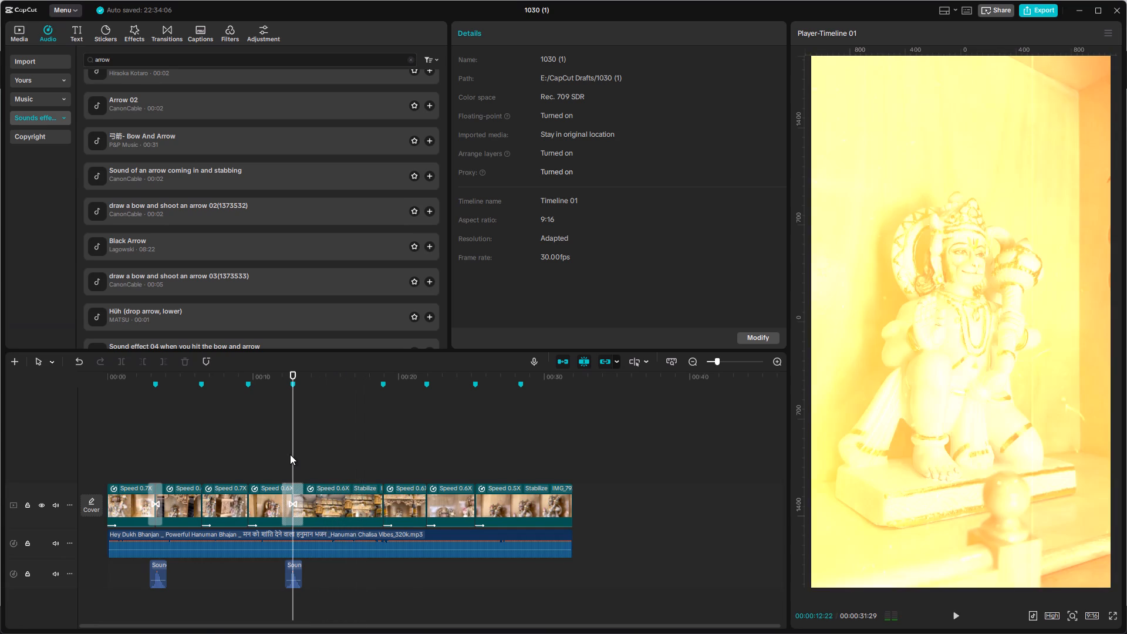
key("space")
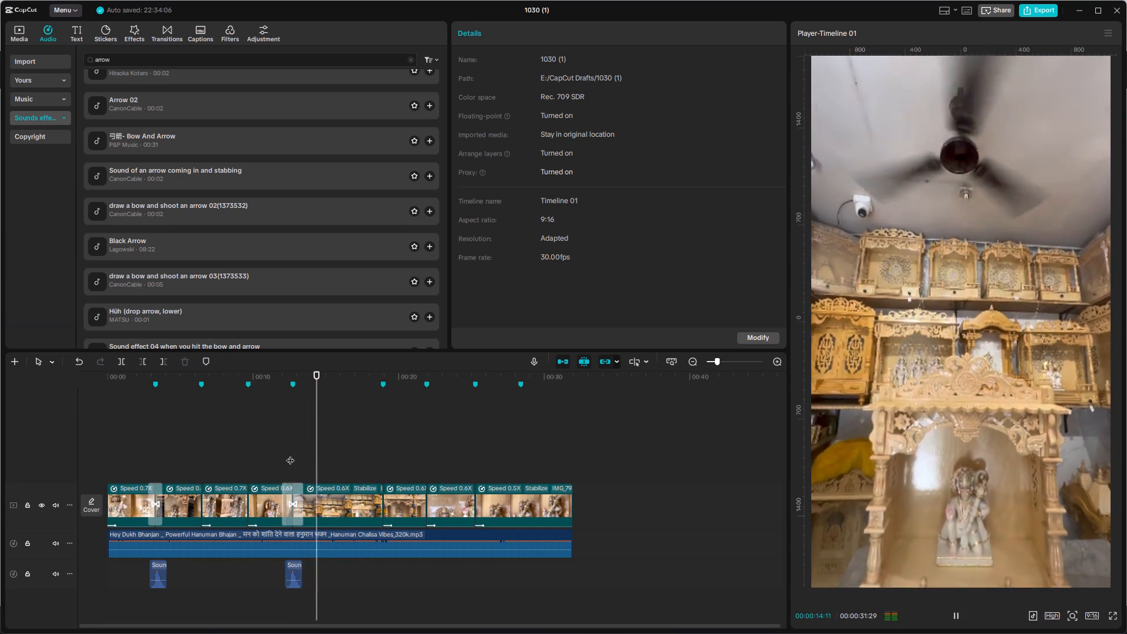
key("space")
Extend the end of the fifth clip, IMG_7939.MOV, slightly.
left_click(25, 22)
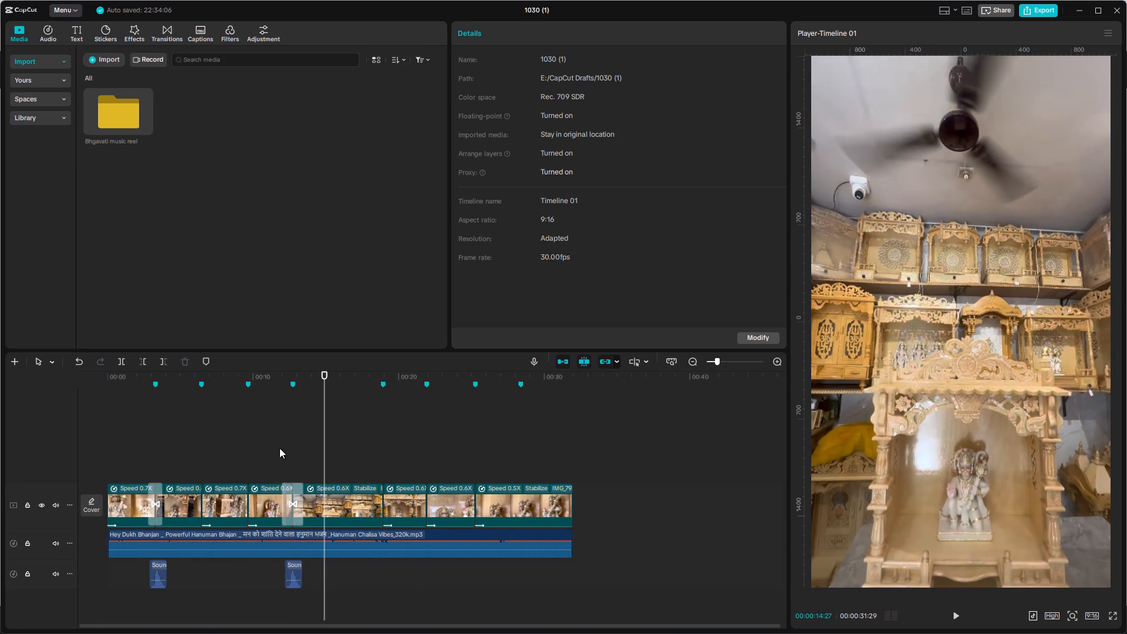
left_click(328, 504)
left_click_drag(383, 494, 409, 489)
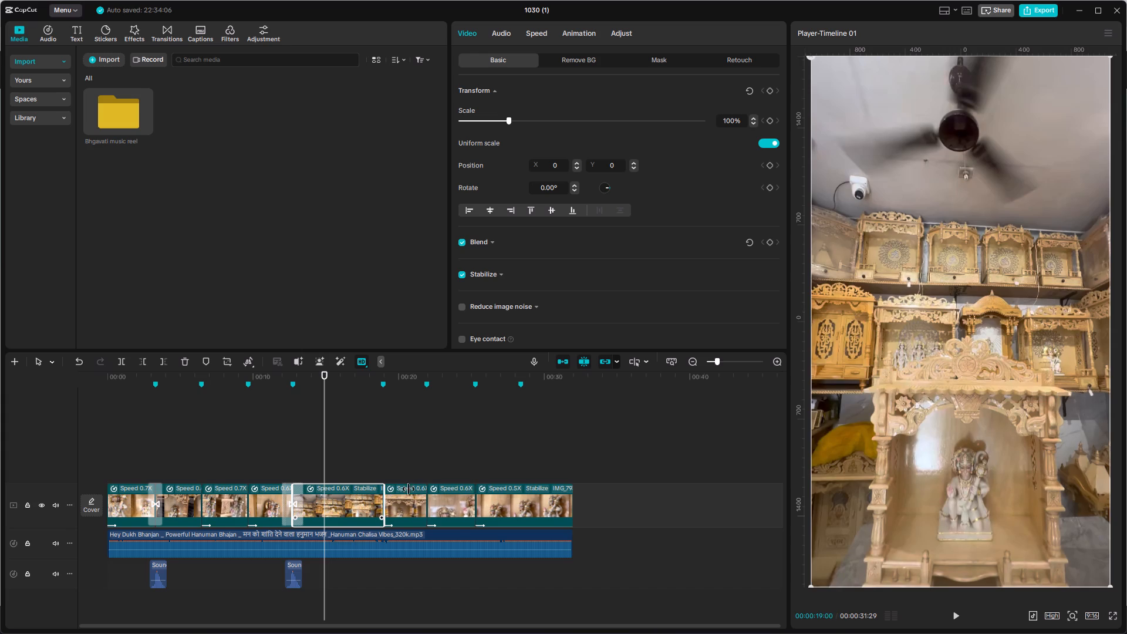
left_click_drag(409, 489, 430, 485)
Play the second half of the reel from about 15 seconds to review it, and return to the start.
key("space")
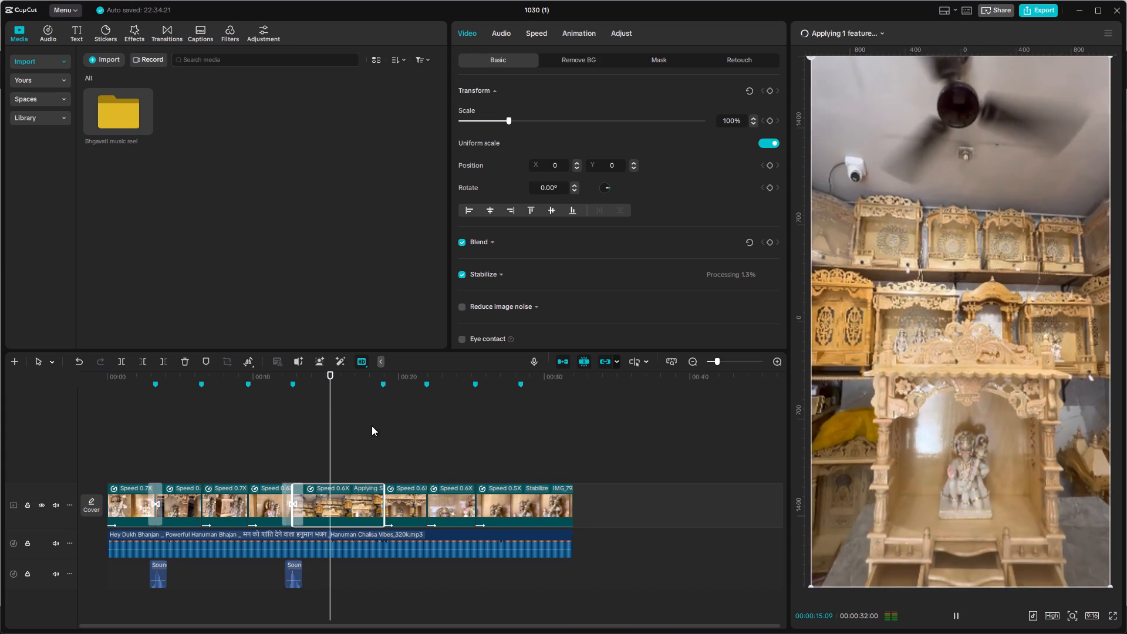
left_click(383, 413)
left_click(383, 413)
key("space")
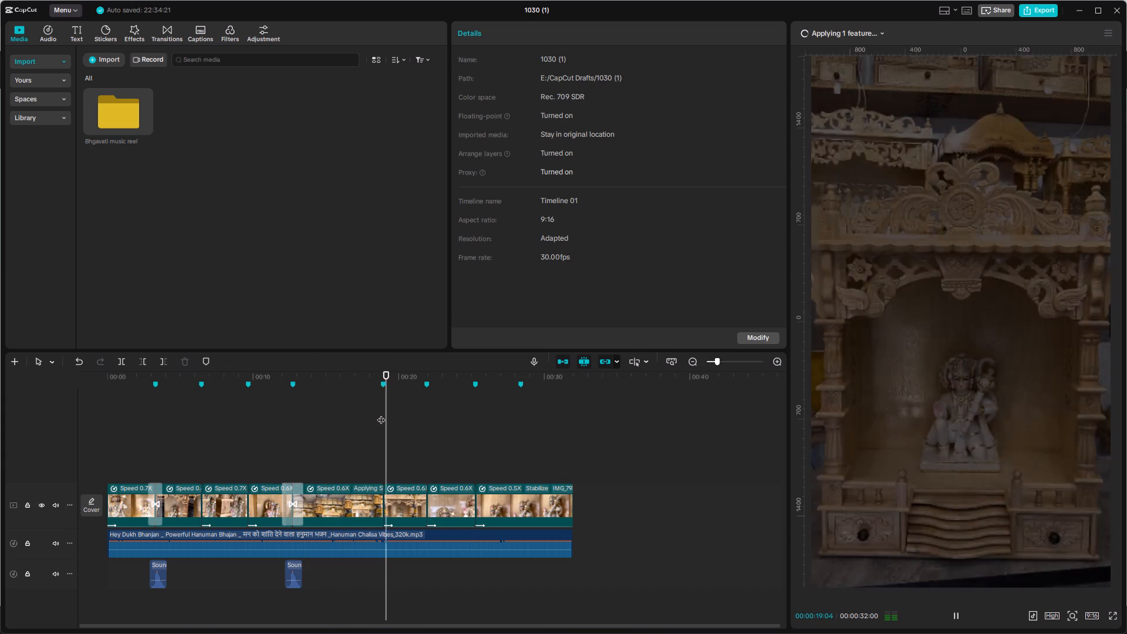
scroll(381, 422, "down", 4, "ctrl")
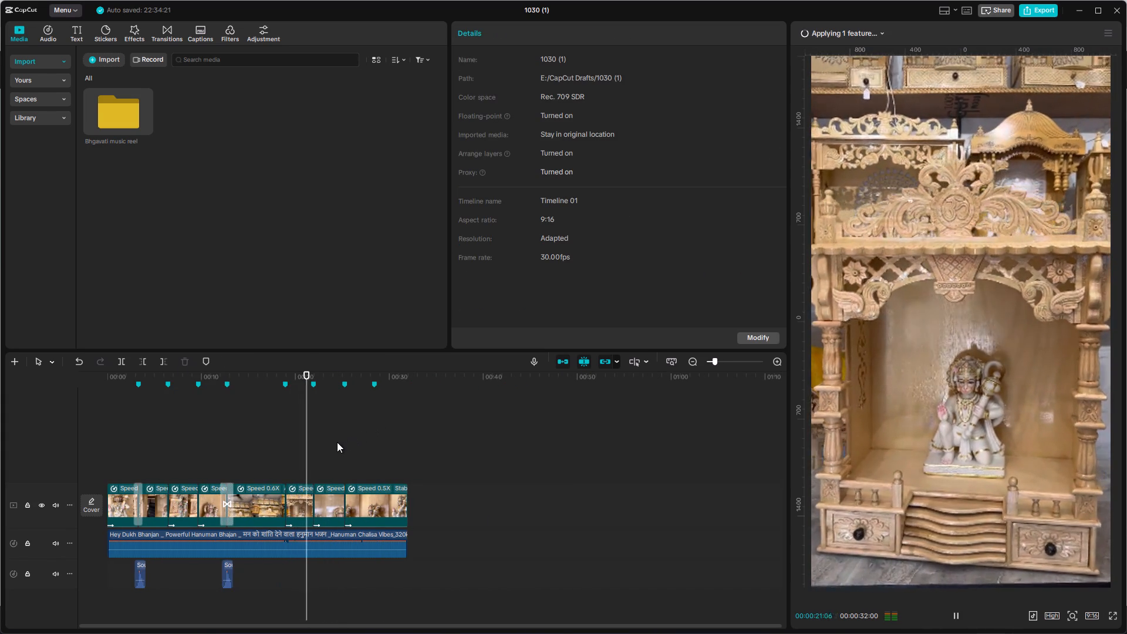
scroll(336, 442, "down", 3, "ctrl")
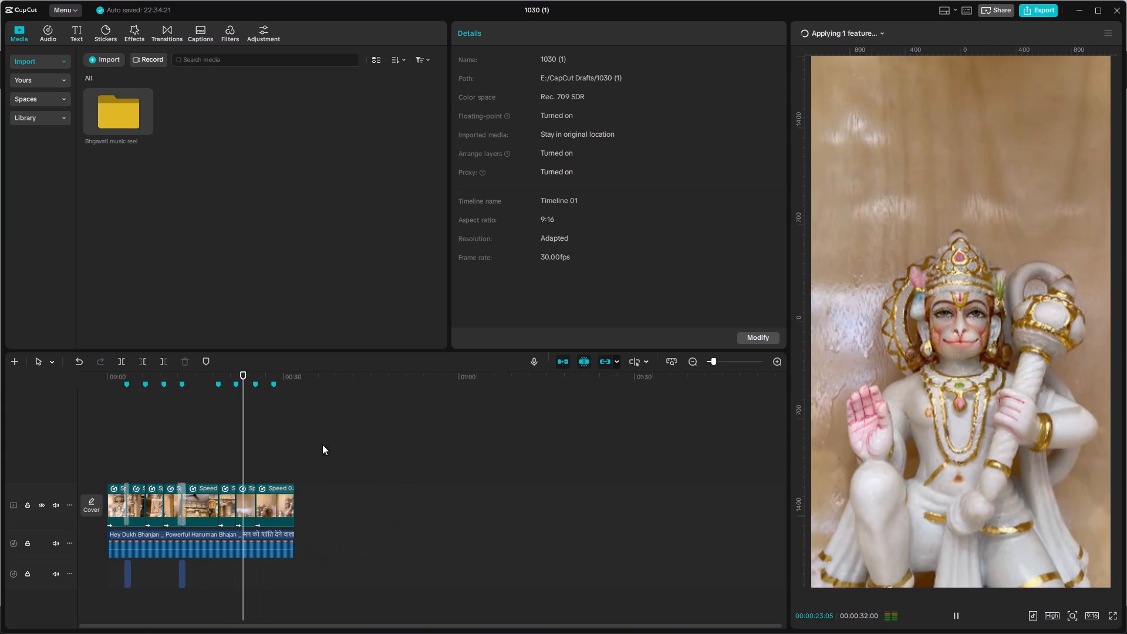
scroll(292, 457, "up", 4, "ctrl")
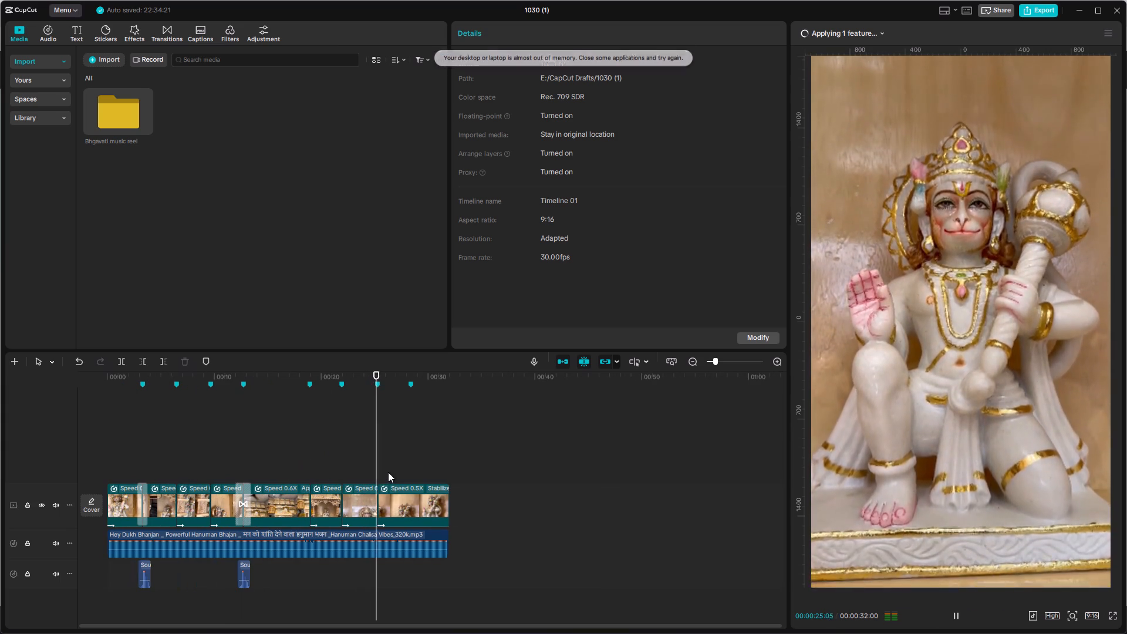
scroll(388, 472, "up", 1, "ctrl")
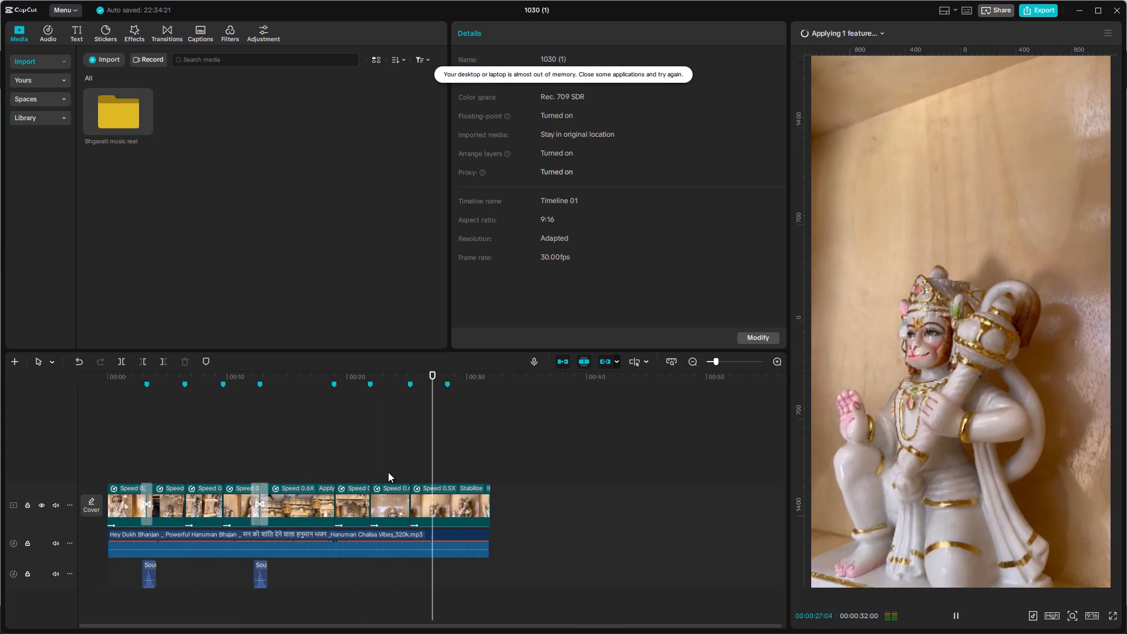
scroll(400, 460, "down", 2, "ctrl")
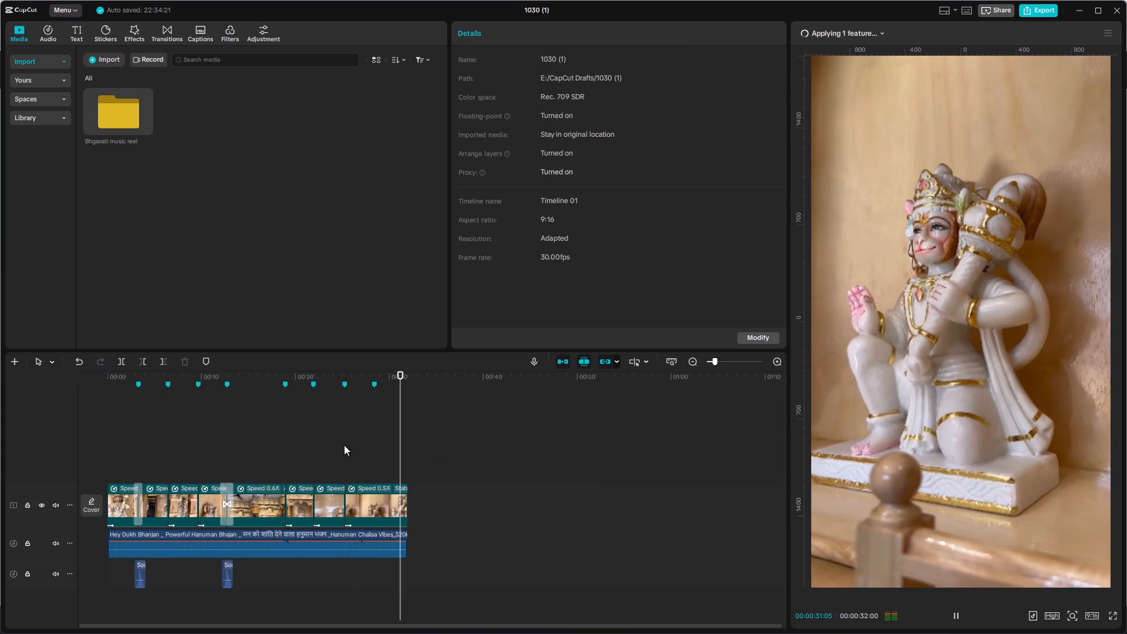
left_click(329, 436)
left_click_drag(329, 436, 0, 427)
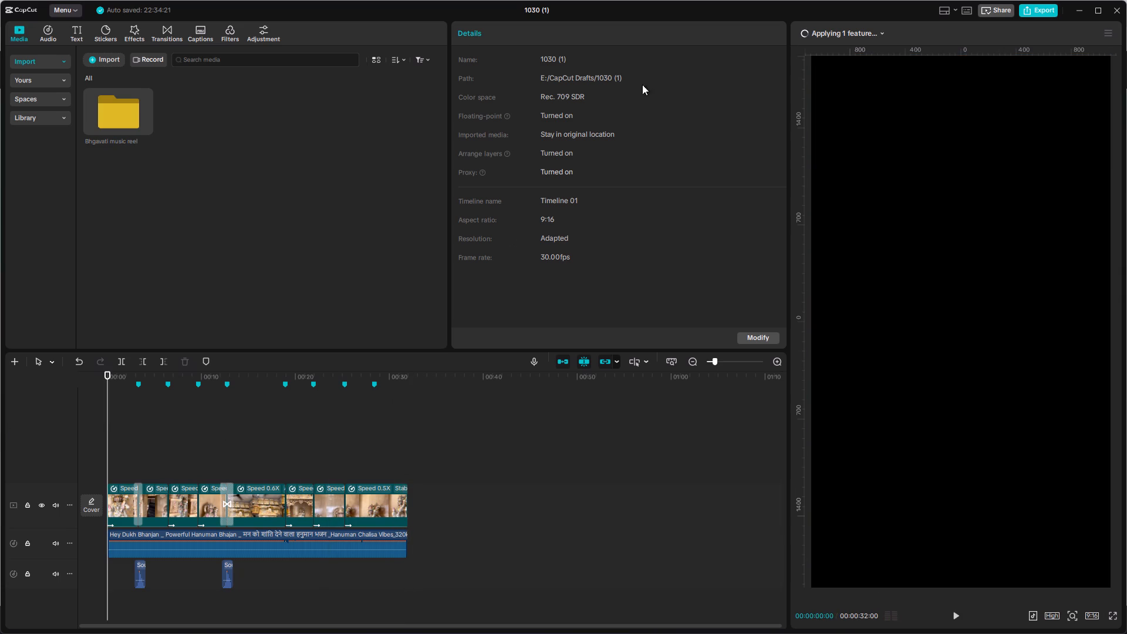
Open the export settings for the reel.
left_click(1028, 10)
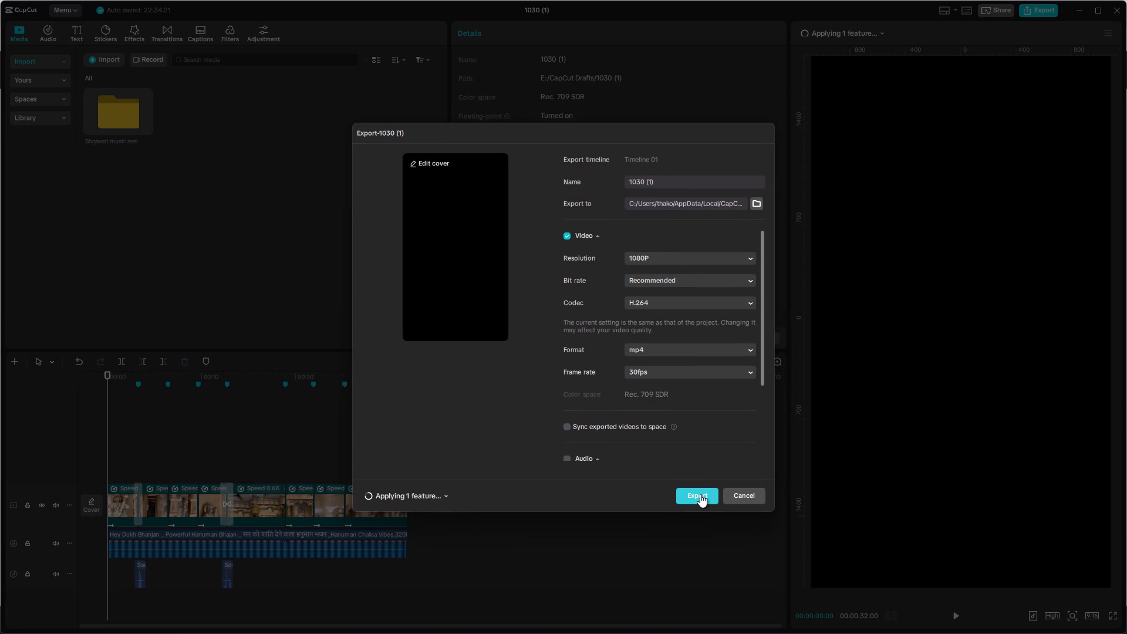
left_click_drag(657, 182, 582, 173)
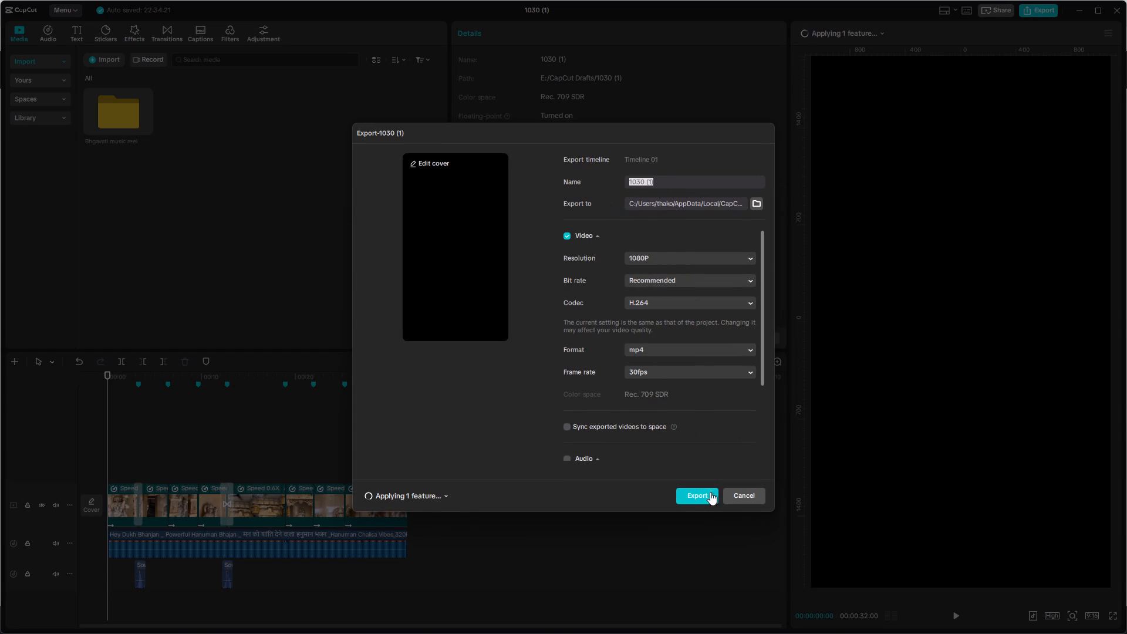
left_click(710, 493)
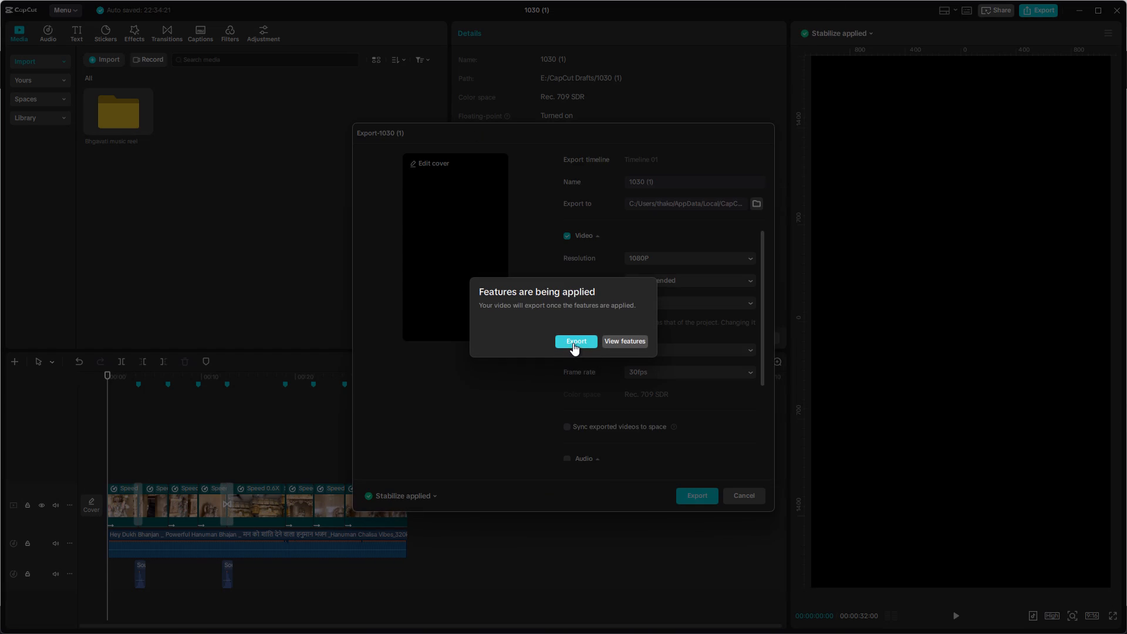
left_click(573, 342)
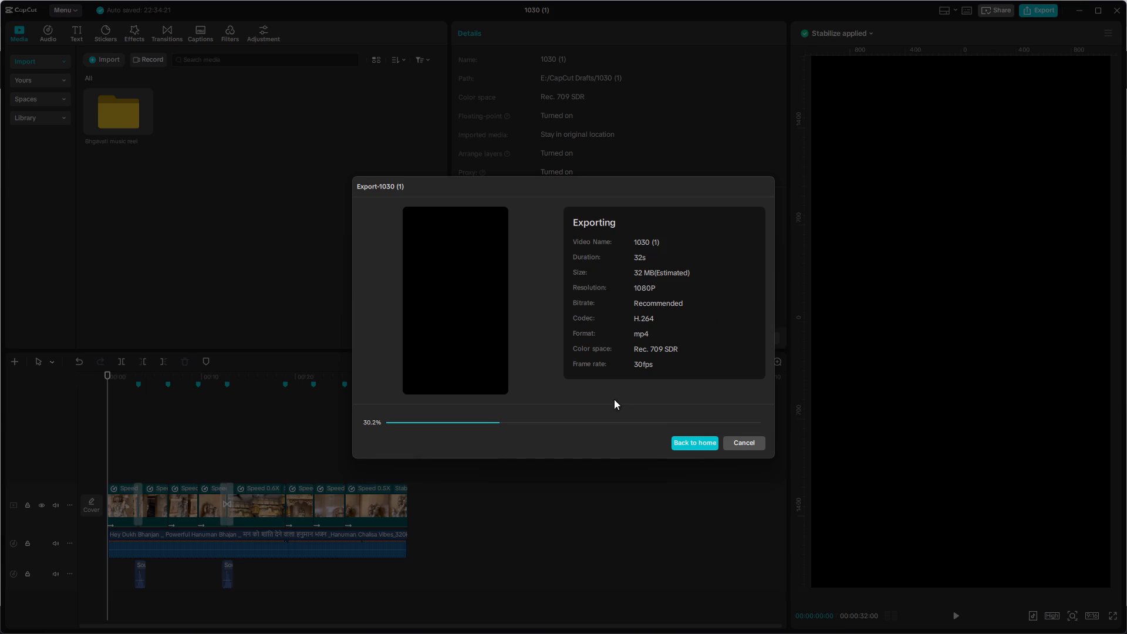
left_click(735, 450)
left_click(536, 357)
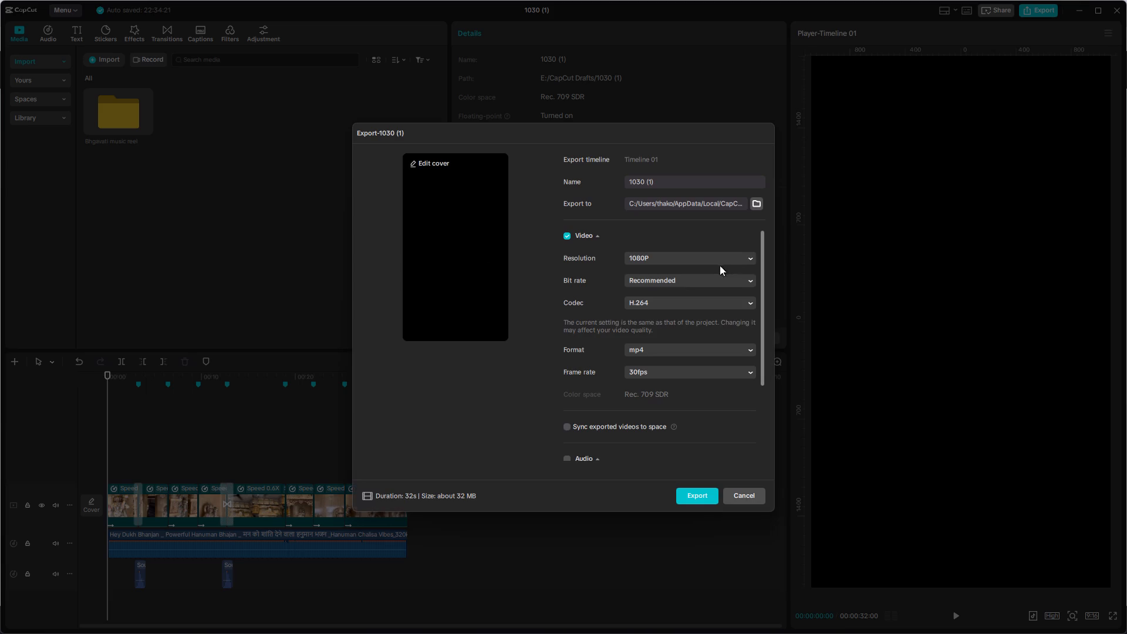
Choose Downloads as the export folder and export the reel as a 1080P H.264 mp4 at 30fps.
left_click(750, 205)
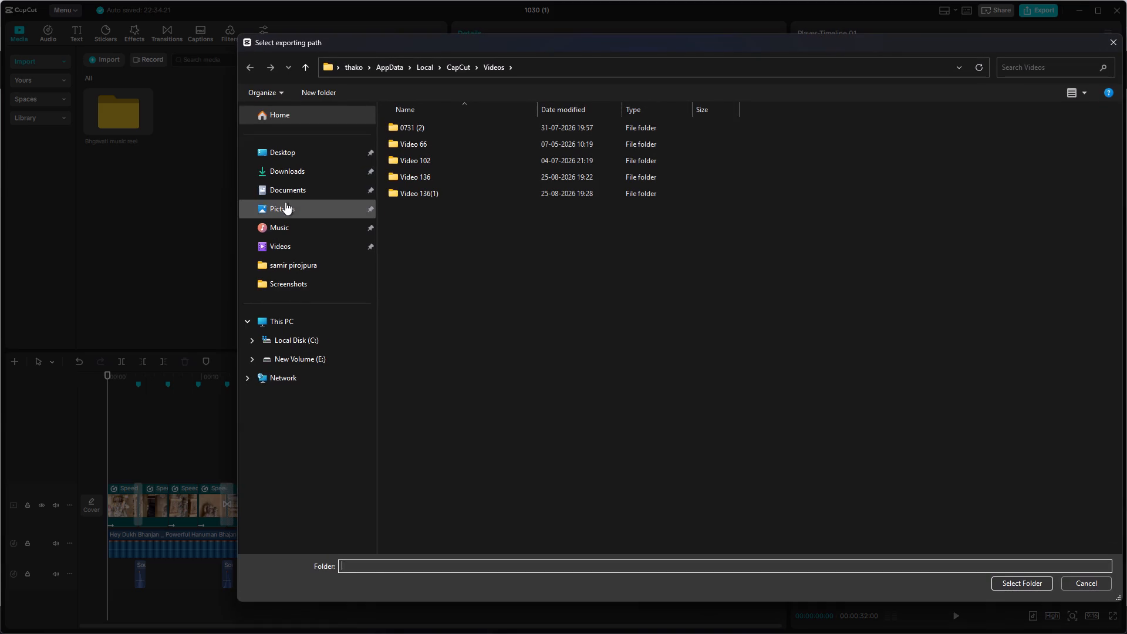
left_click(279, 174)
left_click(991, 583)
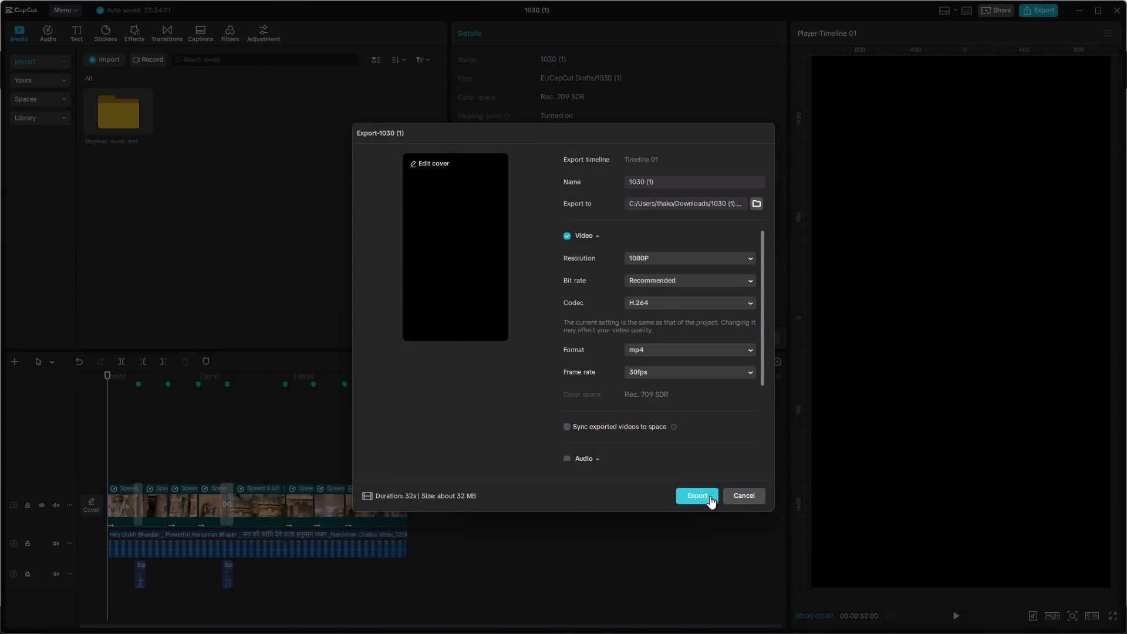
left_click(709, 496)
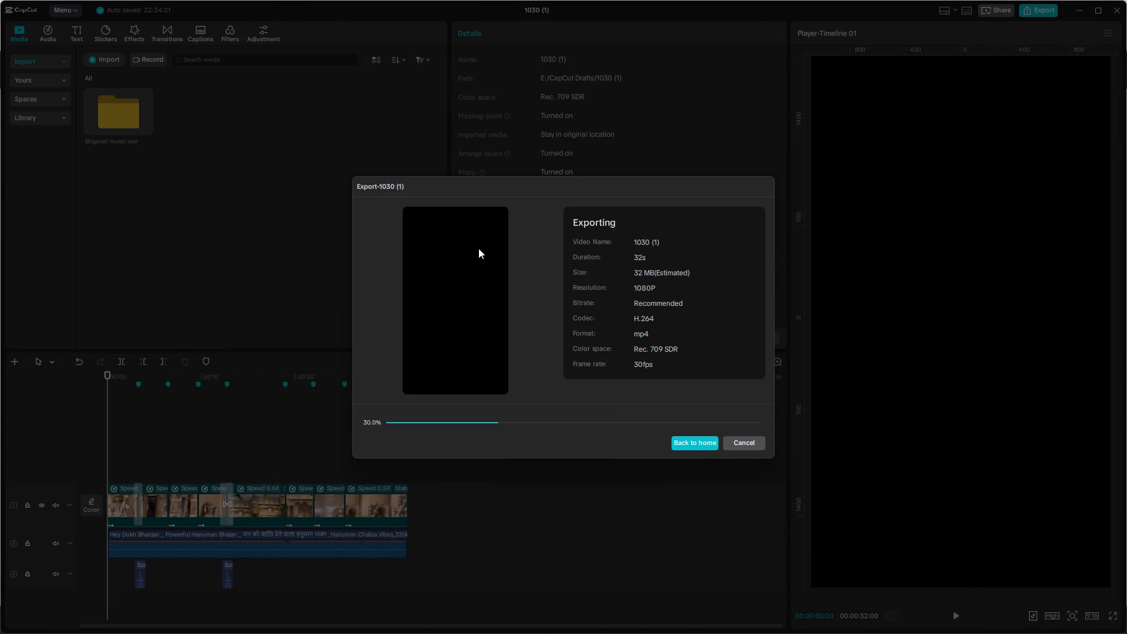
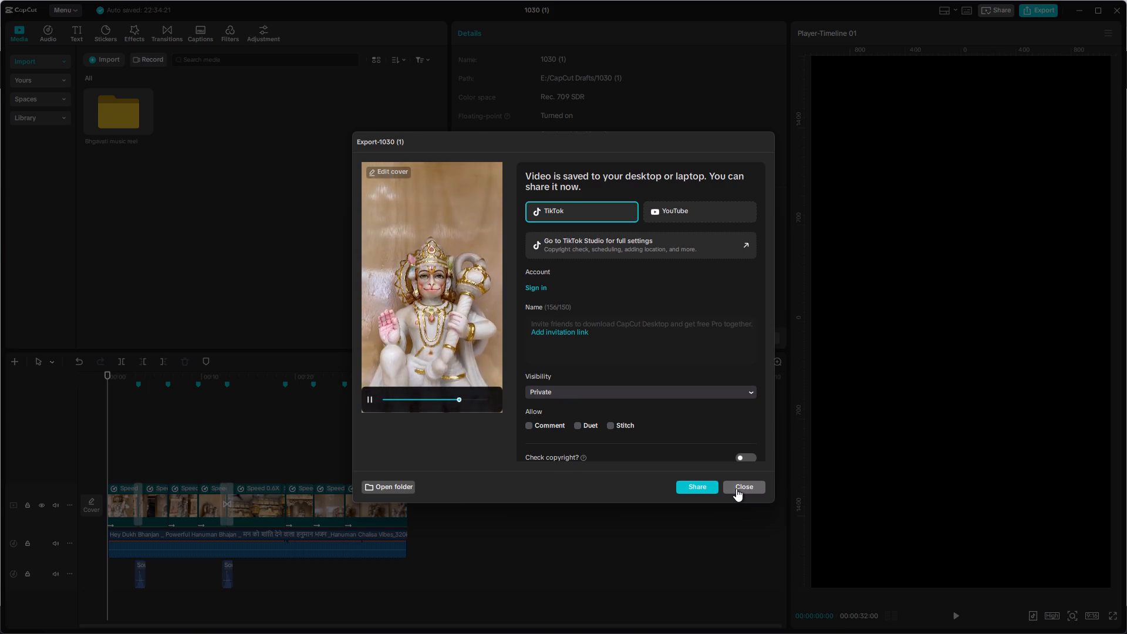
Dismiss the finished export's sharing dialog without posting and shrink the editor window out of full screen.
left_click(736, 488)
left_click(1096, 6)
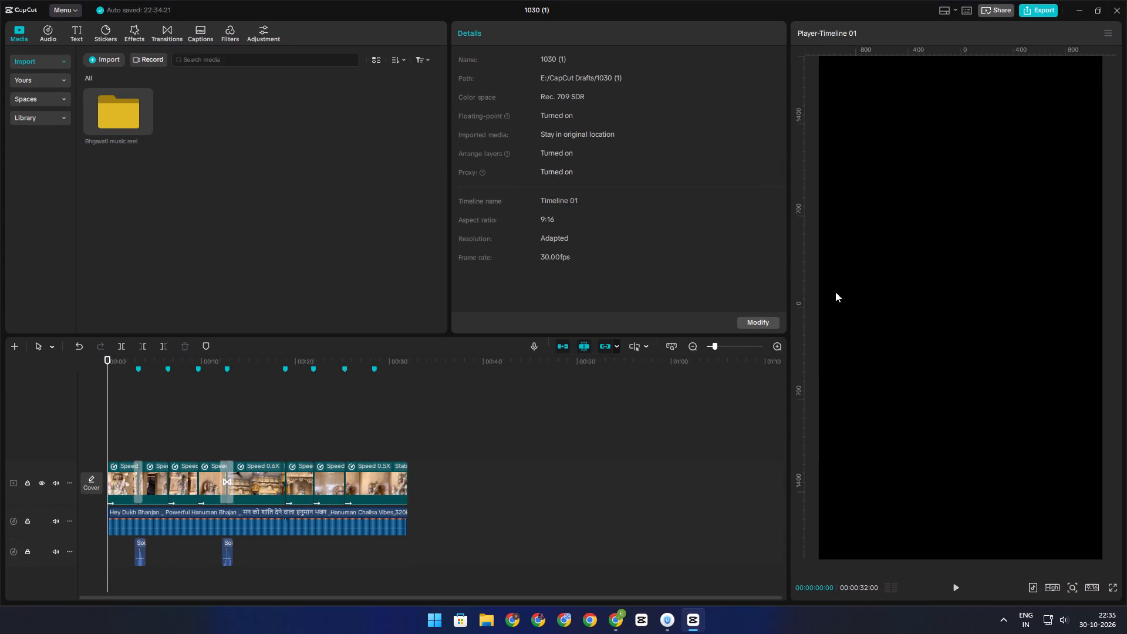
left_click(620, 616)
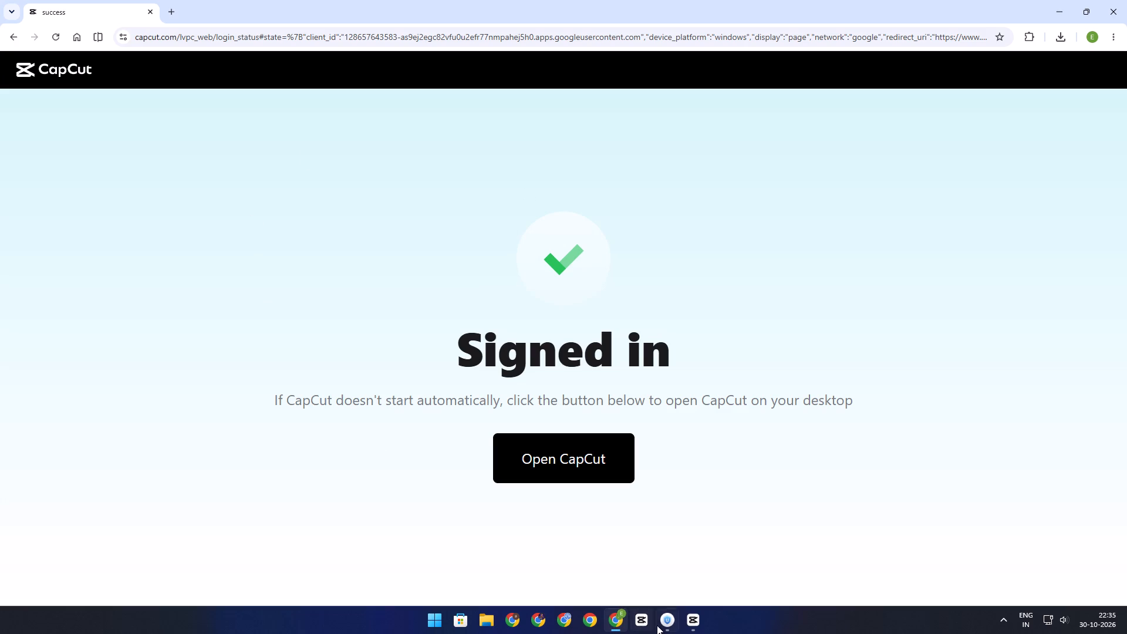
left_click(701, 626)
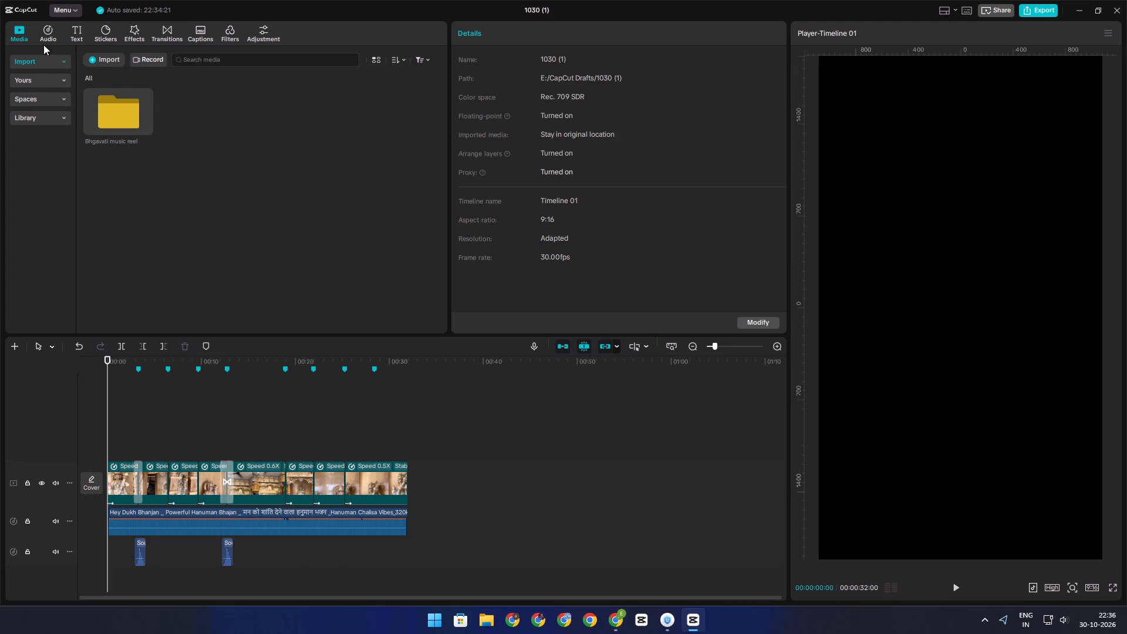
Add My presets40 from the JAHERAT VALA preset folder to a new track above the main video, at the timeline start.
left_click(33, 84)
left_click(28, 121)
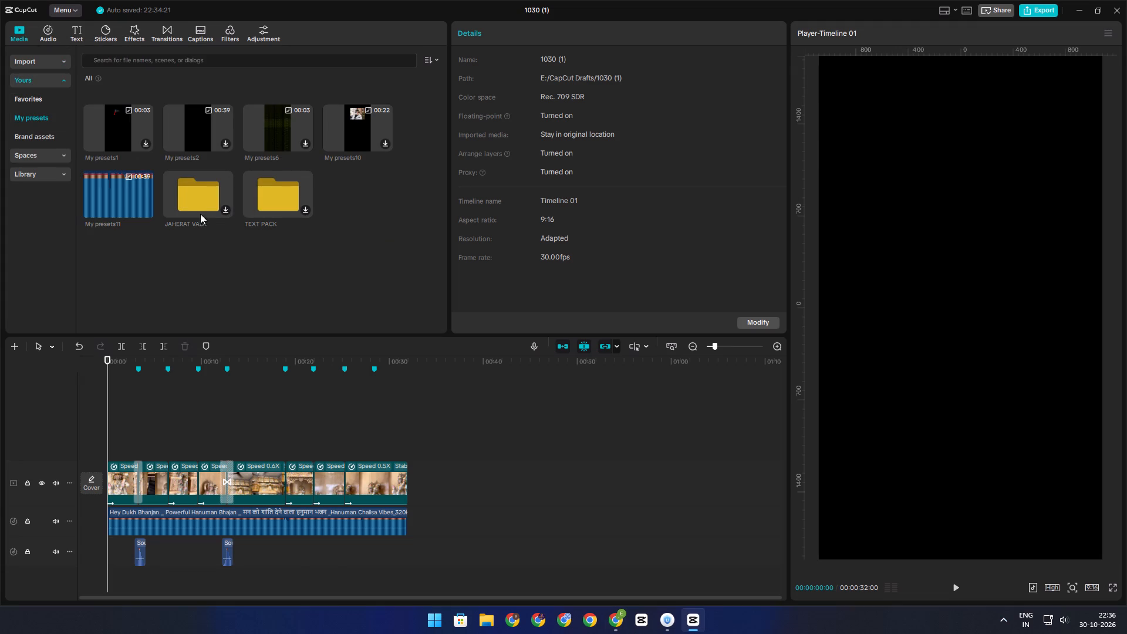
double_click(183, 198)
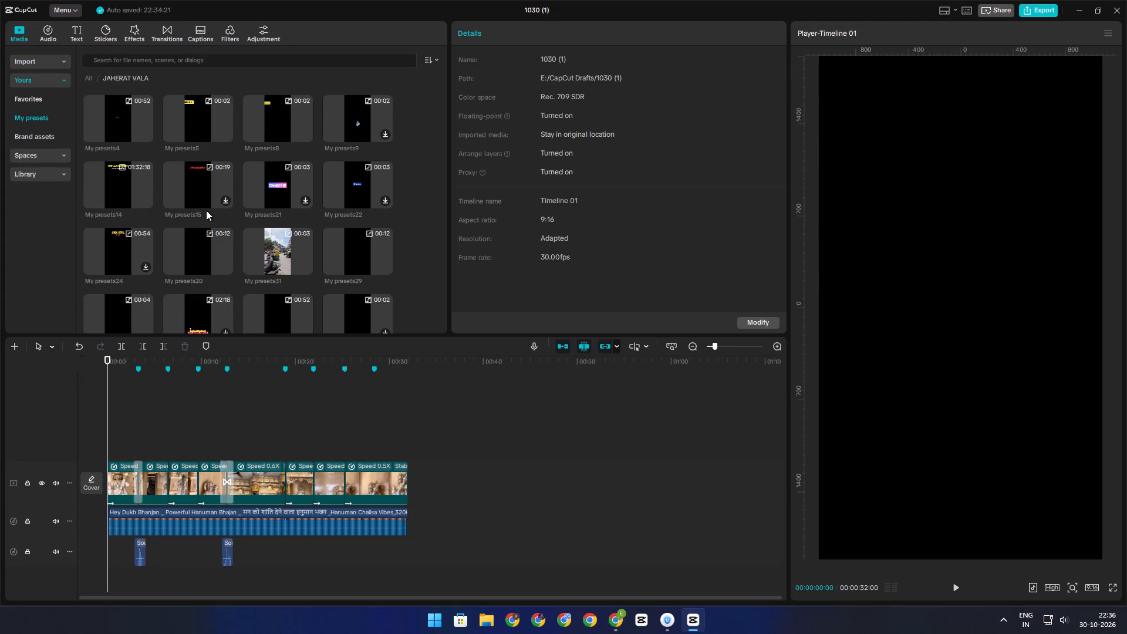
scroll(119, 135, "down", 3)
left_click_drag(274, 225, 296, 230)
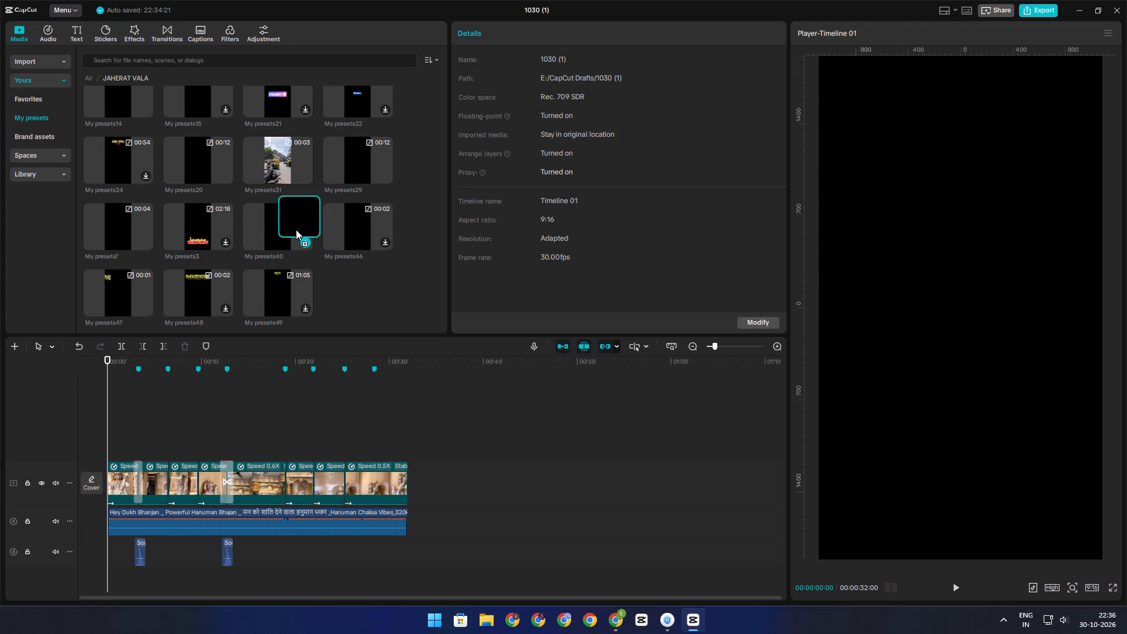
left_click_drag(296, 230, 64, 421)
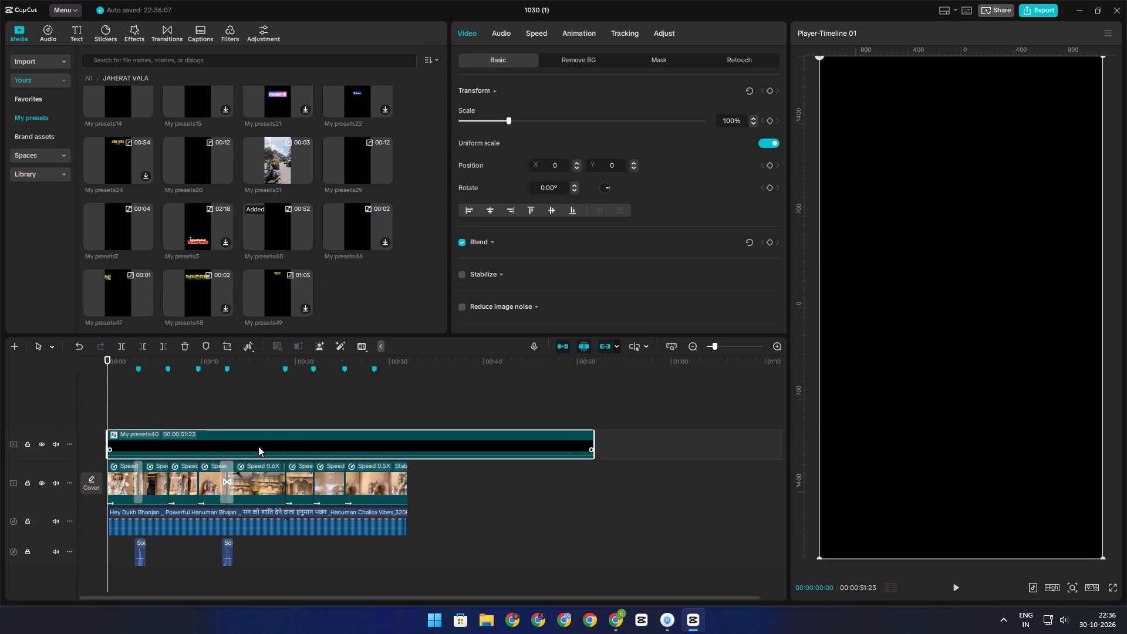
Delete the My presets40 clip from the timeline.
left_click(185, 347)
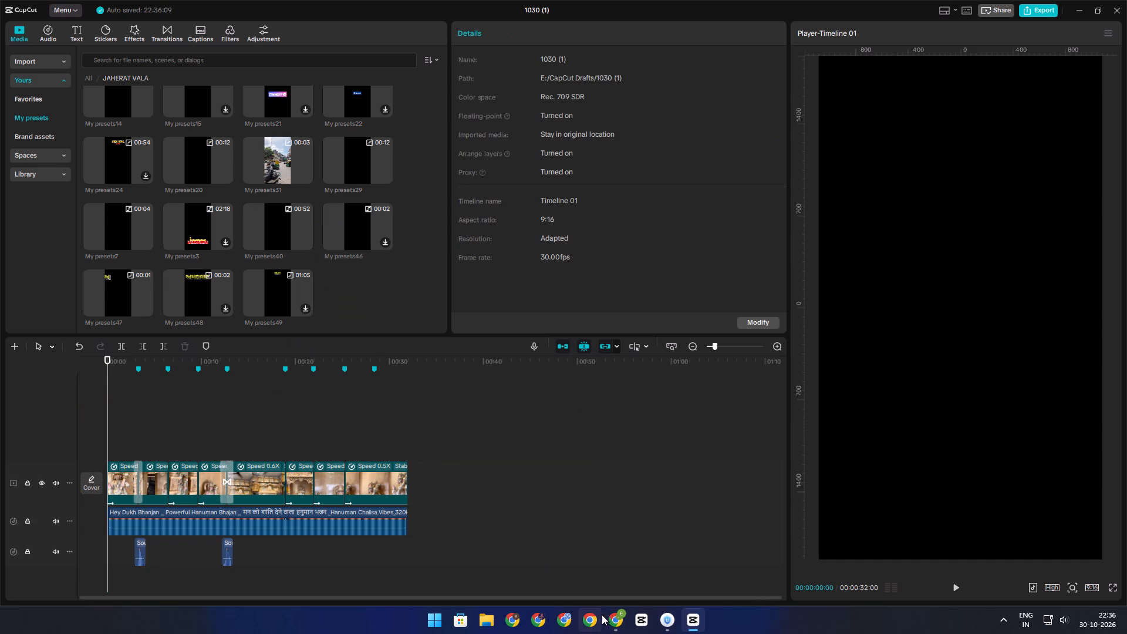
Switch to Google Chrome and open a new tab.
left_click(607, 617)
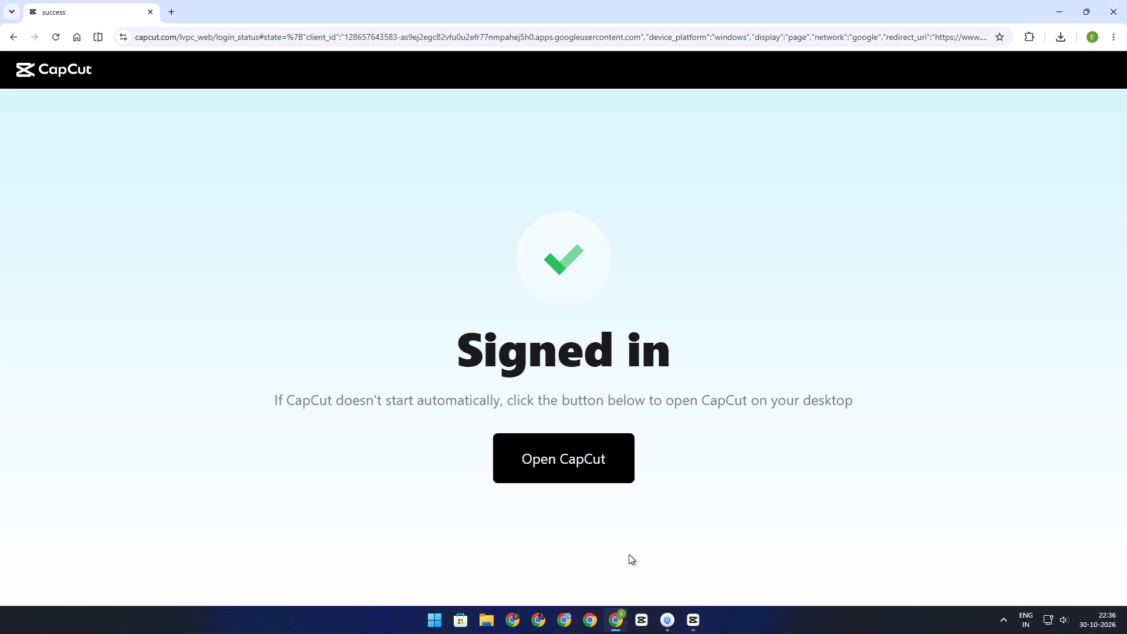
left_click(167, 15)
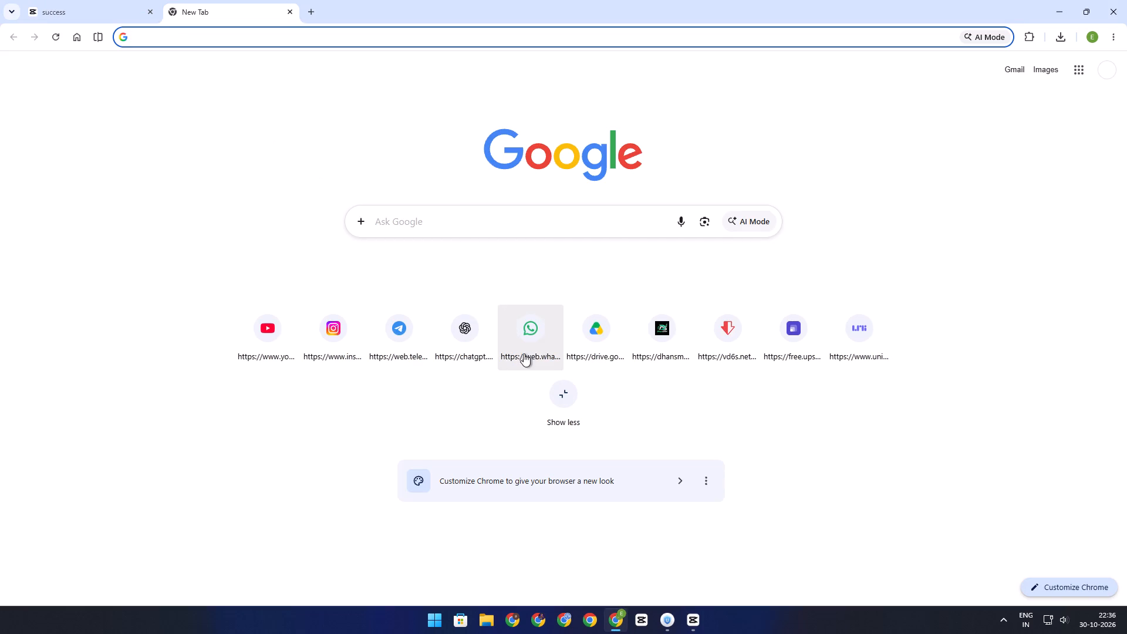
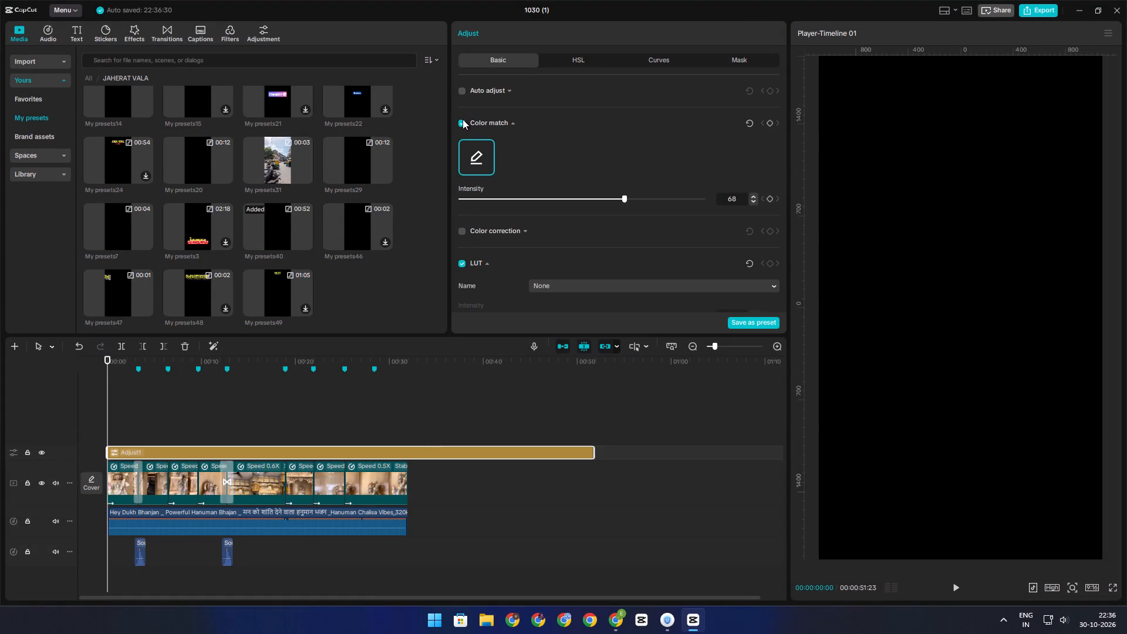
Turn off Color match on the adjustment layer that spans the reel.
left_click(463, 119)
left_click(464, 123)
left_click(409, 427)
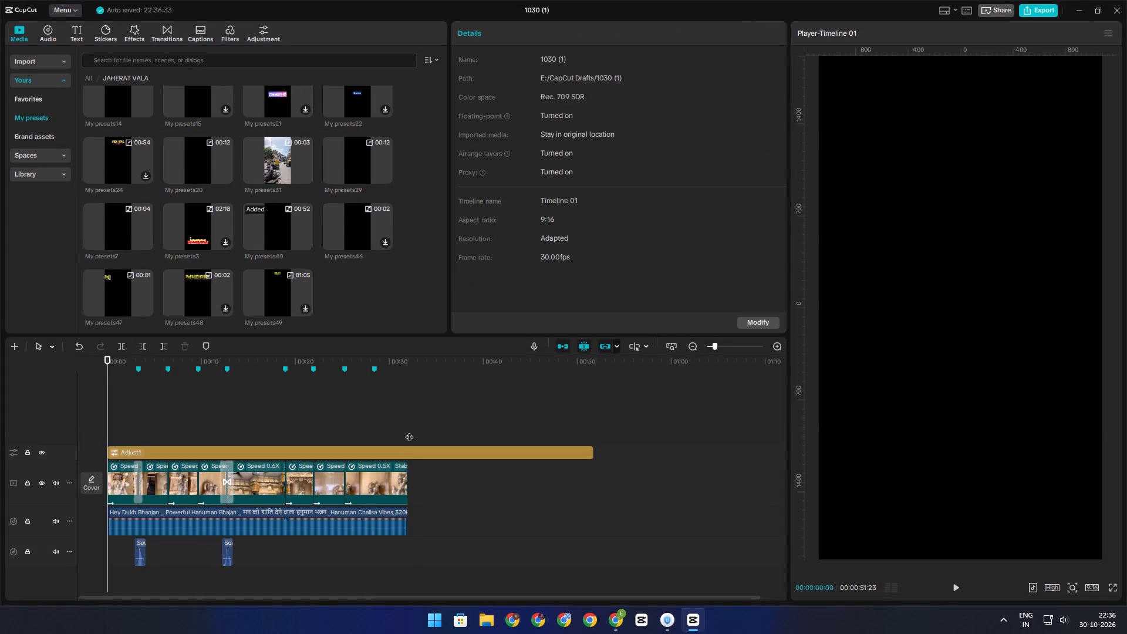
Trim the adjustment layer to end with the last video clip at about 32 seconds, and briefly play the reel from about 26 seconds.
left_click(404, 453)
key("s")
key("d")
left_click(352, 433)
left_click(352, 450)
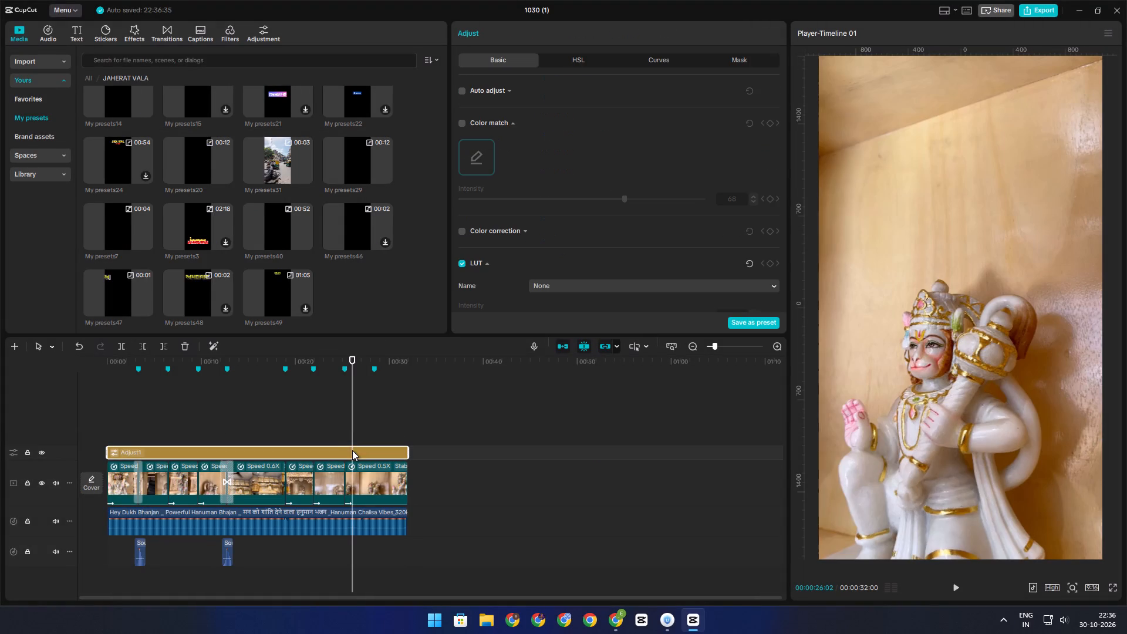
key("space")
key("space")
Open the export settings for the corrected reel.
left_click(1041, 9)
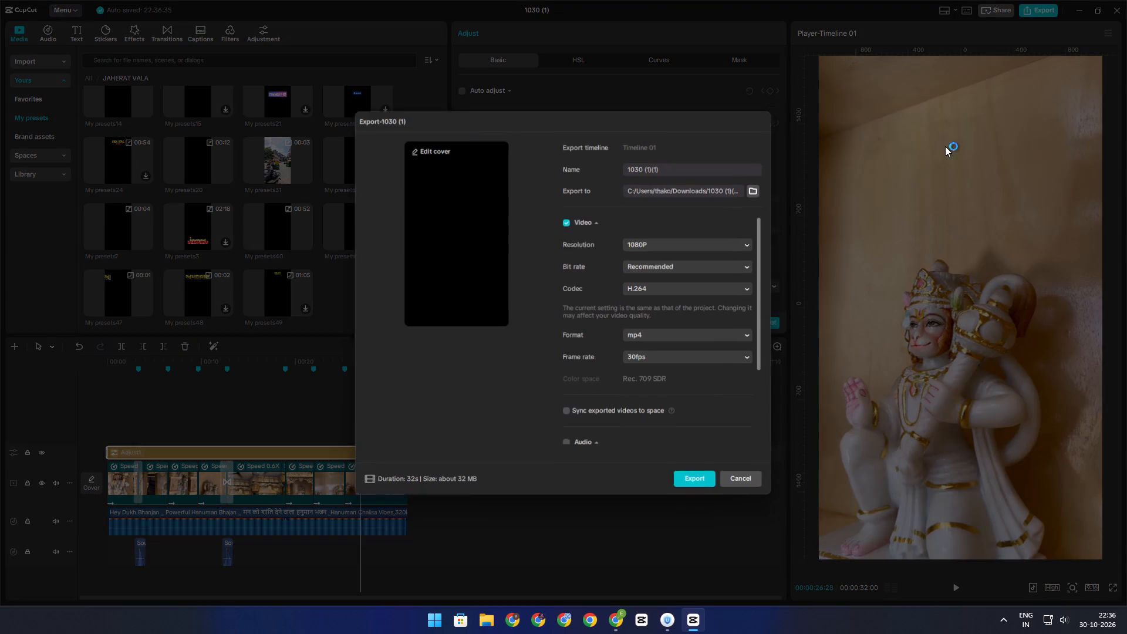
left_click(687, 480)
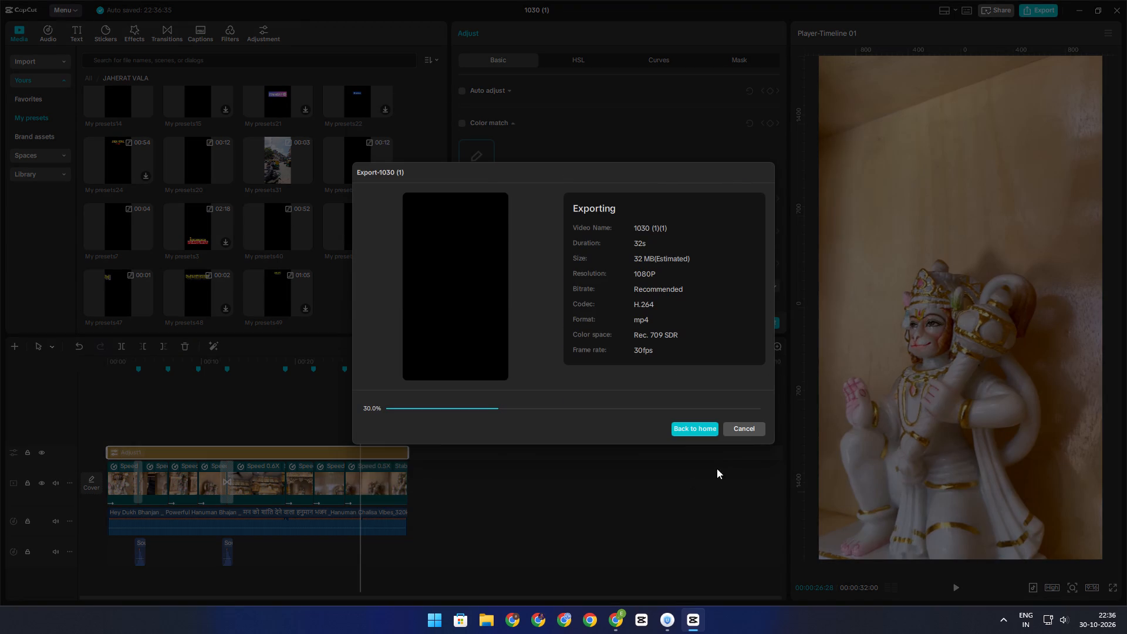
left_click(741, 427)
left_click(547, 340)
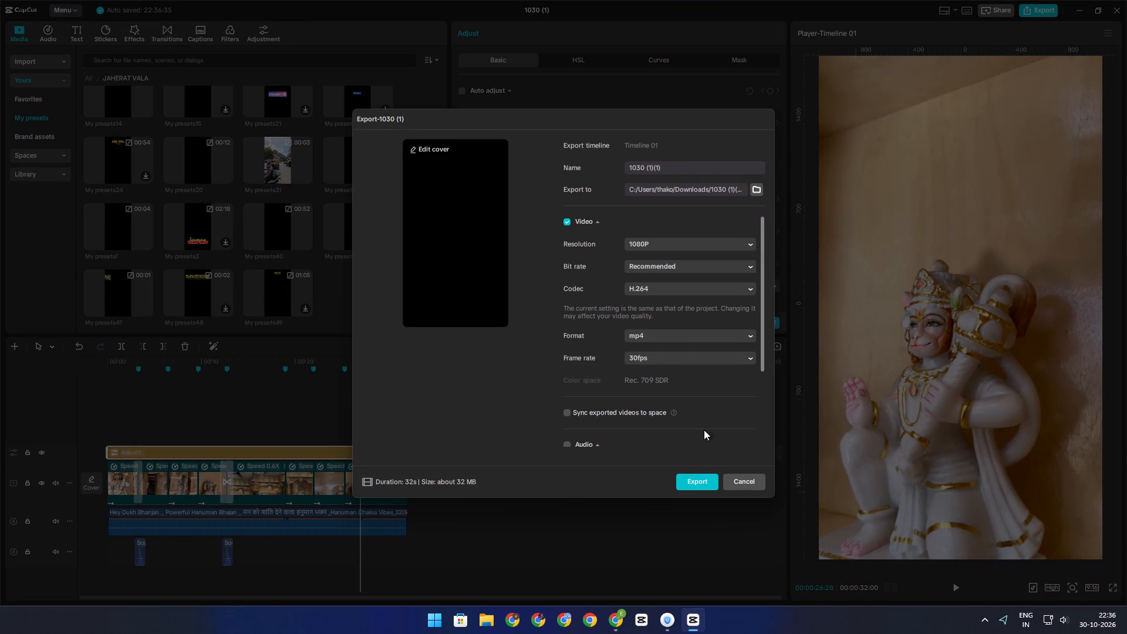
Export Timeline 01 to Downloads as 1030 (1)(1), a 1080P H.264 mp4 at 30fps with the recommended bit rate.
left_click(689, 486)
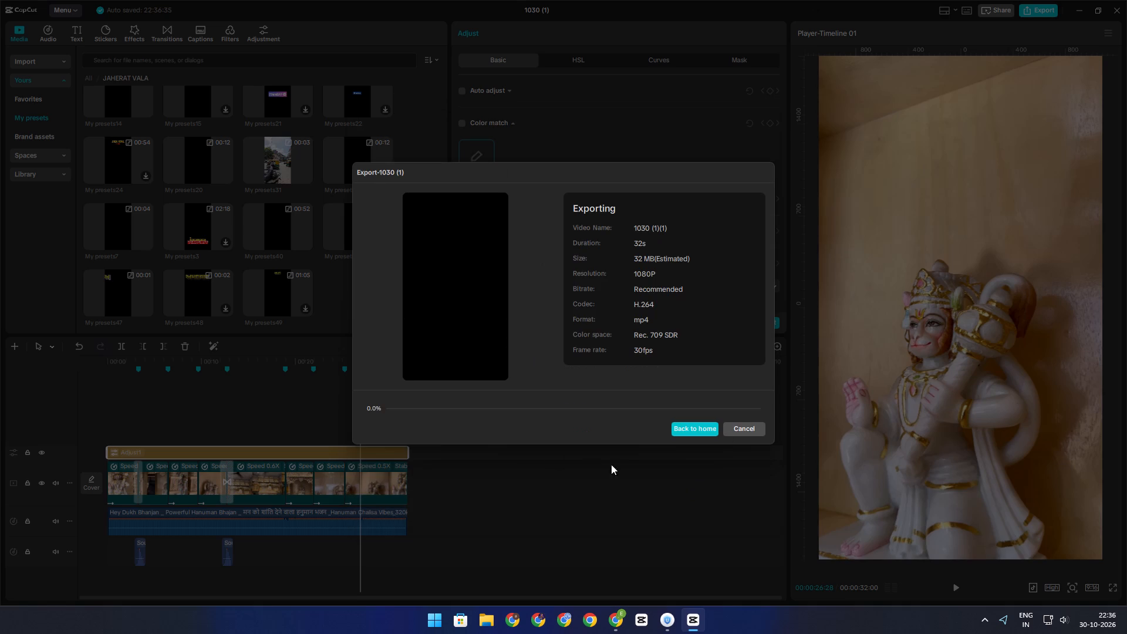
Switch to File Explorer, open the earlier 1030 (1) video in Downloads briefly for a check, close it and delete the file.
left_click(498, 615)
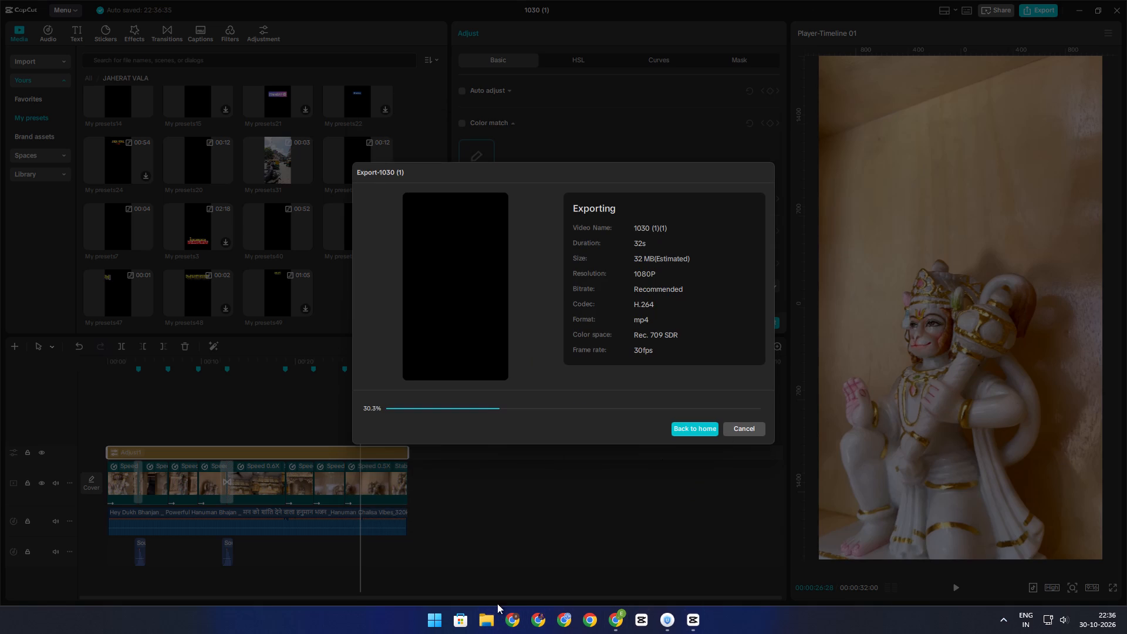
left_click(82, 166)
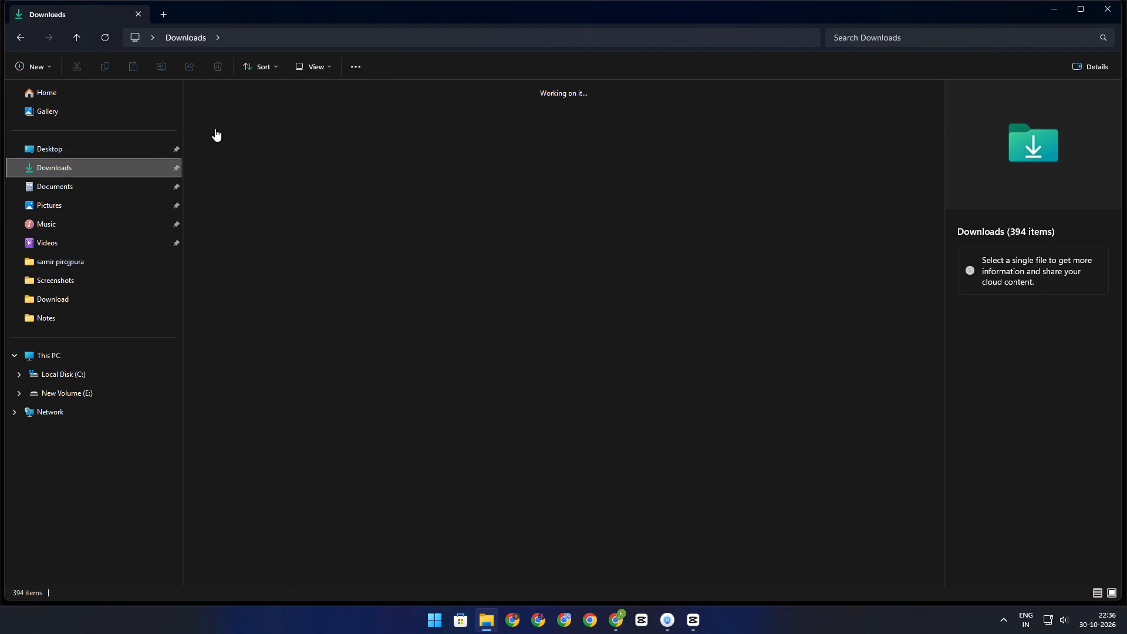
left_click(214, 128)
left_click(282, 143)
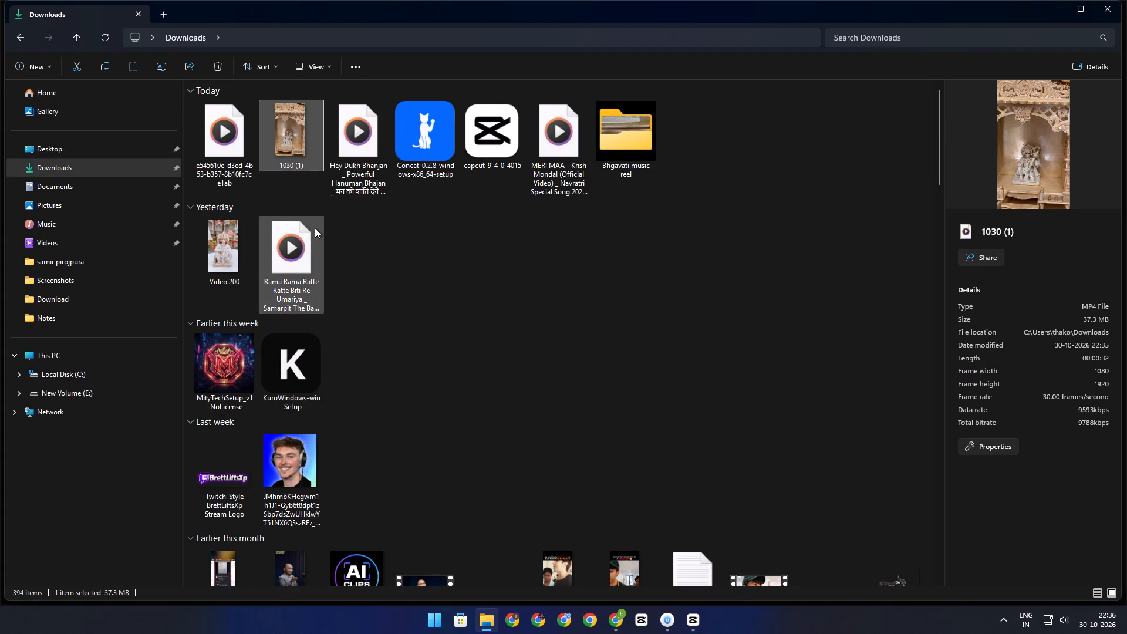
double_click(290, 160)
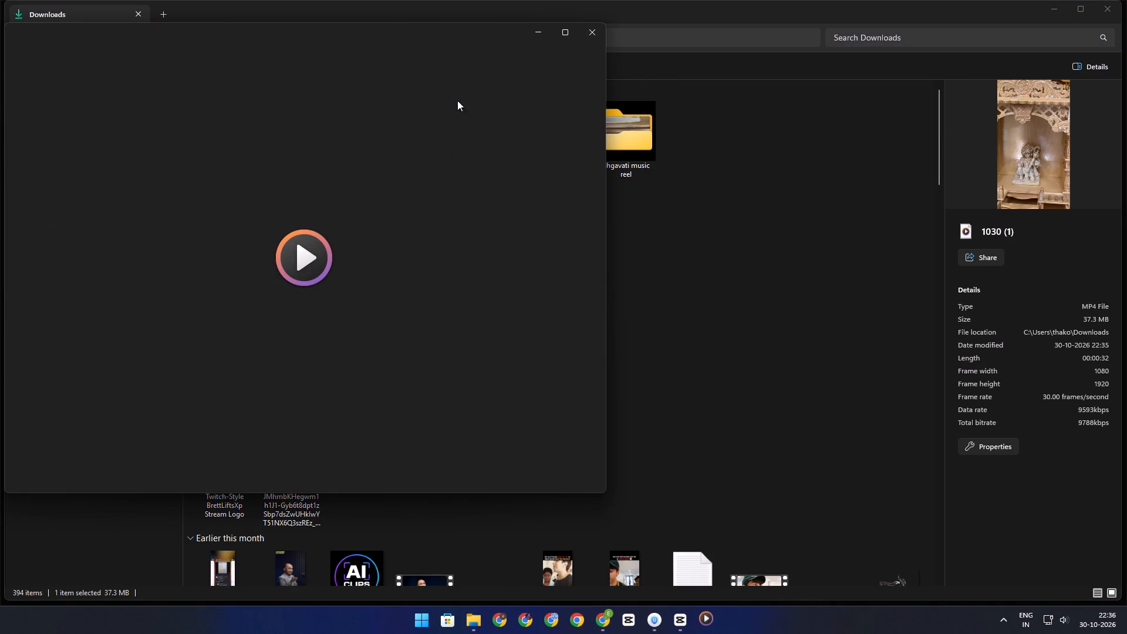
left_click(585, 26)
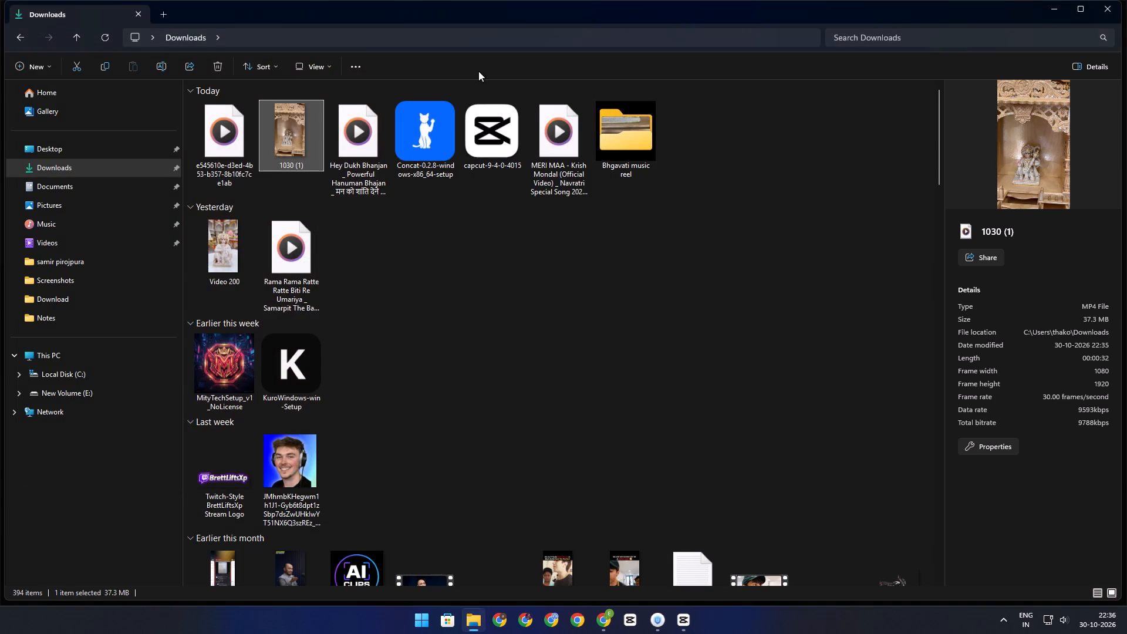
left_click(212, 66)
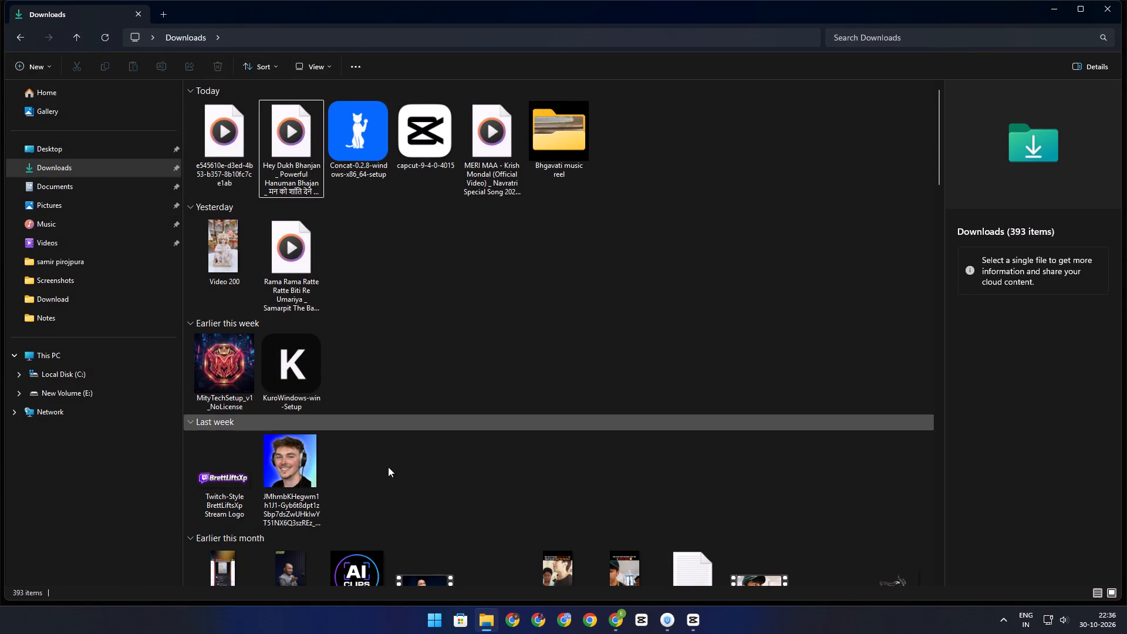
Switch back to CapCut to check on the running export.
left_click(691, 620)
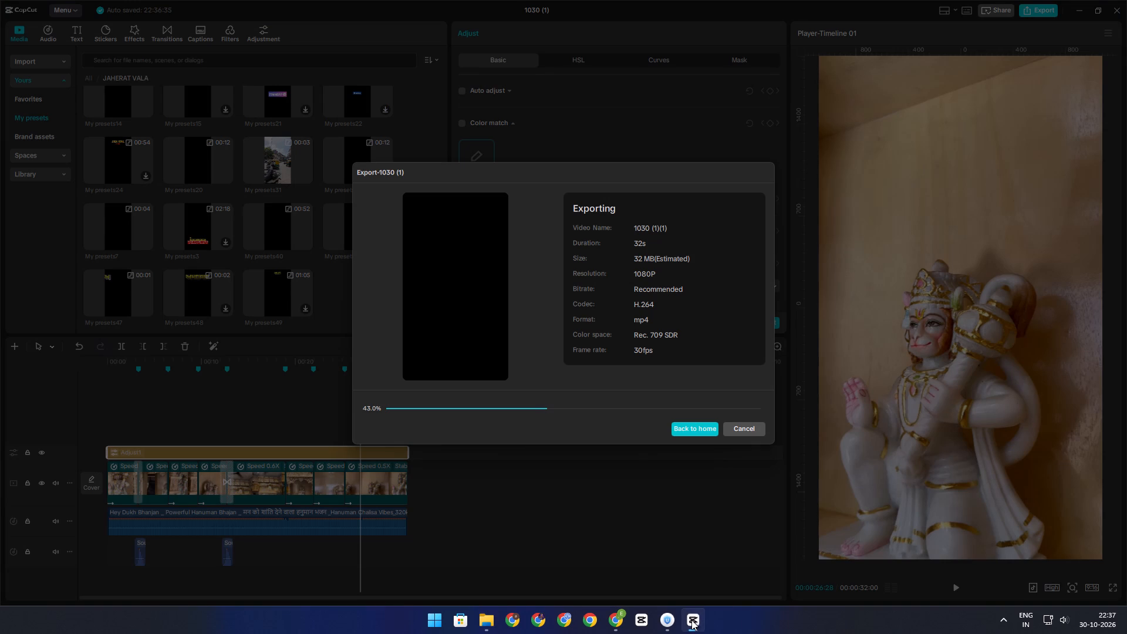
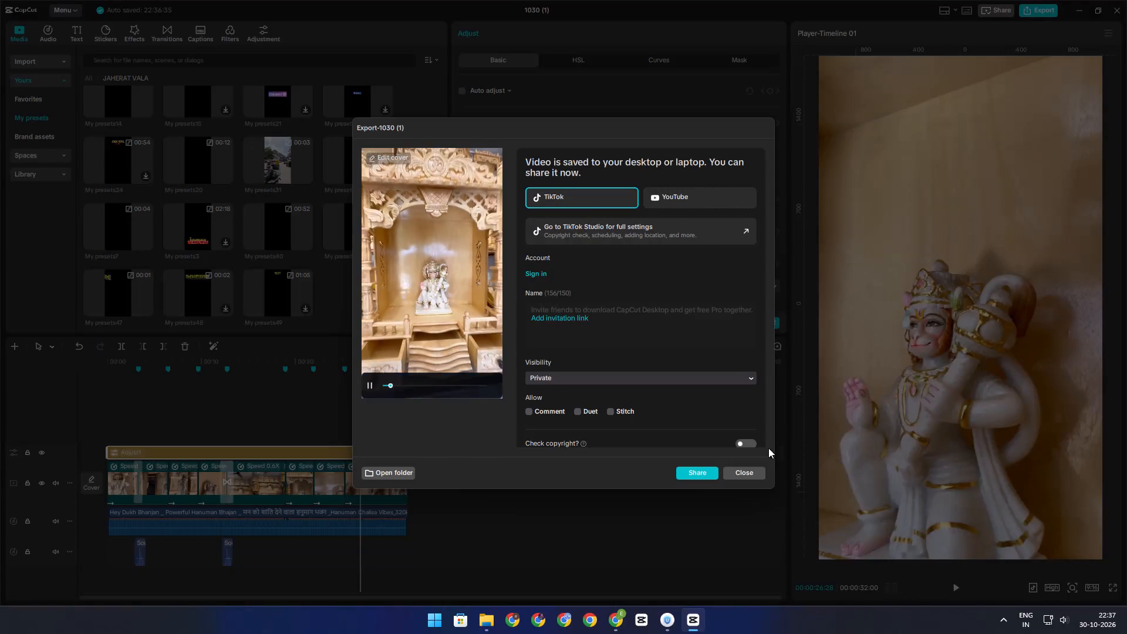
Close the finished export window without sharing the video and return to the 1030 (1) timeline.
left_click(748, 471)
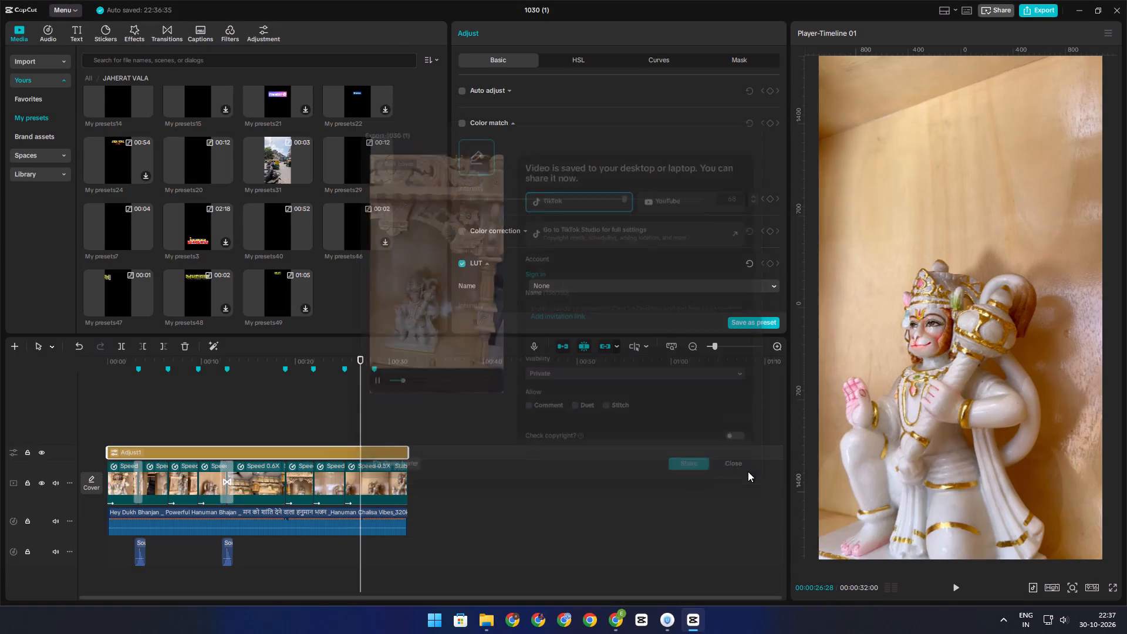
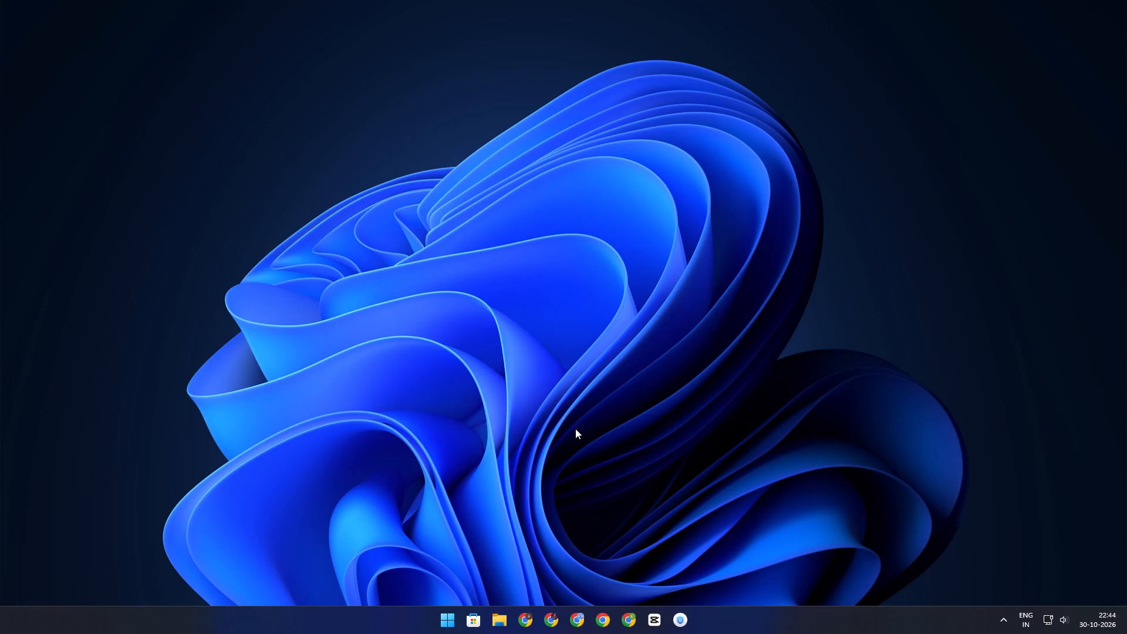
Connect Urban VPN to the United States server and minimise its window.
left_click(670, 625)
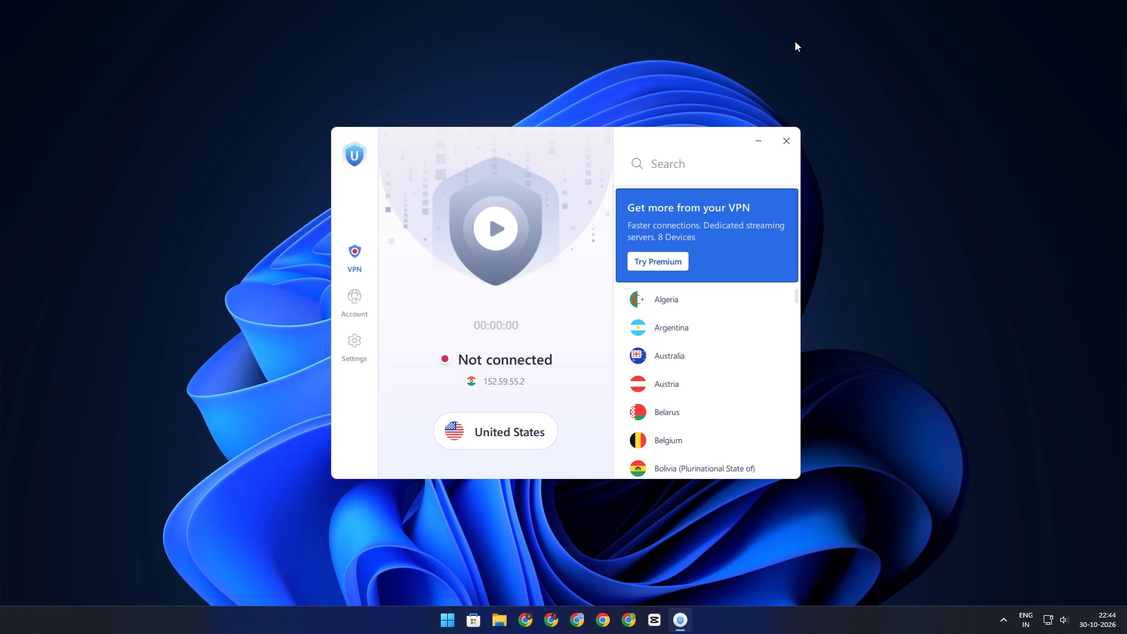
left_click(497, 221)
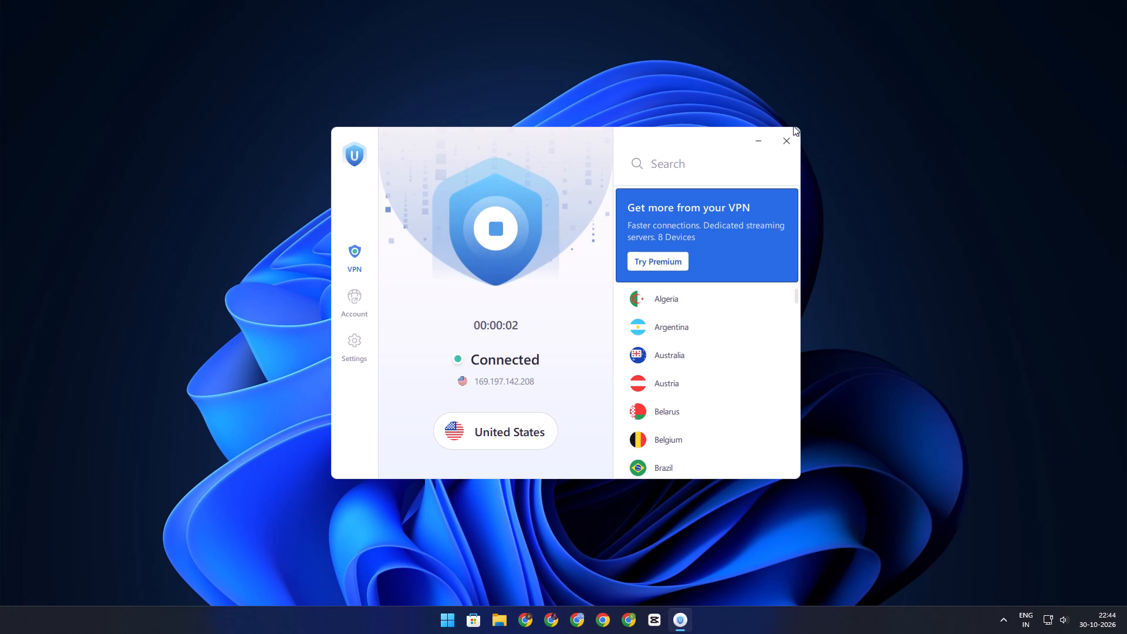
left_click(761, 144)
Switch to CapCut and open the 1030 (1) project from the home screen.
left_click(660, 631)
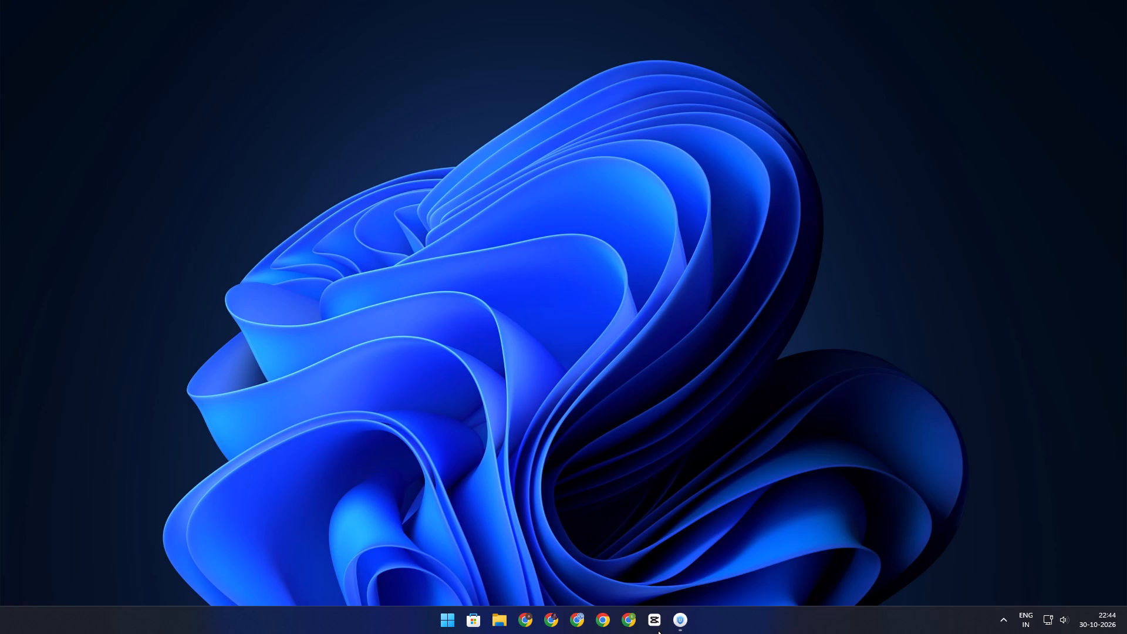
left_click(672, 231)
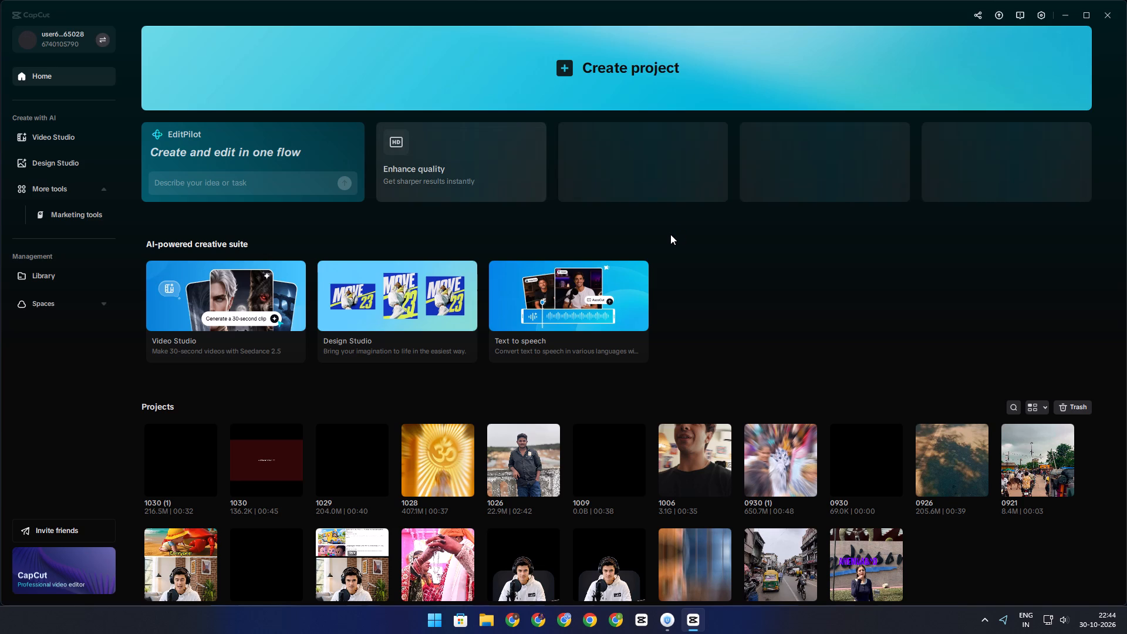
left_click(193, 454)
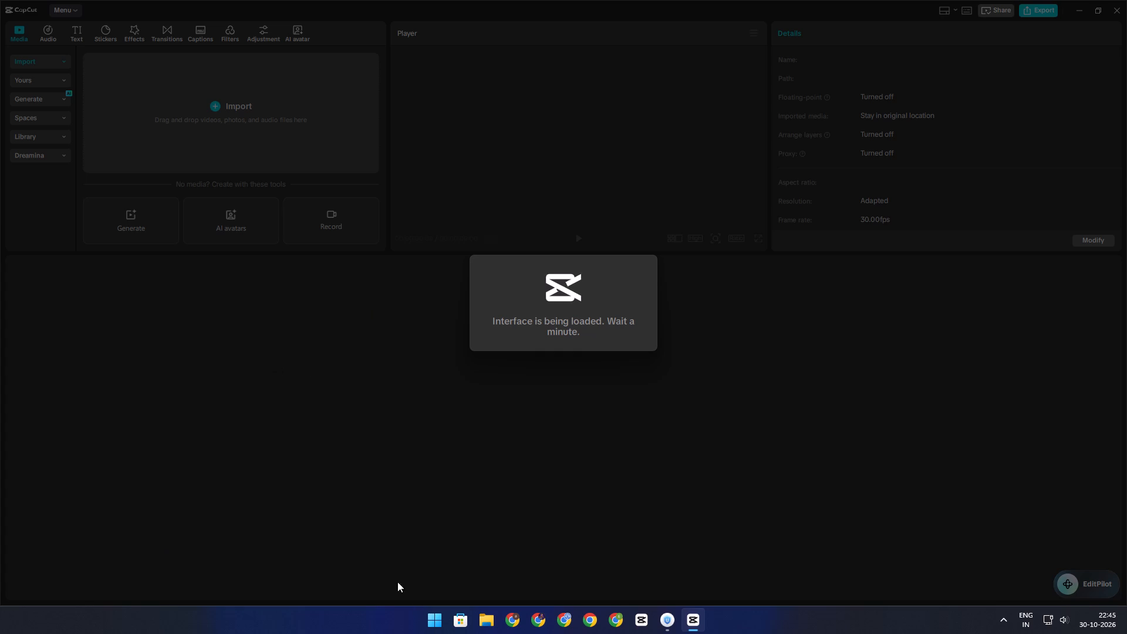
Play the exported video 1030 (1)(1) from the Downloads folder to review it, then close the player.
left_click(485, 620)
left_click(59, 167)
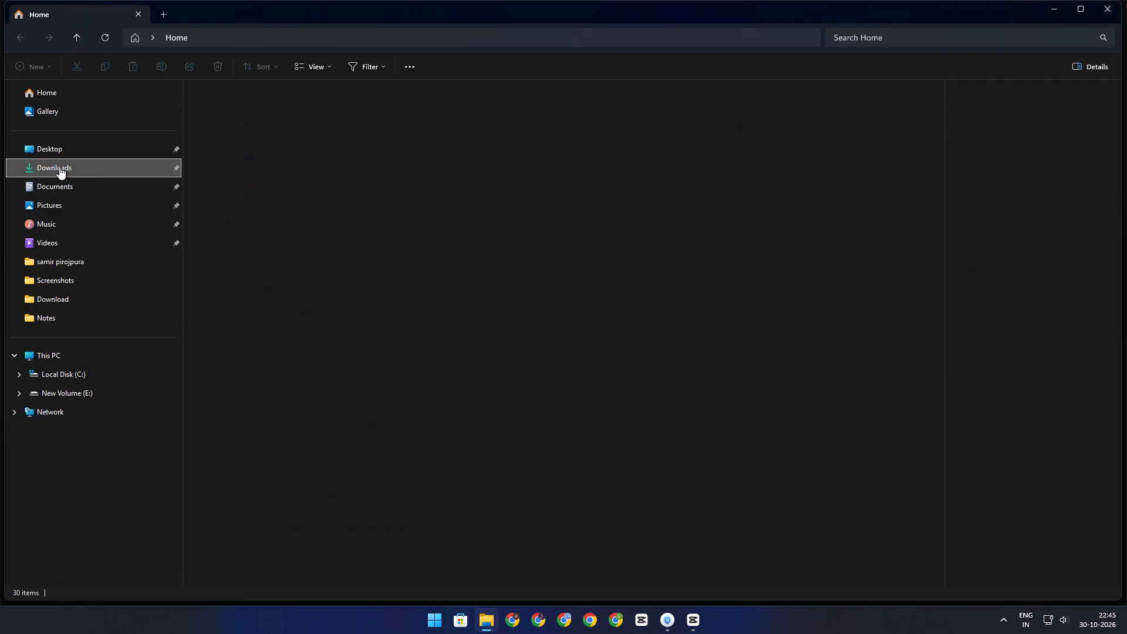
left_click(204, 158)
double_click(222, 157)
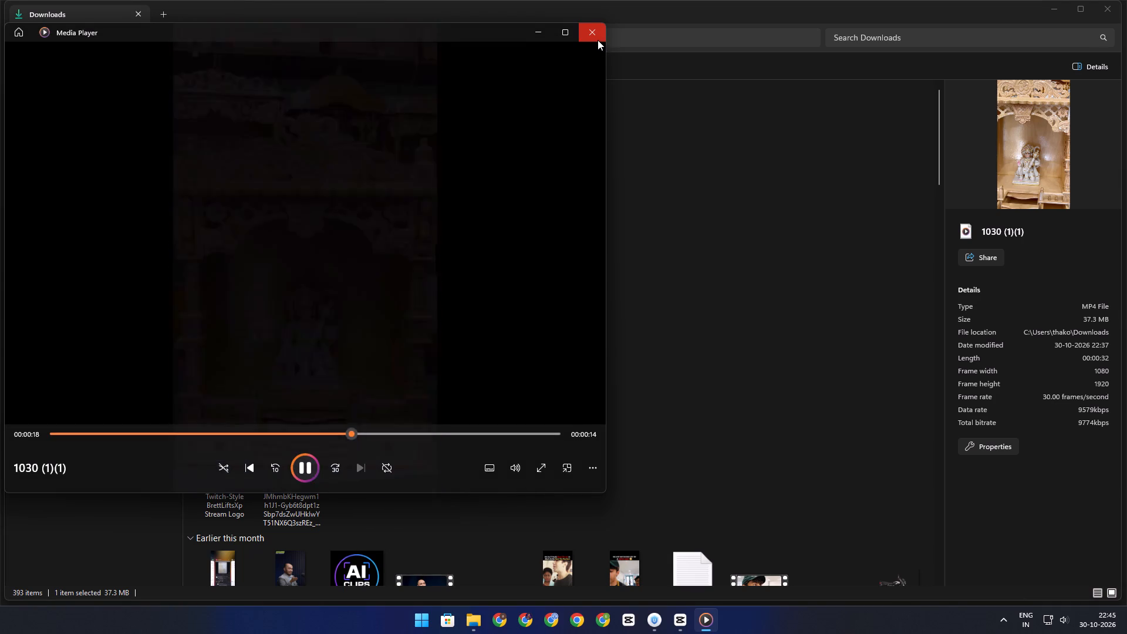
left_click(595, 36)
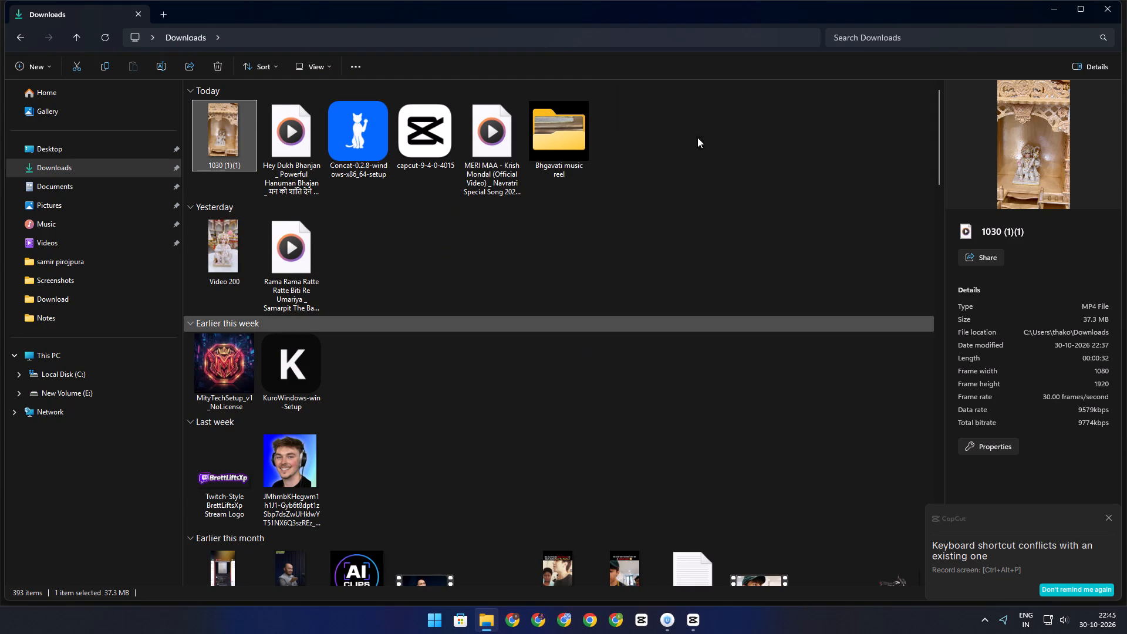
Return to the CapCut project and preview IMG_7902.MOV and IMG_7903.MOV from the Bhgavati music reel media folder.
left_click(694, 624)
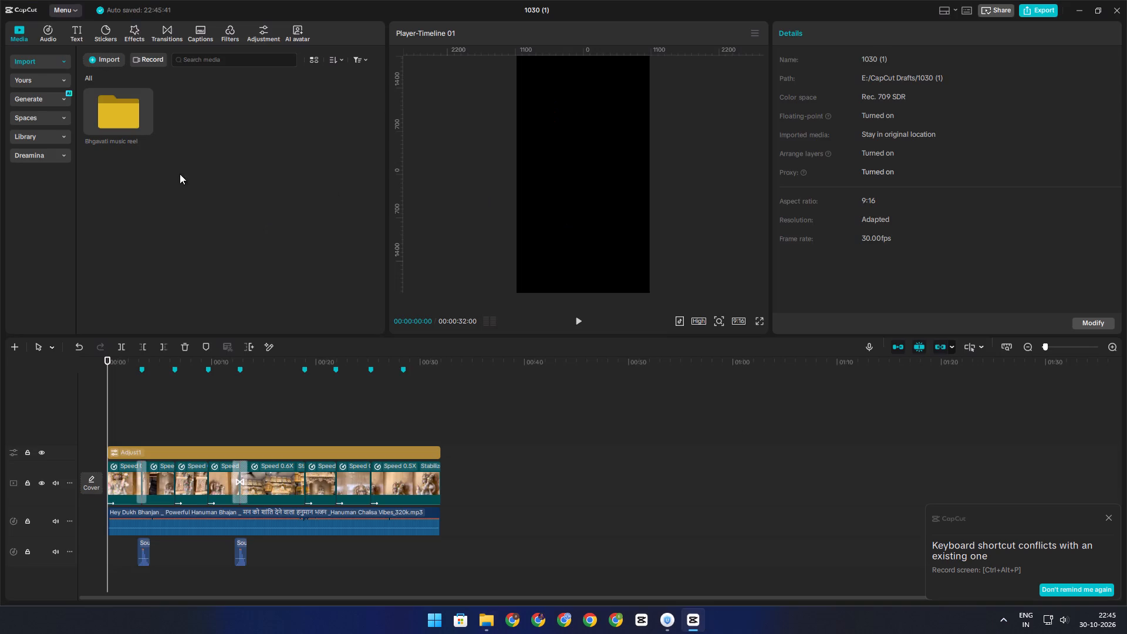
left_click(187, 405)
double_click(115, 103)
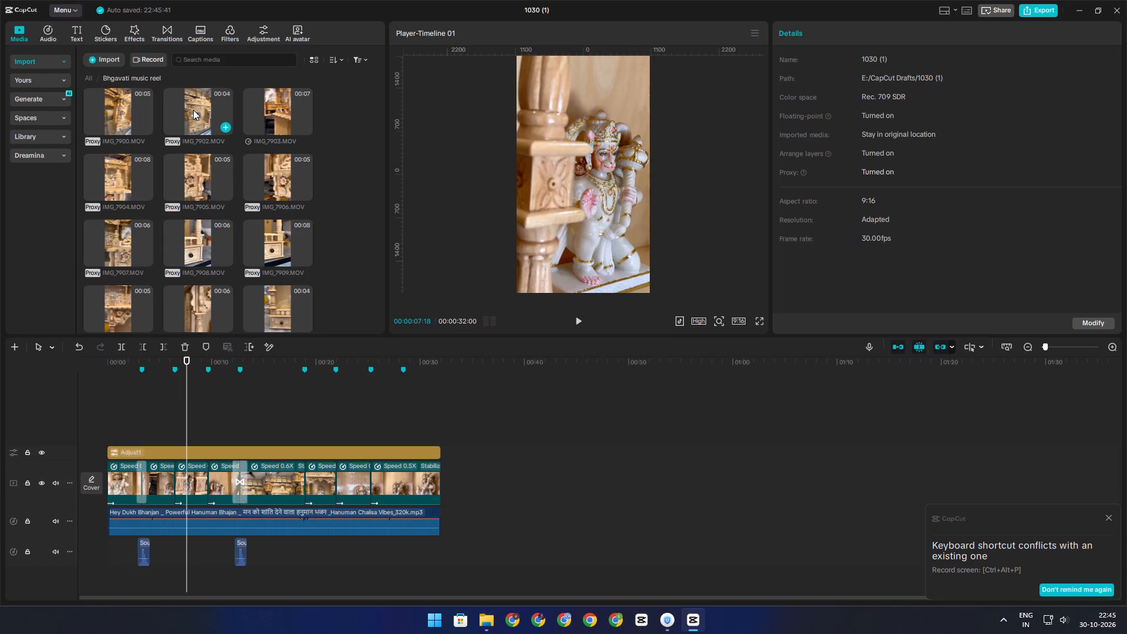
left_click(196, 111)
left_click(268, 122)
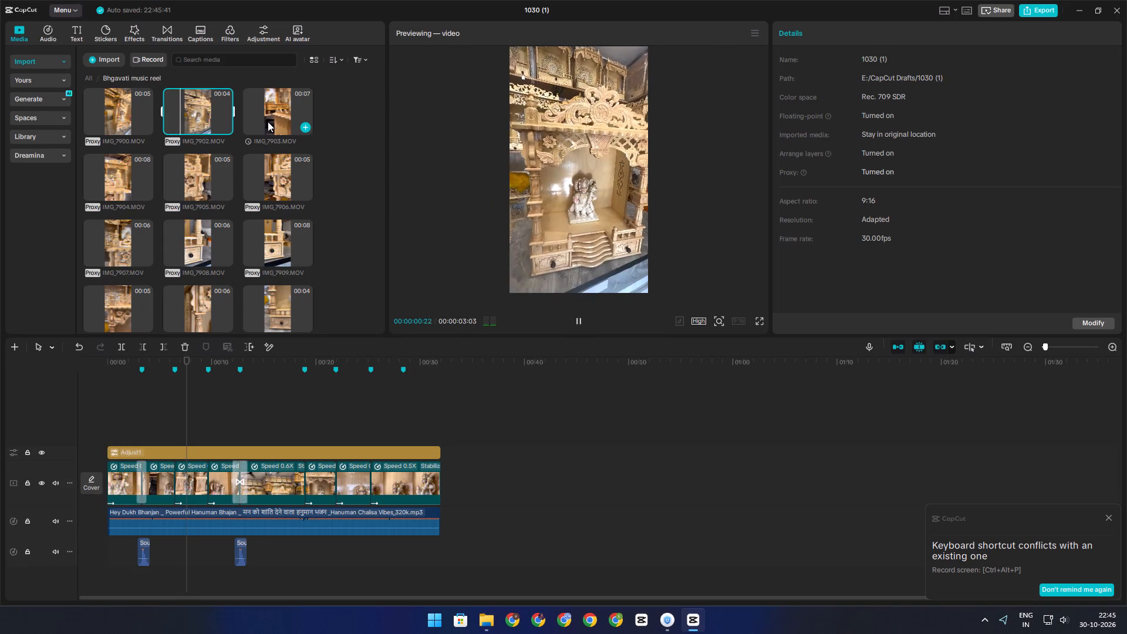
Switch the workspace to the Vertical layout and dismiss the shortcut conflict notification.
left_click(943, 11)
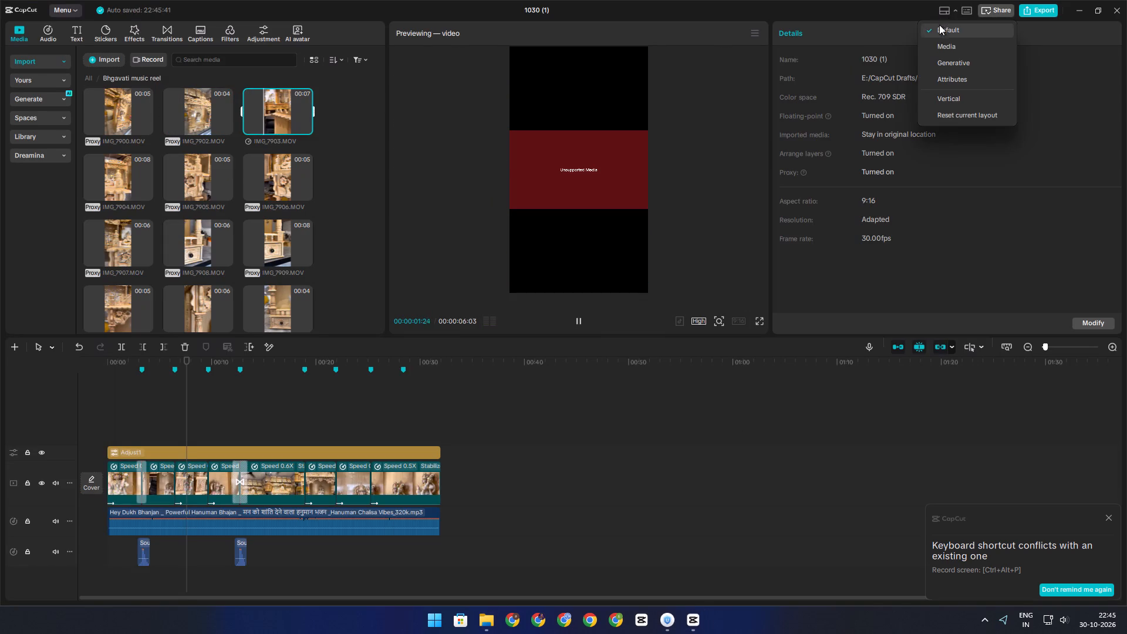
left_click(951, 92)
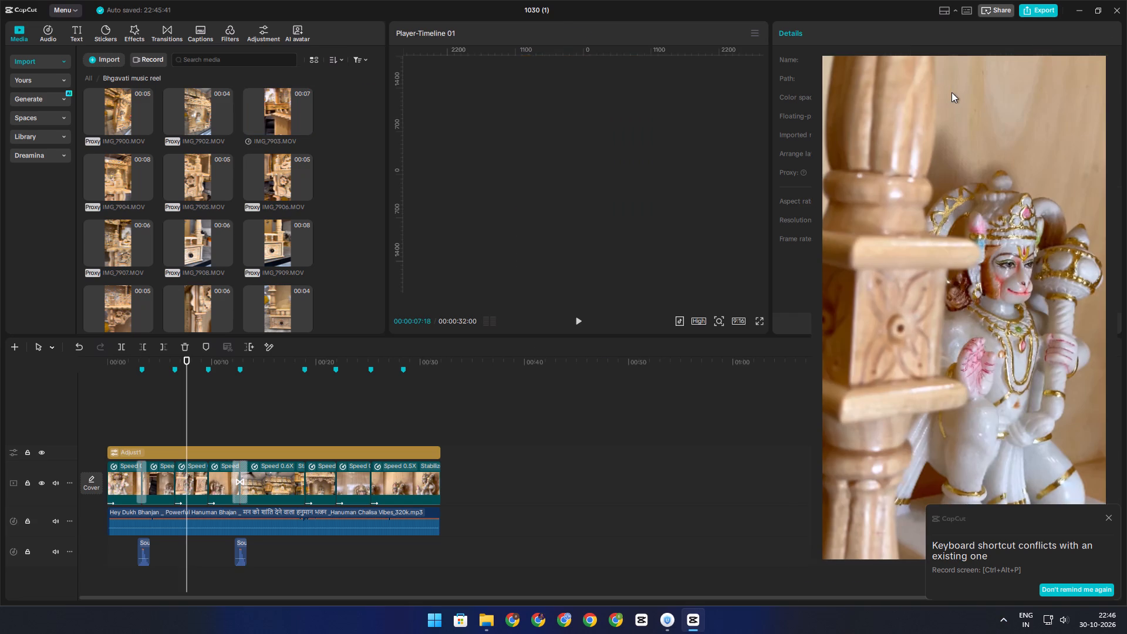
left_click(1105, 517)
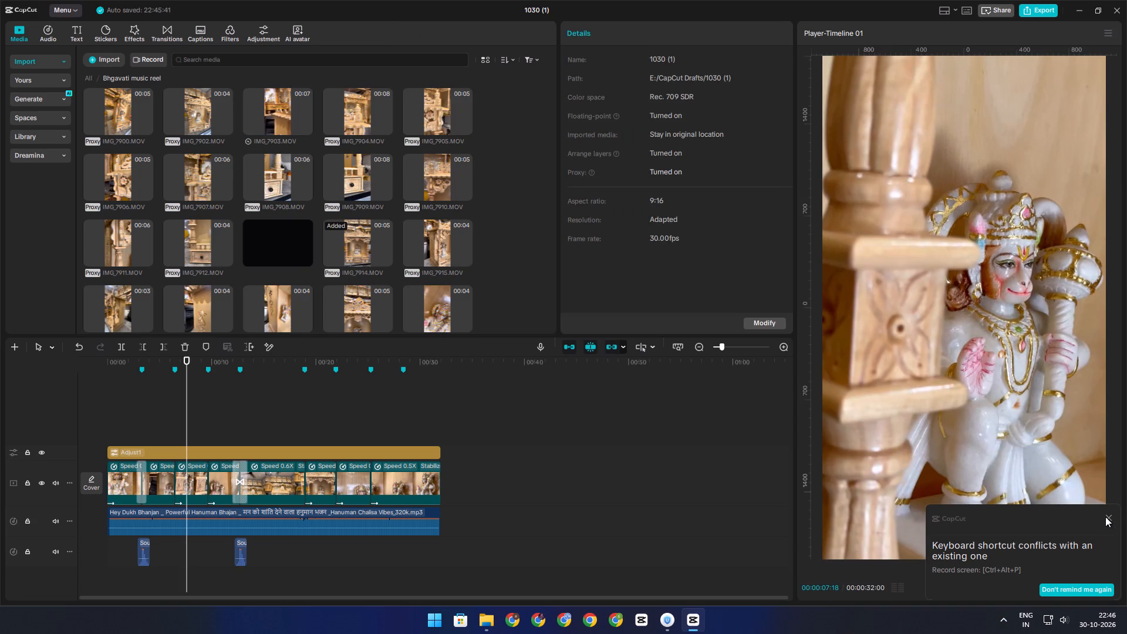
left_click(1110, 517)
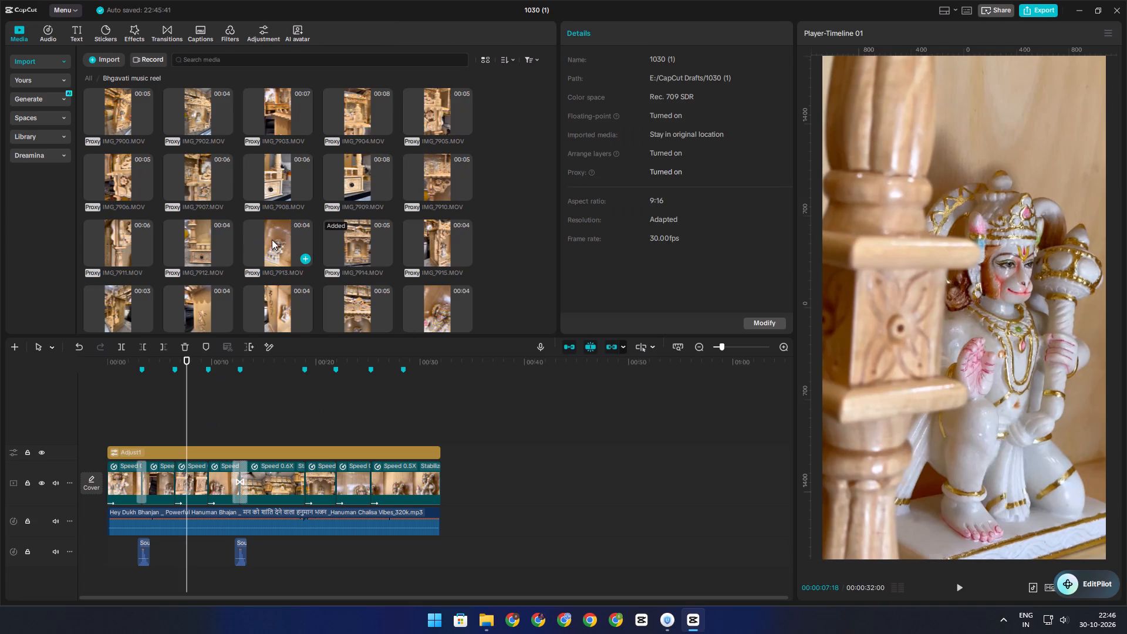
Try to preview Bhgavati music reel clips, including IMG_7903.MOV, and check the timeline frame near 00:00:01:24.
left_click(272, 240)
left_click(176, 252)
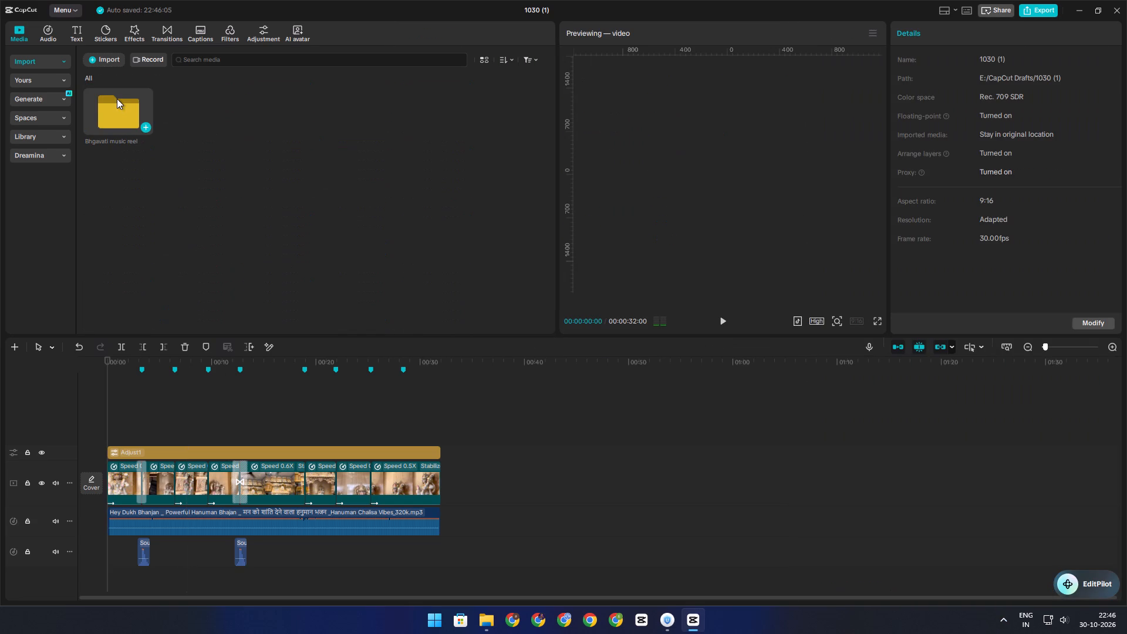
double_click(117, 99)
left_click(127, 102)
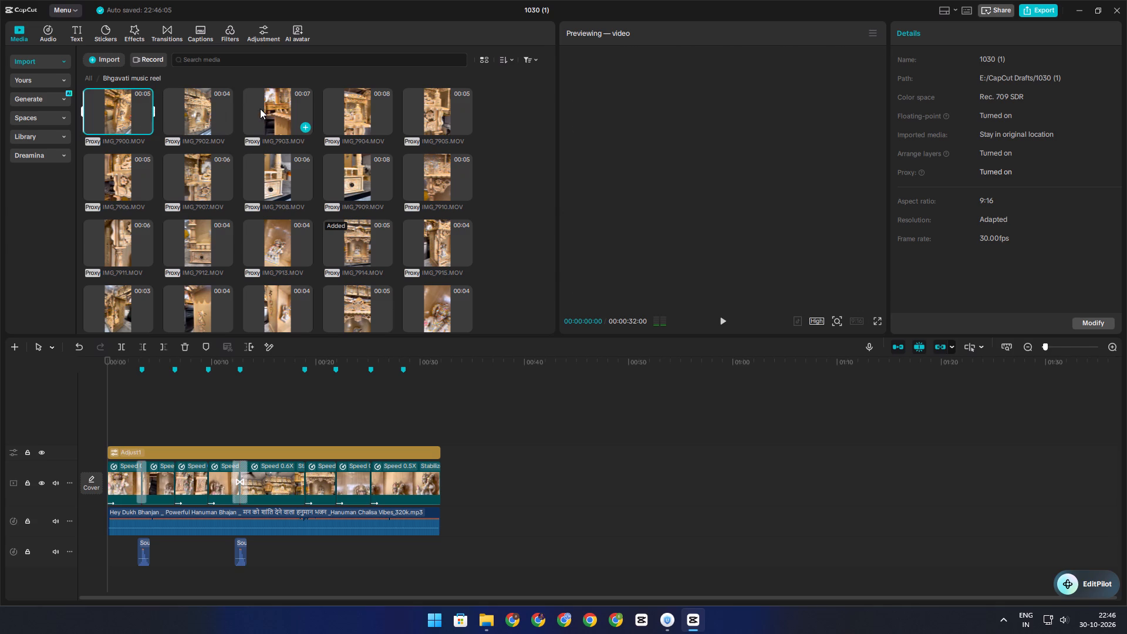
left_click(265, 109)
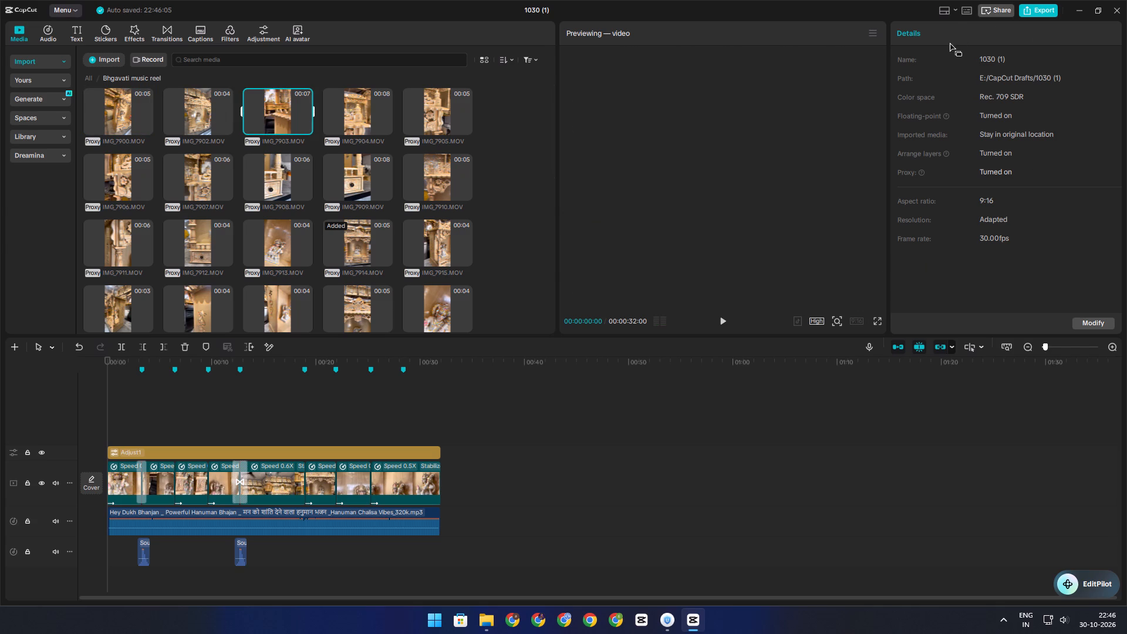
left_click(623, 141)
left_click(215, 423)
left_click_drag(215, 423, 126, 422)
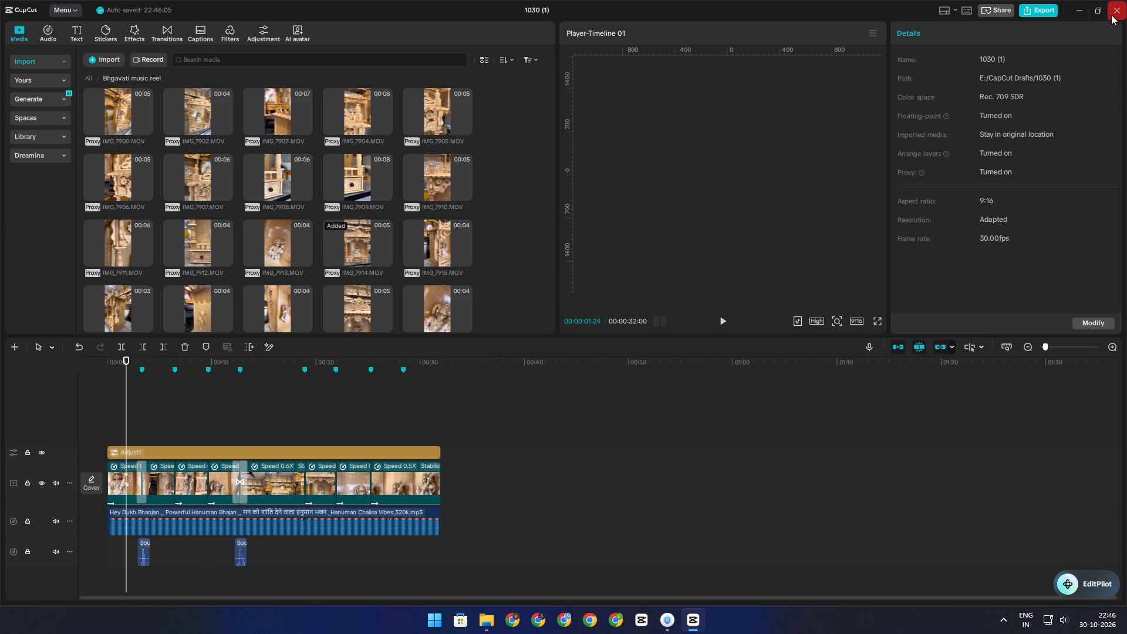
Close the 1030 (1) project and reopen it from the home screen.
left_click(1115, 15)
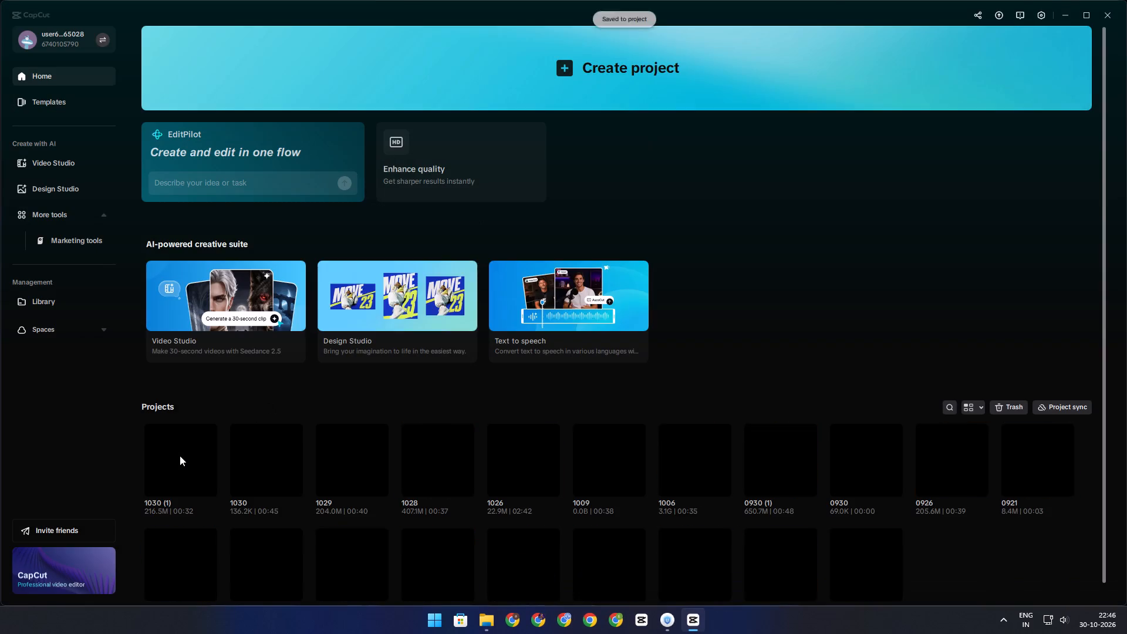
left_click(179, 456)
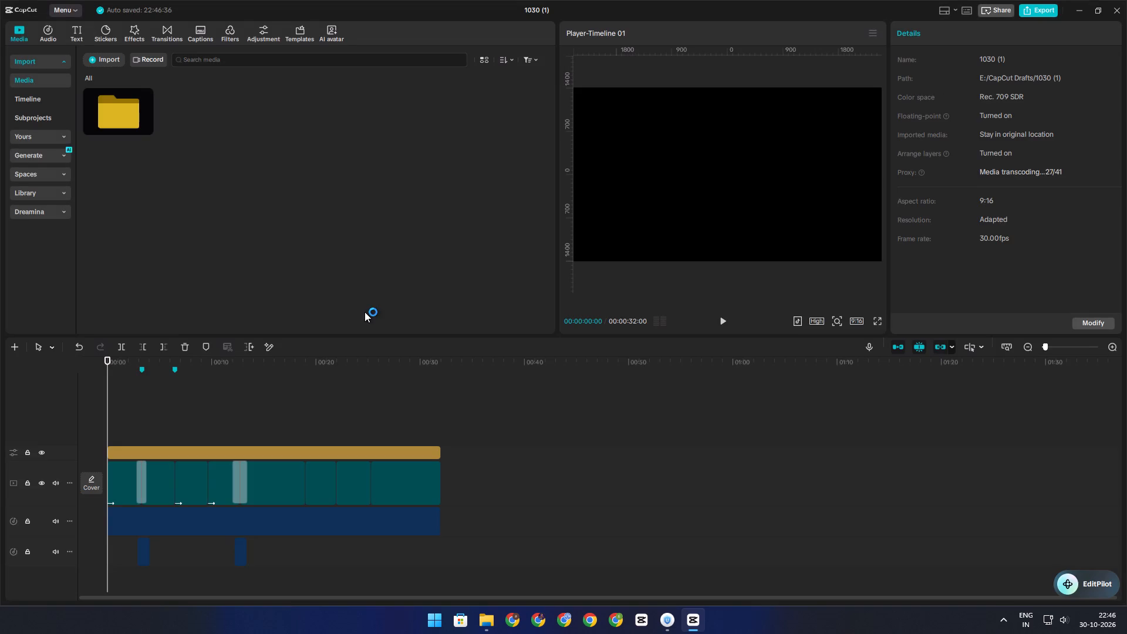
Apply the Vertical workspace layout, enlarge the player area and narrow the media area.
left_click(940, 12)
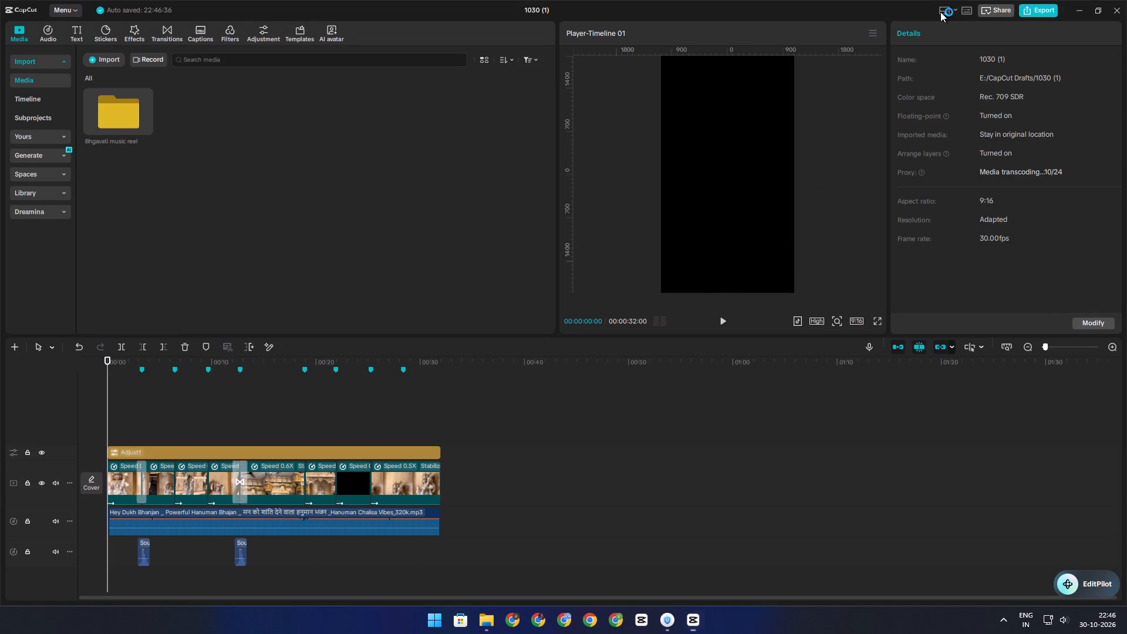
left_click(953, 97)
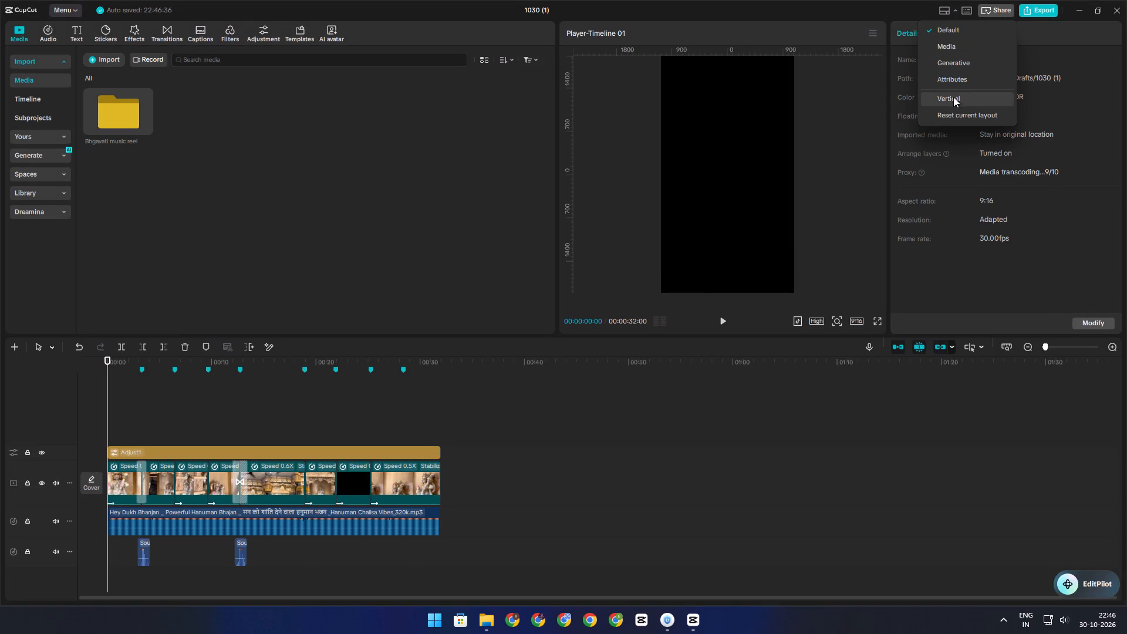
left_click_drag(794, 193, 755, 193)
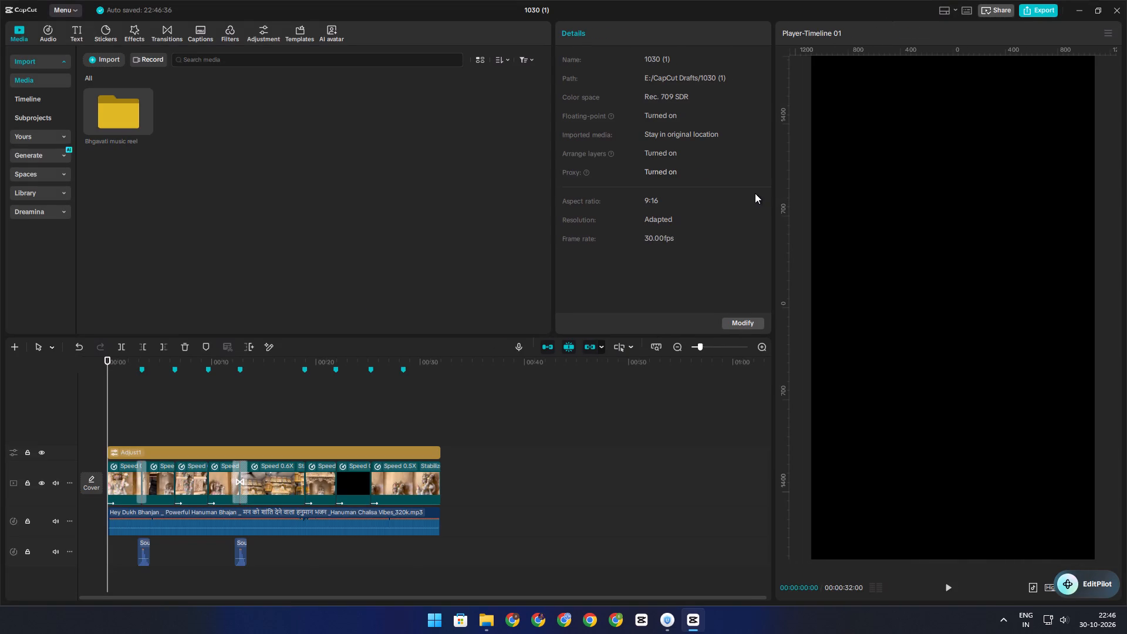
left_click_drag(755, 193, 753, 193)
left_click_drag(535, 205, 460, 195)
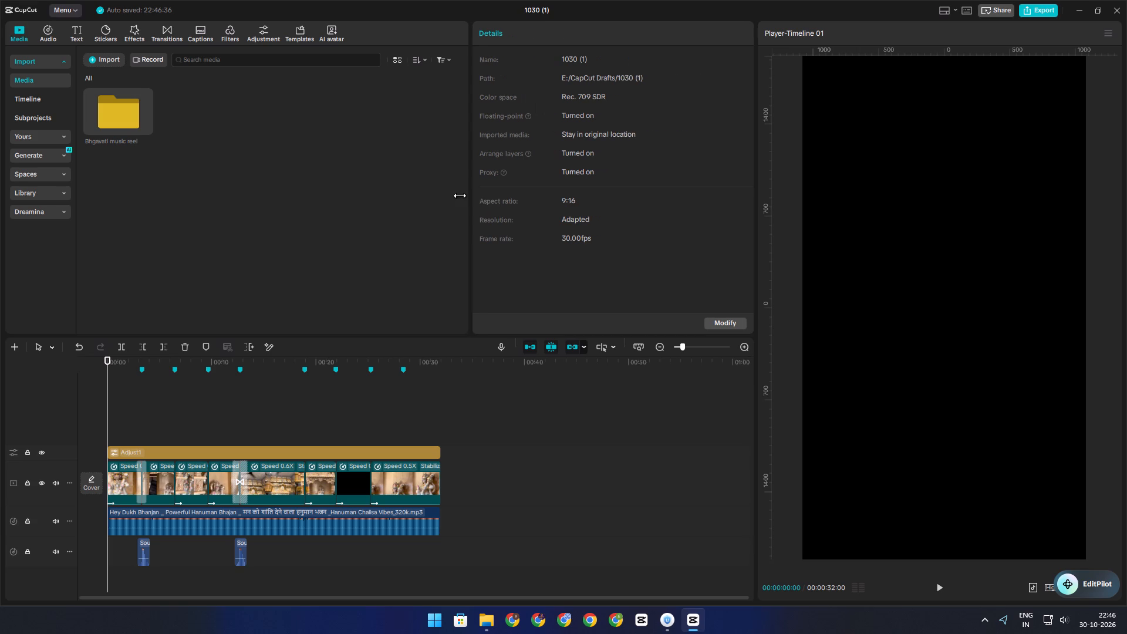
left_click_drag(460, 195, 418, 200)
Check the timeline frame at 00:00:00:19, then preview IMG_7903.MOV and IMG_7904.MOV from the Bhgavati music reel folder.
left_click(193, 431)
left_click_drag(193, 431, 114, 431)
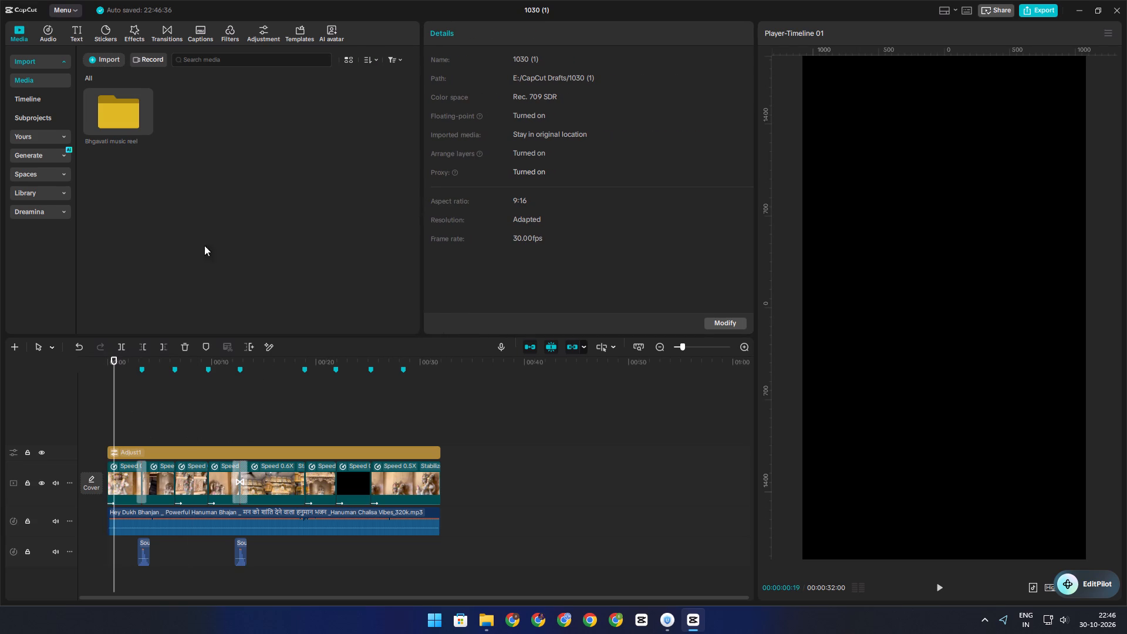
double_click(120, 116)
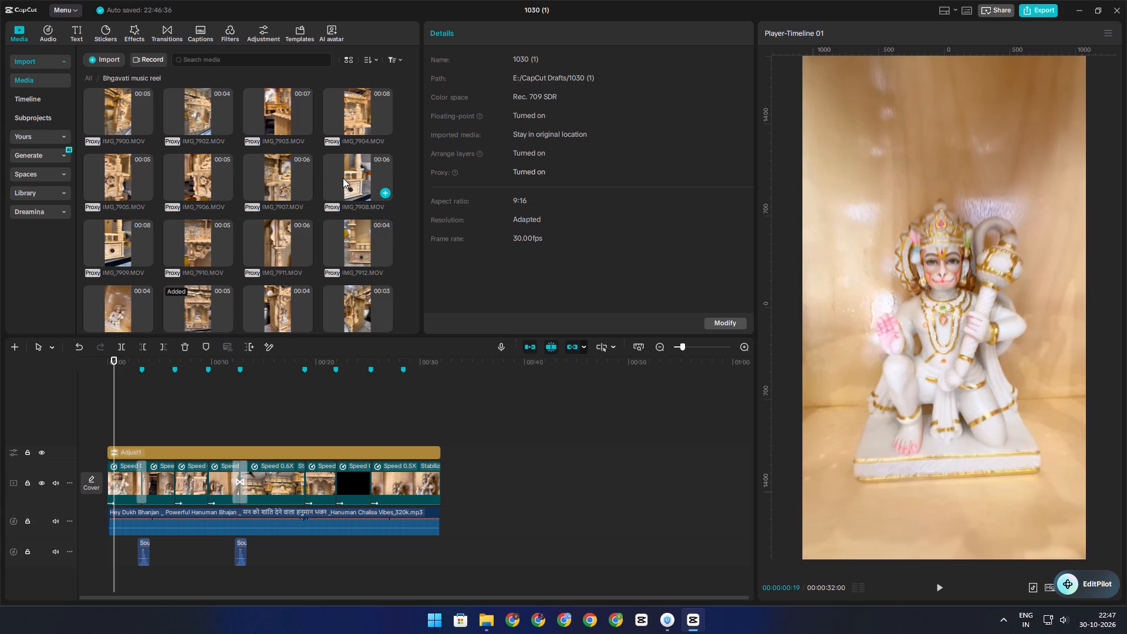
left_click(278, 100)
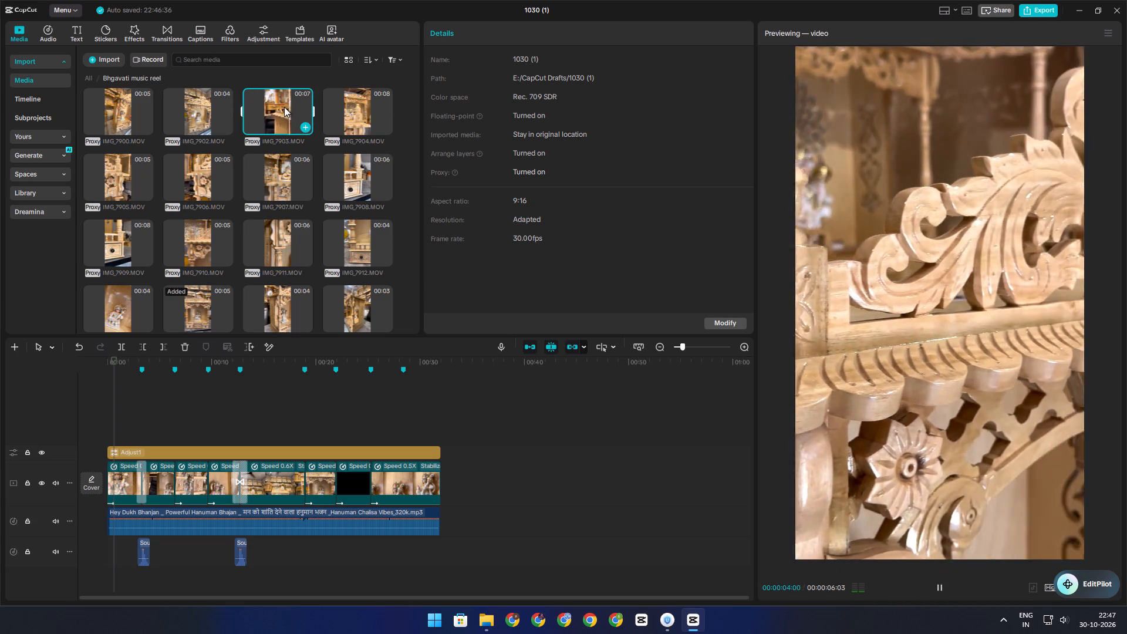
left_click(350, 120)
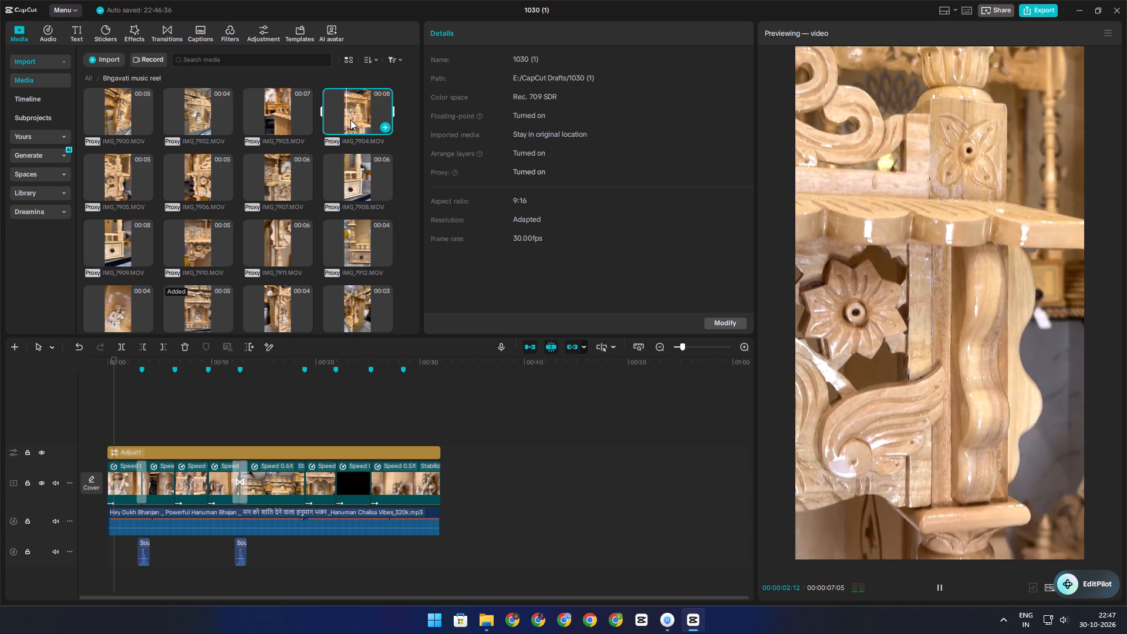
Replace the third clip on the main video track with a later section of IMG_7904.MOV, keeping the original video effect.
left_click_drag(352, 114, 201, 461)
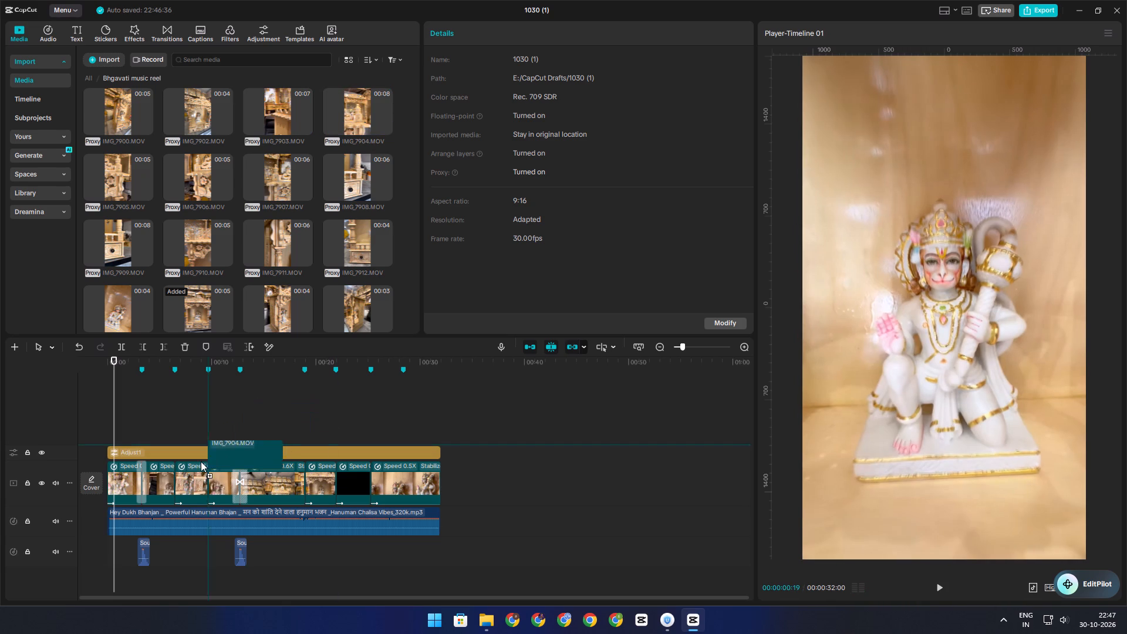
left_click_drag(201, 461, 191, 477)
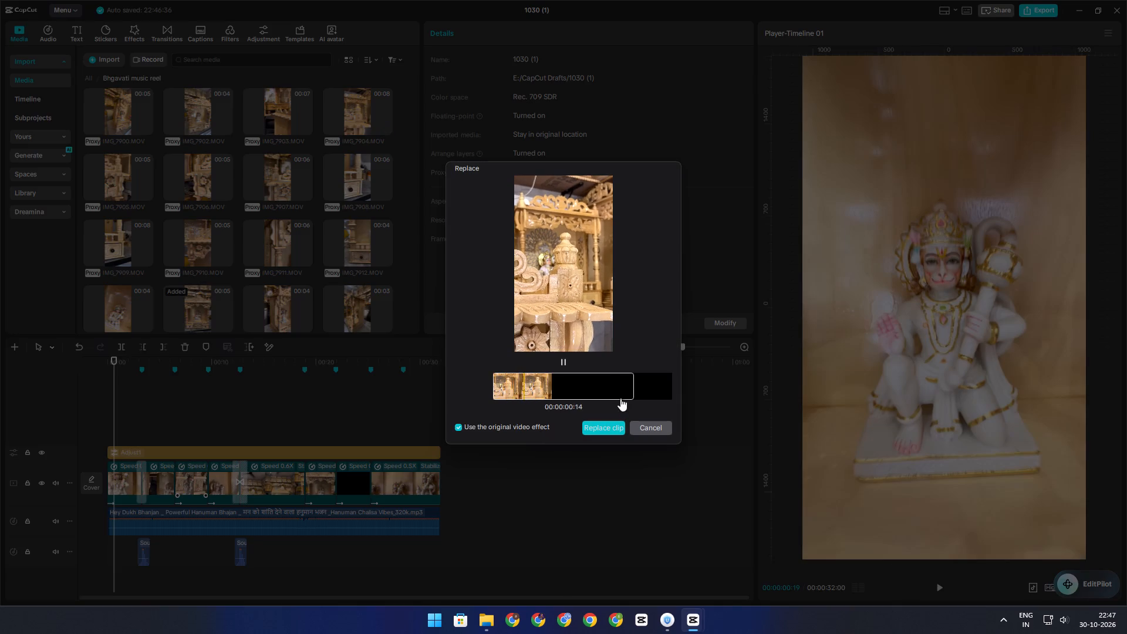
left_click_drag(606, 372, 517, 380)
left_click_drag(585, 389, 507, 383)
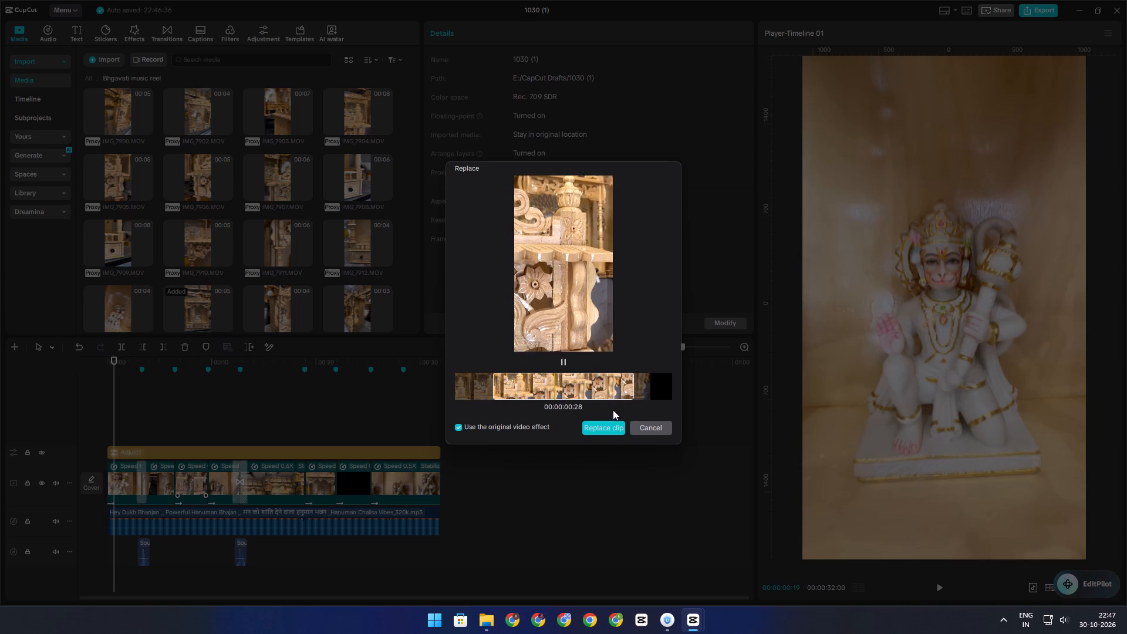
left_click(600, 426)
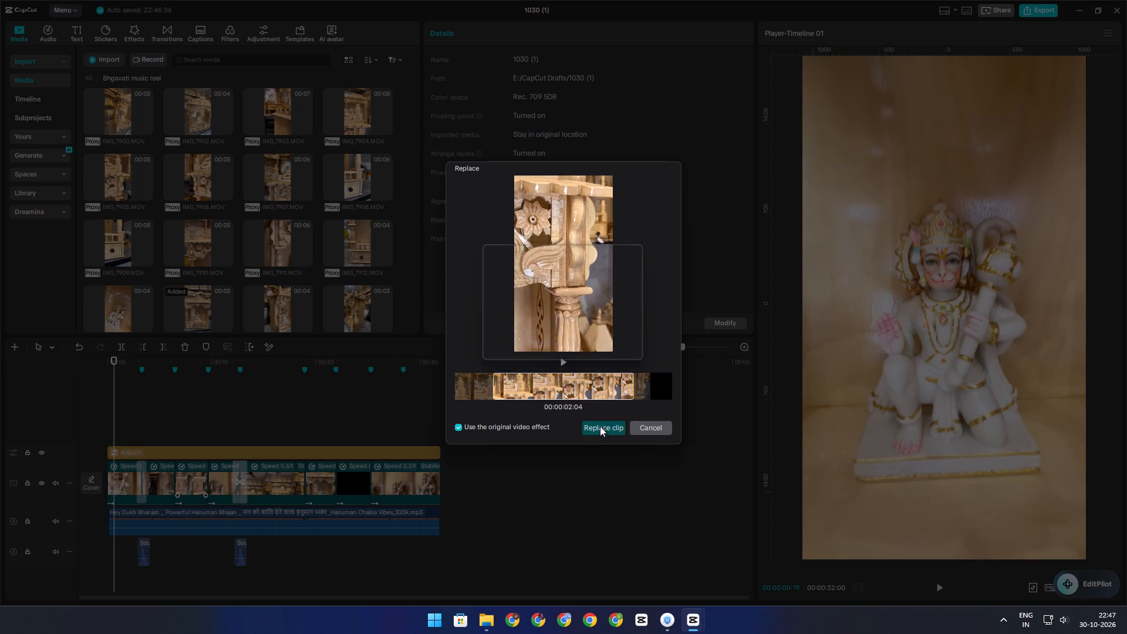
left_click(535, 346)
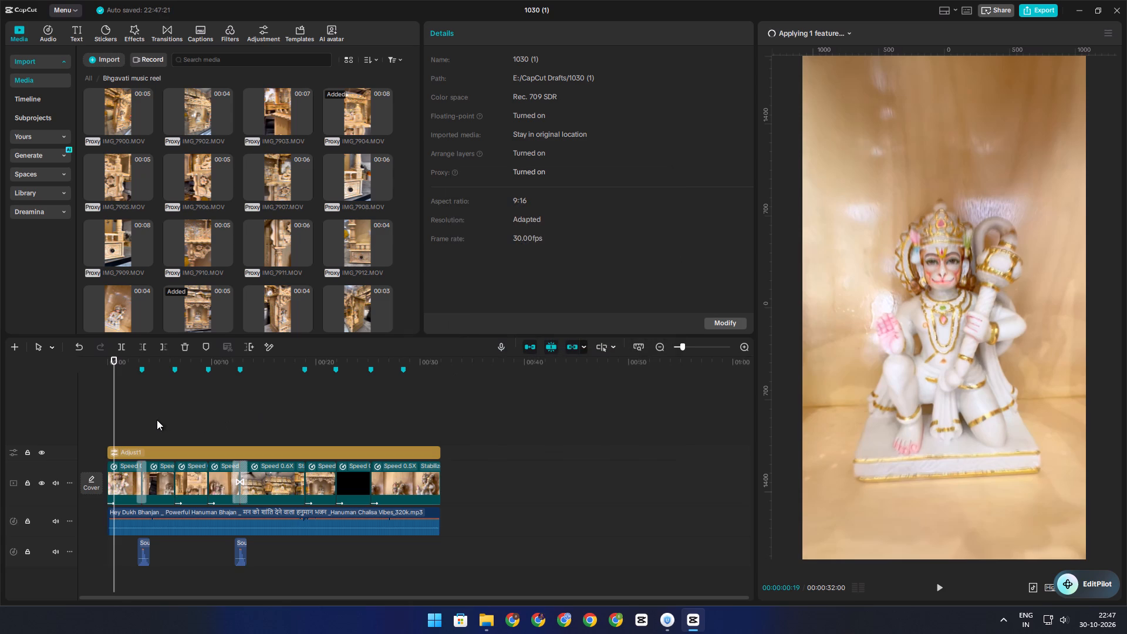
Replace the second clip on the main video track with a slightly later section of IMG_7910.MOV, keeping the original video effect.
left_click(197, 242)
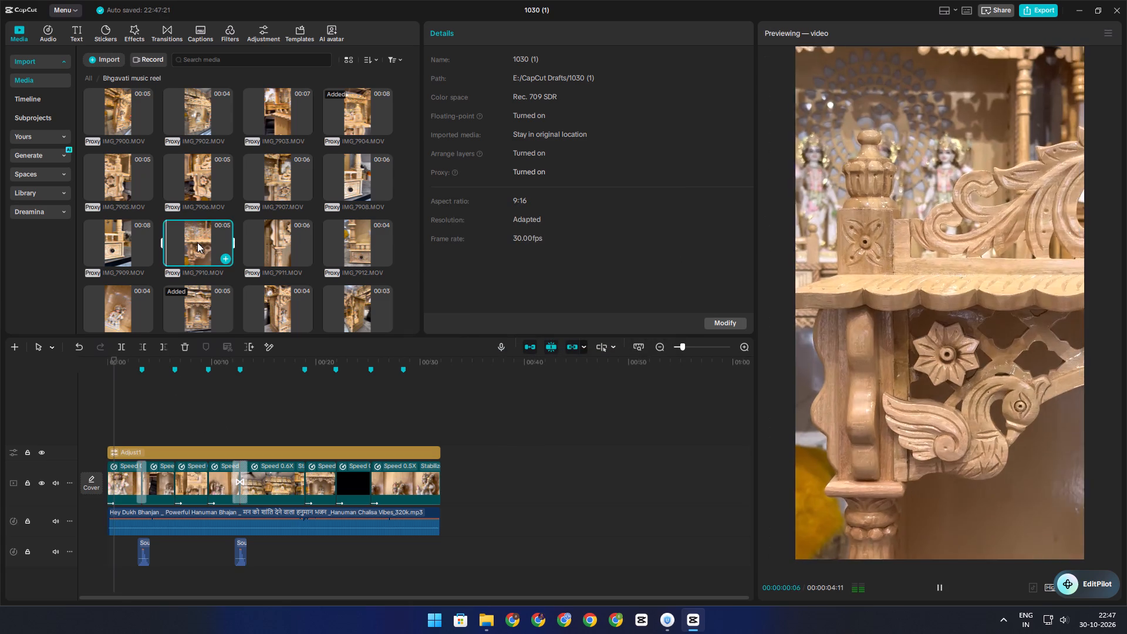
left_click_drag(195, 242, 196, 244)
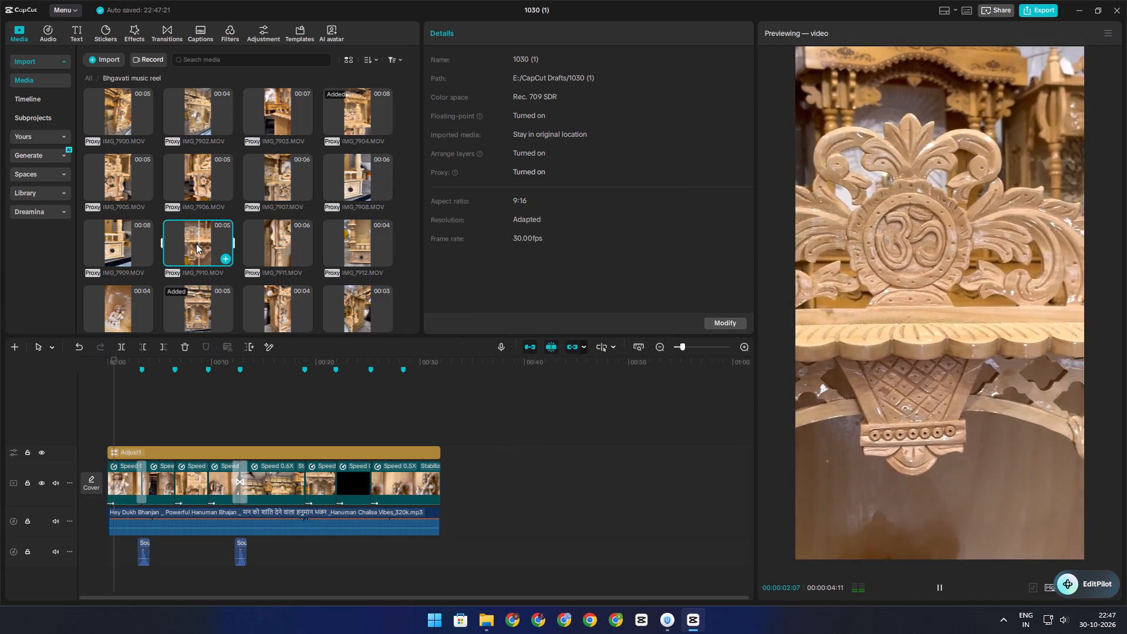
left_click_drag(196, 244, 156, 483)
left_click_drag(609, 380, 602, 382)
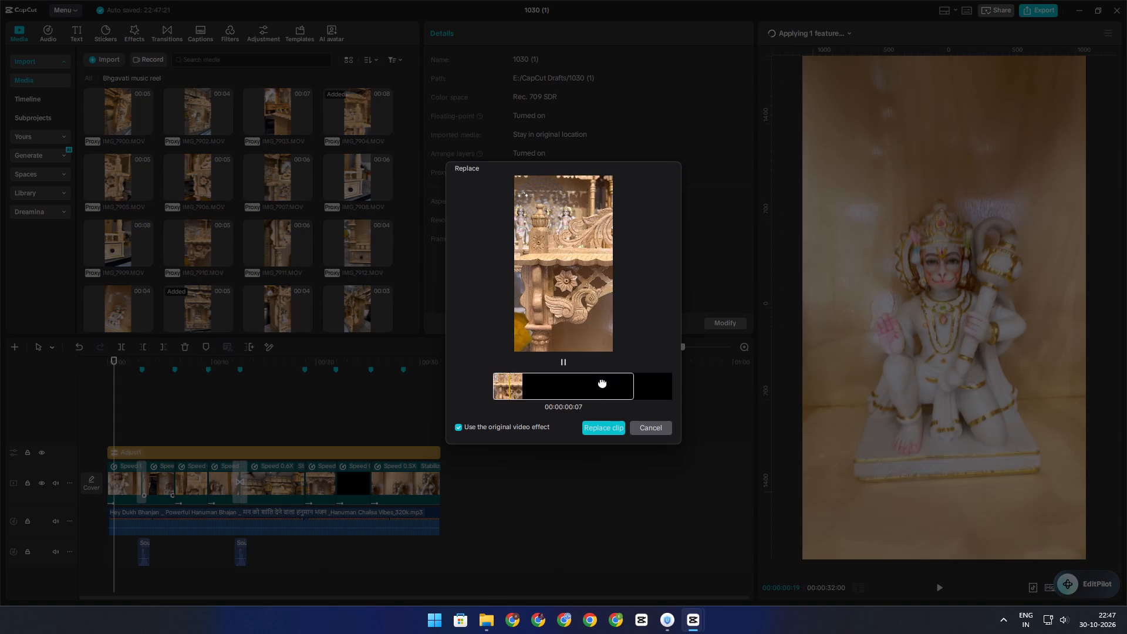
left_click_drag(602, 382, 523, 382)
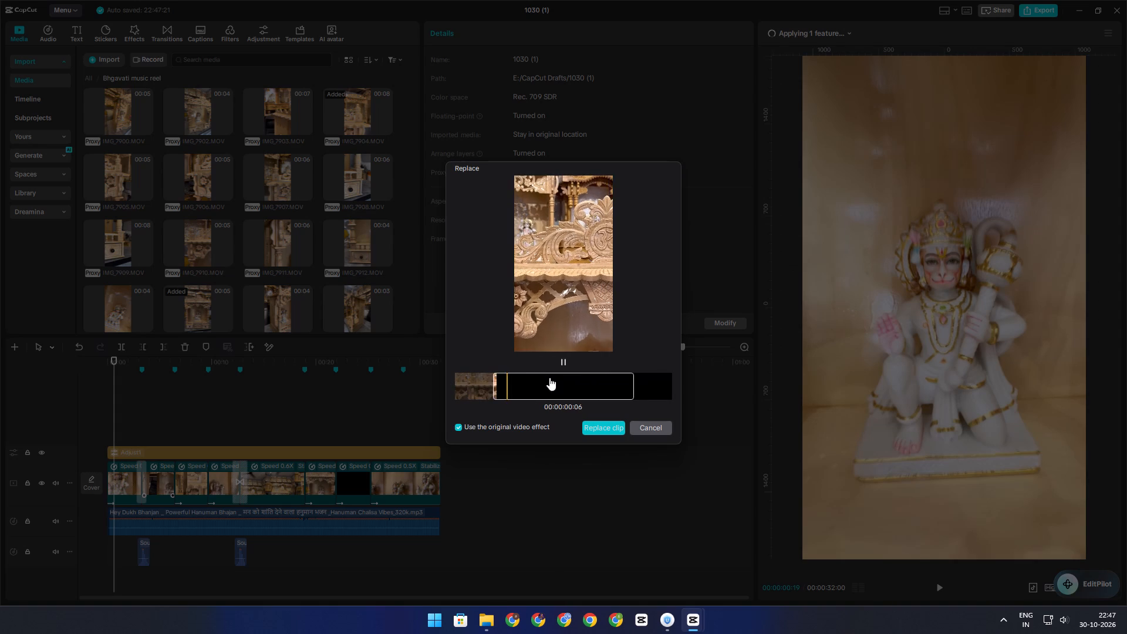
left_click_drag(549, 378, 596, 388)
left_click_drag(548, 382, 575, 387)
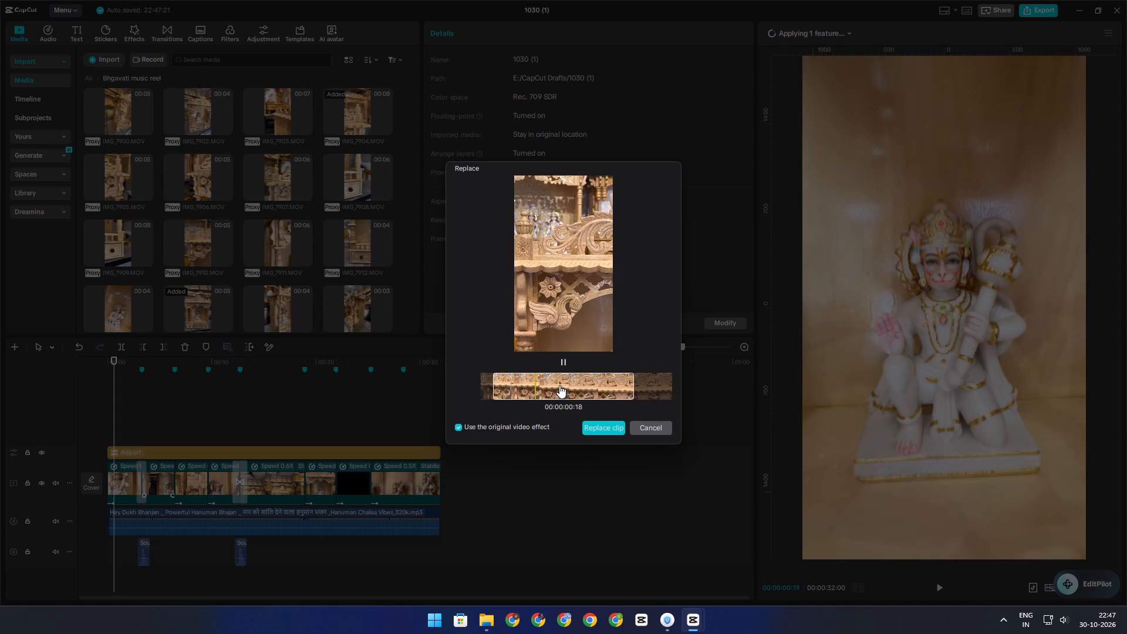
left_click_drag(559, 385, 545, 385)
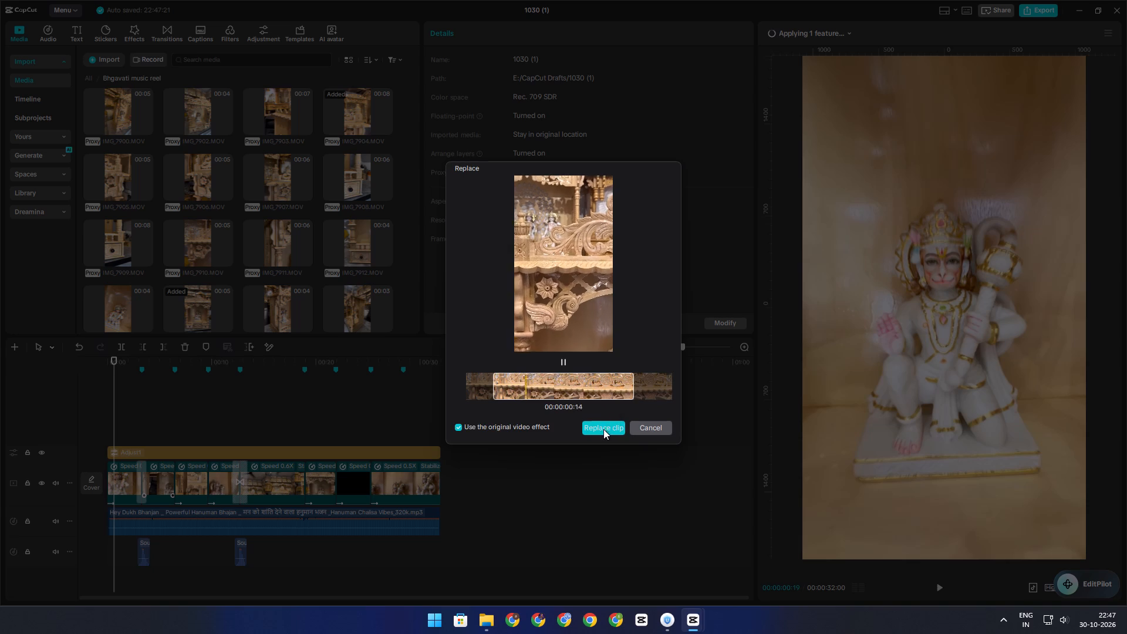
left_click(603, 429)
left_click(518, 348)
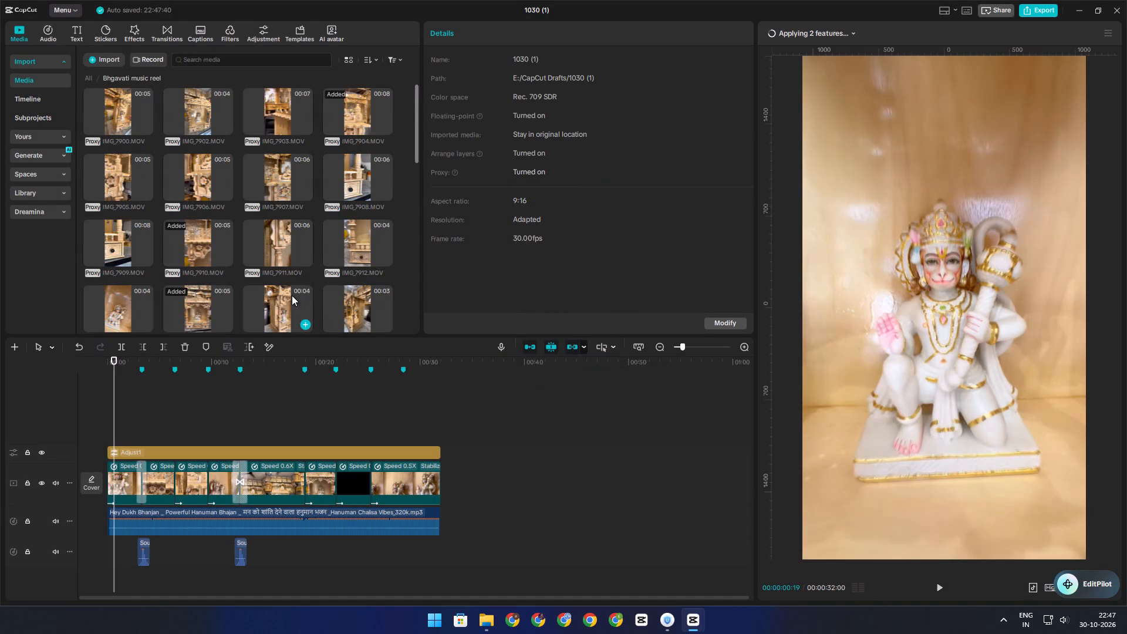
Replace the first clip on the main video track with the opening section of IMG_7916.MOV, keeping the original video effect.
scroll(289, 297, "down", 1)
left_click(358, 271)
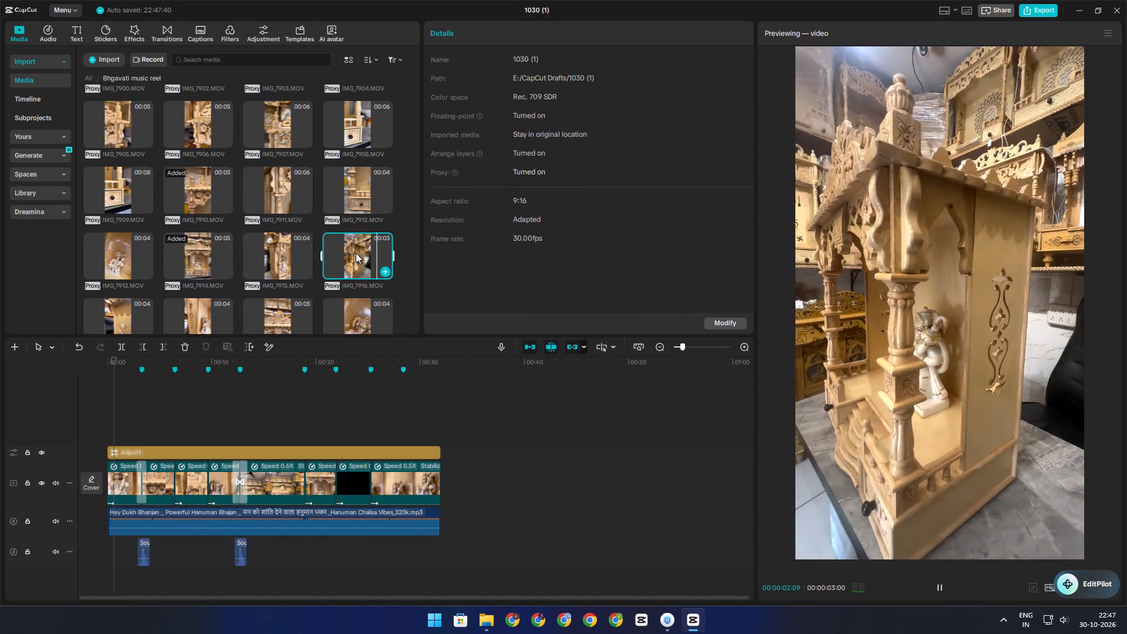
left_click_drag(356, 253, 123, 470)
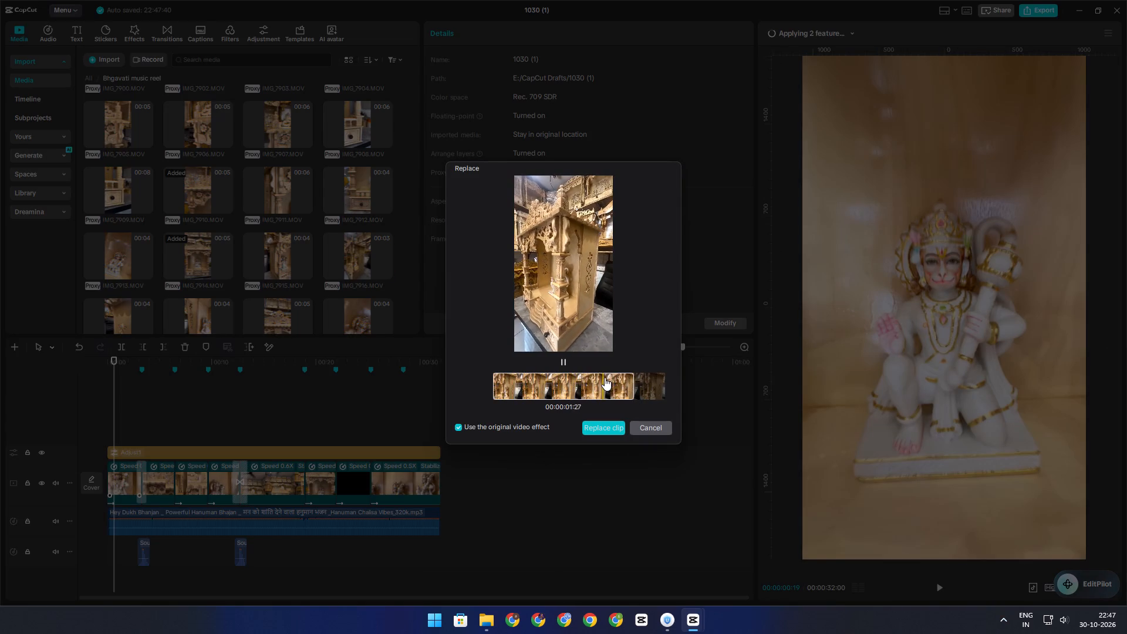
left_click(605, 429)
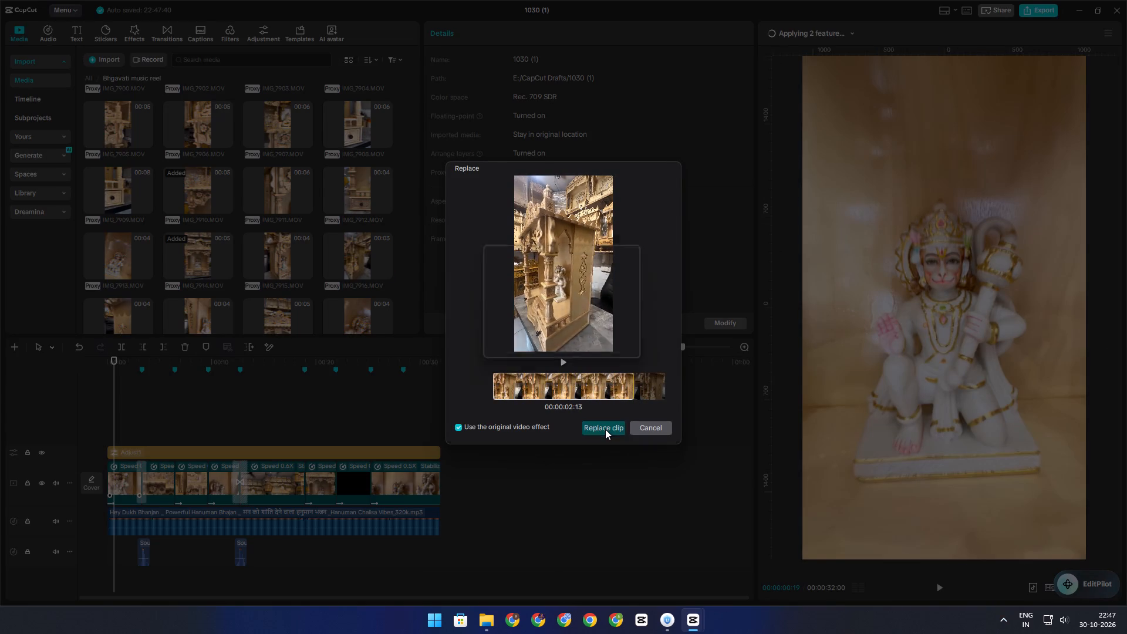
left_click(533, 341)
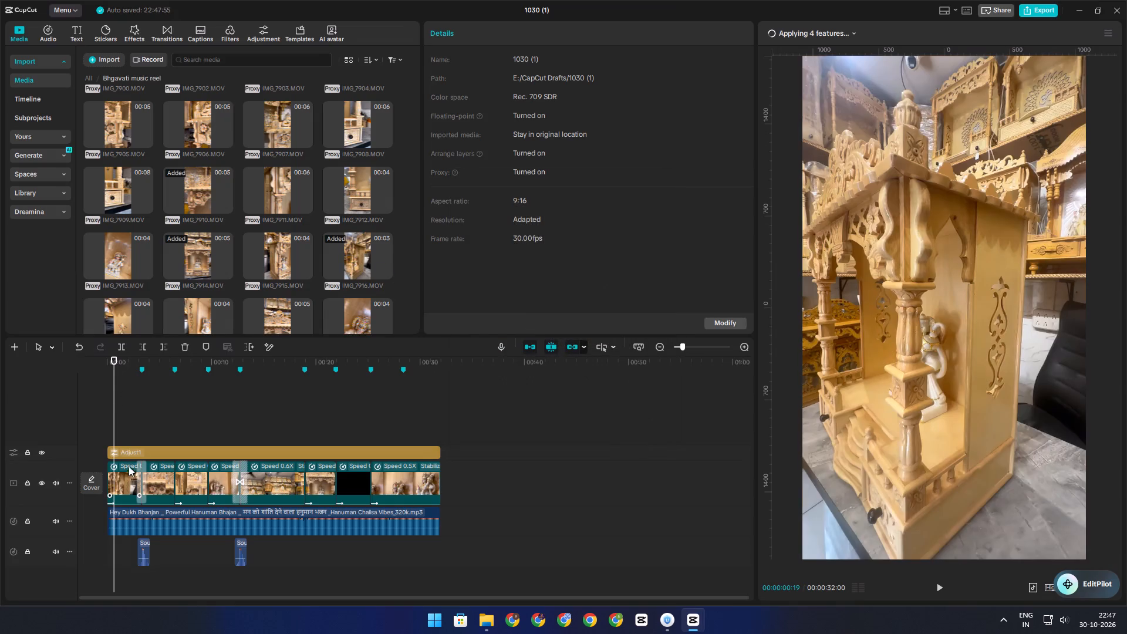
Set the speed of the first clip, IMG_7916.MOV, to 0.50x.
left_click(127, 470)
scroll(185, 436, "up", 15, "ctrl")
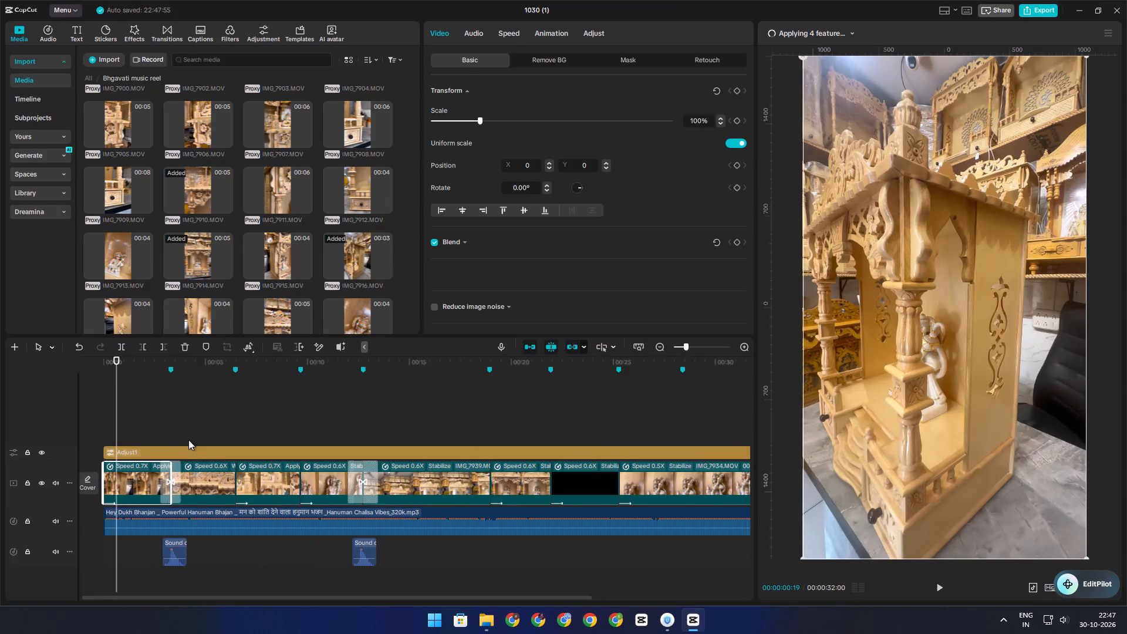
scroll(188, 440, "up", 15, "ctrl")
left_click(511, 39)
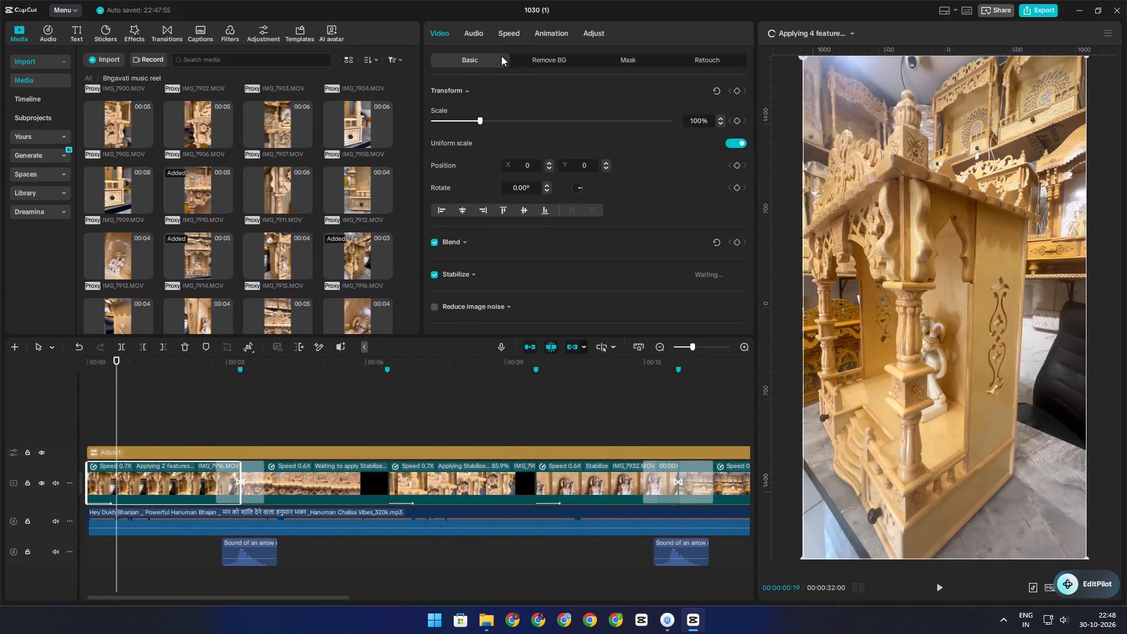
left_click(454, 106)
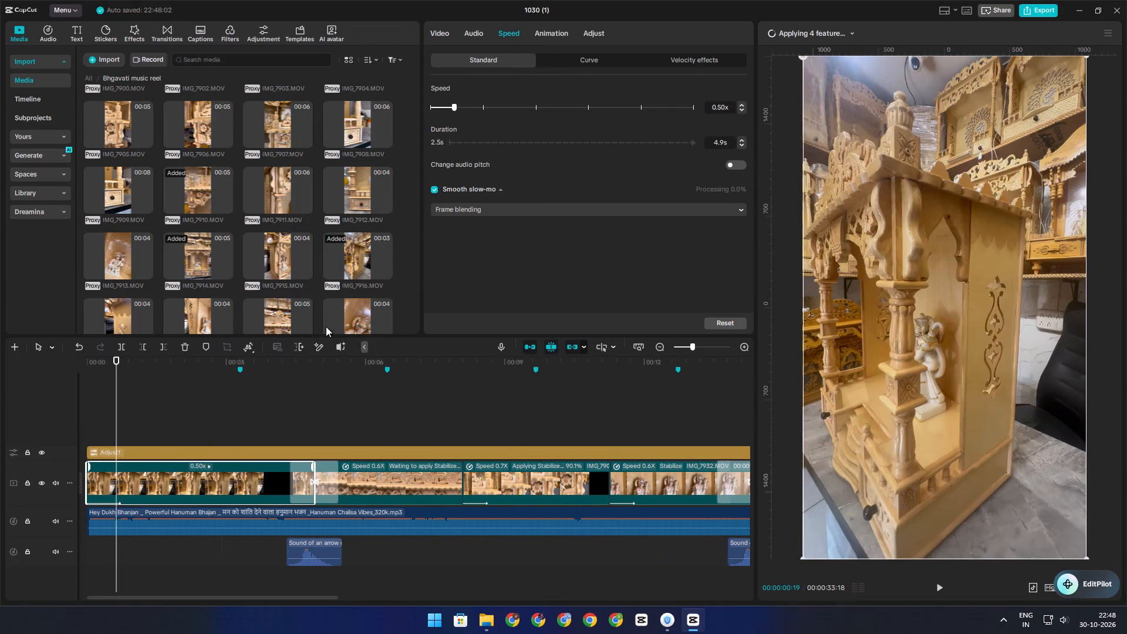
Trim the end of the IMG_7916.MOV clip back to the first beat marker at 00:00:03:09.
triple_click(234, 389)
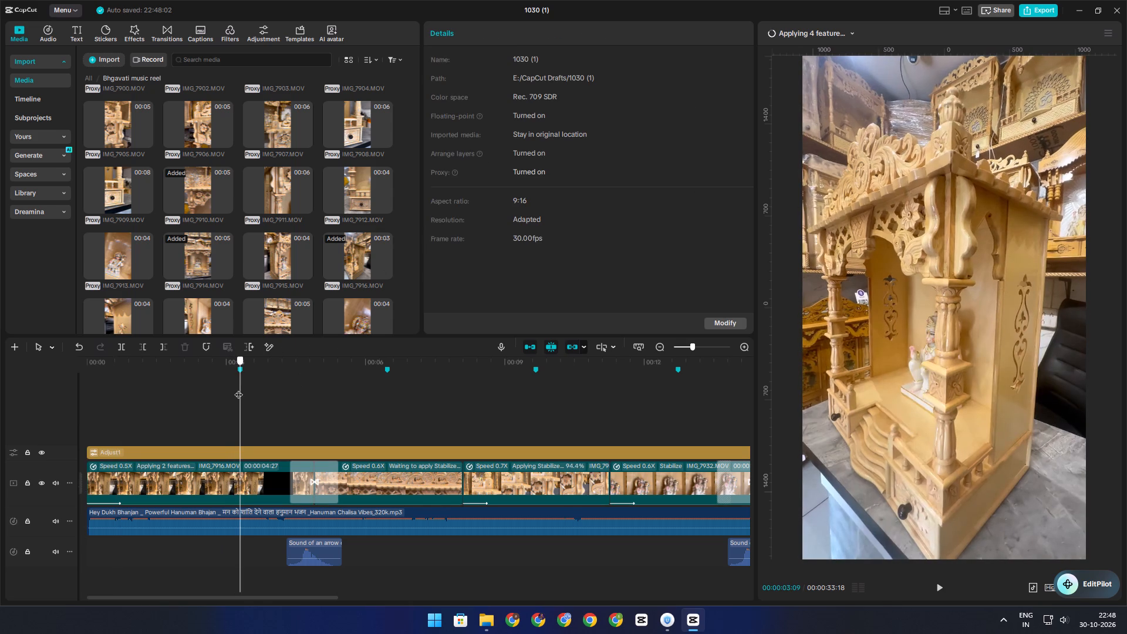
left_click(240, 486)
left_click_drag(314, 472, 242, 470)
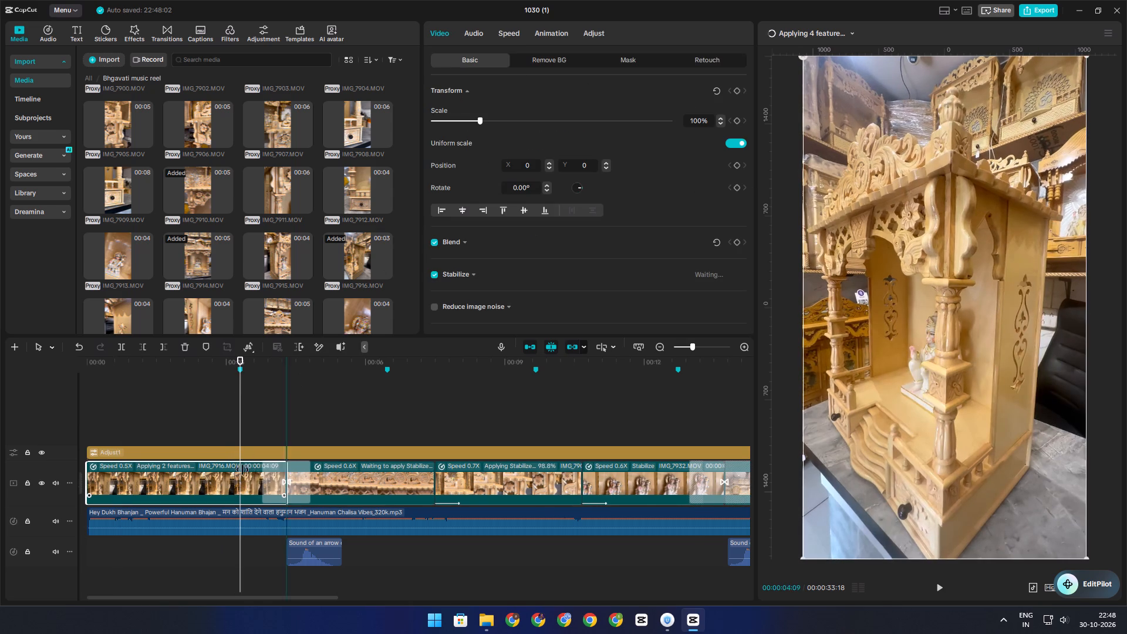
left_click_drag(242, 470, 240, 470)
Play the reel's opening clip from 00:00:00:00, scrub through its end and return the playhead to the start.
left_click(212, 403)
left_click_drag(212, 403, 27, 388)
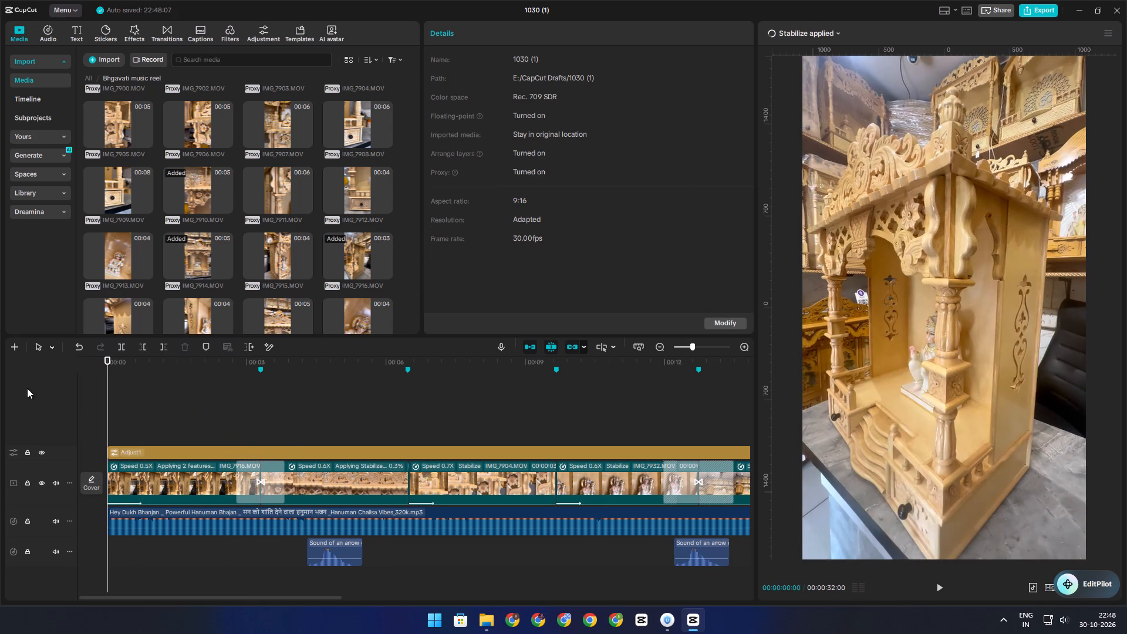
key("space")
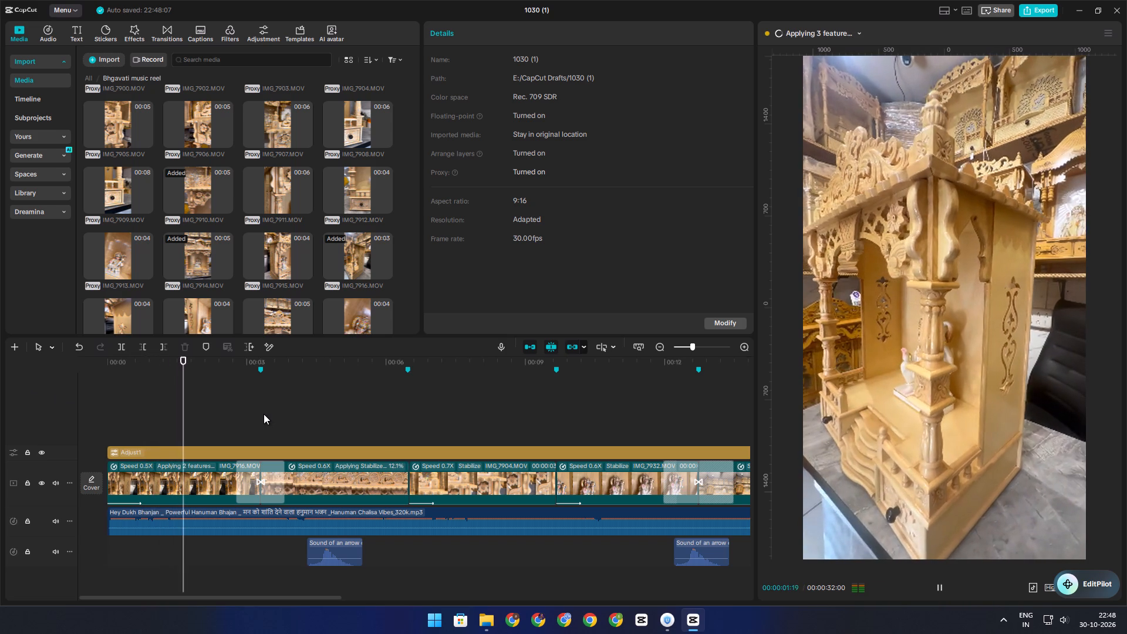
left_click(253, 410)
left_click_drag(253, 410, 137, 413)
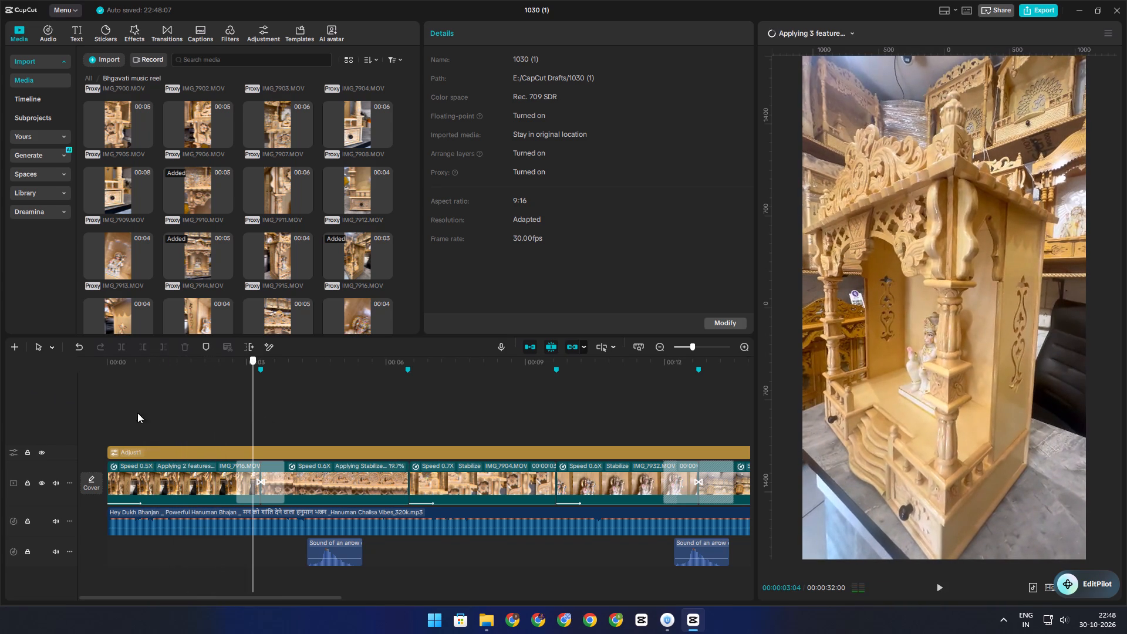
left_click_drag(137, 413, 109, 414)
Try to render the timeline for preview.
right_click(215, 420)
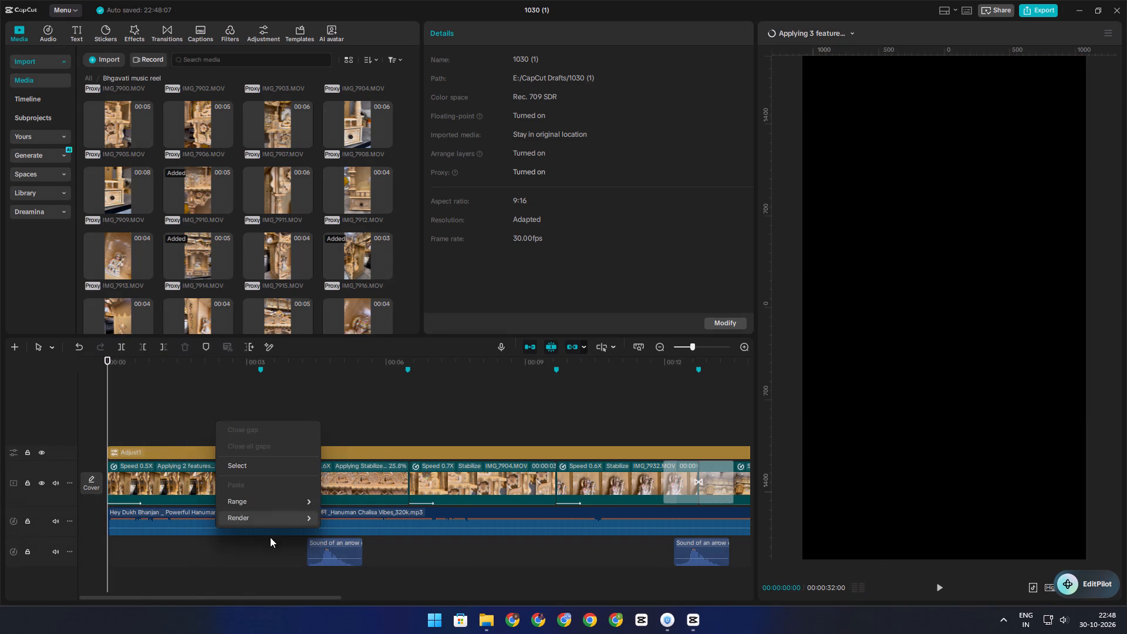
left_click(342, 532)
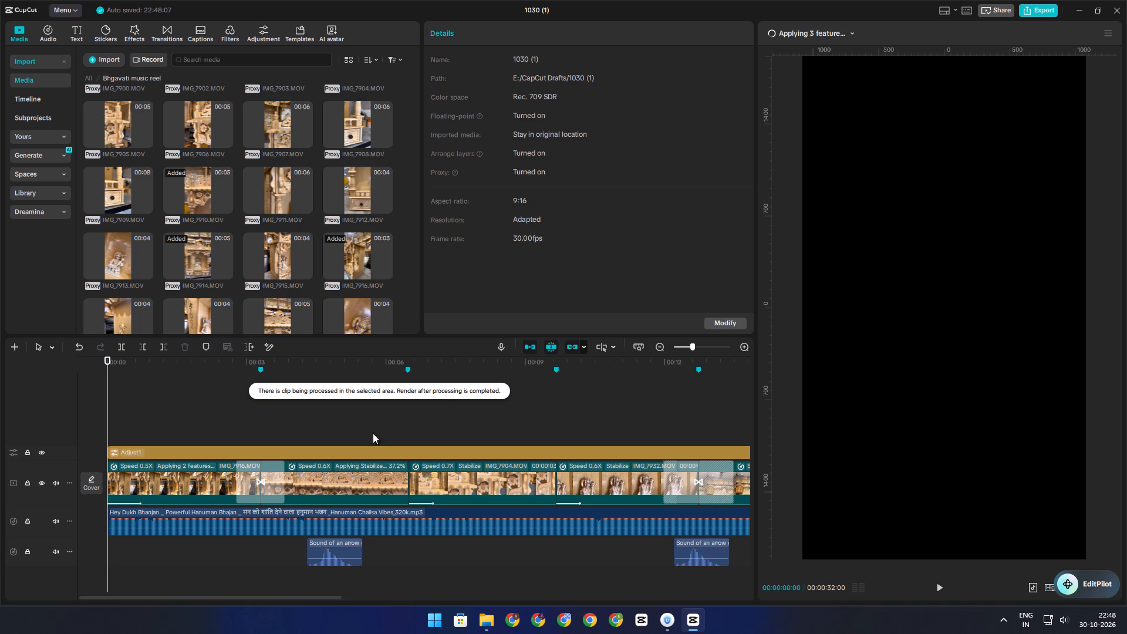
Check the whole timeline and open the status details of the features being applied to the clips.
scroll(347, 453, "down", 9, "ctrl")
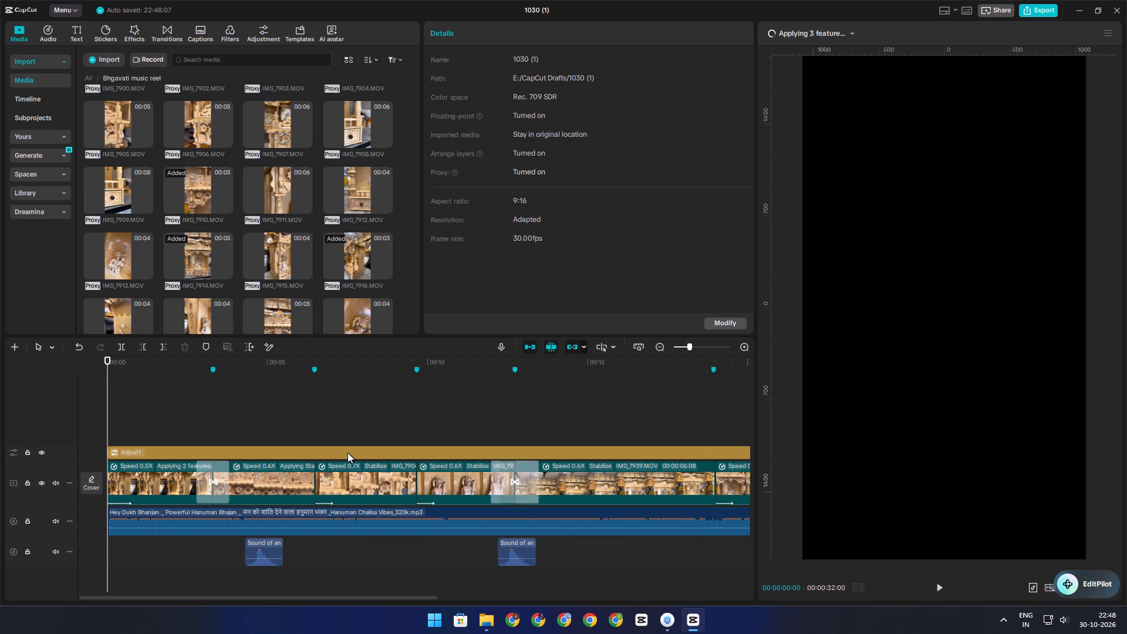
scroll(347, 453, "down", 9, "ctrl")
left_click(801, 38)
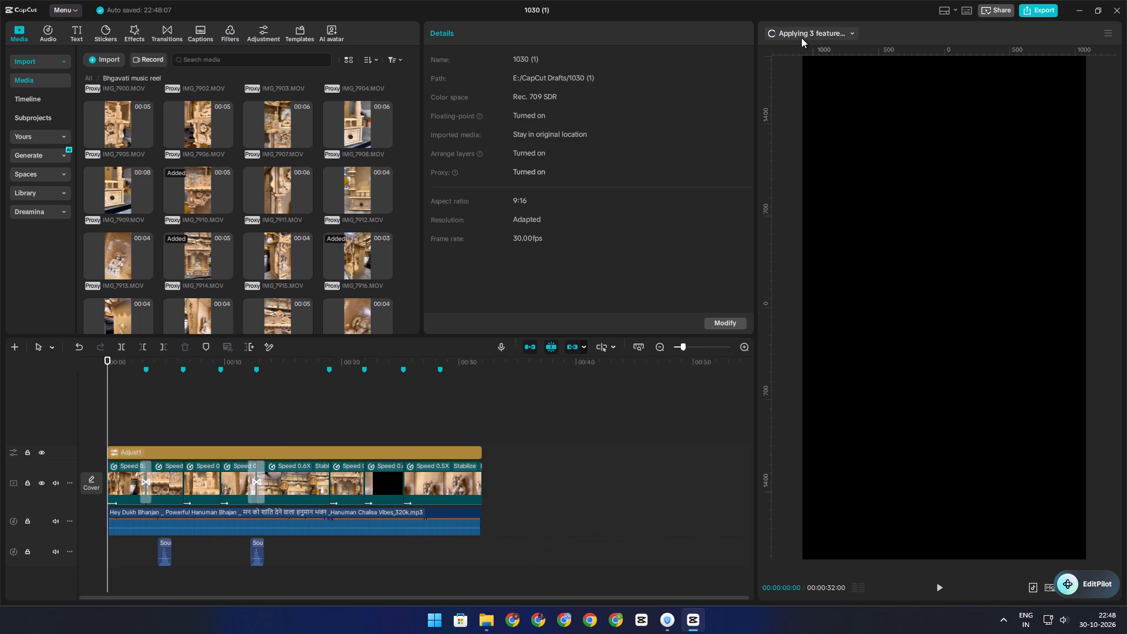
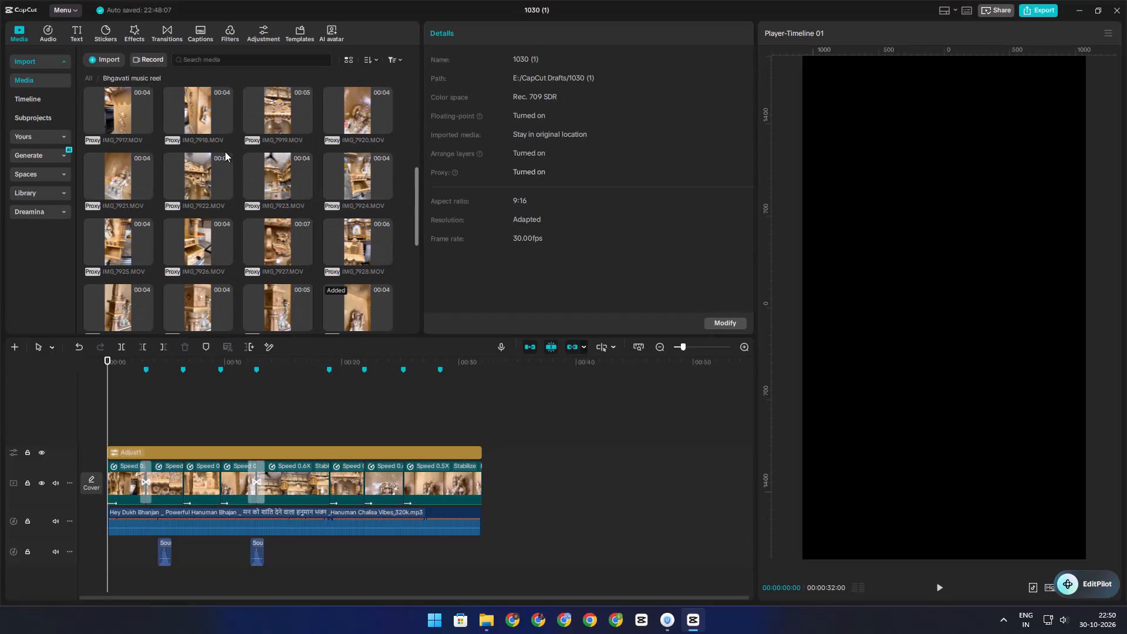
Replace the reel's last clip with the closing portion of IMG_7922.MOV, keeping the original video effect.
left_click(288, 238)
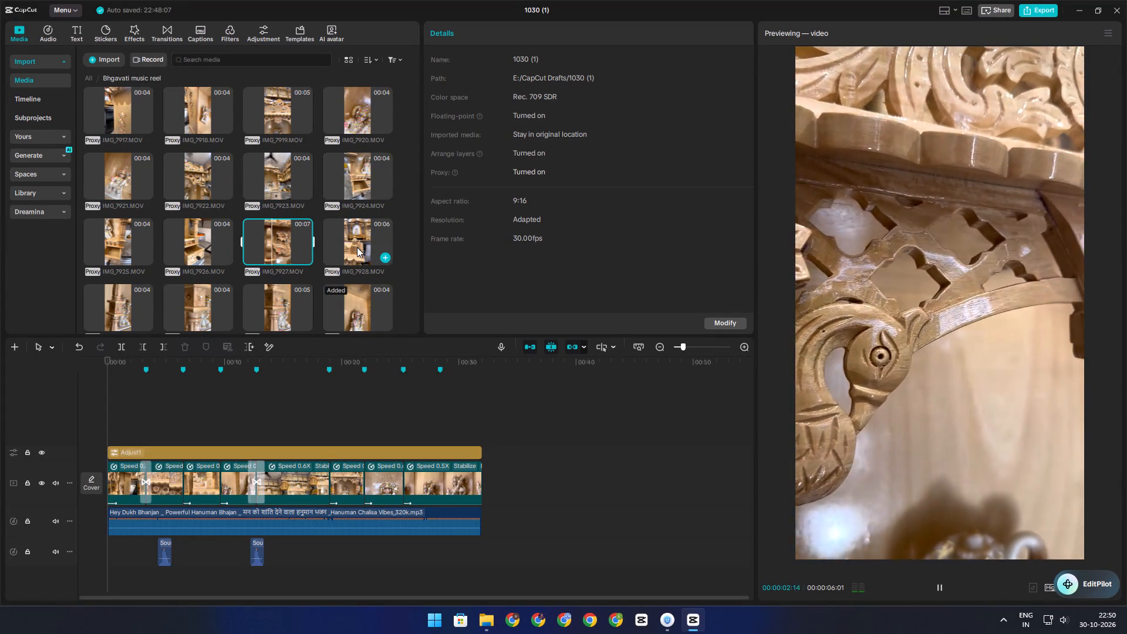
scroll(357, 247, "down", 1)
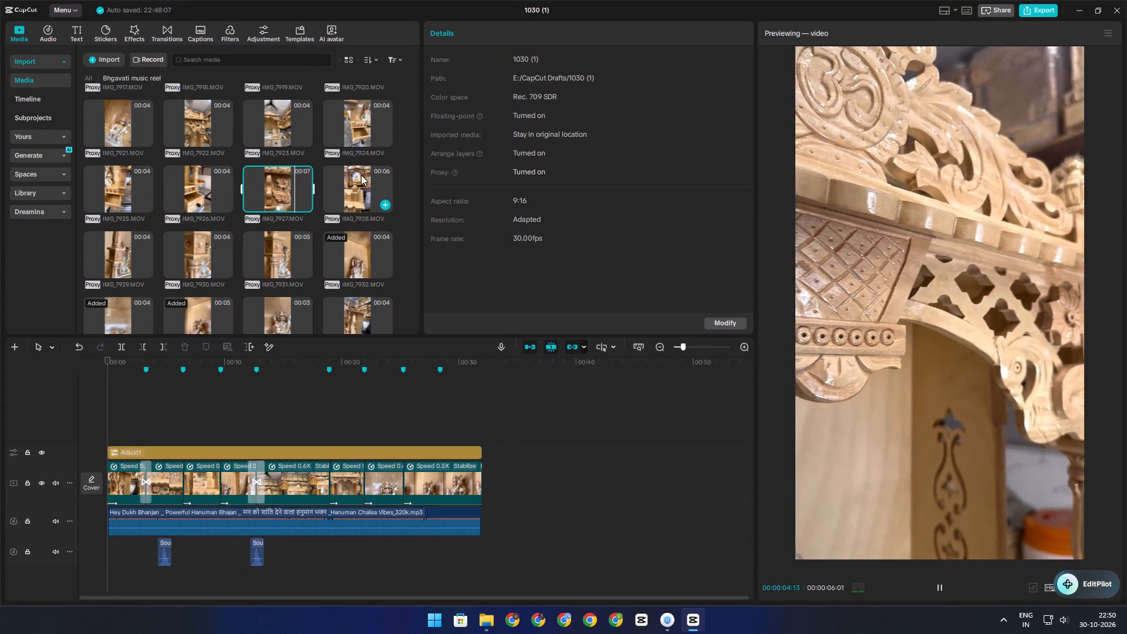
left_click(361, 175)
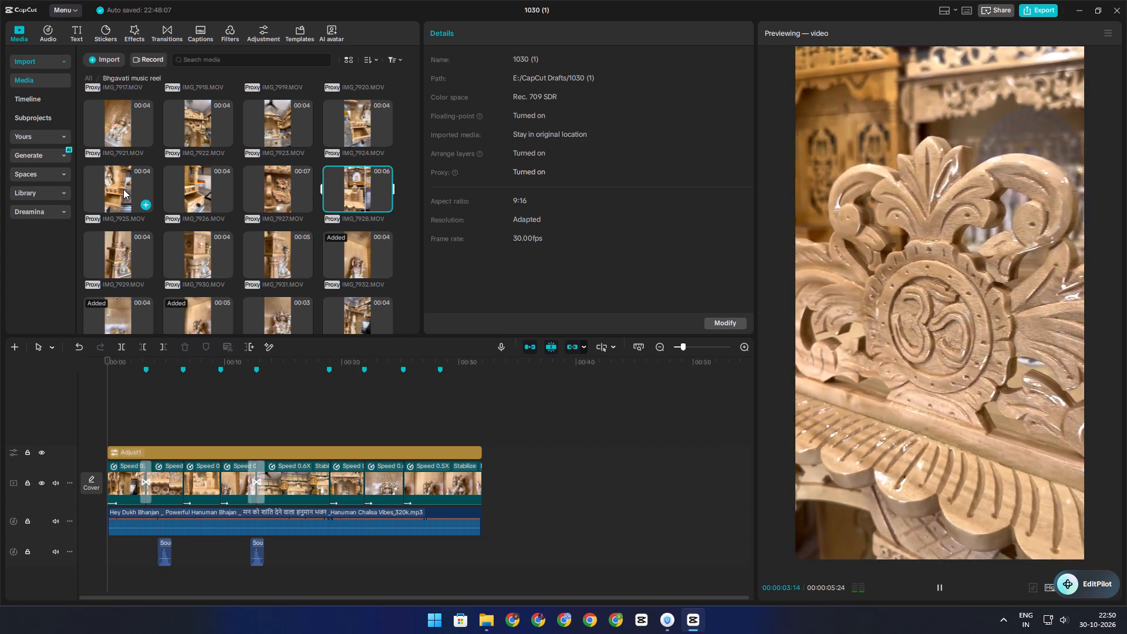
left_click(191, 130)
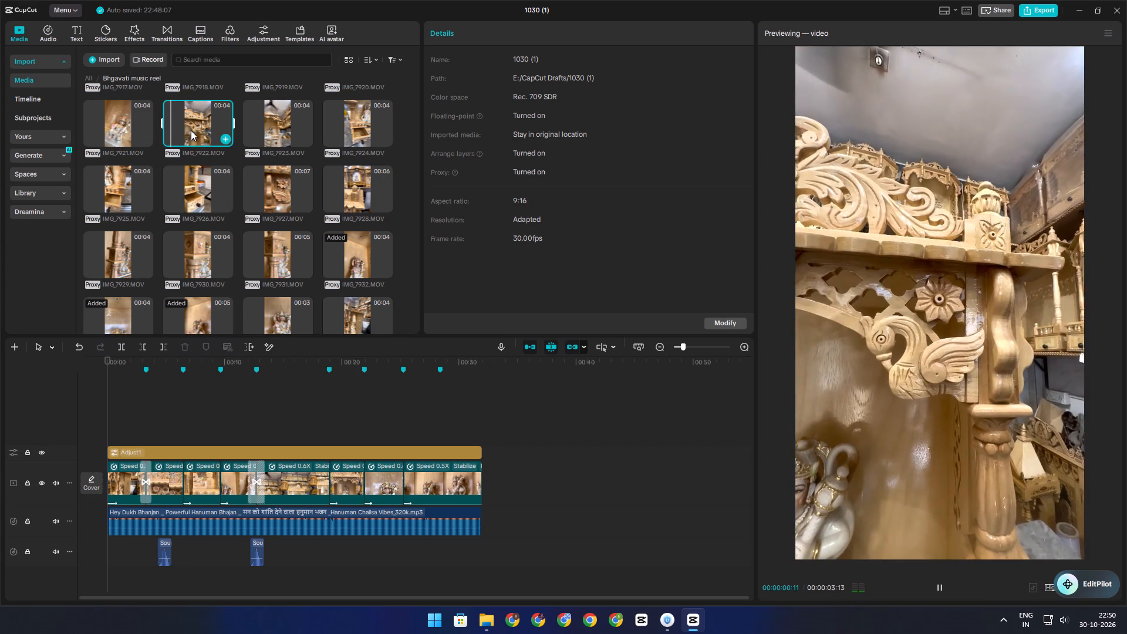
left_click_drag(191, 130, 401, 439)
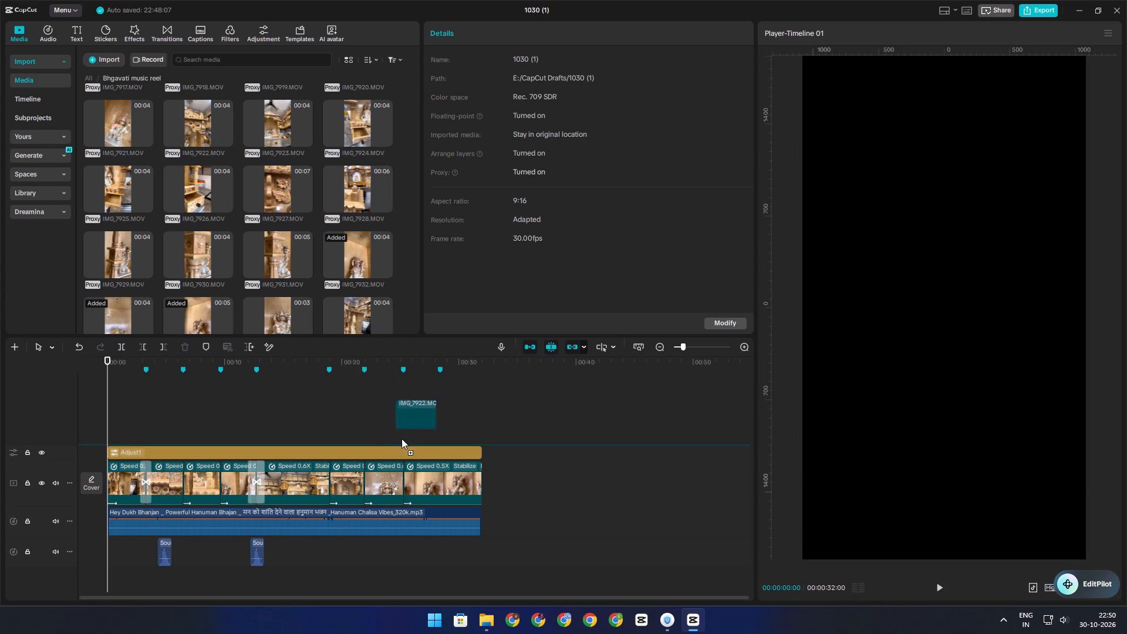
left_click_drag(401, 439, 423, 494)
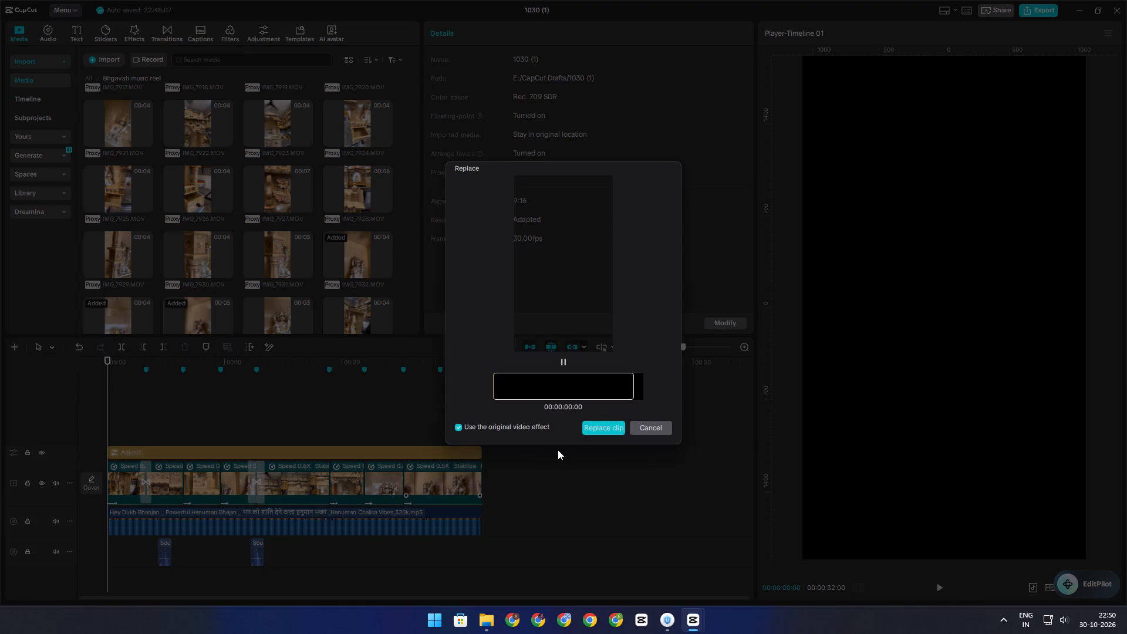
left_click_drag(591, 383, 517, 385)
left_click(599, 428)
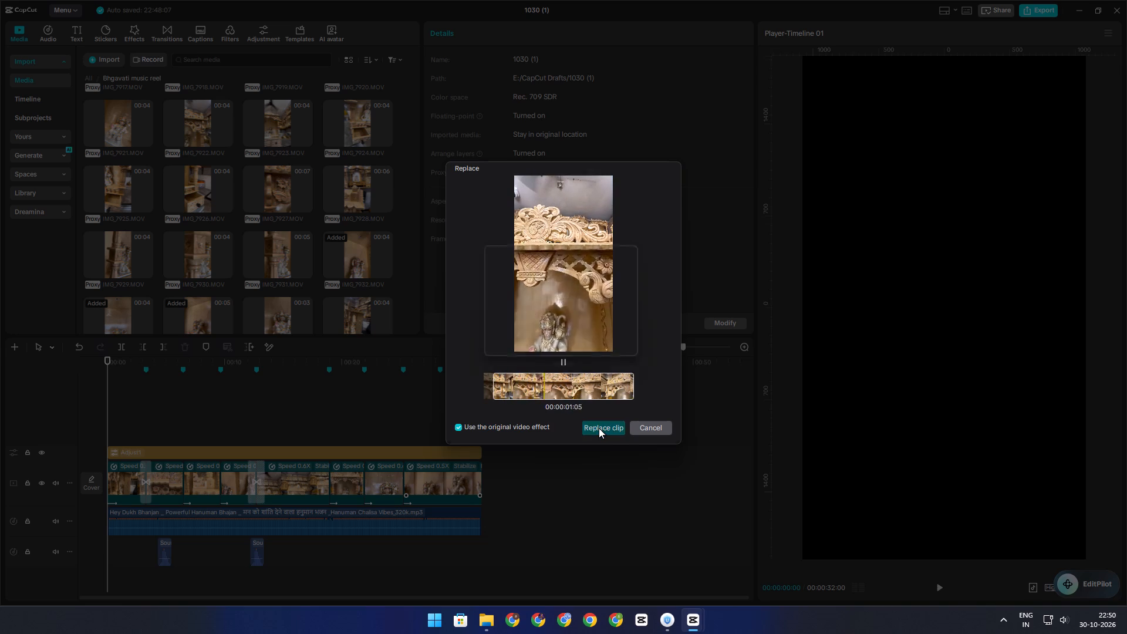
left_click(512, 350)
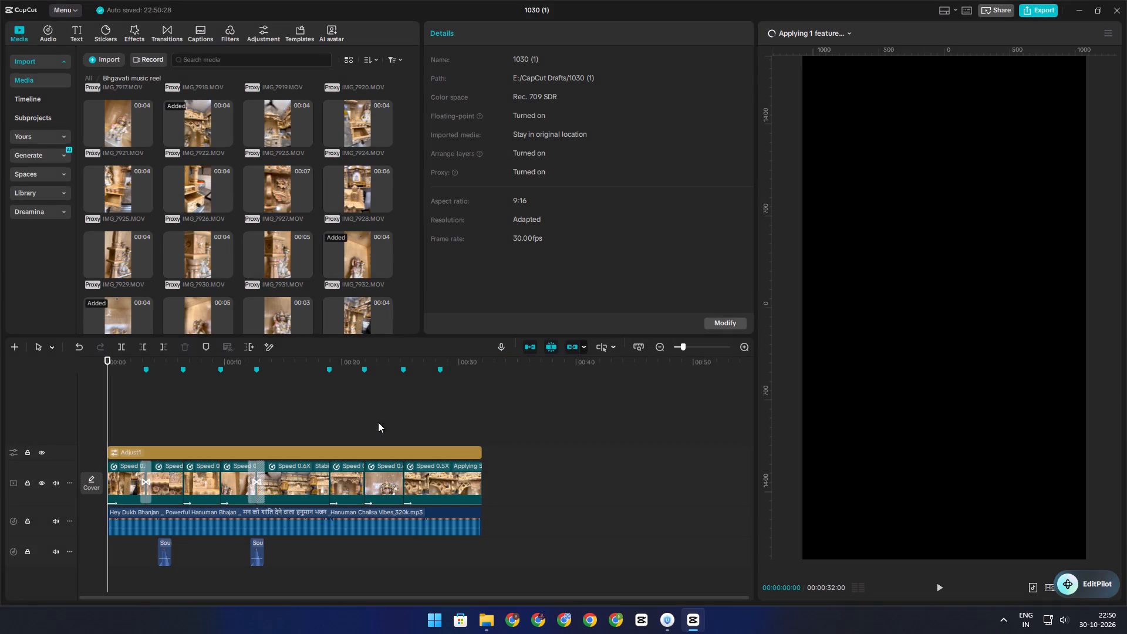
Preview the shrine footage in the media bin, including IMG_7939, IMG_7938, IMG_7941, IMG_7937 and IMG_7943, for another replacement shot.
scroll(259, 298, "down", 2)
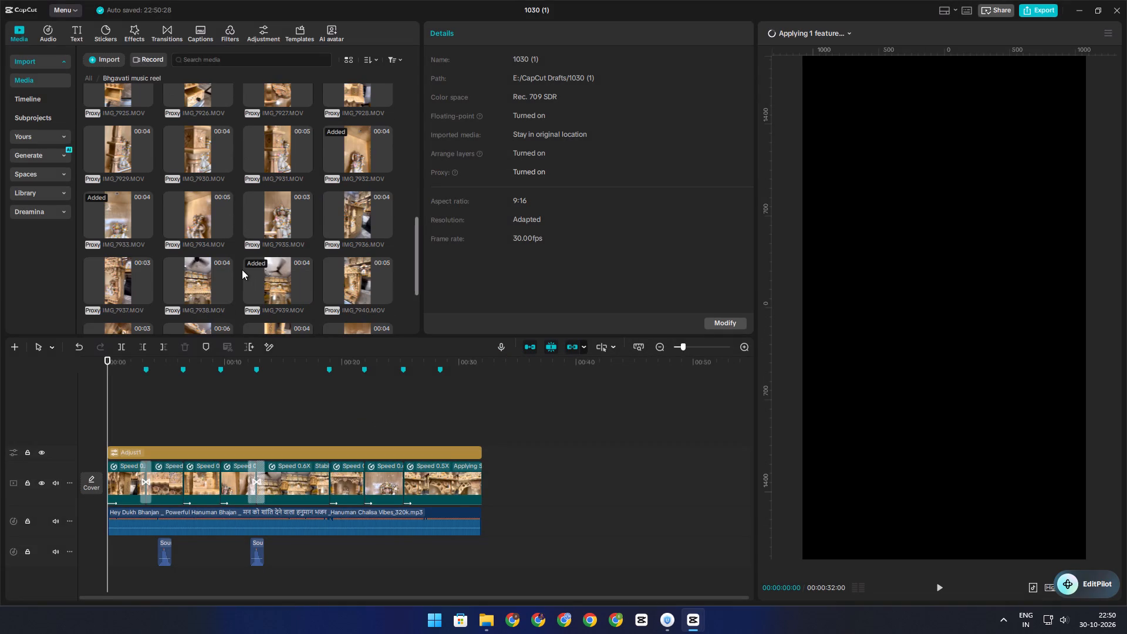
scroll(242, 269, "down", 1)
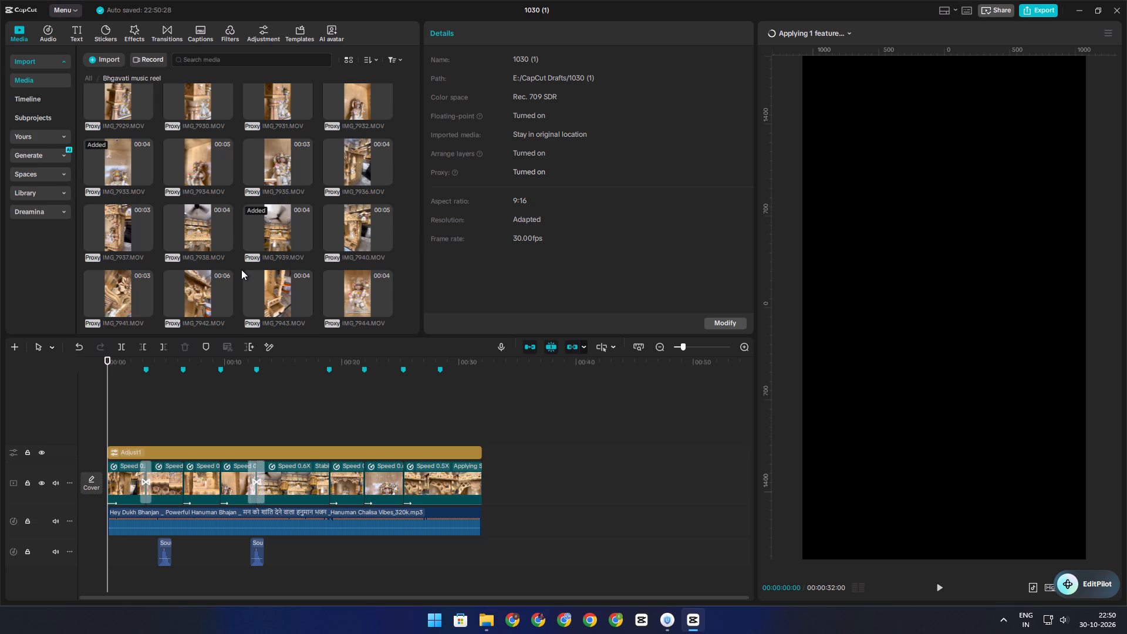
scroll(241, 269, "down", 1)
left_click(279, 191)
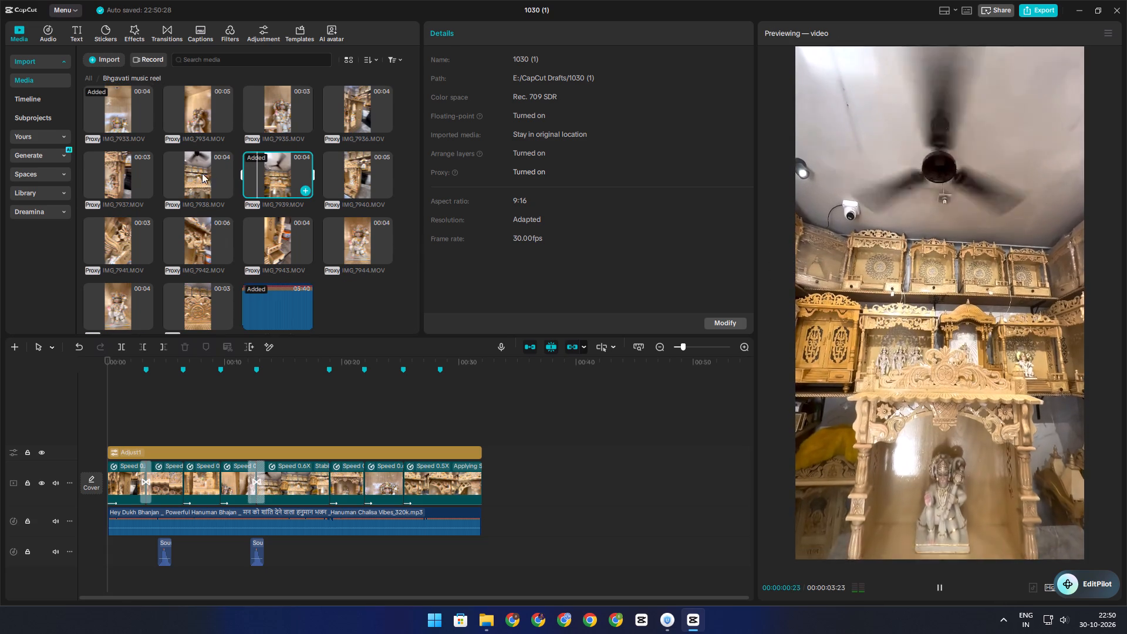
left_click(192, 172)
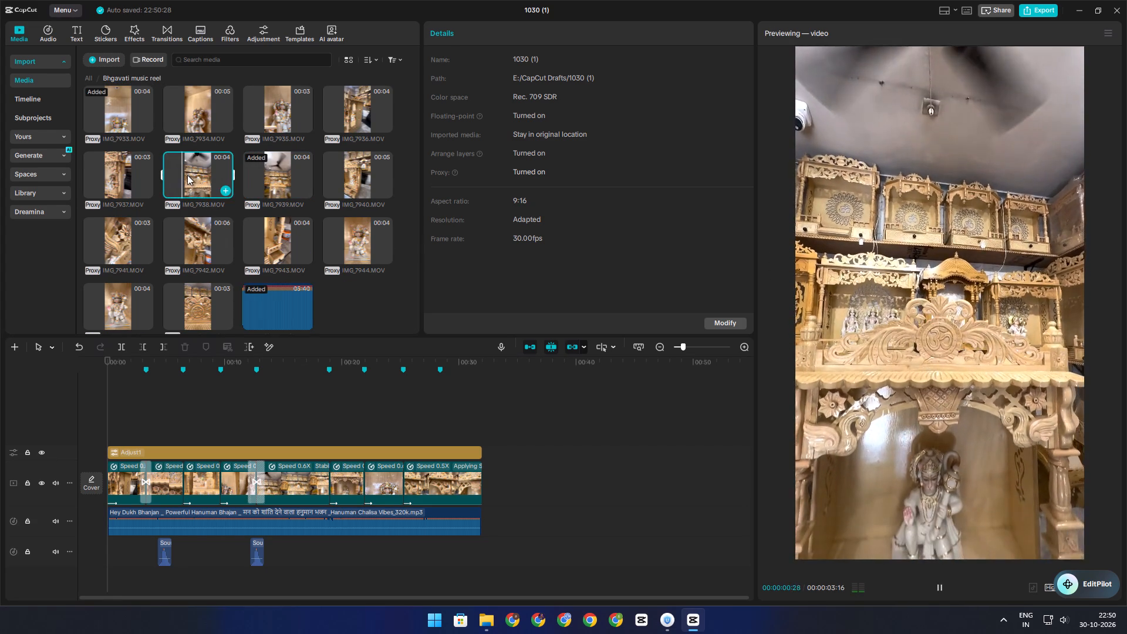
left_click(120, 244)
left_click(114, 181)
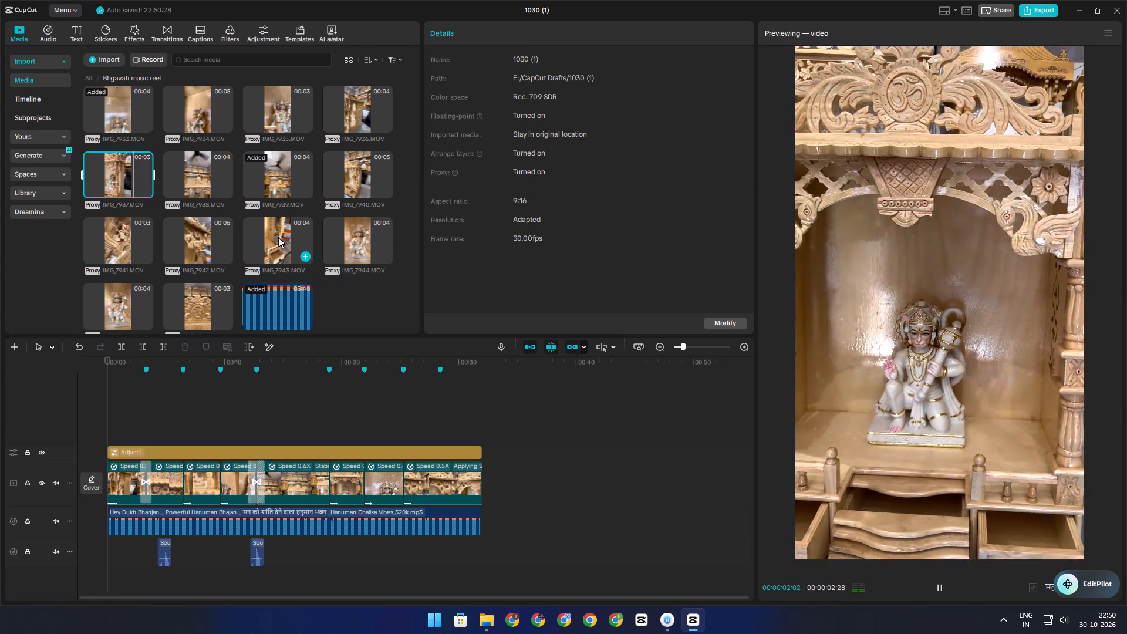
left_click(275, 237)
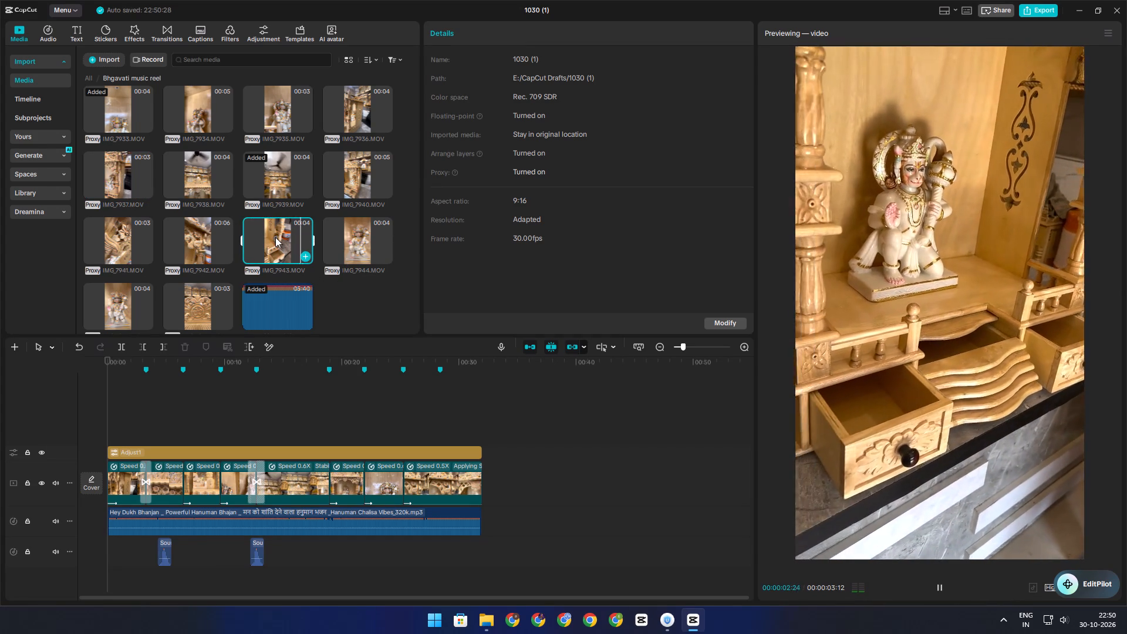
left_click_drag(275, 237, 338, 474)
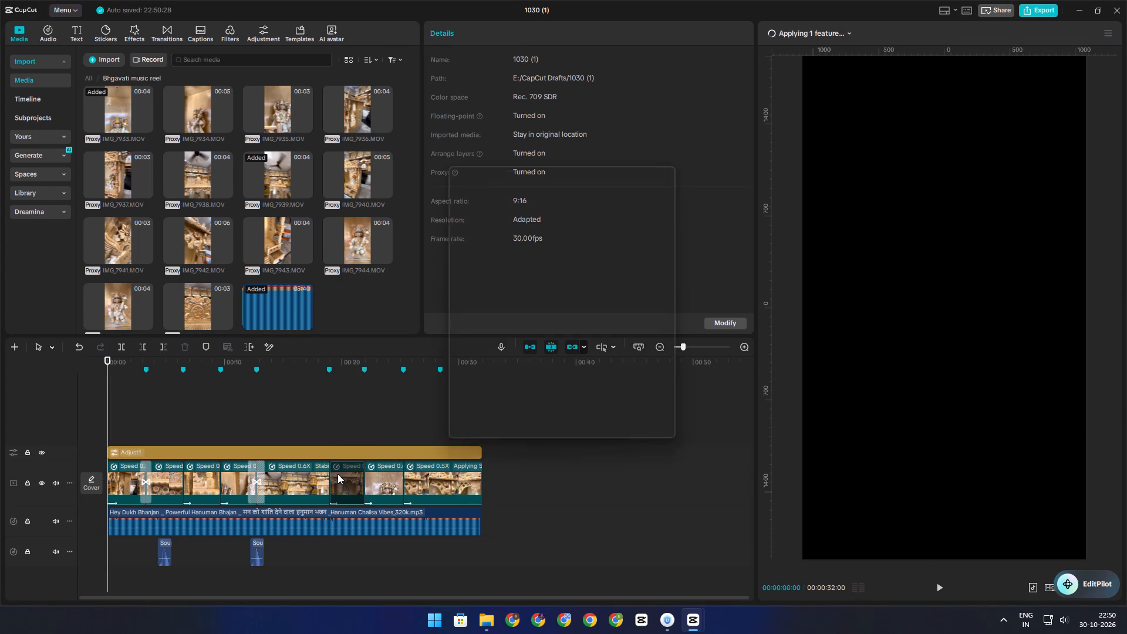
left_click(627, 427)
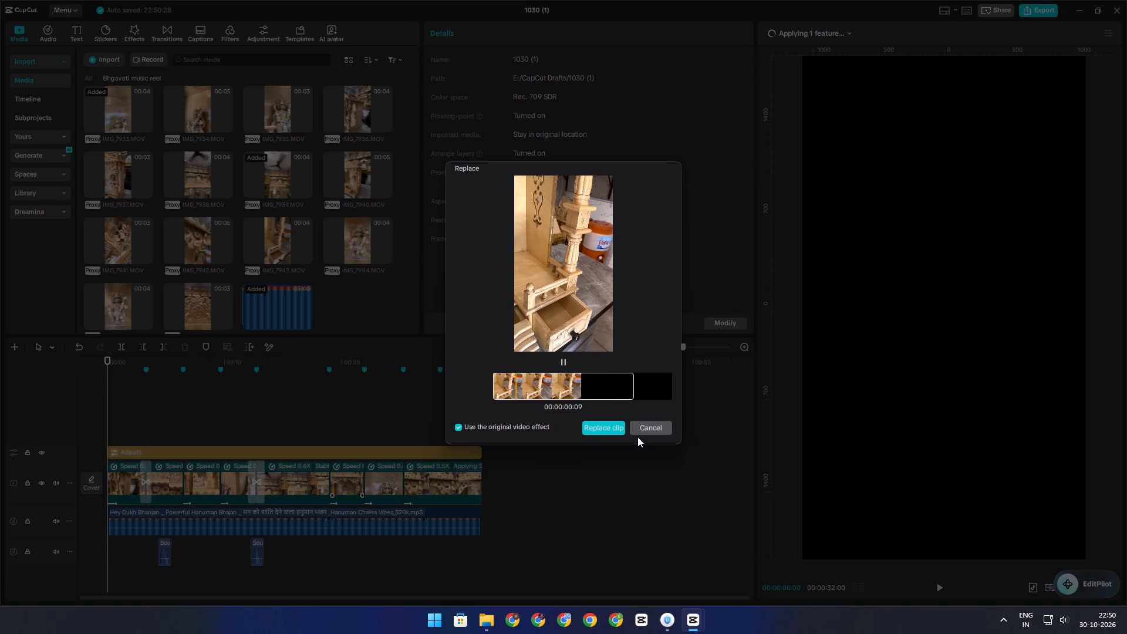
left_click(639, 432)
Replace the Hanuman close-up clip at 00:00:23:15 with the closing portion of IMG_7943.MOV, keeping the original video effect.
left_click(316, 427)
left_click(336, 423)
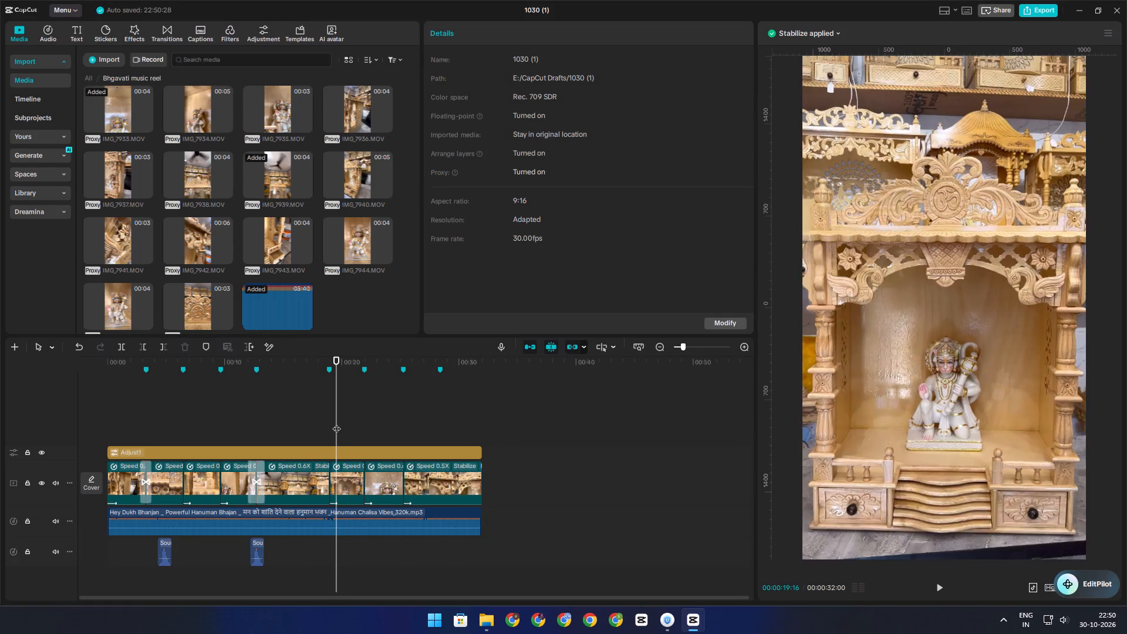
left_click_drag(336, 423, 349, 427)
left_click(383, 433)
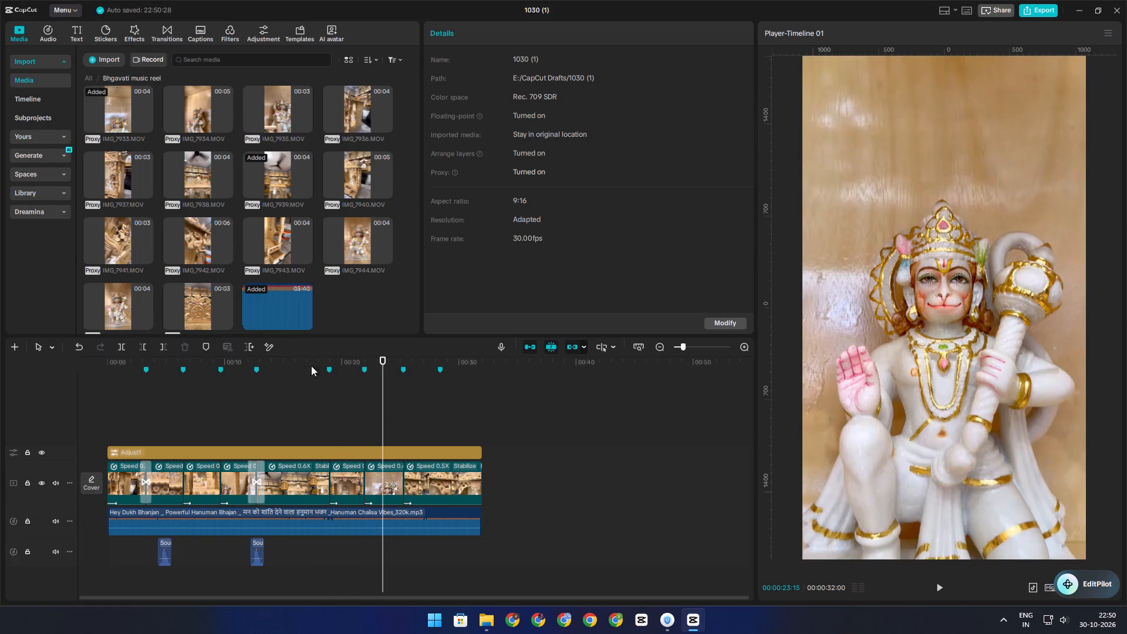
left_click_drag(276, 239, 387, 486)
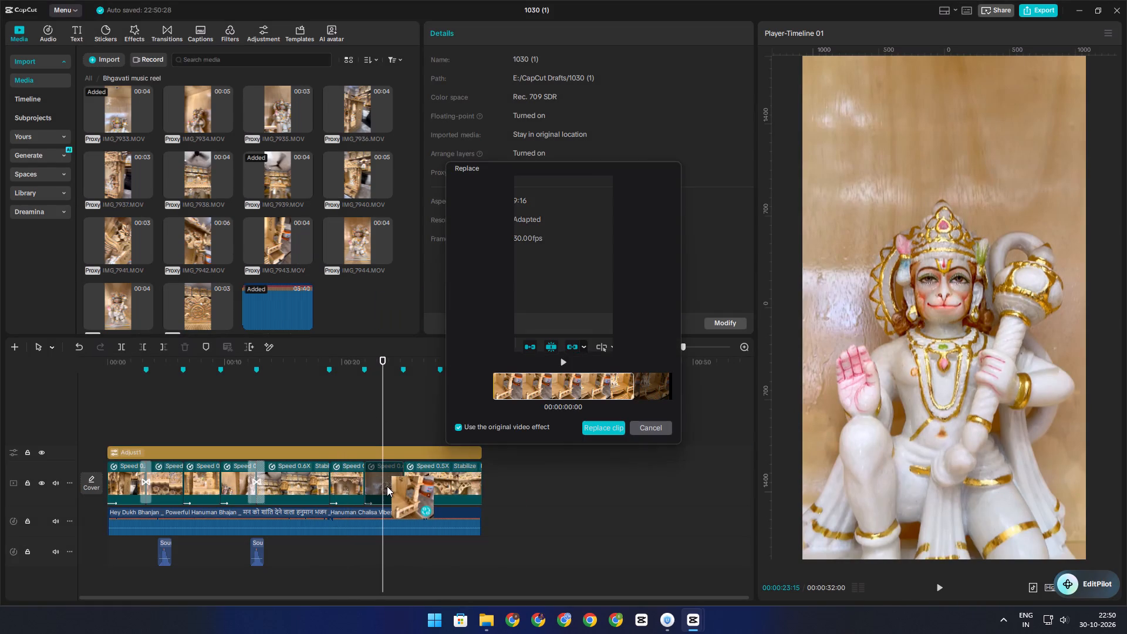
left_click_drag(603, 382, 205, 358)
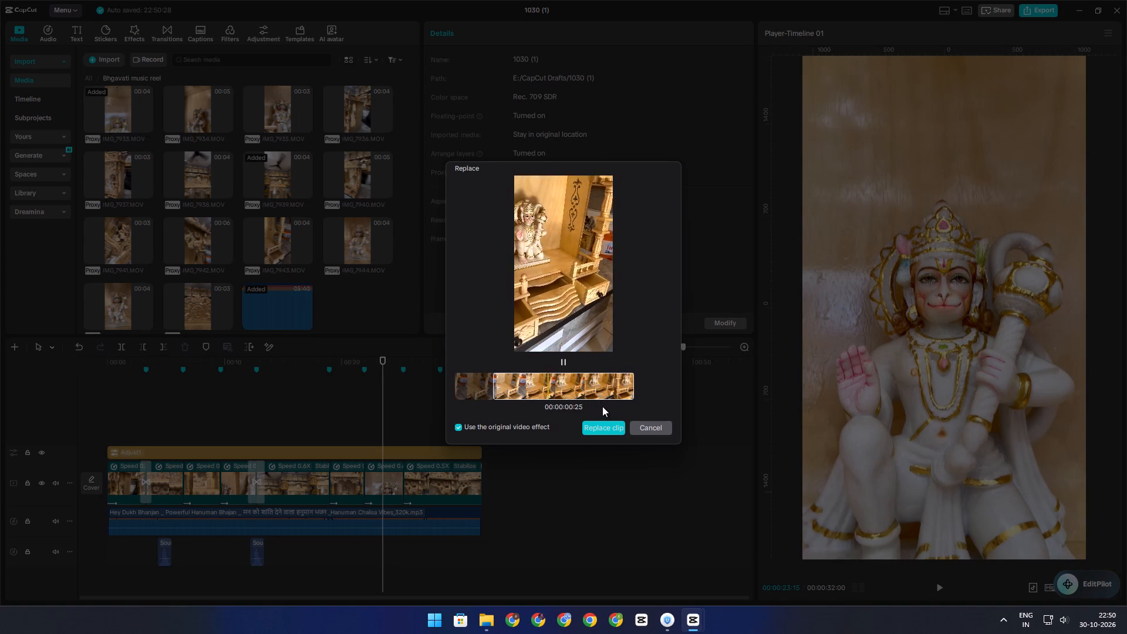
left_click(602, 431)
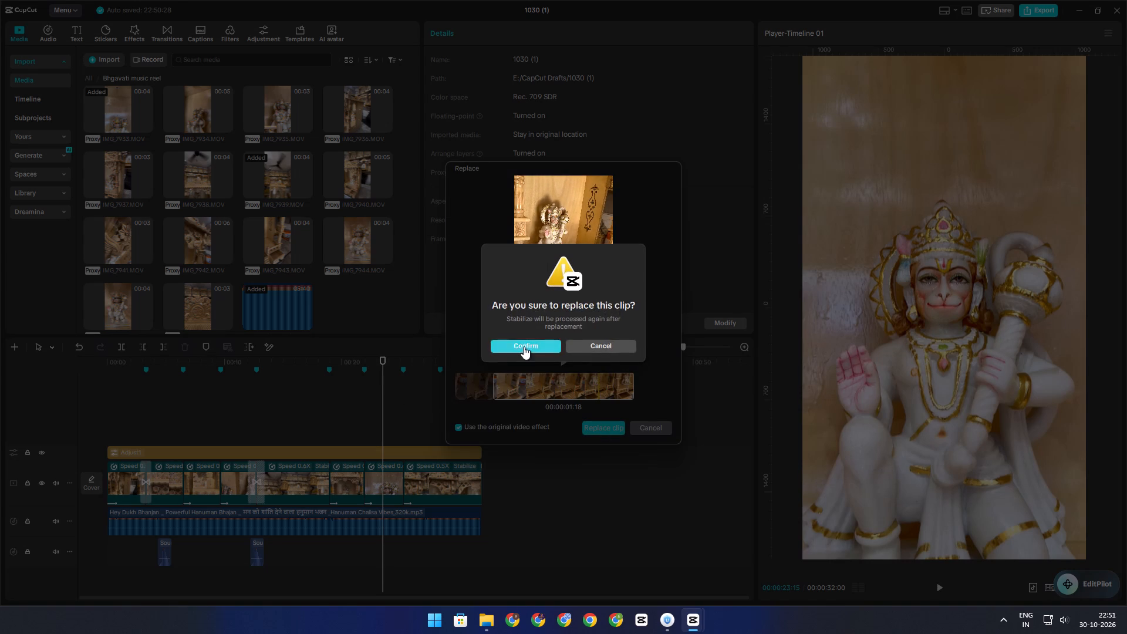
left_click(524, 346)
Replace the statue clip at about 00:00:10:28 with a middle portion of the three-second Om carving footage, keeping the original video effect.
left_click(227, 421)
left_click_drag(228, 421, 235, 423)
left_click(196, 303)
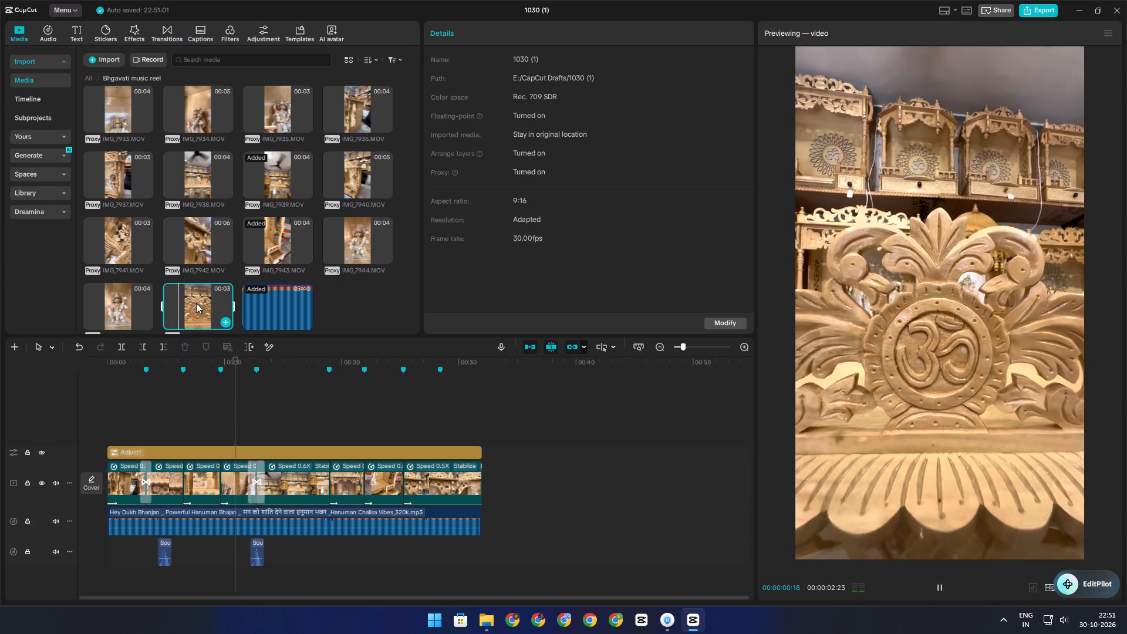
left_click_drag(196, 303, 233, 494)
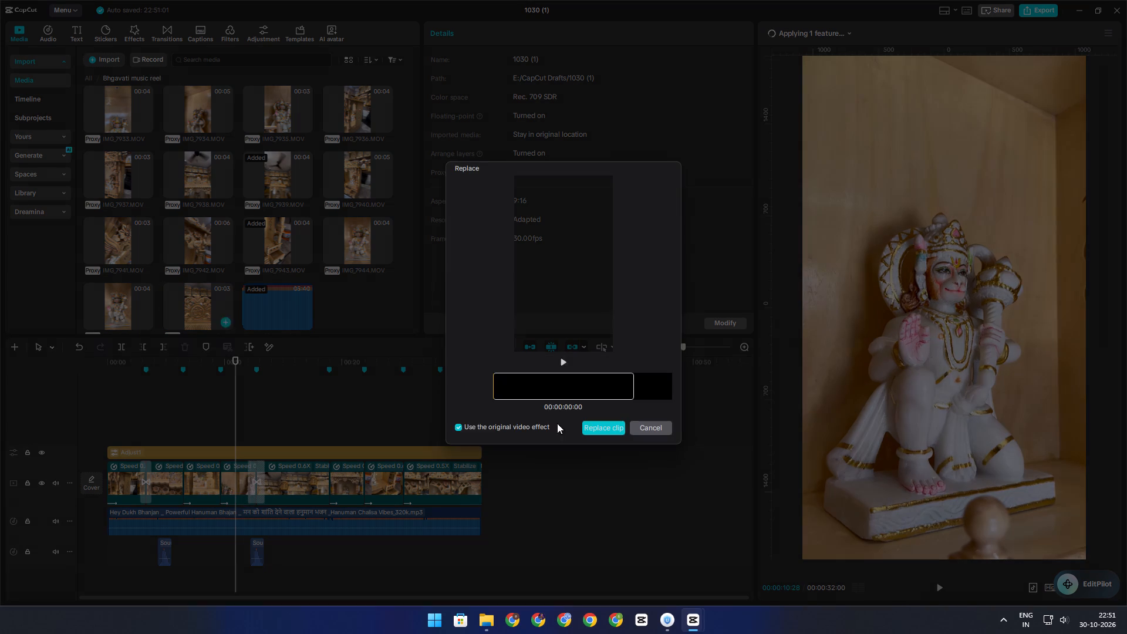
left_click_drag(599, 390, 547, 391)
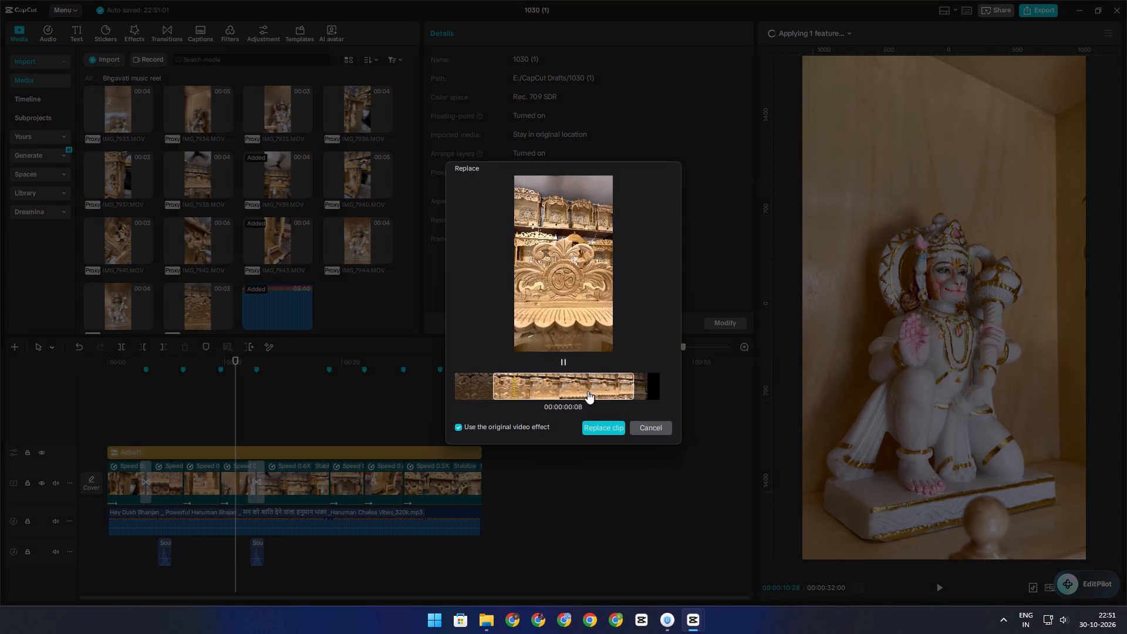
left_click(598, 431)
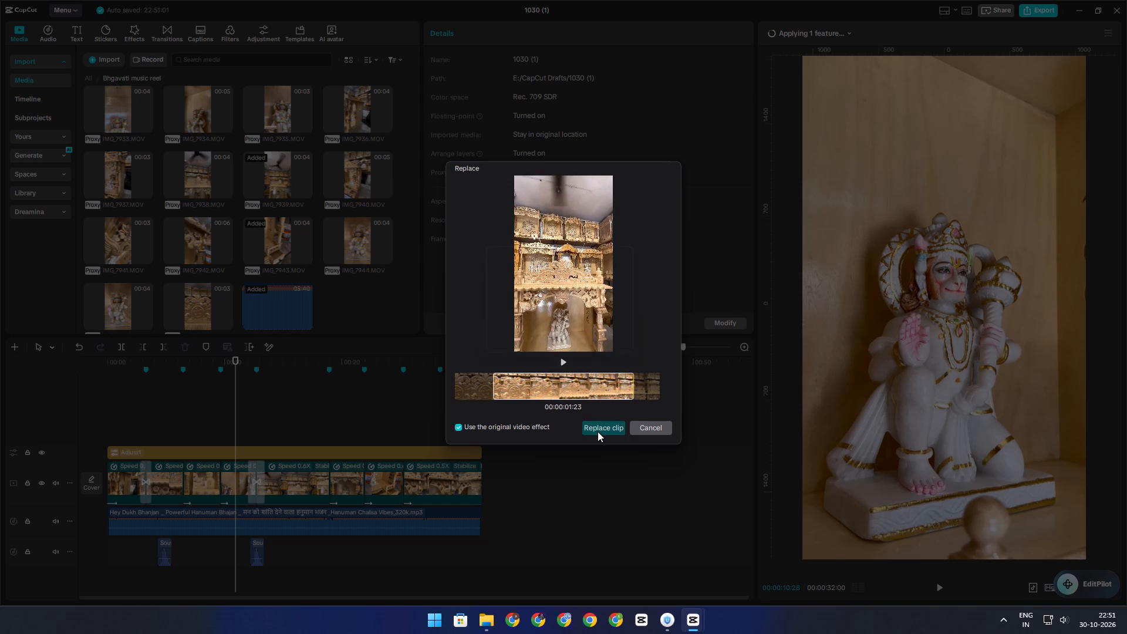
left_click(525, 348)
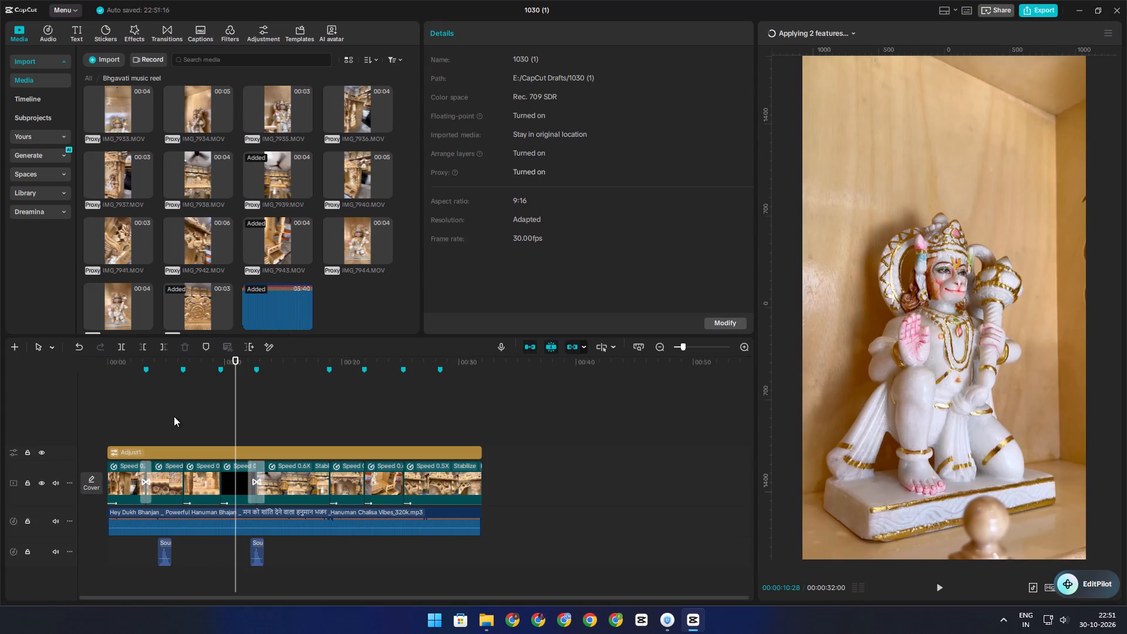
Scrub the early clips, play the reel from 00:00:07:27, and play it again from 00:00:00:00.
left_click(170, 418)
left_click_drag(170, 418, 182, 421)
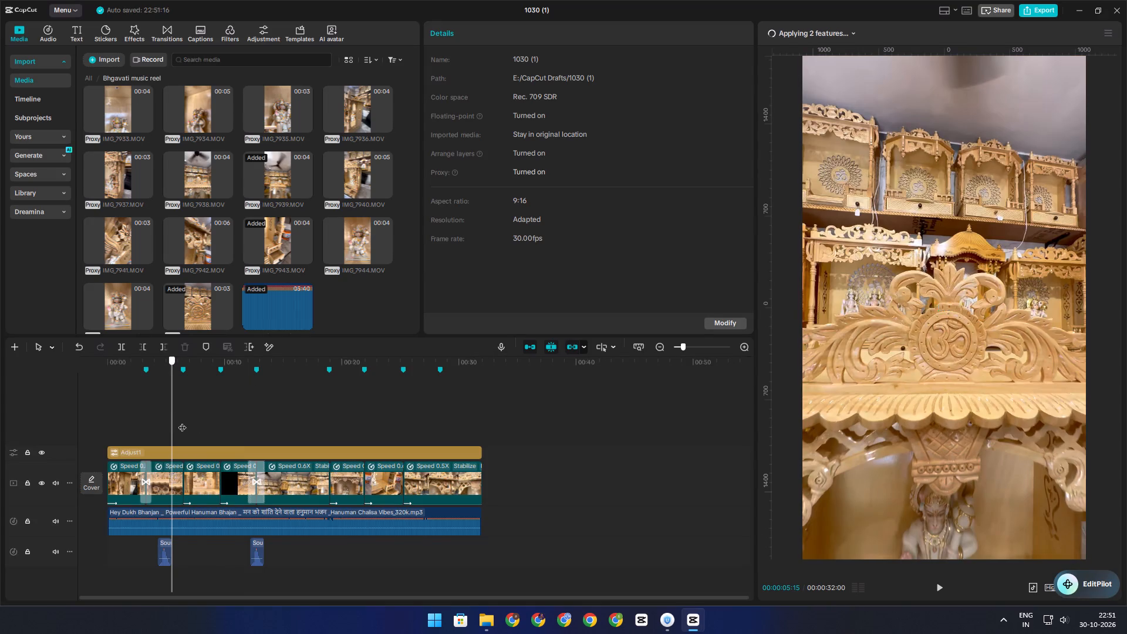
left_click_drag(182, 421, 200, 423)
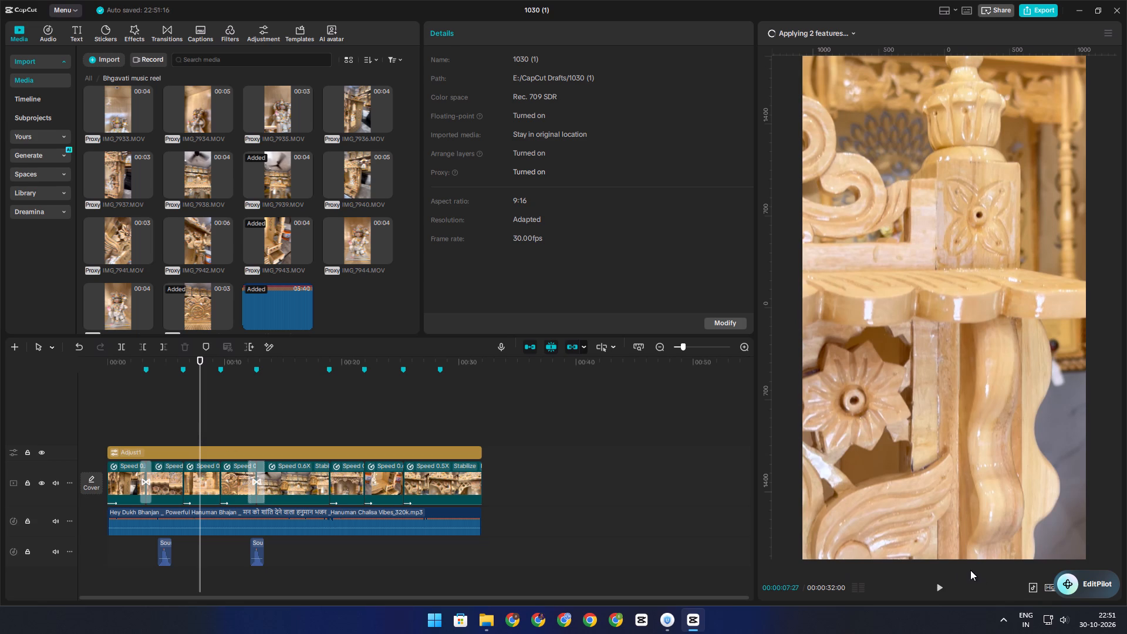
left_click(941, 582)
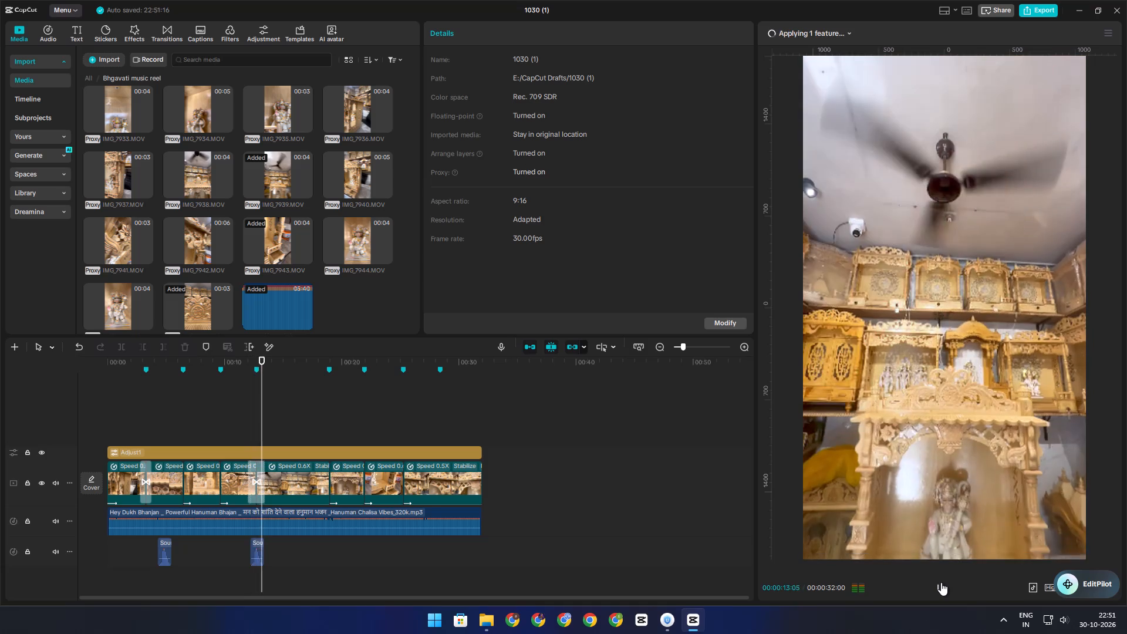
left_click(159, 413)
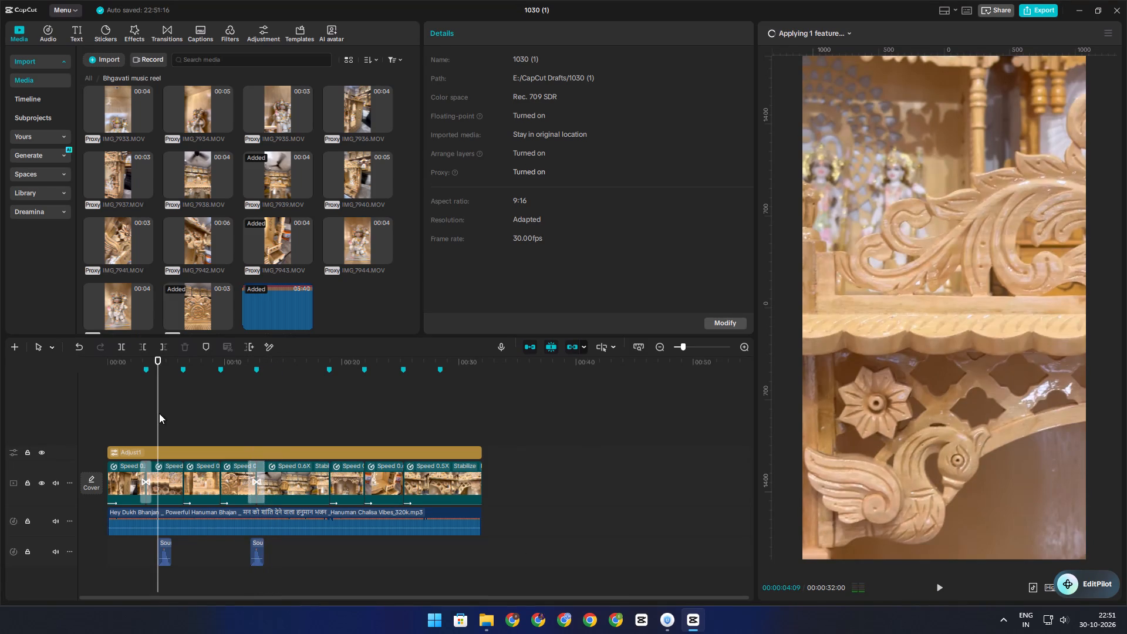
left_click_drag(159, 413, 96, 416)
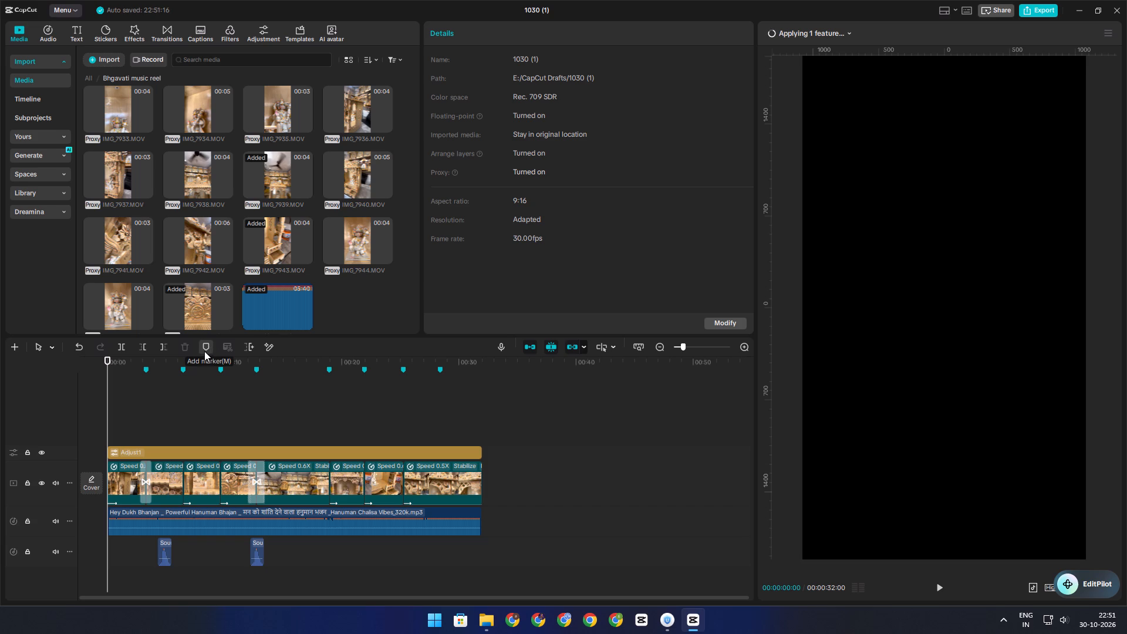
key("space")
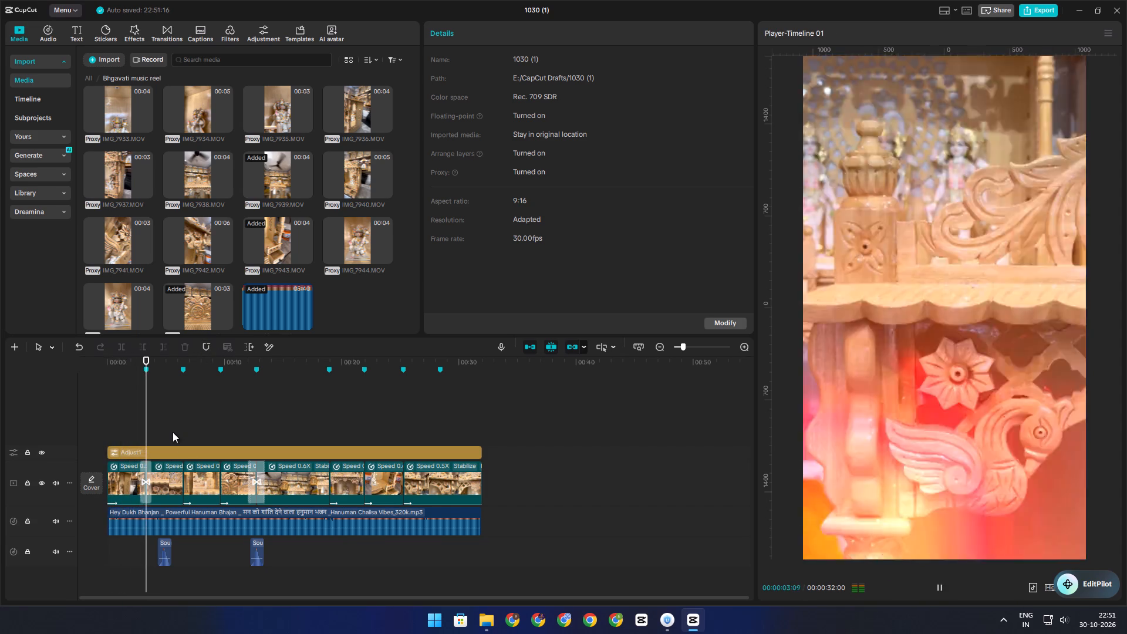
Move the first sound effect earlier to start with the first transition at about 00:00:02:23, and play that section.
scroll(185, 448, "up", 9, "ctrl")
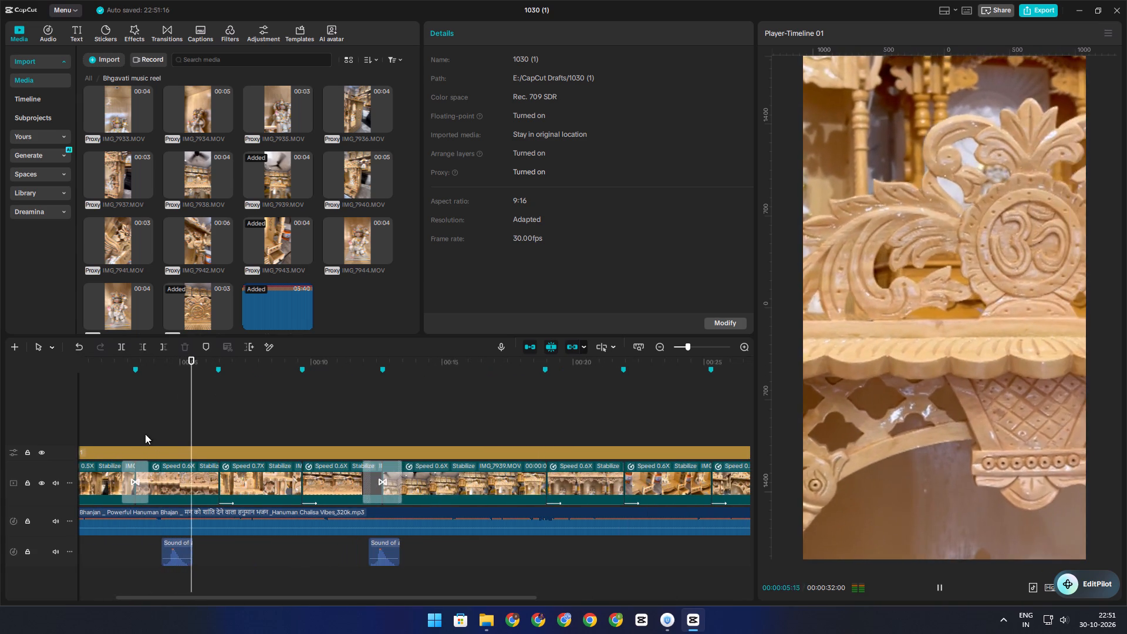
left_click(134, 430)
left_click_drag(179, 557, 139, 552)
left_click(120, 426)
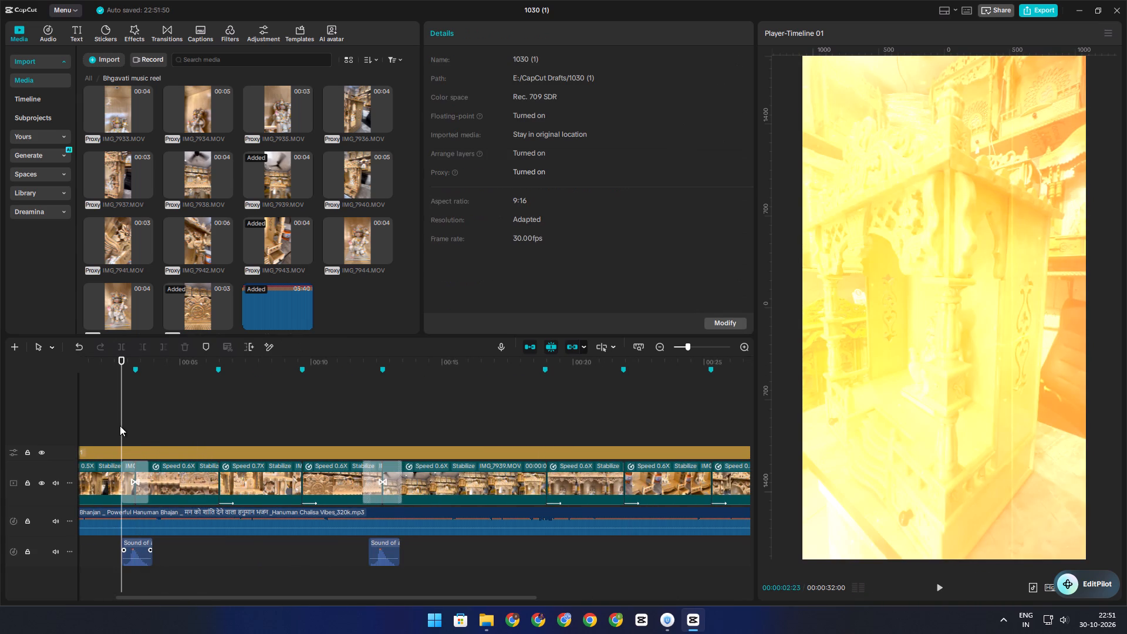
key("space")
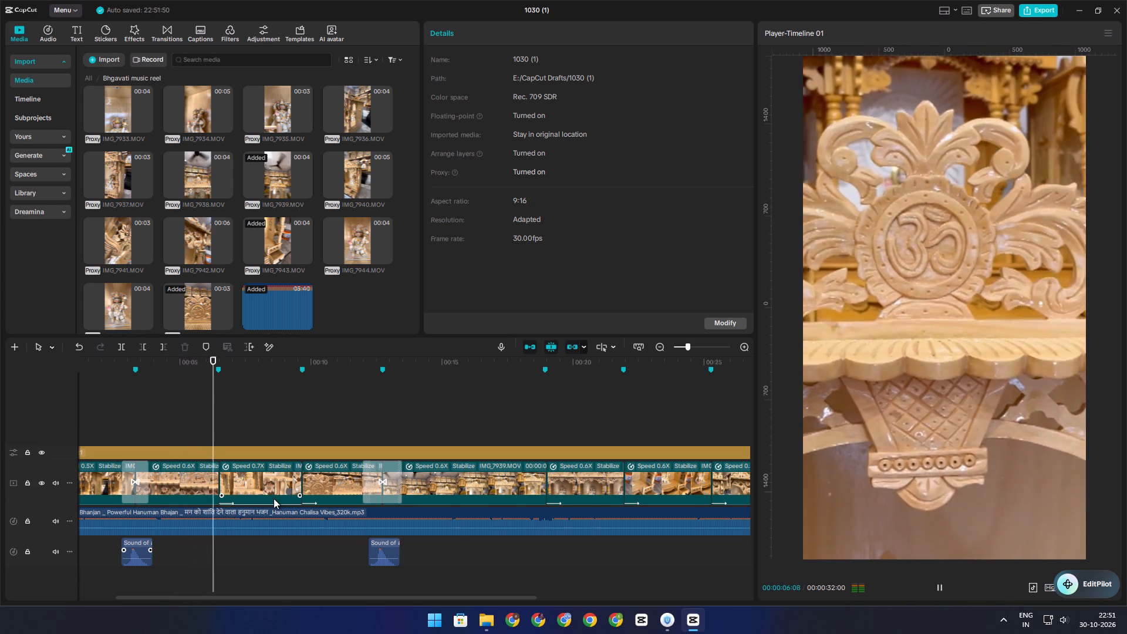
Watch the reel play through to about 00:00:30:08 across the whole timeline, and return the playhead to 00:00:00:00.
scroll(307, 494, "down", 5, "ctrl")
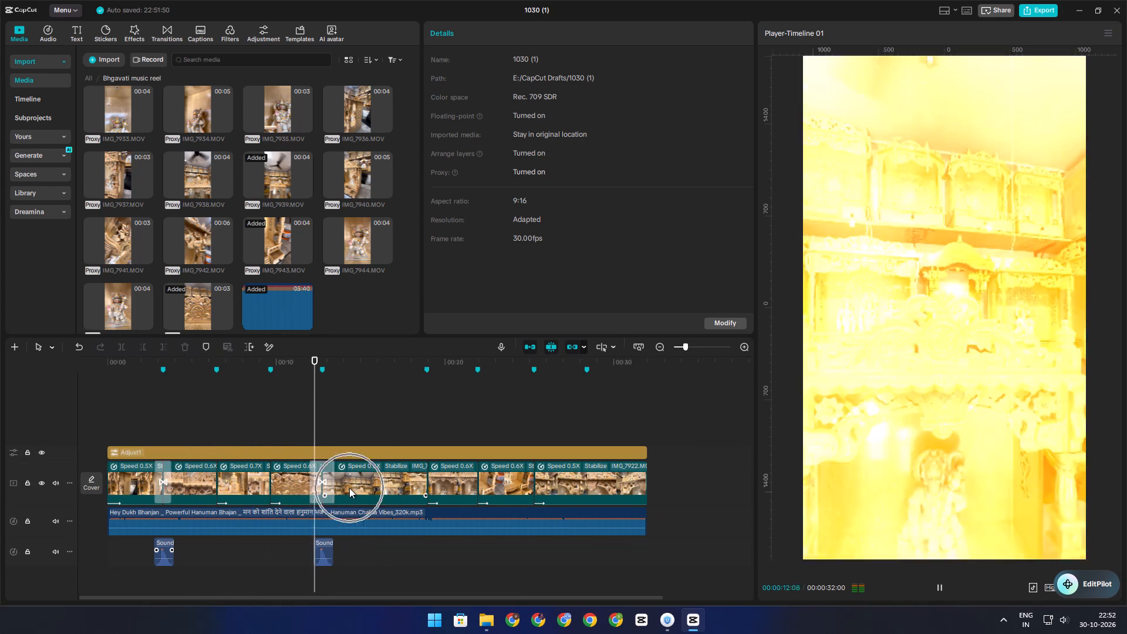
scroll(350, 488, "down", 2)
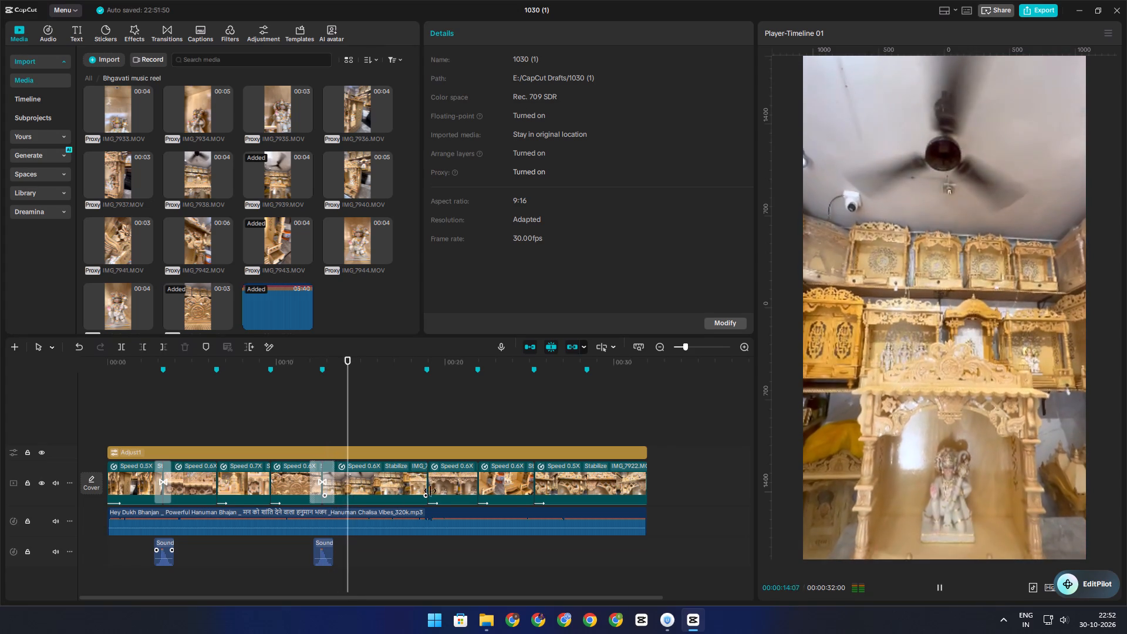
scroll(434, 491, "down", 3)
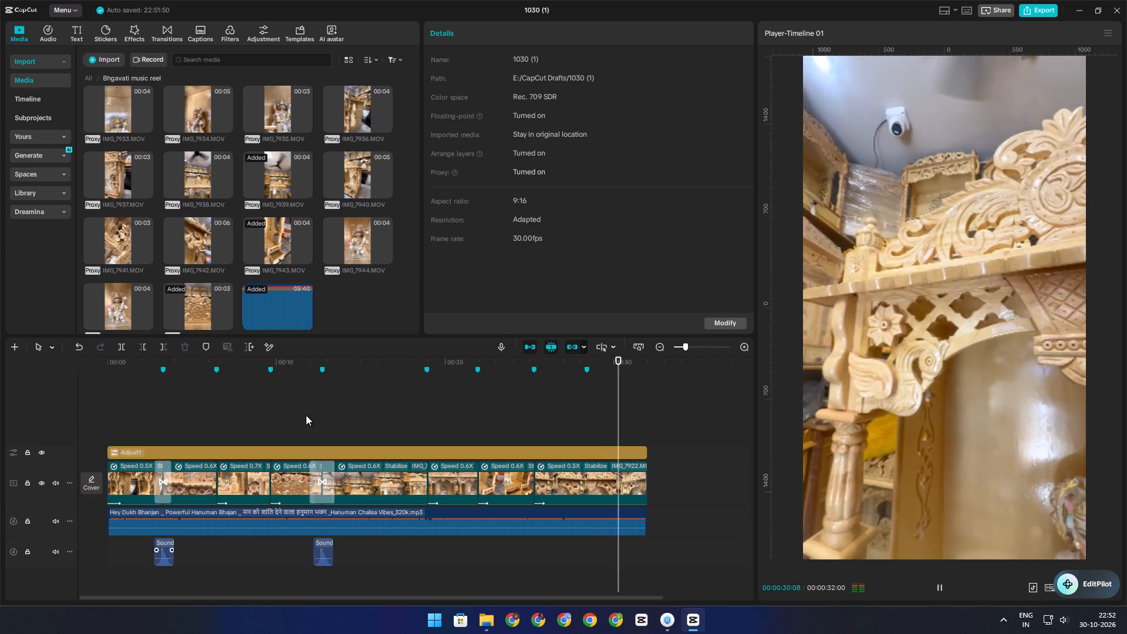
left_click(306, 415)
left_click_drag(306, 415, 164, 407)
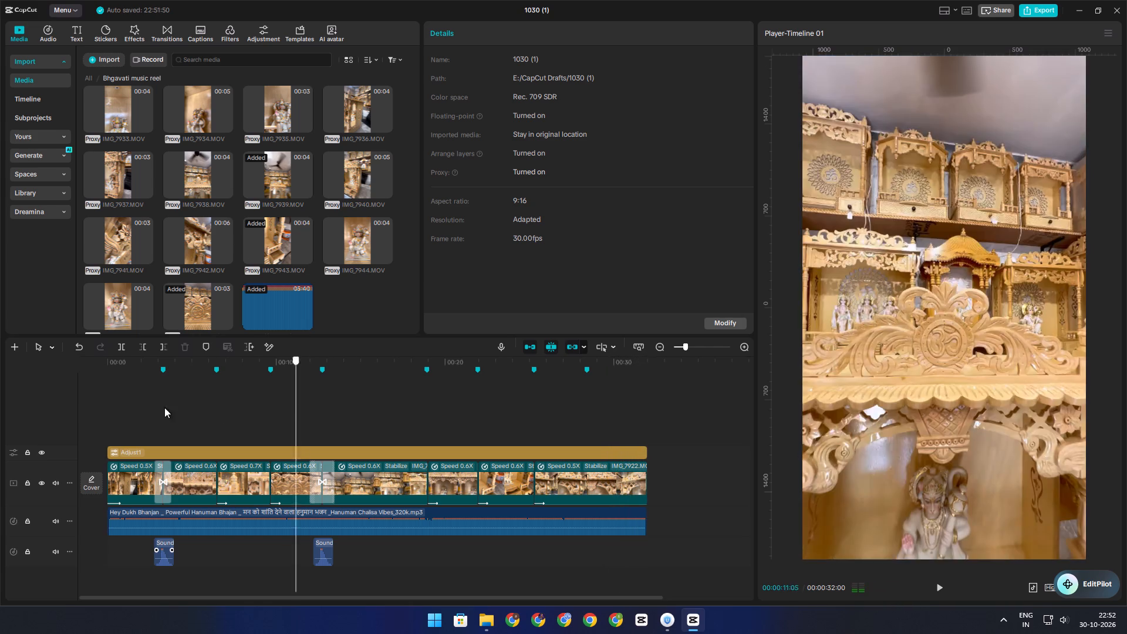
left_click_drag(164, 407, 26, 406)
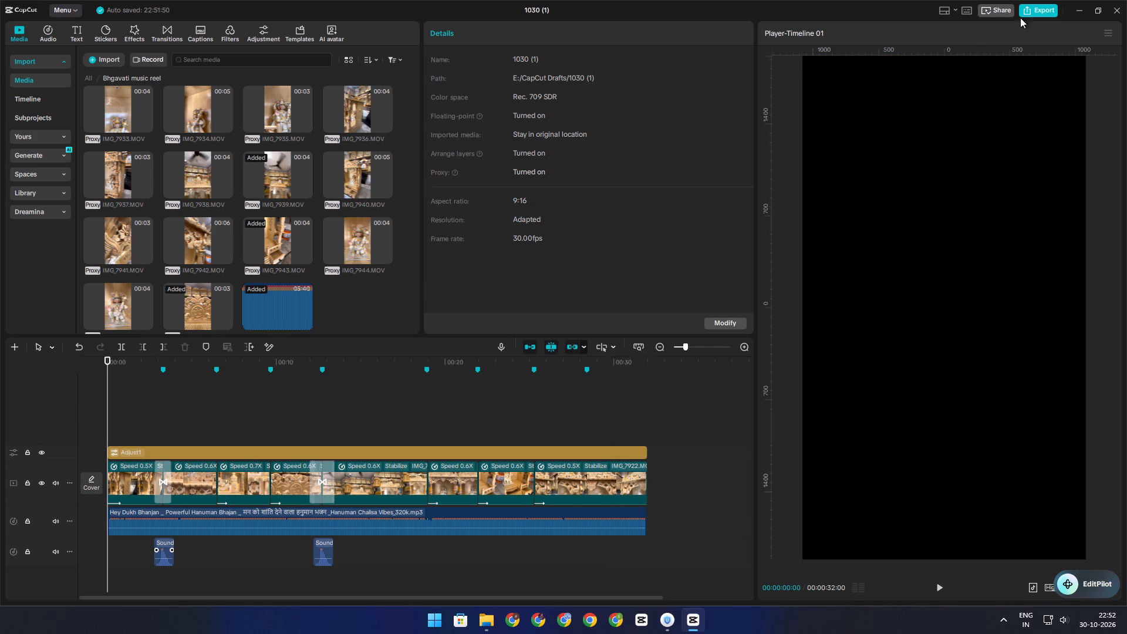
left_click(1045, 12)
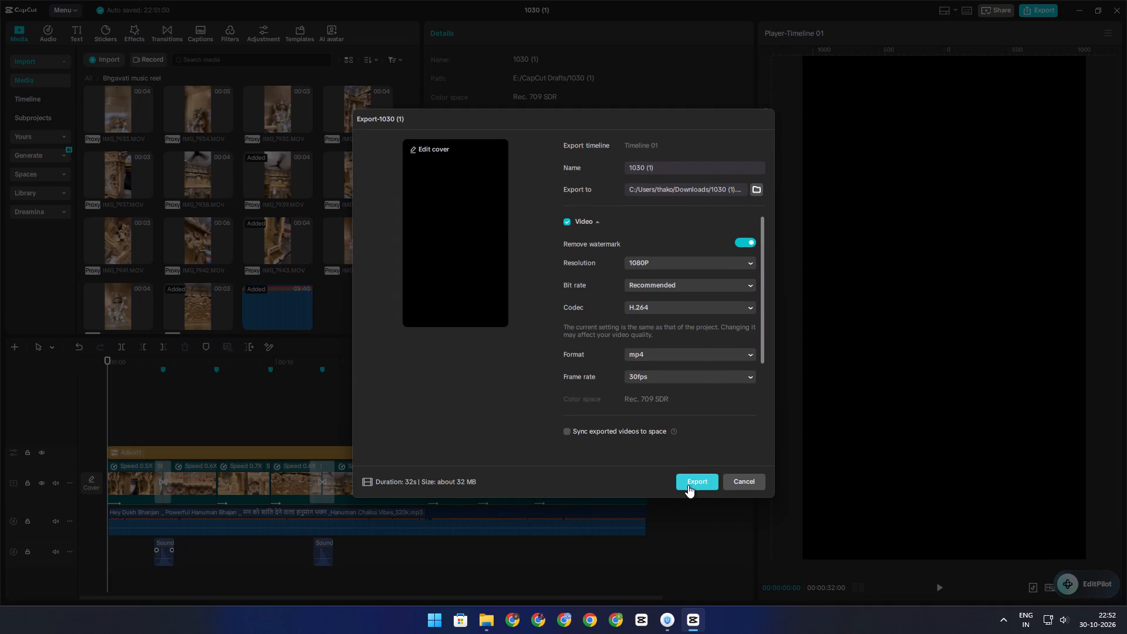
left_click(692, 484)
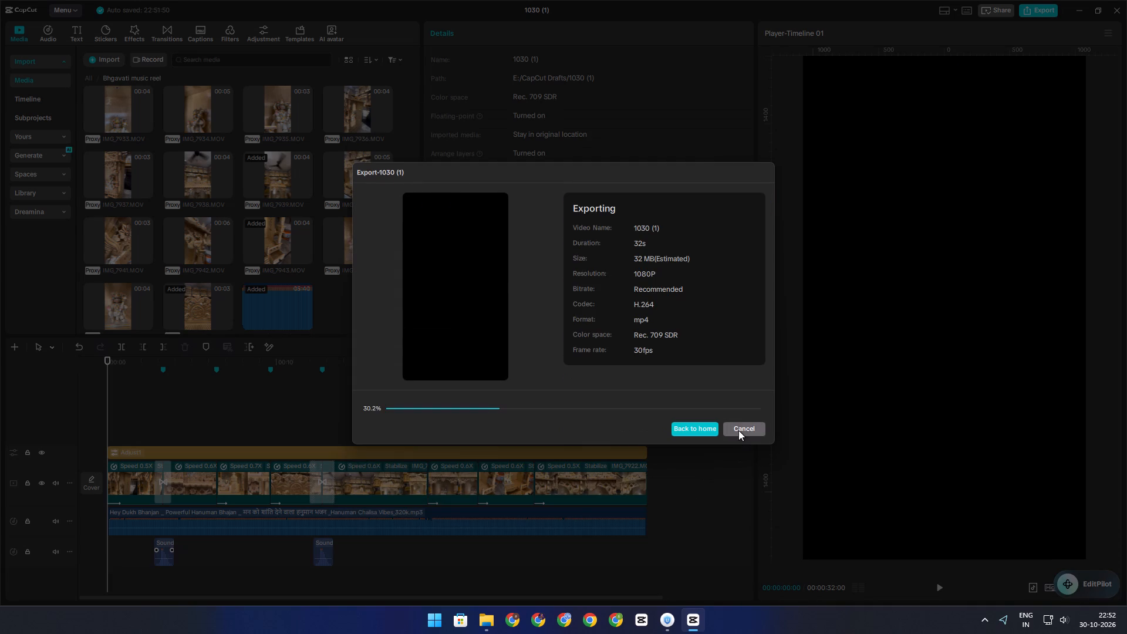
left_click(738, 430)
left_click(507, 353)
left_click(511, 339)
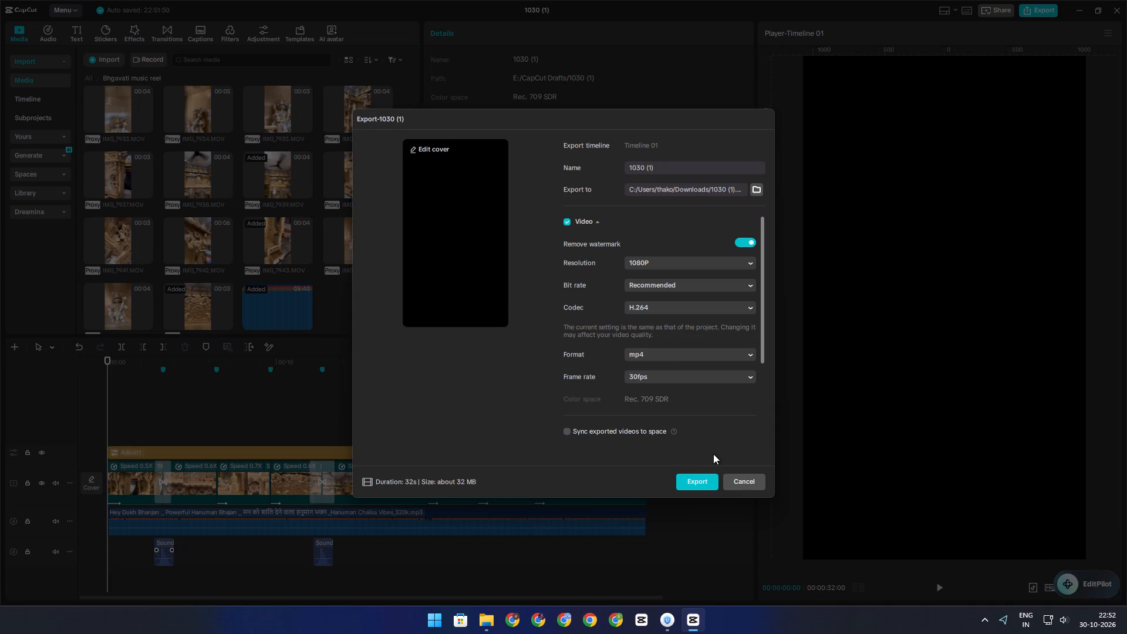
Export the reel as 1030 (1) to Downloads in 1080P, recommended bit rate, H.264, mp4 at 30fps.
left_click(689, 470)
left_click(692, 484)
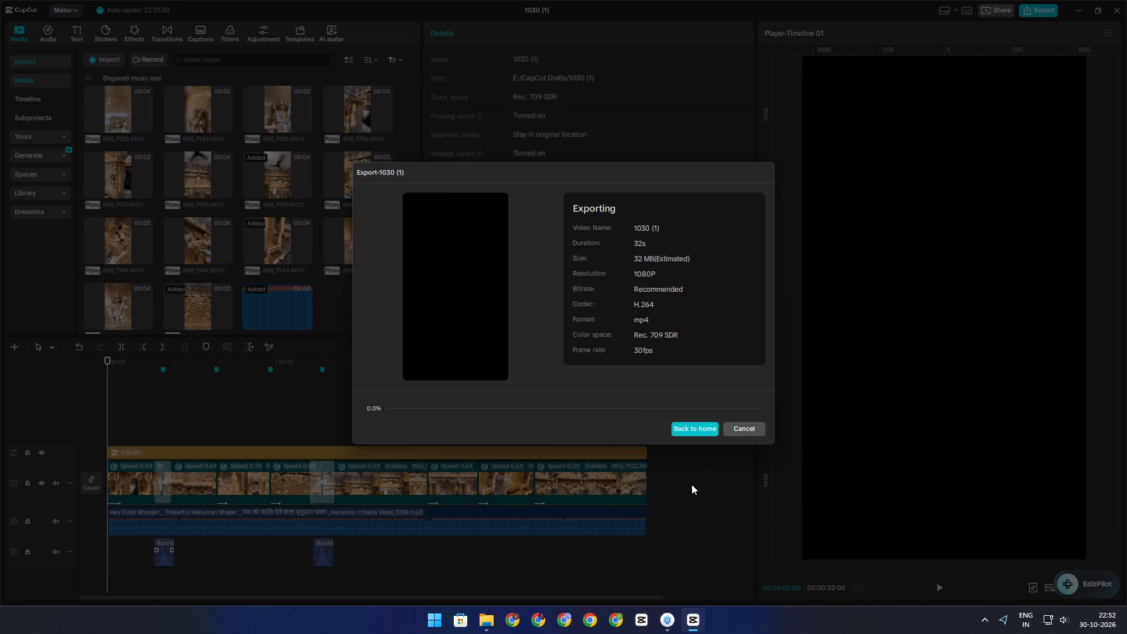
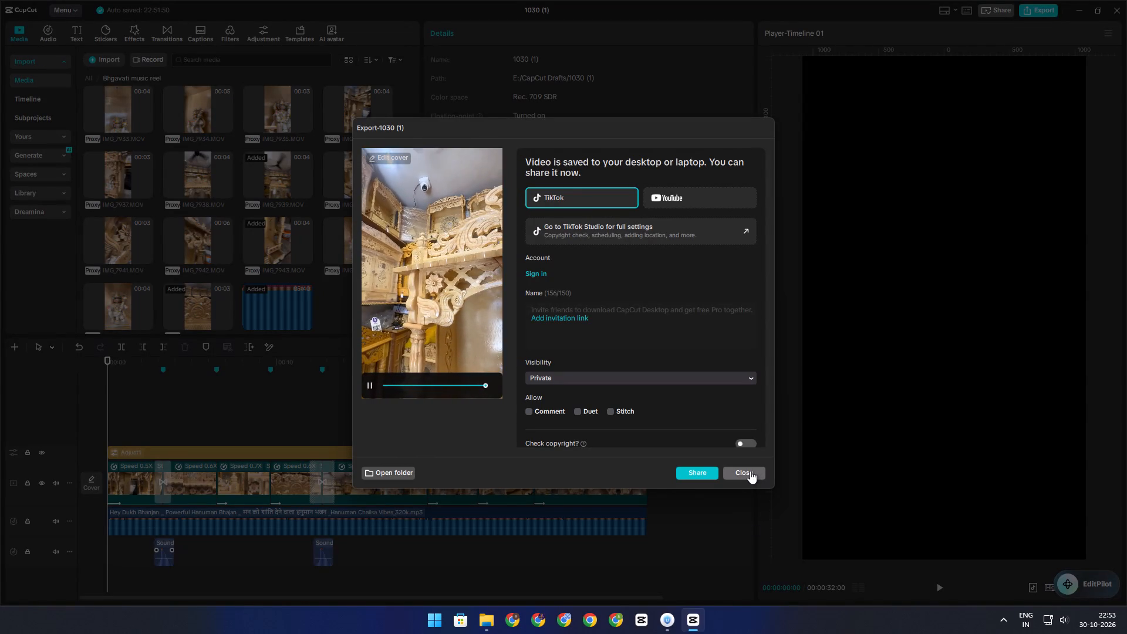
Close the export window of the finished 1030 (1) reel.
left_click(750, 471)
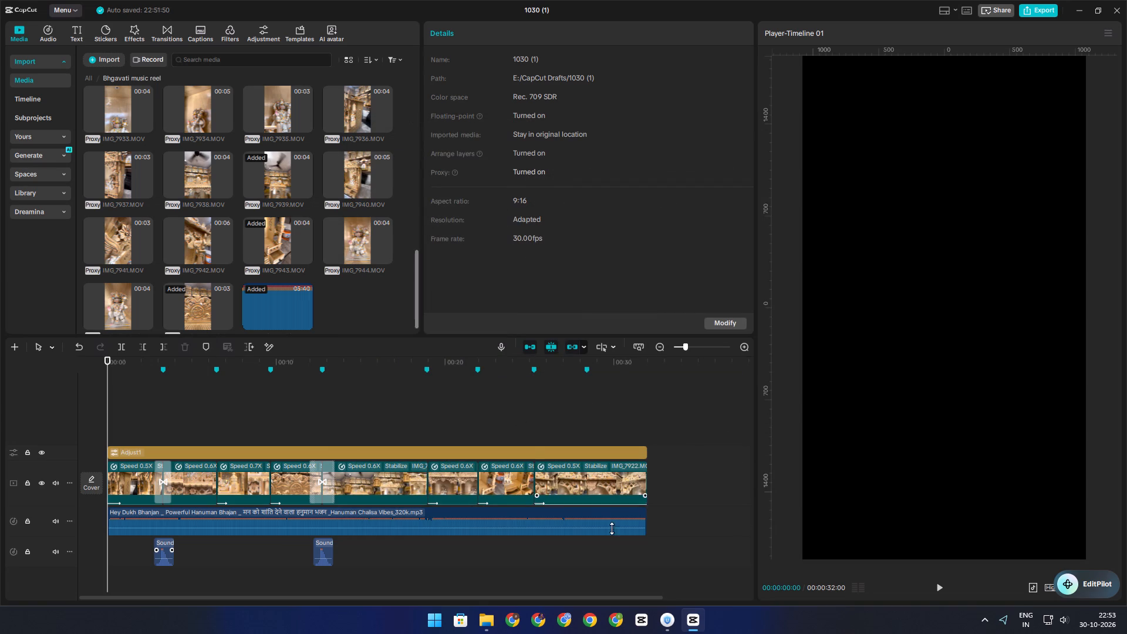
Switch to Chrome and open WhatsApp Web from the new tab page's shortcuts.
left_click(612, 621)
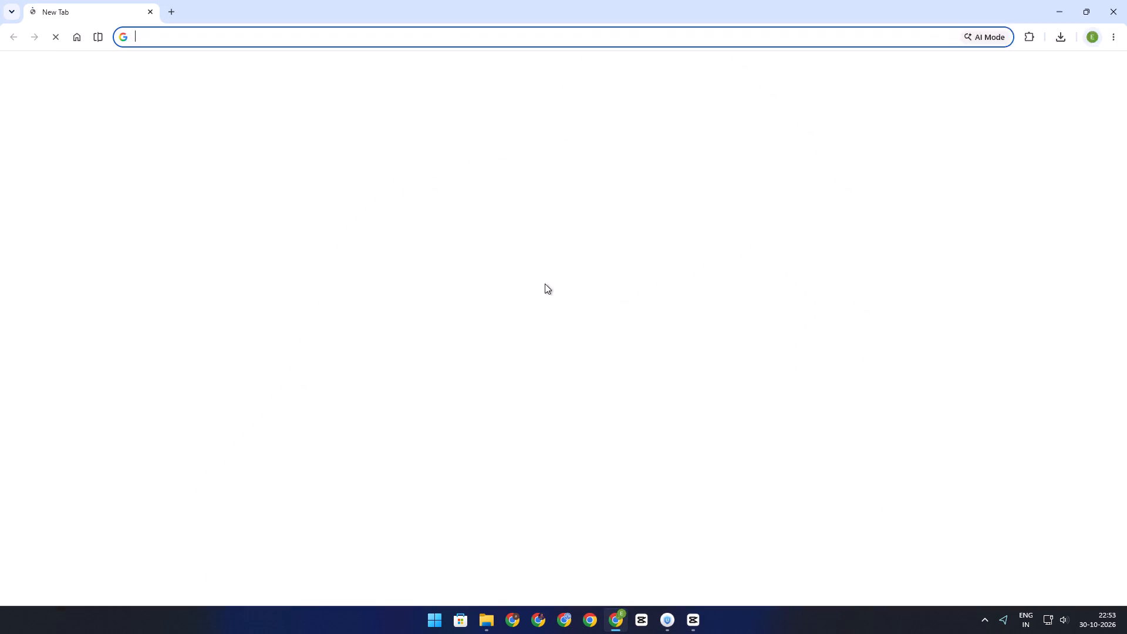
double_click(522, 343)
Switch to UrbanVPN, disconnect the United States connection, and close its window.
left_click(669, 625)
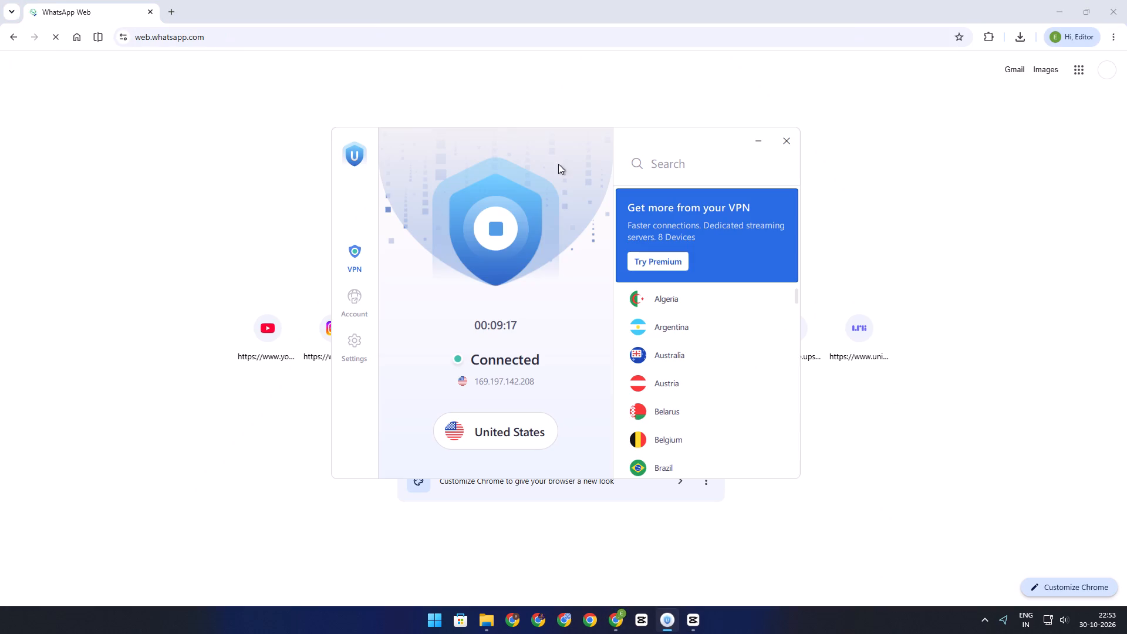
left_click(481, 244)
left_click(788, 149)
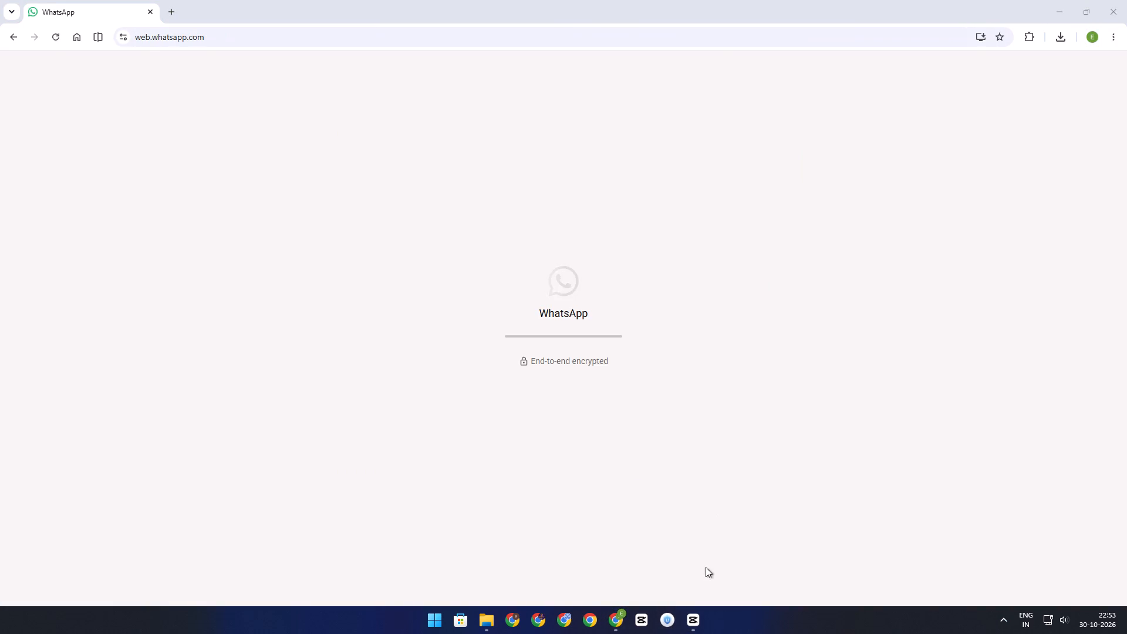
Return to CapCut, then bring up UrbanVPN and reconnect to the United States server.
left_click(695, 626)
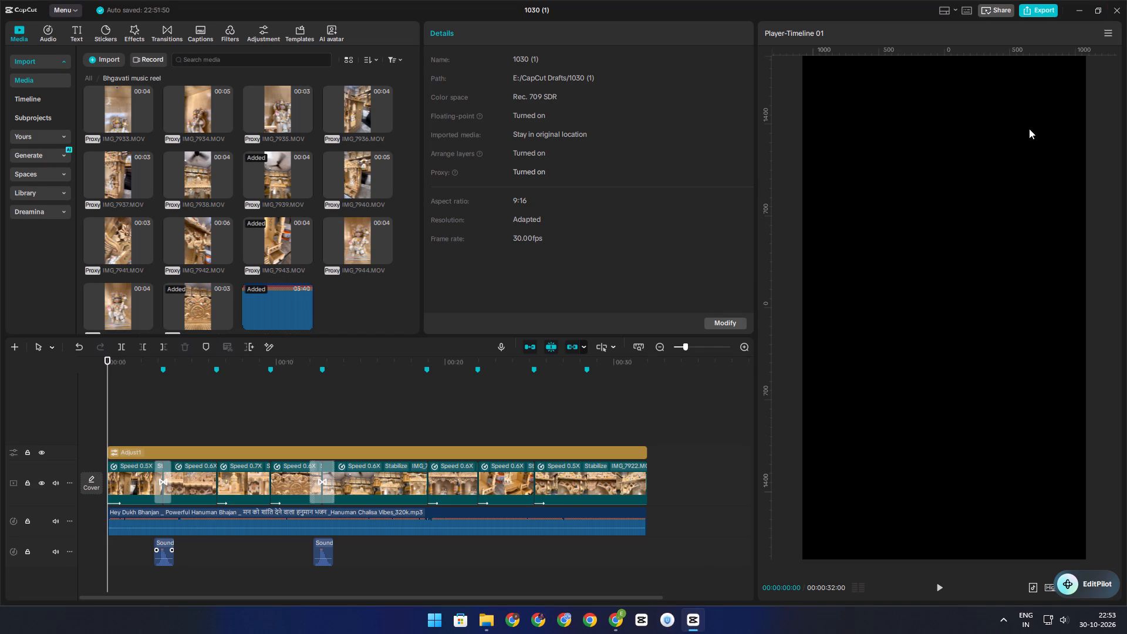
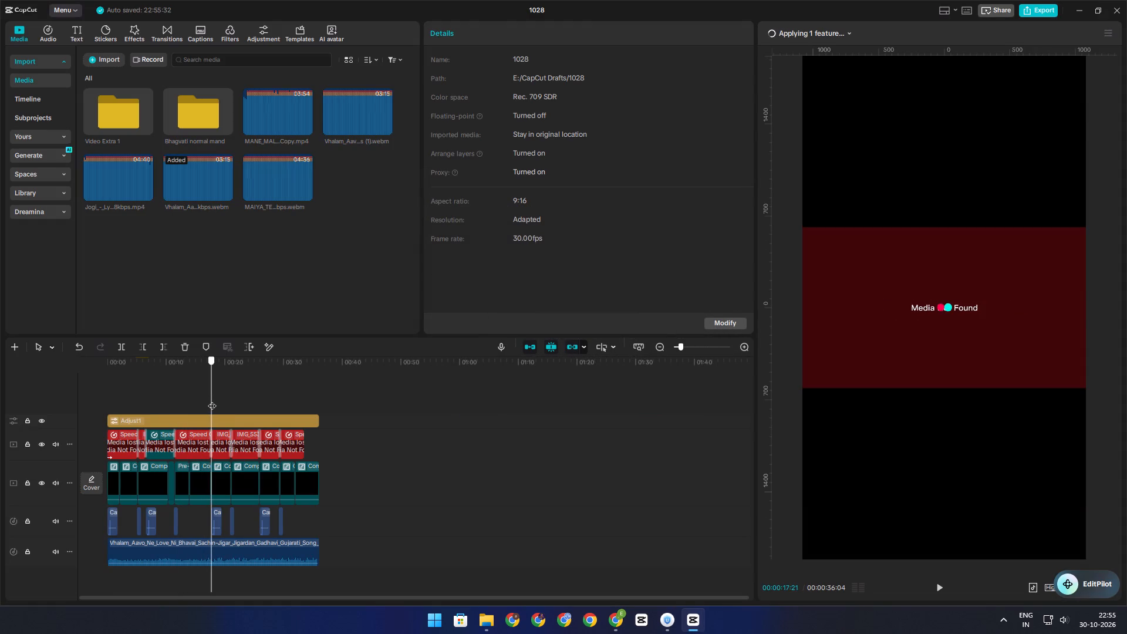
Play the first couple of seconds of the 1028 project from the beginning, stop playback, and return the playhead to 00:00:00:00.
left_click_drag(212, 400, 102, 385)
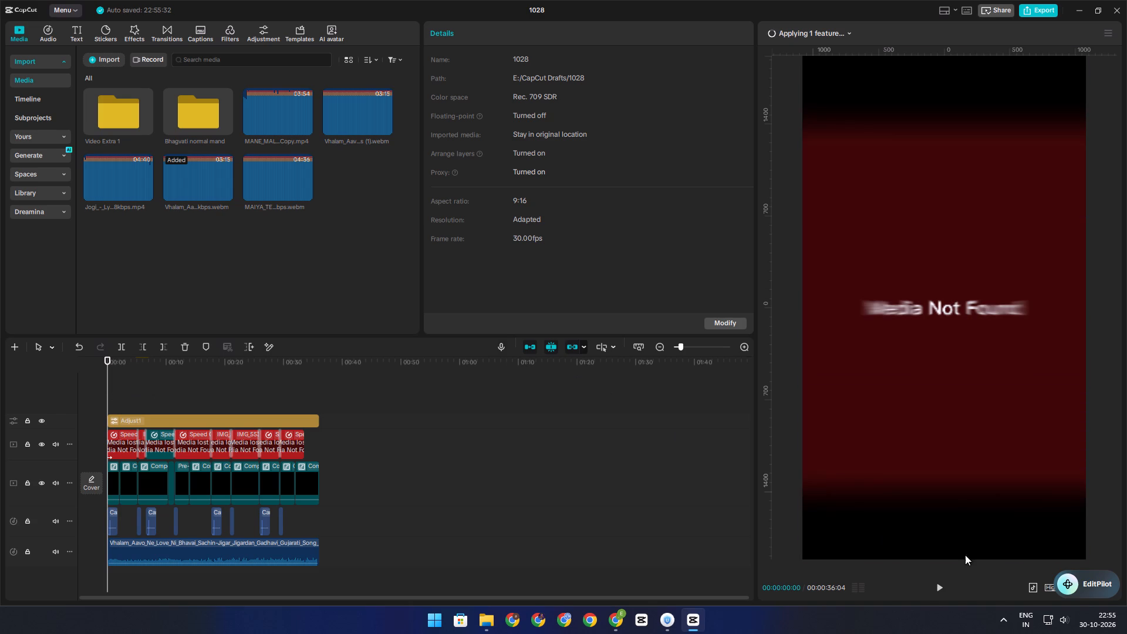
left_click(937, 590)
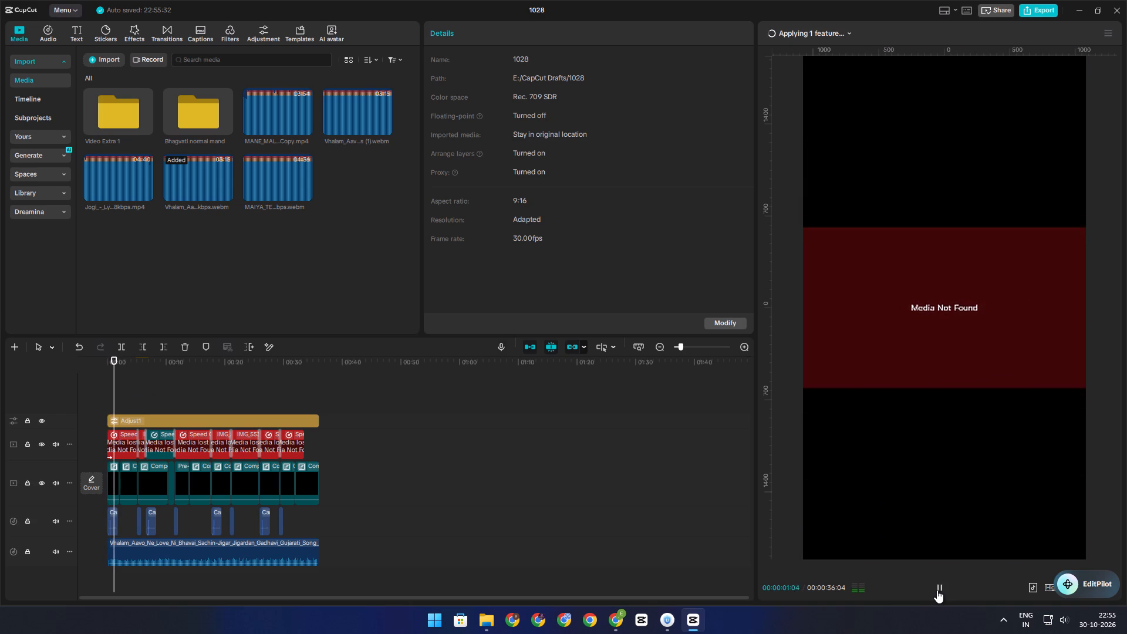
left_click(937, 590)
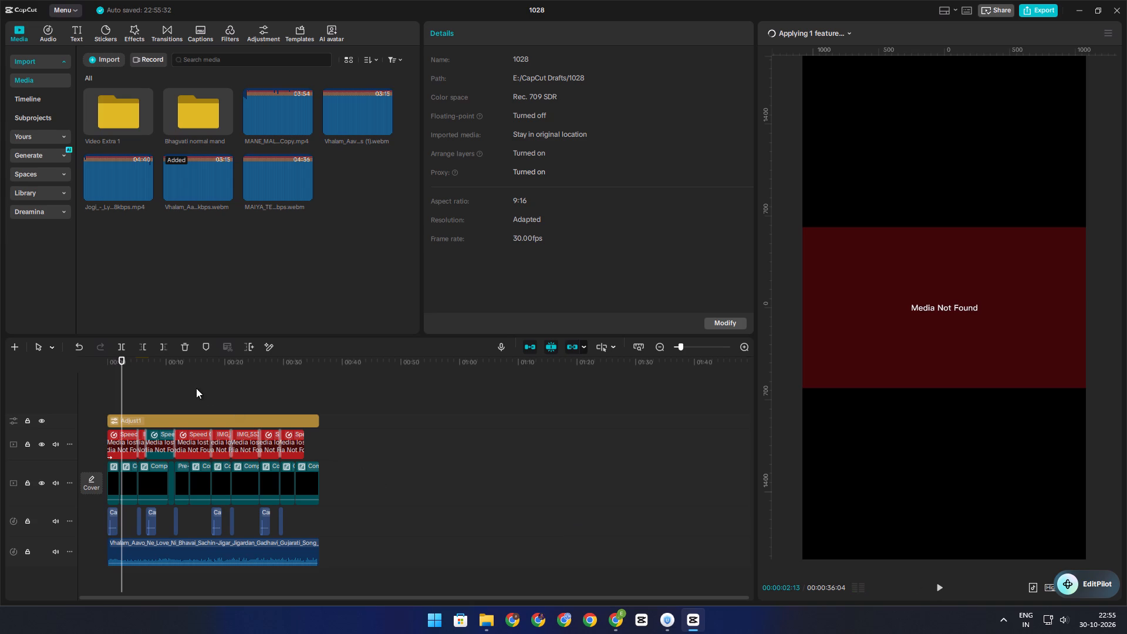
left_click(196, 387)
left_click_drag(196, 387, 27, 380)
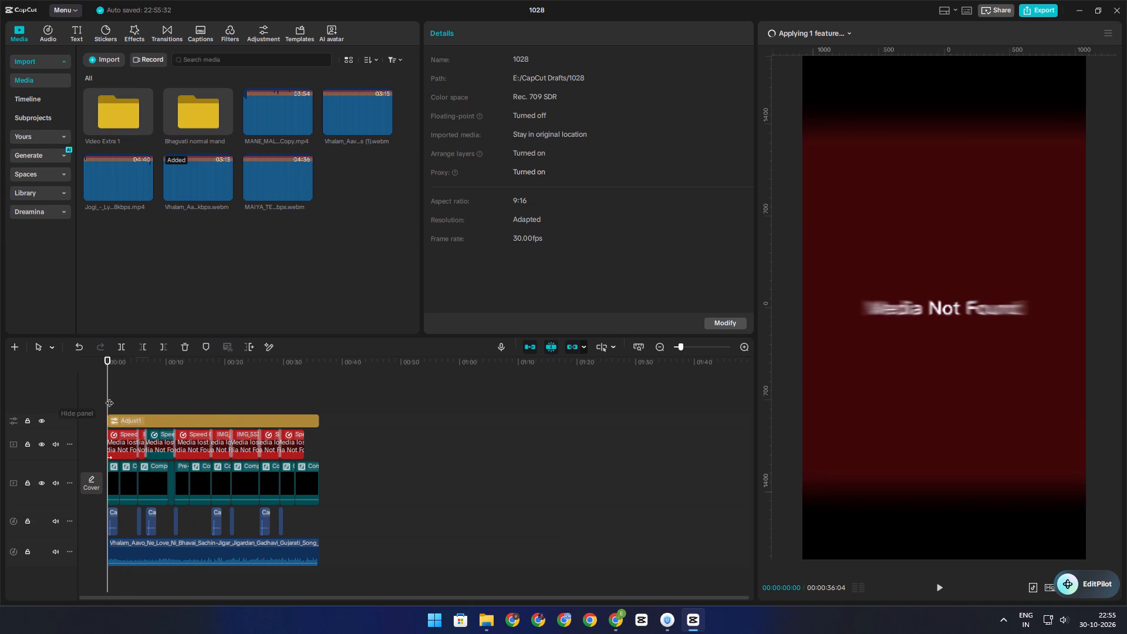
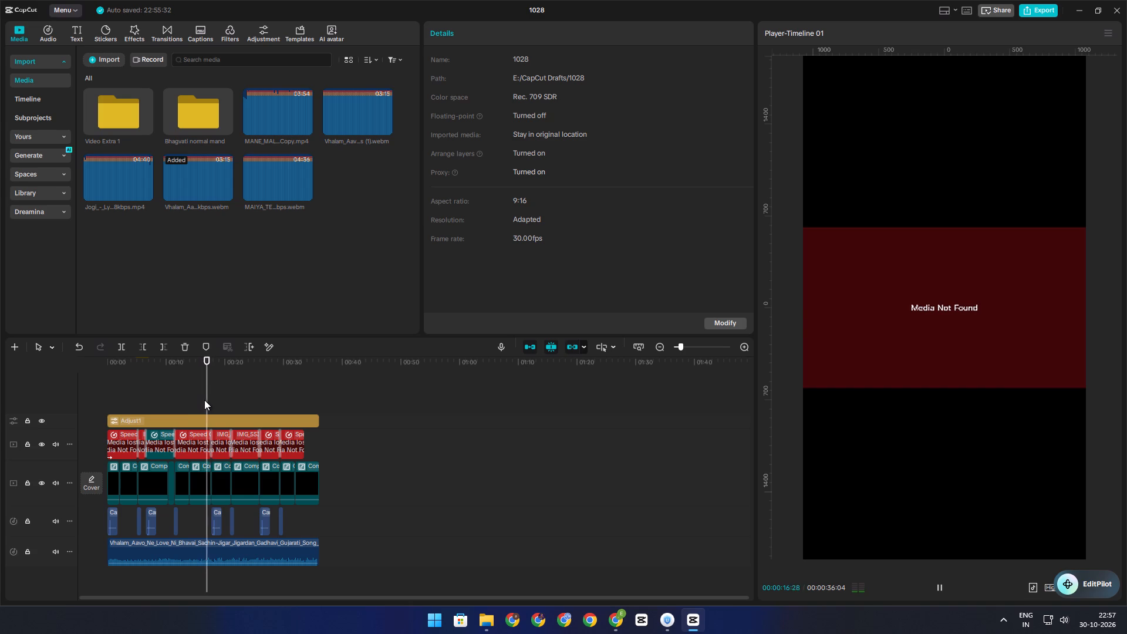
Open the Windows Recycle Bin and restore the Murti_Girnar-20261029T133659Z-1-002 folder to its original location.
left_click(285, 394)
left_click(431, 631)
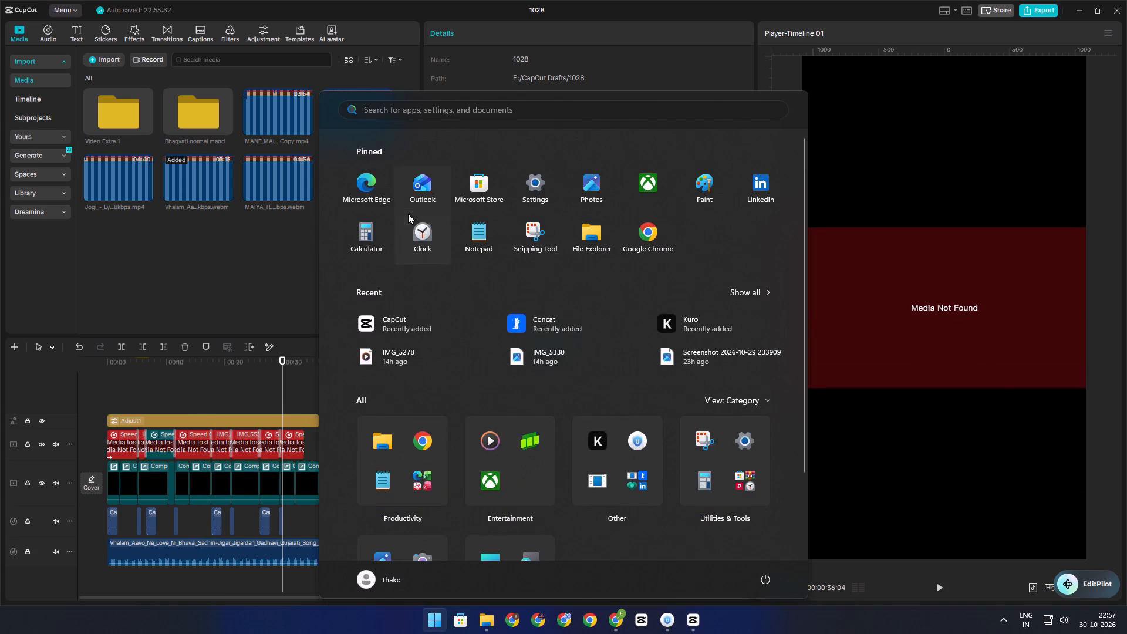
left_click(402, 114)
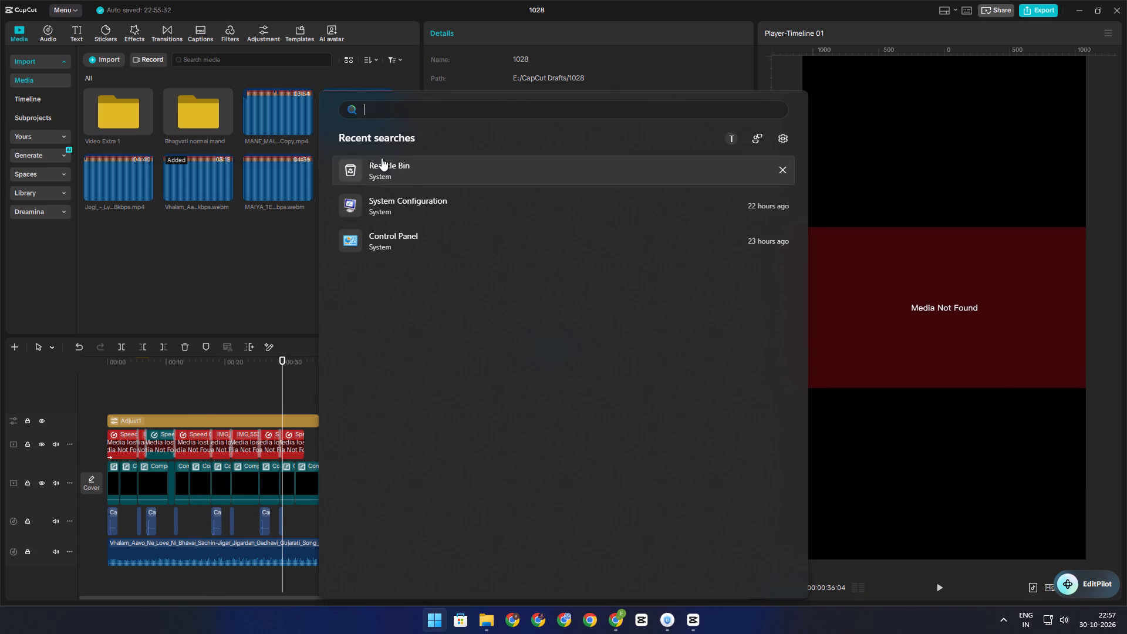
left_click(382, 158)
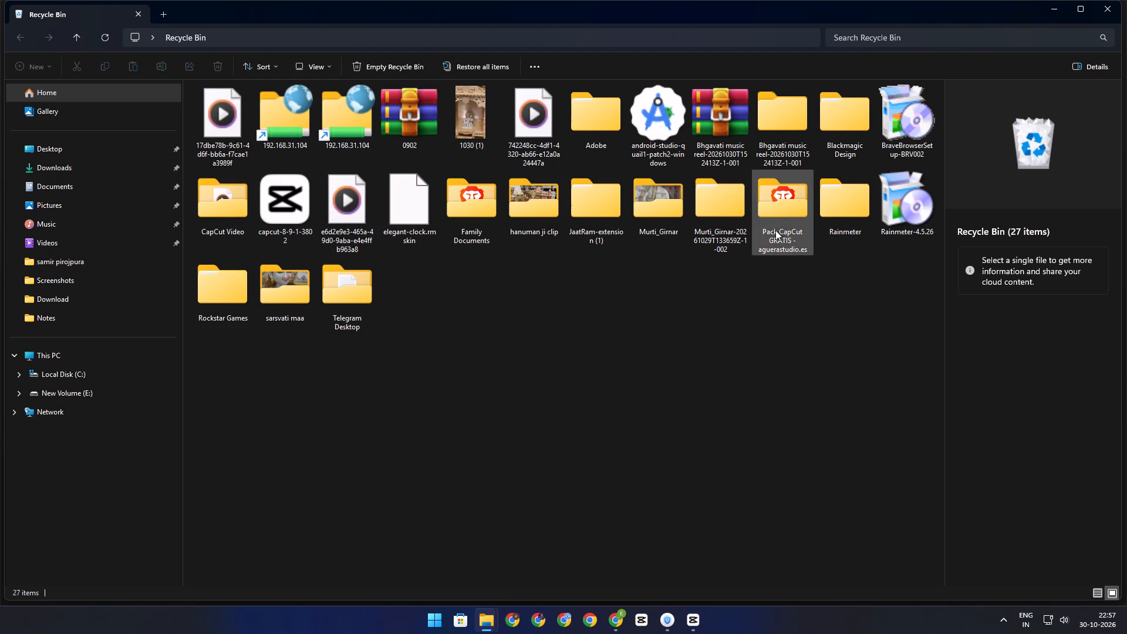
double_click(718, 224)
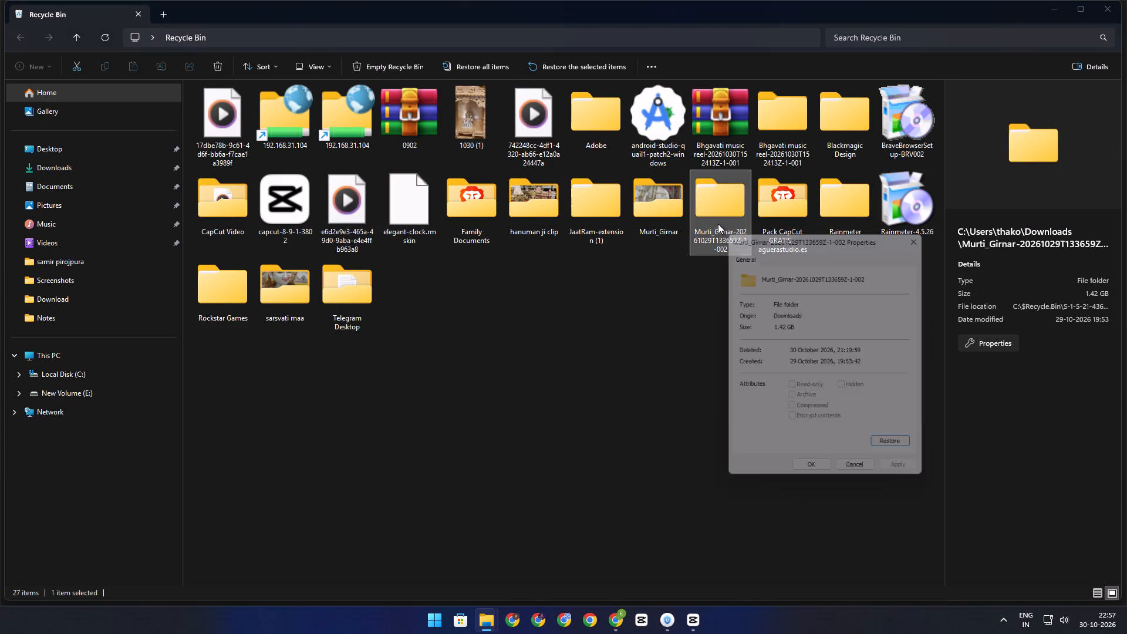
left_click(926, 231)
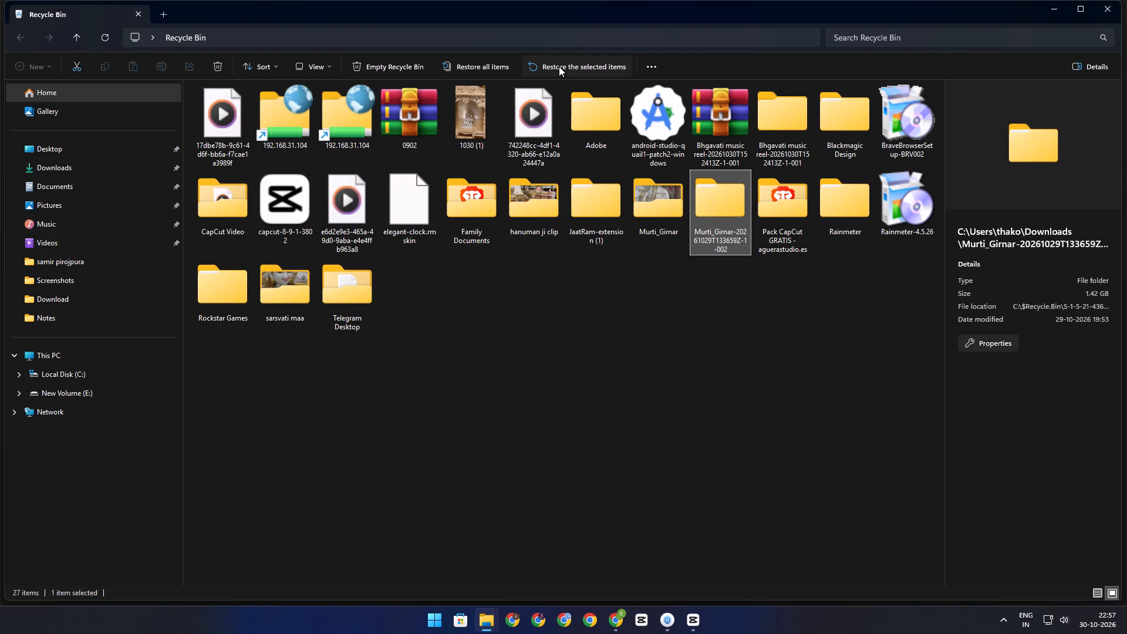
left_click(559, 66)
Restore the hanuman ji clip folder from the Recycle Bin, and select the sarsvati maa folder.
left_click(534, 200)
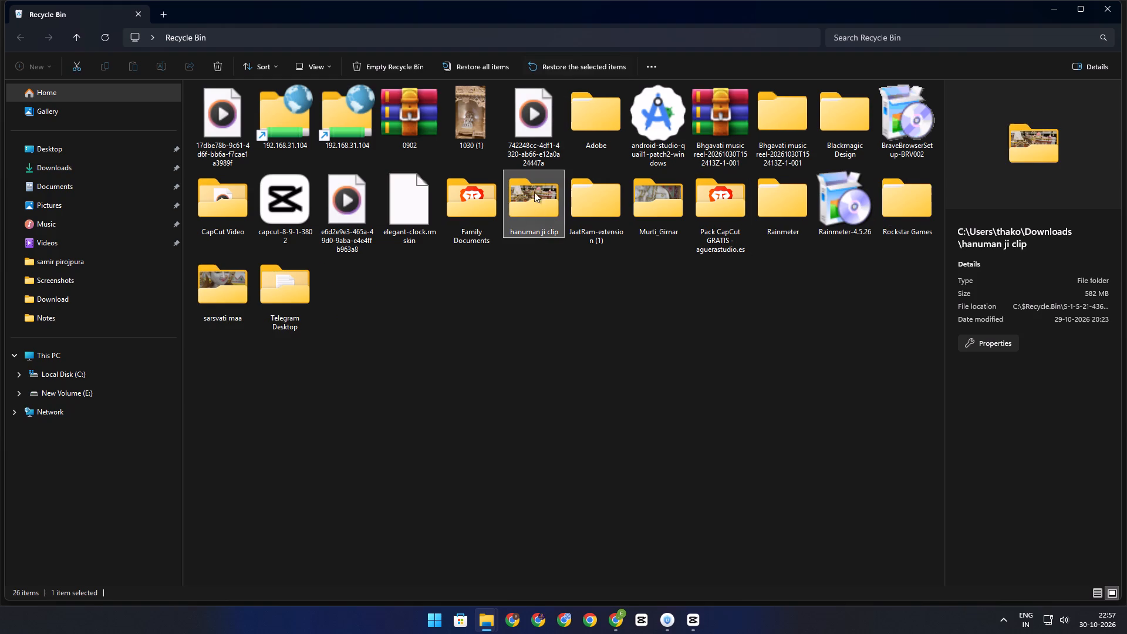
left_click(555, 68)
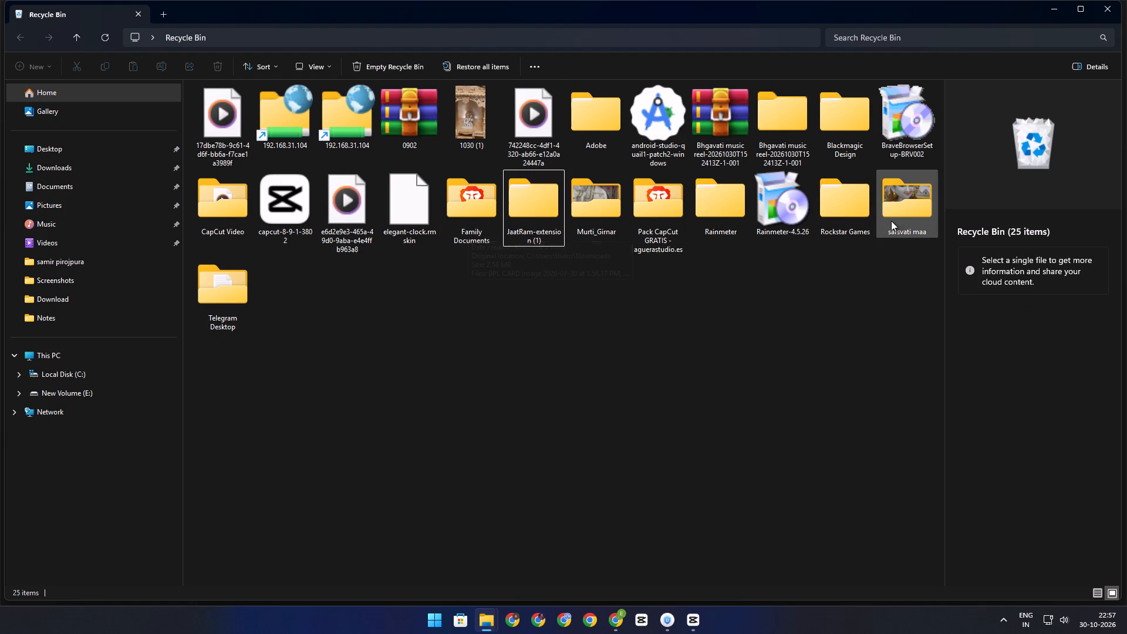
left_click(905, 206)
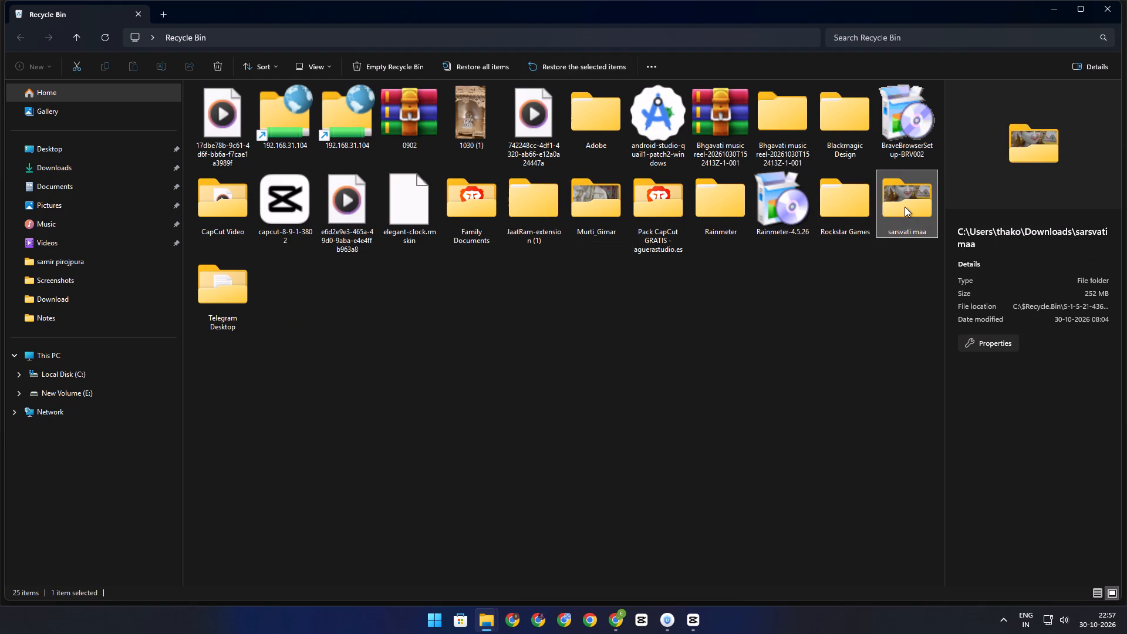
Switch back to CapCut, return the playhead to 00:00:00:00, and close and reopen the 1028 project.
left_click(695, 621)
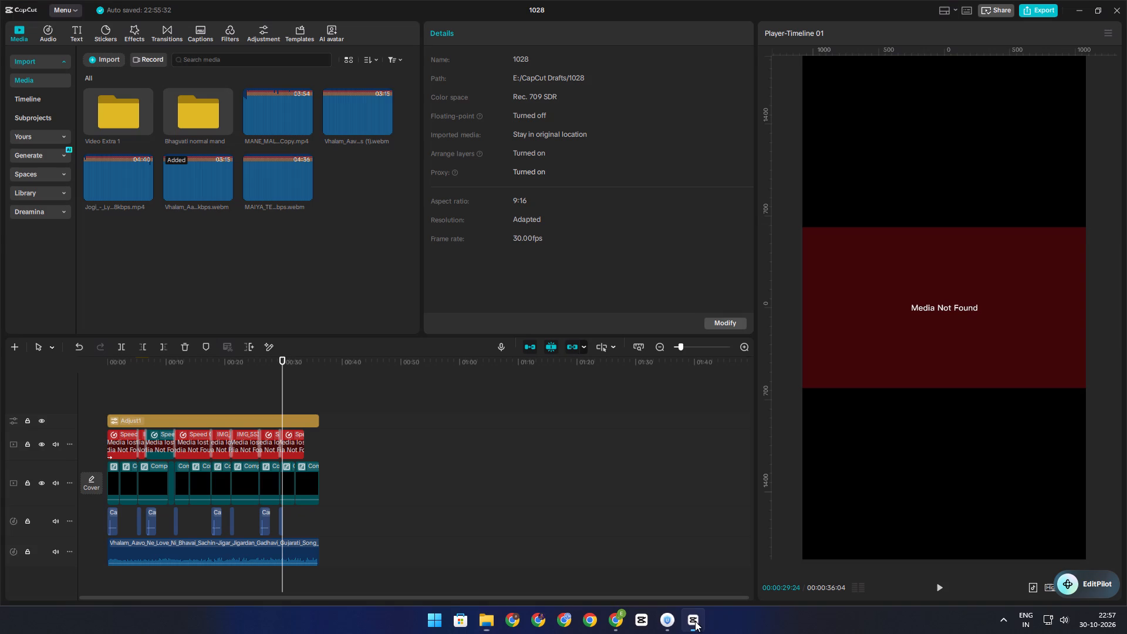
left_click(233, 392)
left_click_drag(233, 392, 23, 379)
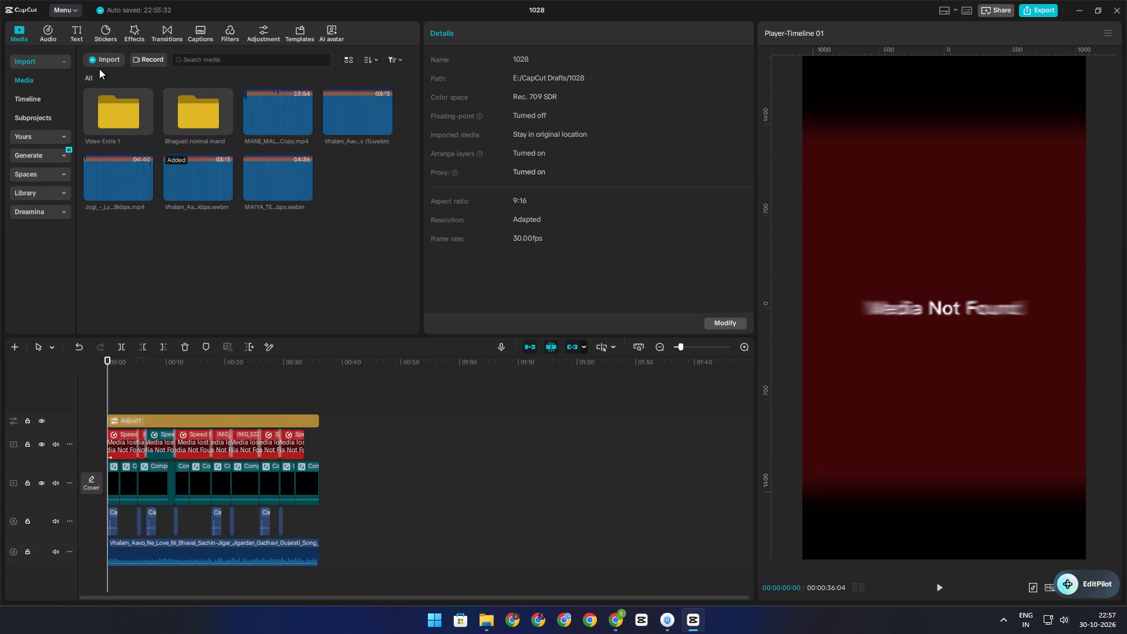
left_click(1116, 16)
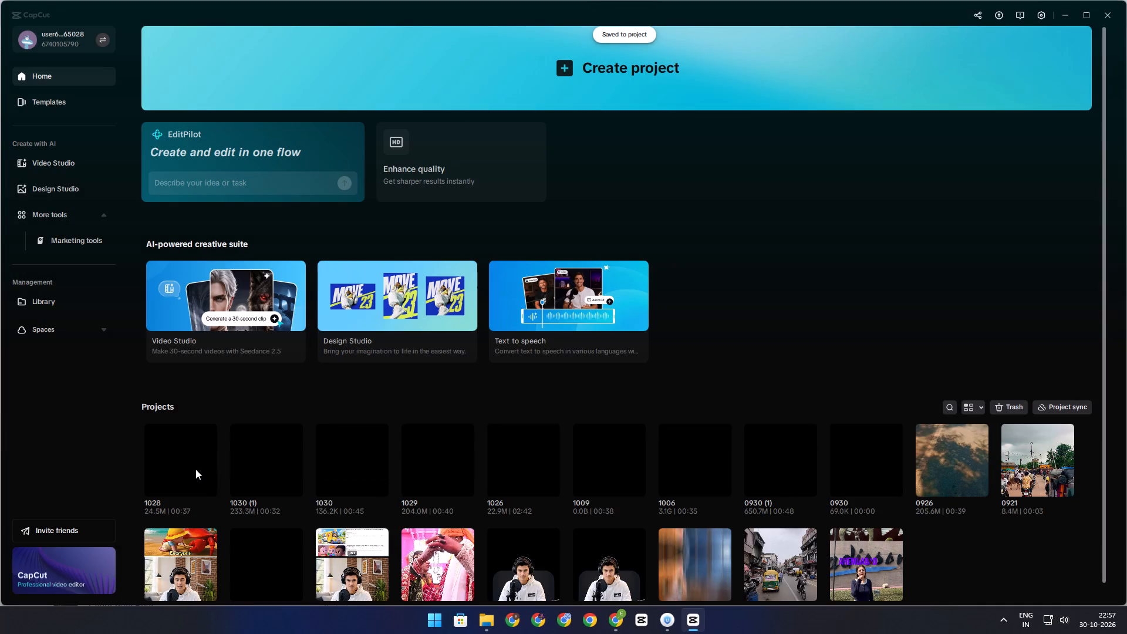
left_click(180, 466)
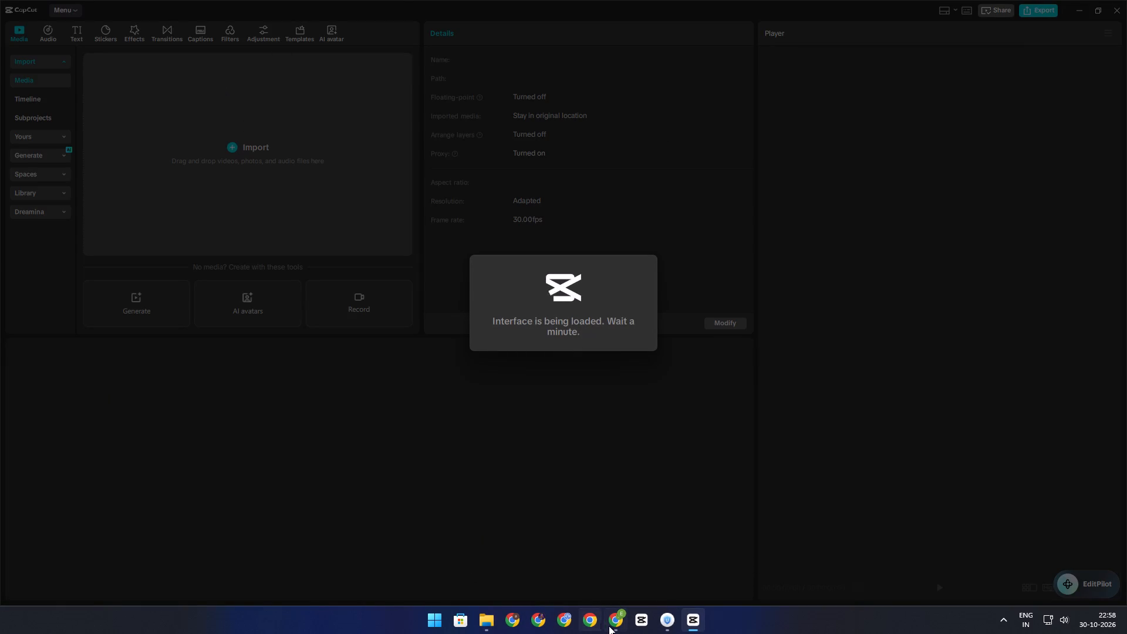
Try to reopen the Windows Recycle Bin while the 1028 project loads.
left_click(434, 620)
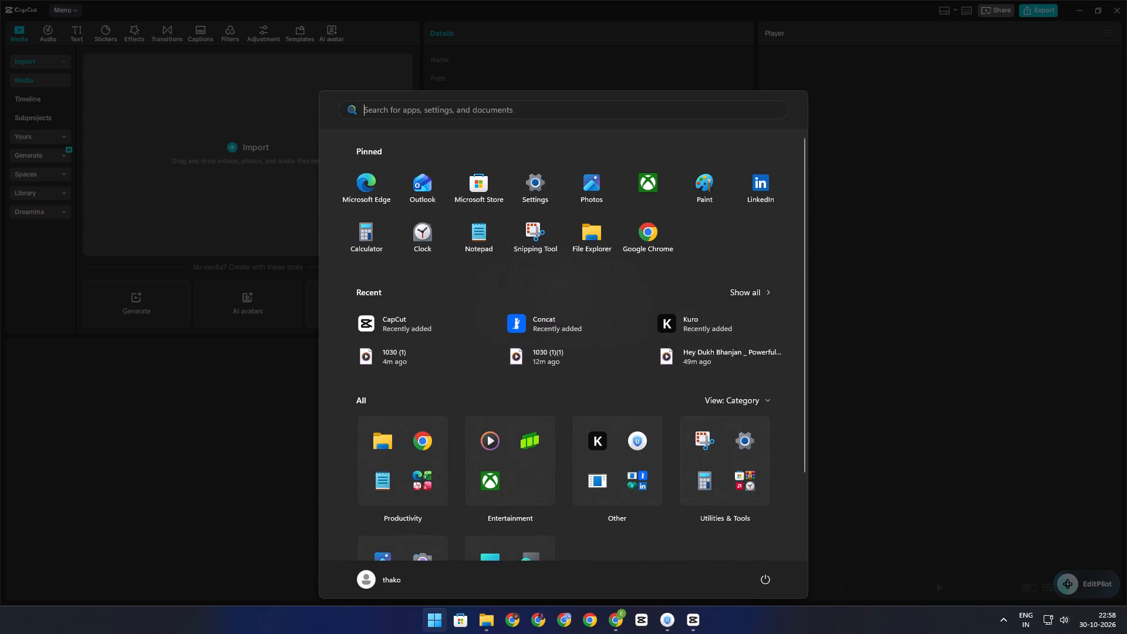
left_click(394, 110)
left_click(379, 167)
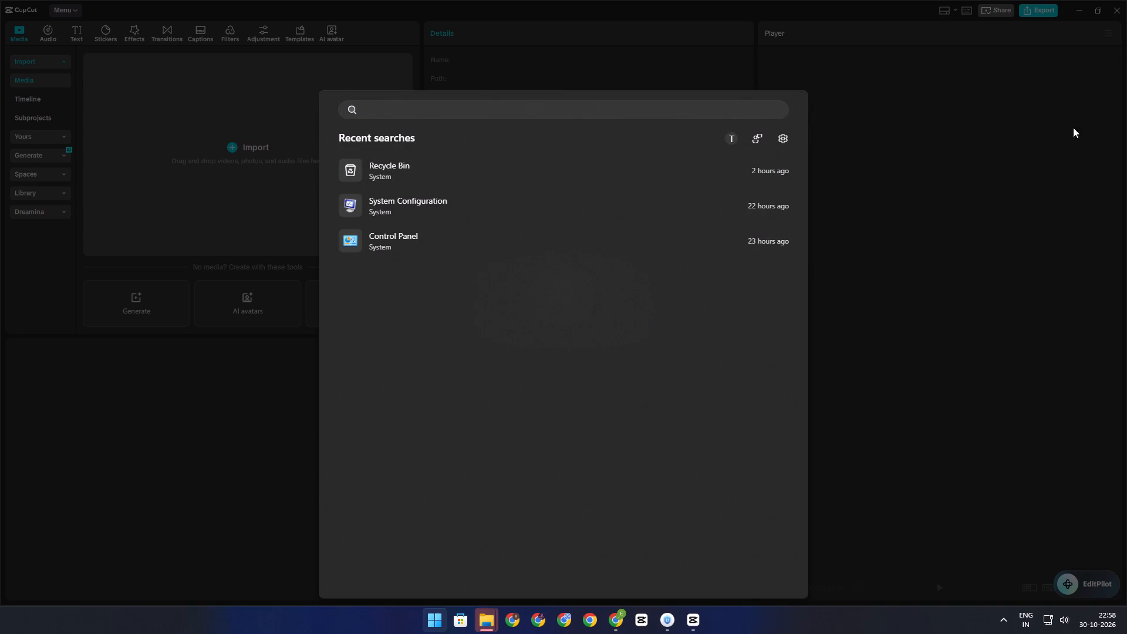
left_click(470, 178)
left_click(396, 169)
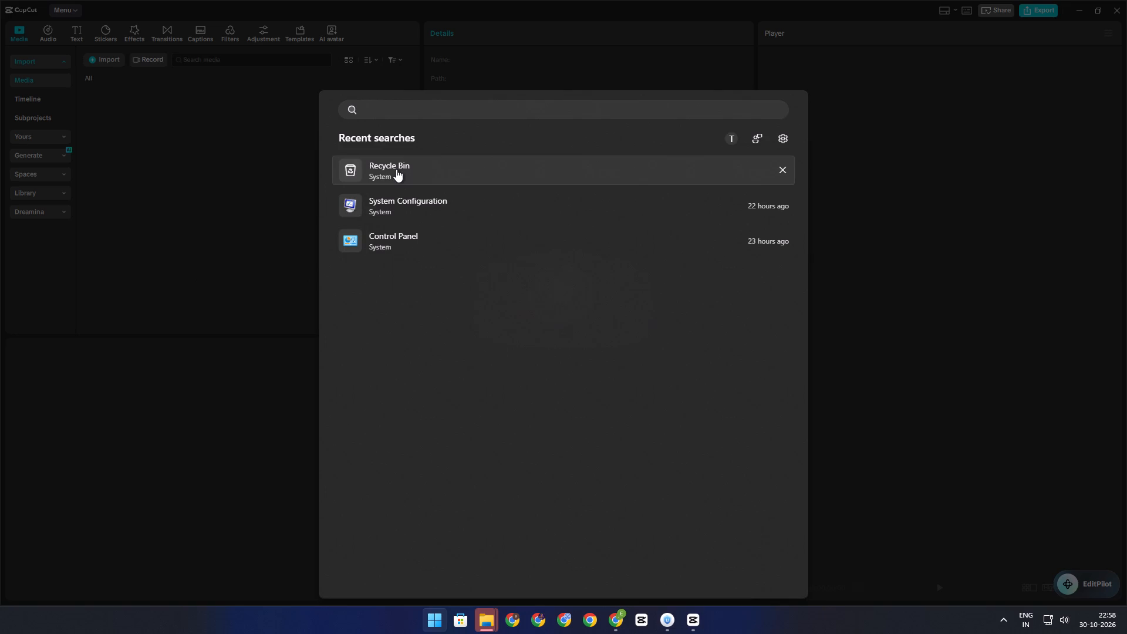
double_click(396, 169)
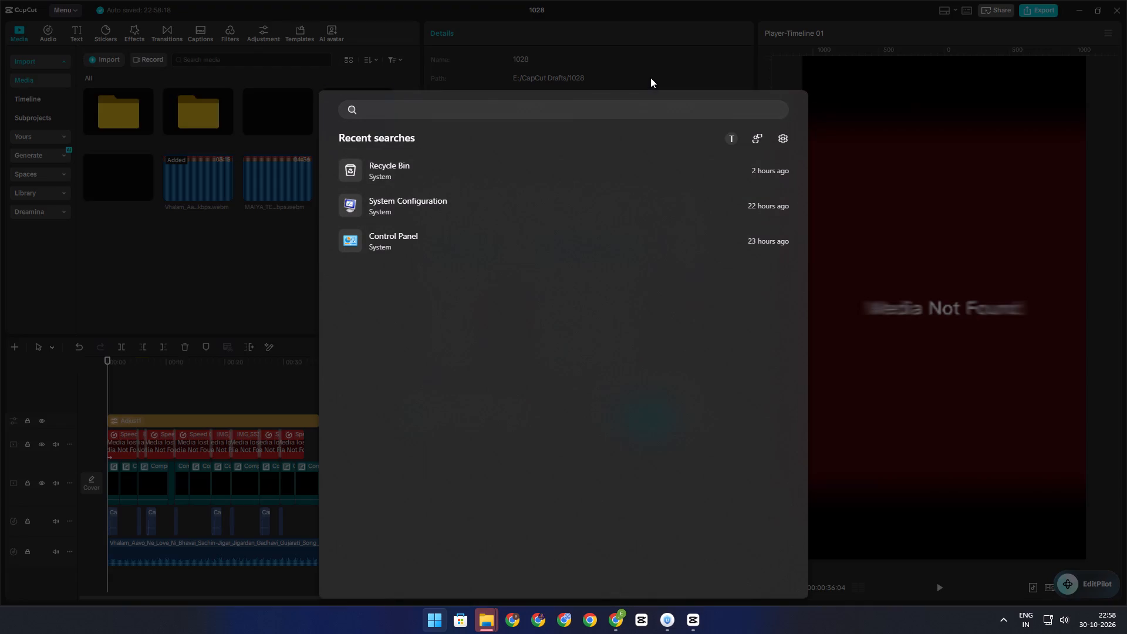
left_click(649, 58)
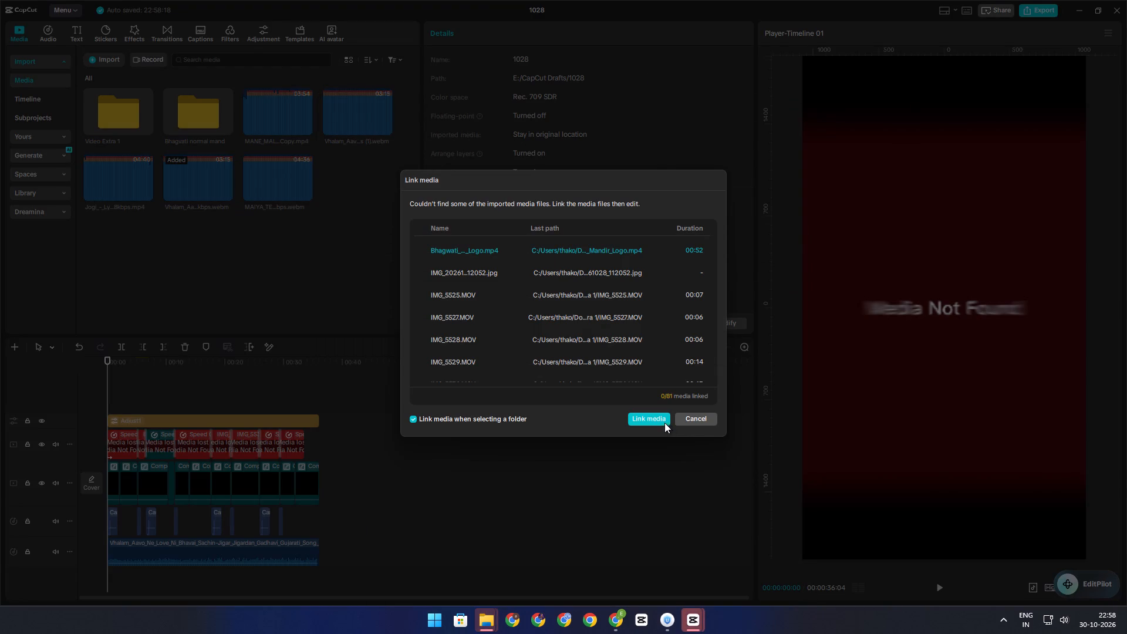
Look in the Downloads folder for the missing Bhagwati_Kala_Mandir_Logo.mp4, and examine the missing media files and their last paths.
left_click(652, 420)
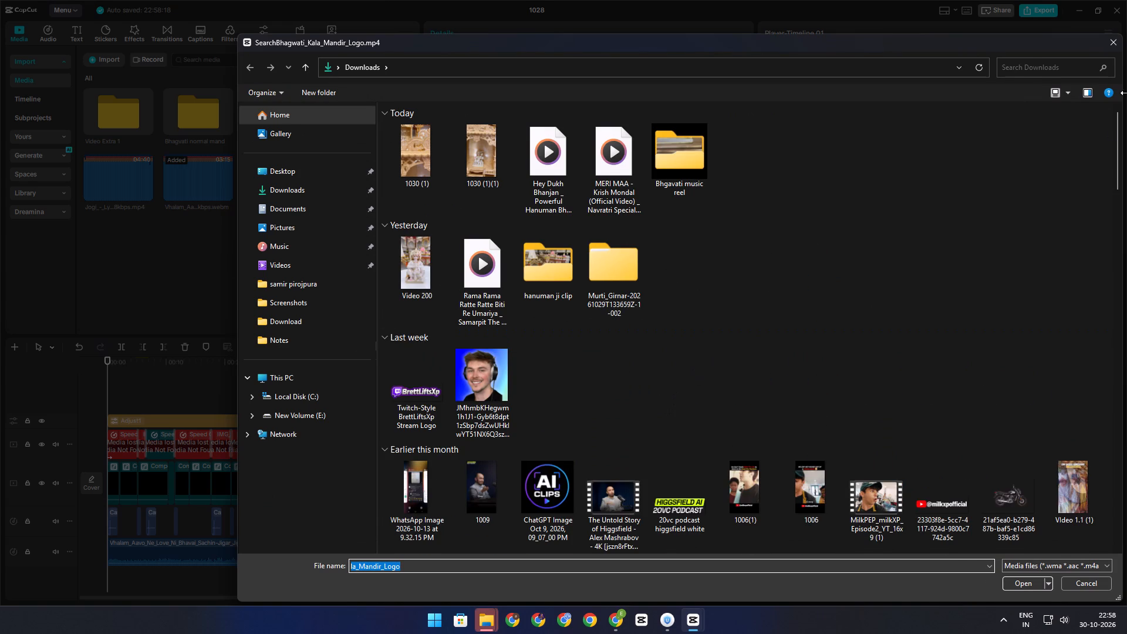
left_click(1112, 41)
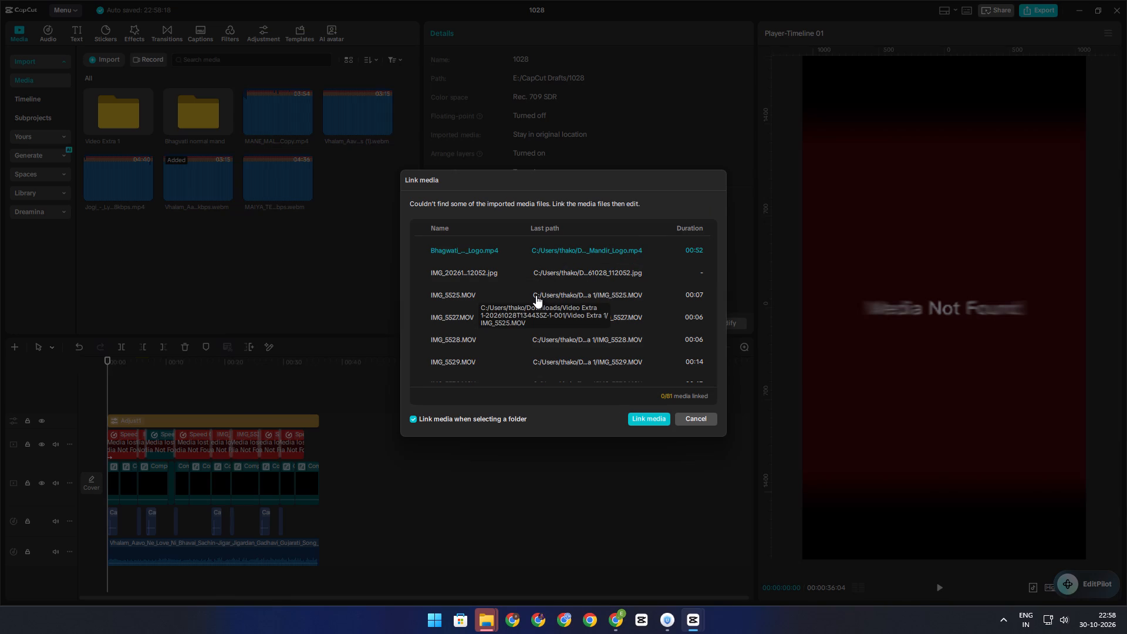
scroll(536, 295, "down", 8)
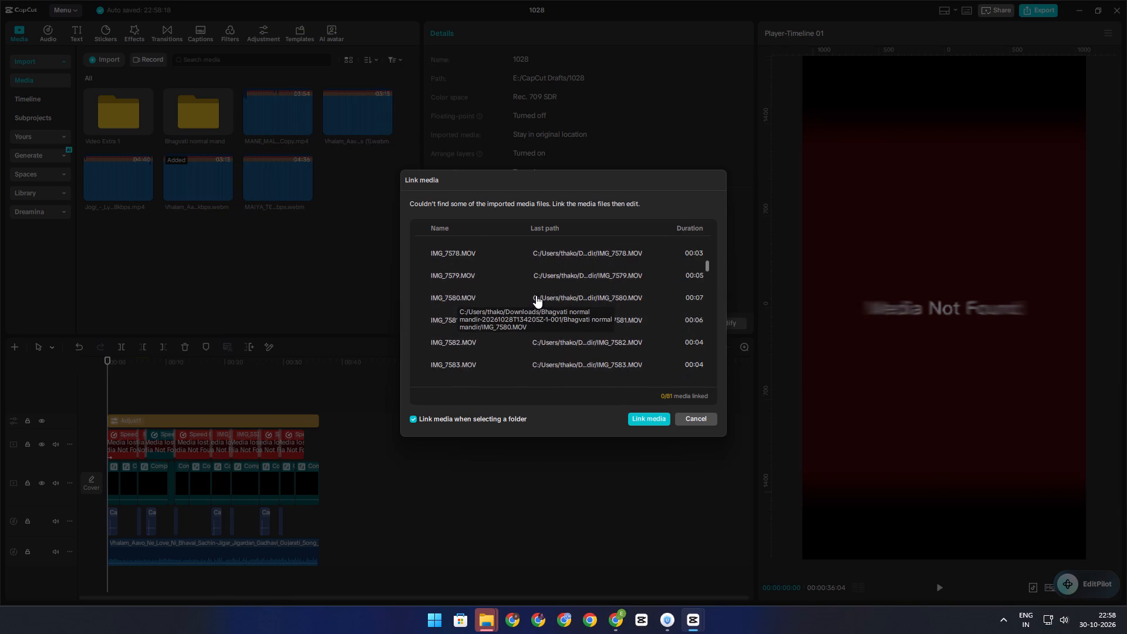
scroll(536, 295, "down", 2)
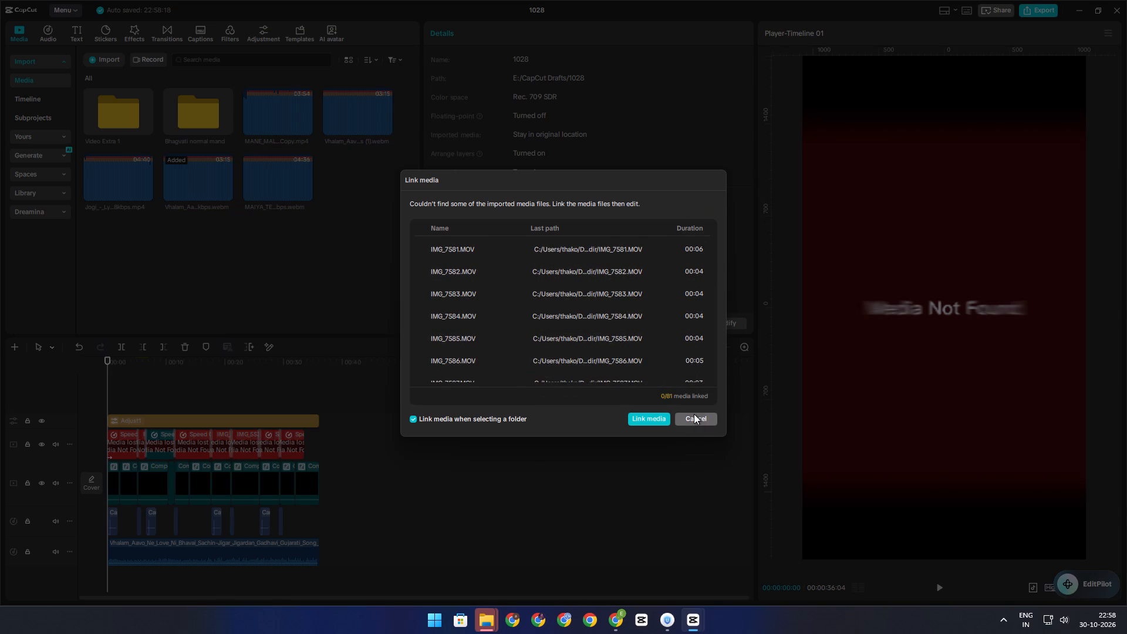
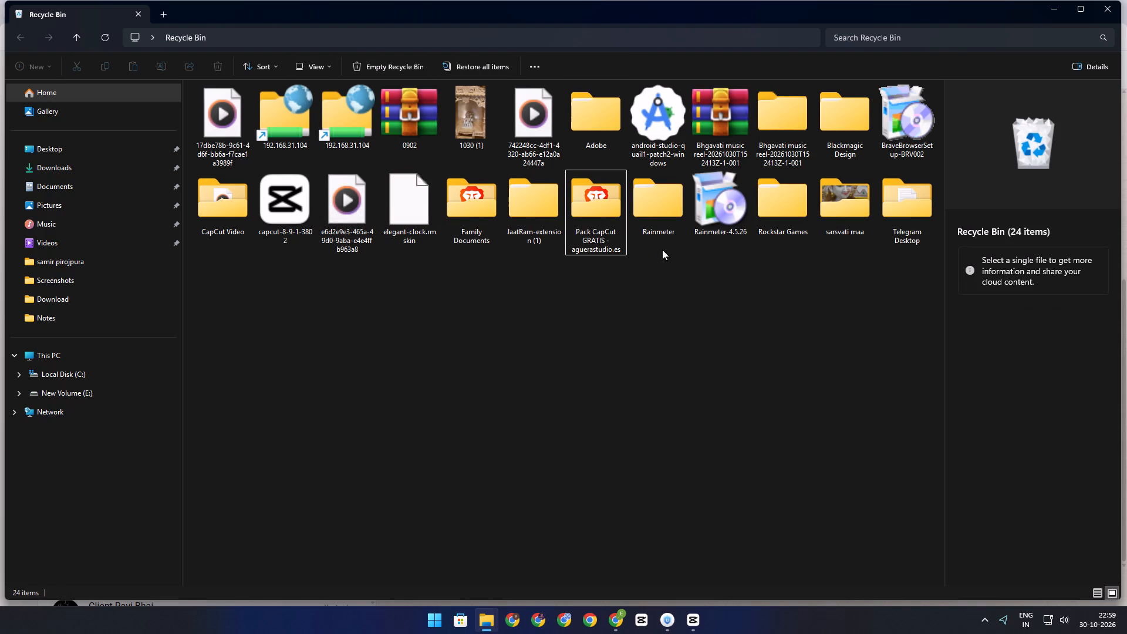
Restore the JaatRam-extension (1) folder from the Recycle Bin.
left_click(546, 205)
left_click(552, 67)
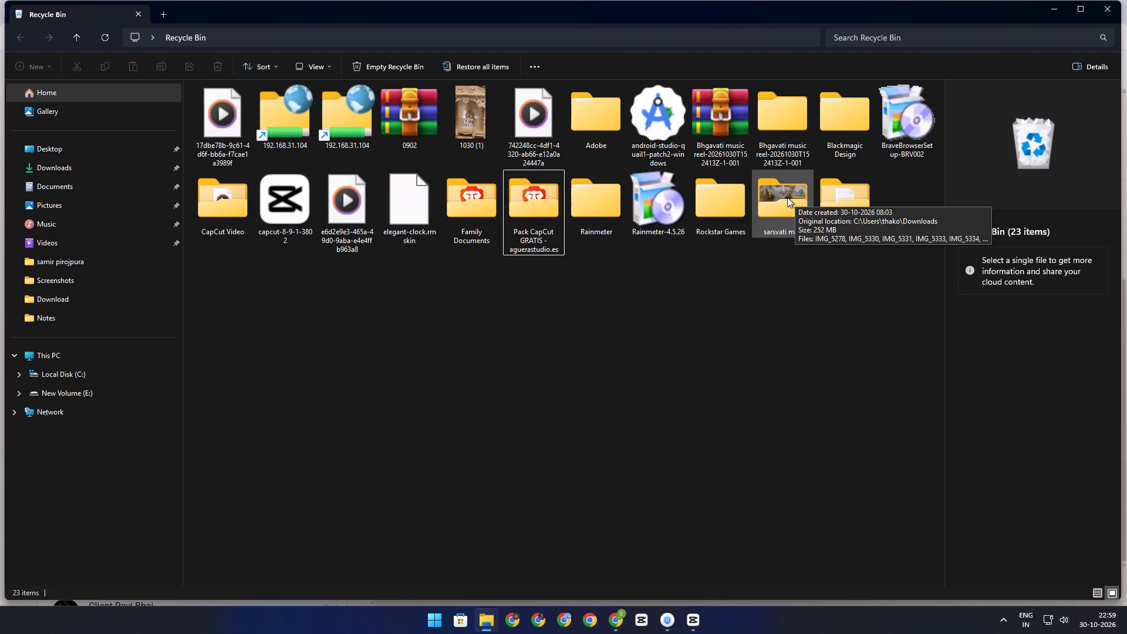
Select the deleted Bhgavati music reel-20261030T152413Z-1-001 folder in the Recycle Bin.
left_click(766, 134)
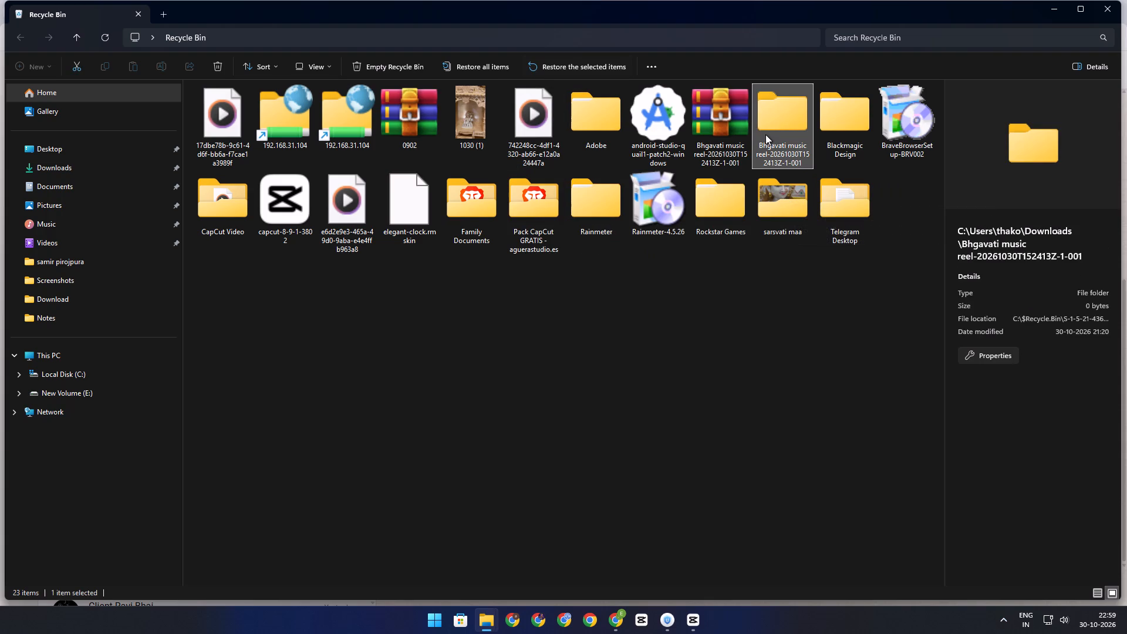
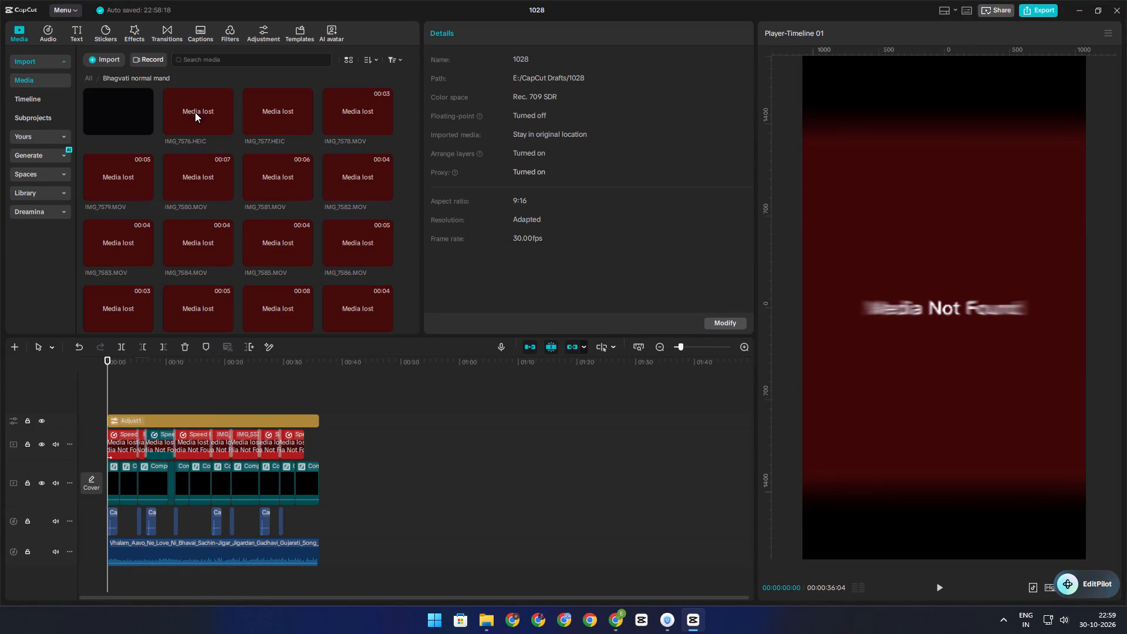
Check the clips in the Bhagvati normal mand and Video Extra 1 media folders for lost media.
scroll(195, 117, "down", 5)
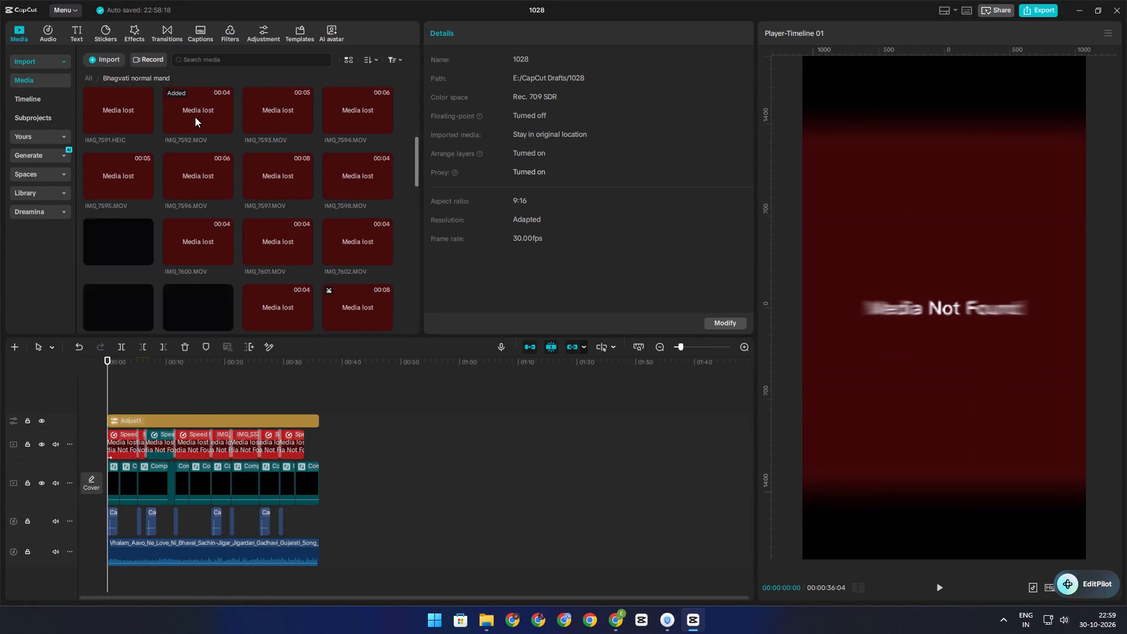
scroll(195, 117, "down", 20)
scroll(195, 117, "down", 3)
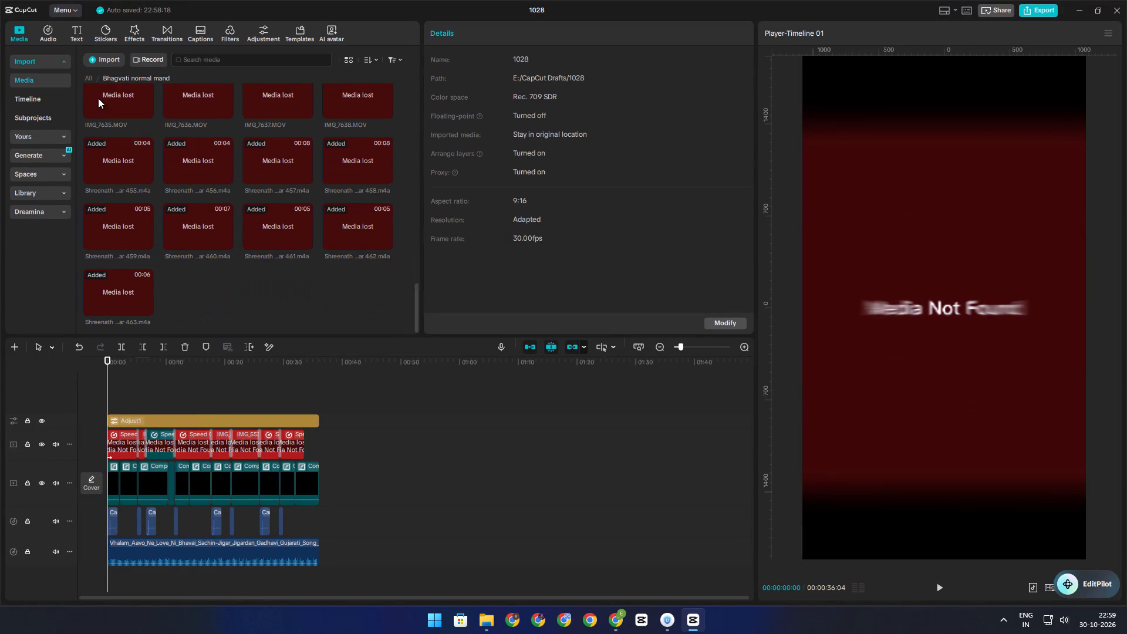
left_click(92, 80)
left_click(133, 186)
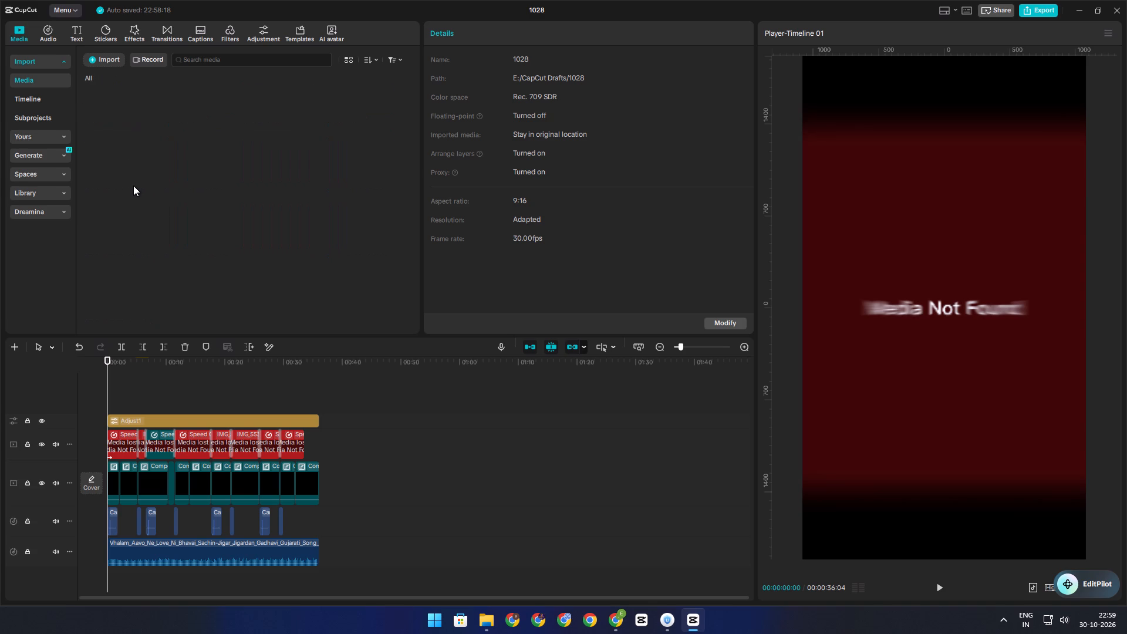
double_click(116, 123)
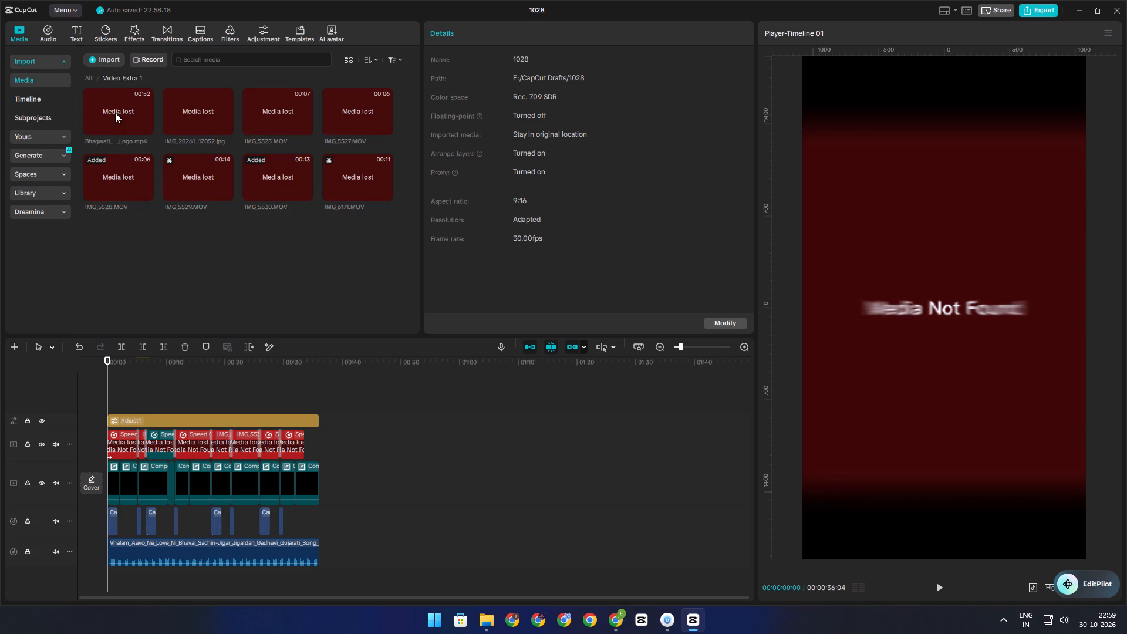
left_click(90, 76)
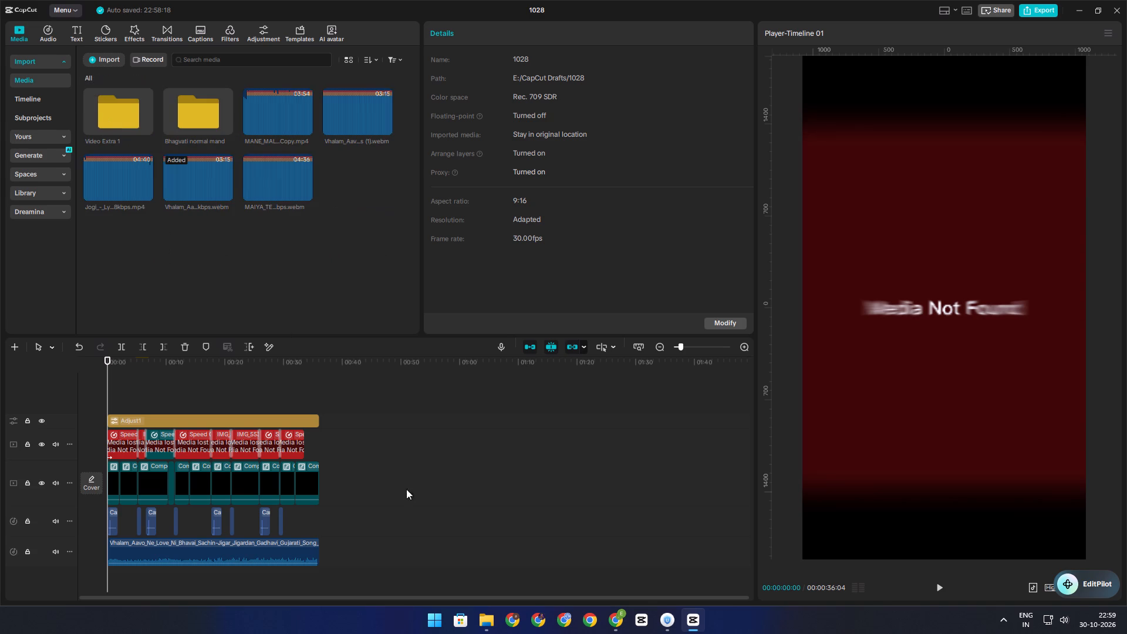
Check the contents of the Bhgavati music reel-20261030T152413Z-1-001 folder in Downloads in File Explorer, and delete that folder.
left_click(488, 618)
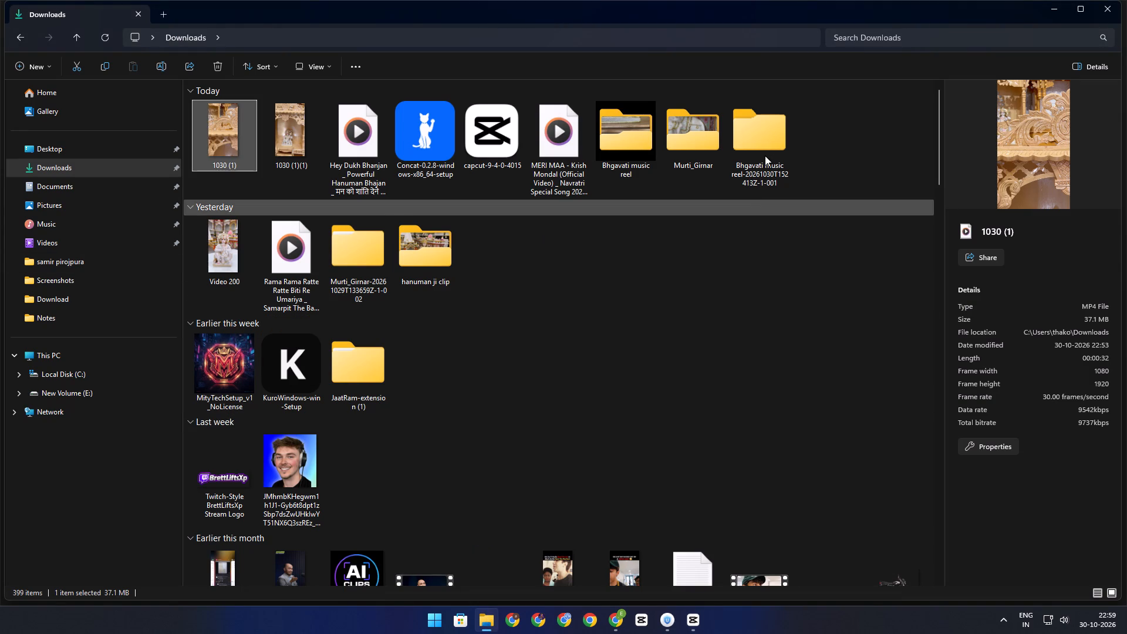
double_click(758, 130)
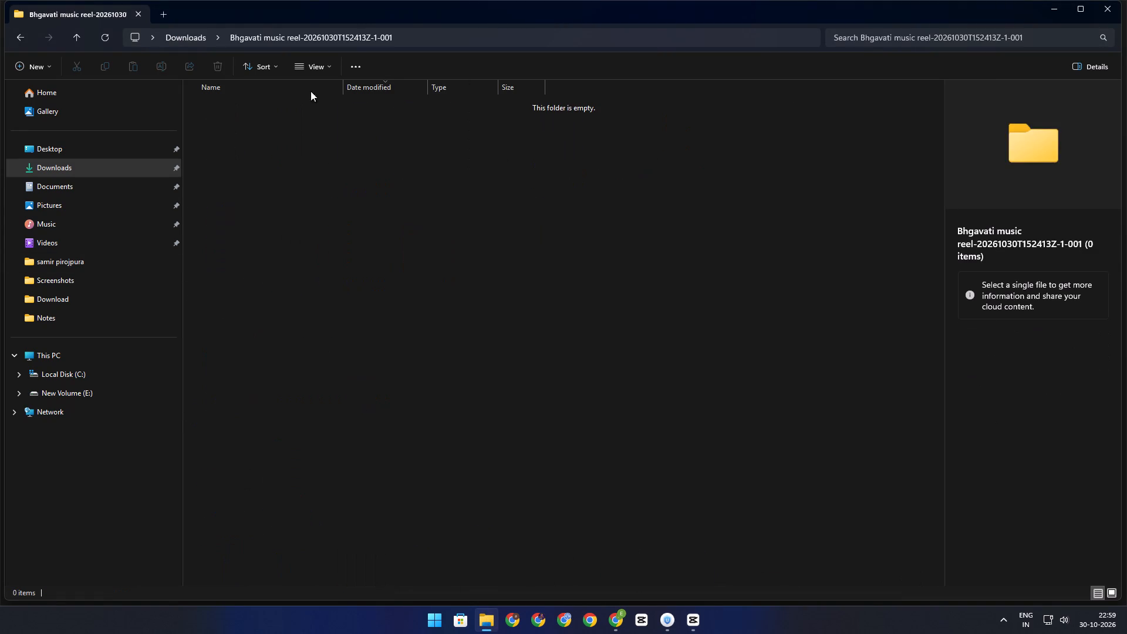
left_click(285, 156)
left_click(190, 38)
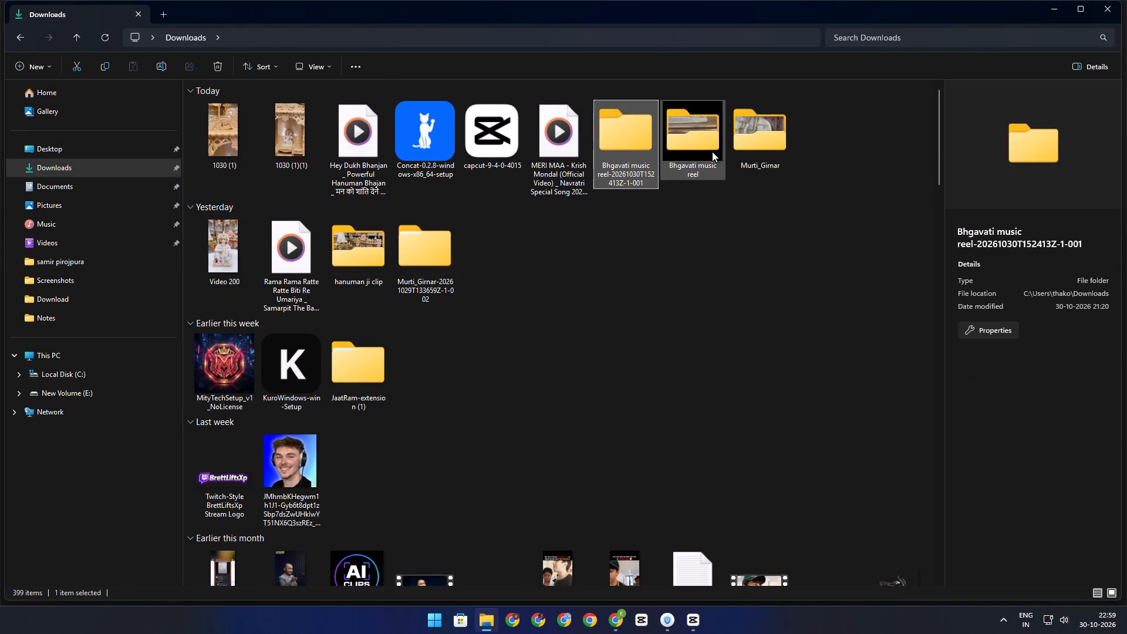
left_click(214, 63)
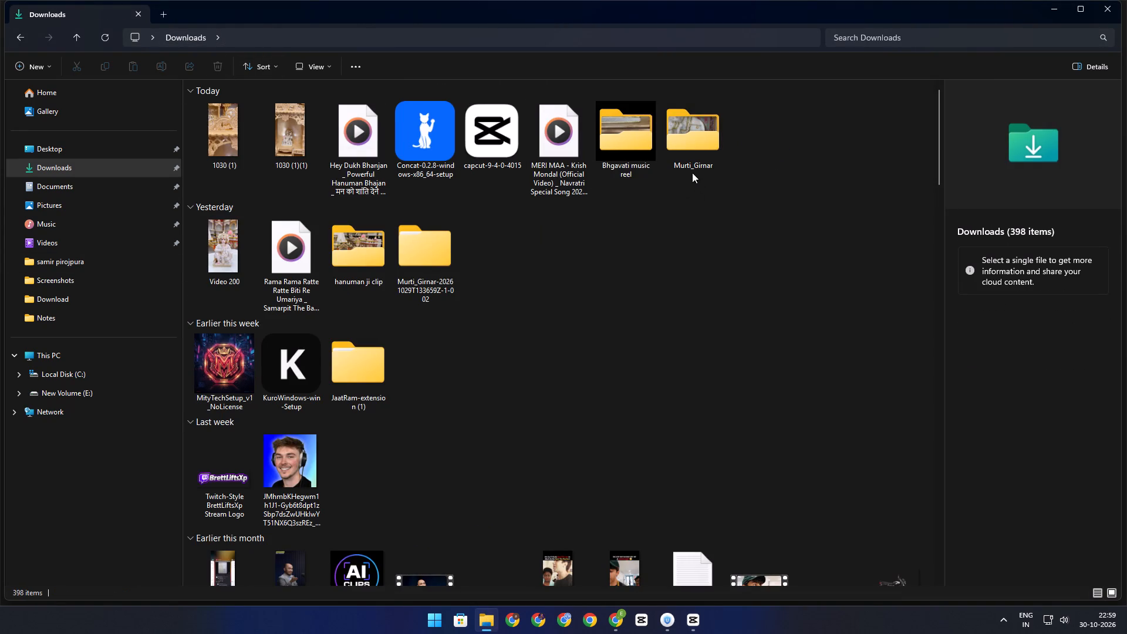
Delete the Murti_Girnar-20261029T133659Z-1-002, hanuman ji clip and JaatRam-extension (1) folders from Downloads, and close the File Explorer window.
left_click(628, 141)
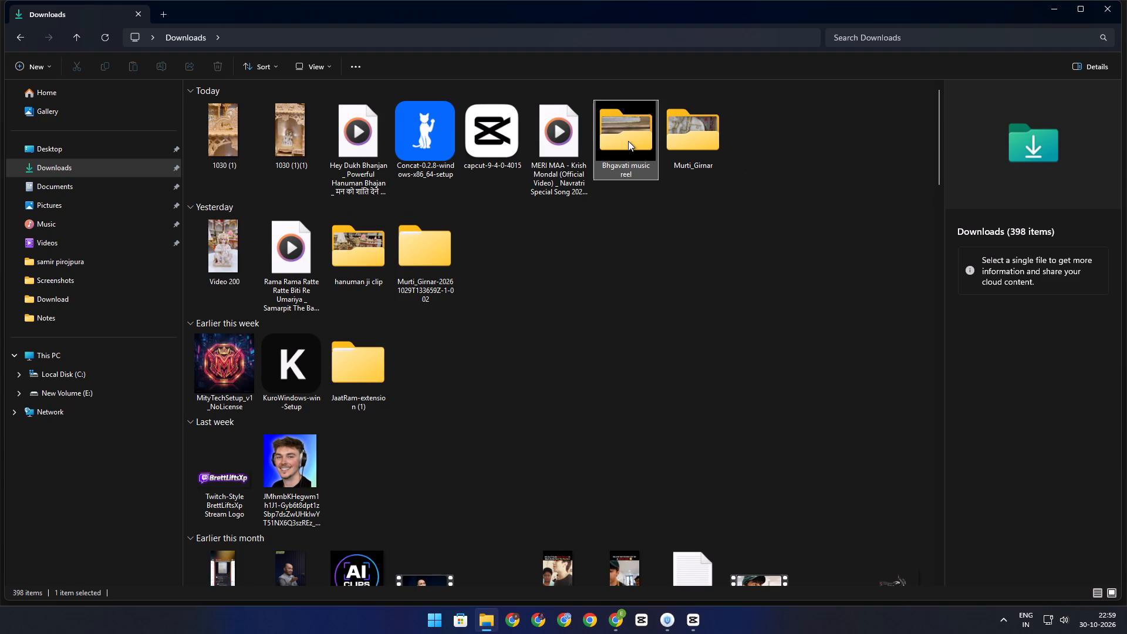
left_click(424, 262)
left_click(217, 63)
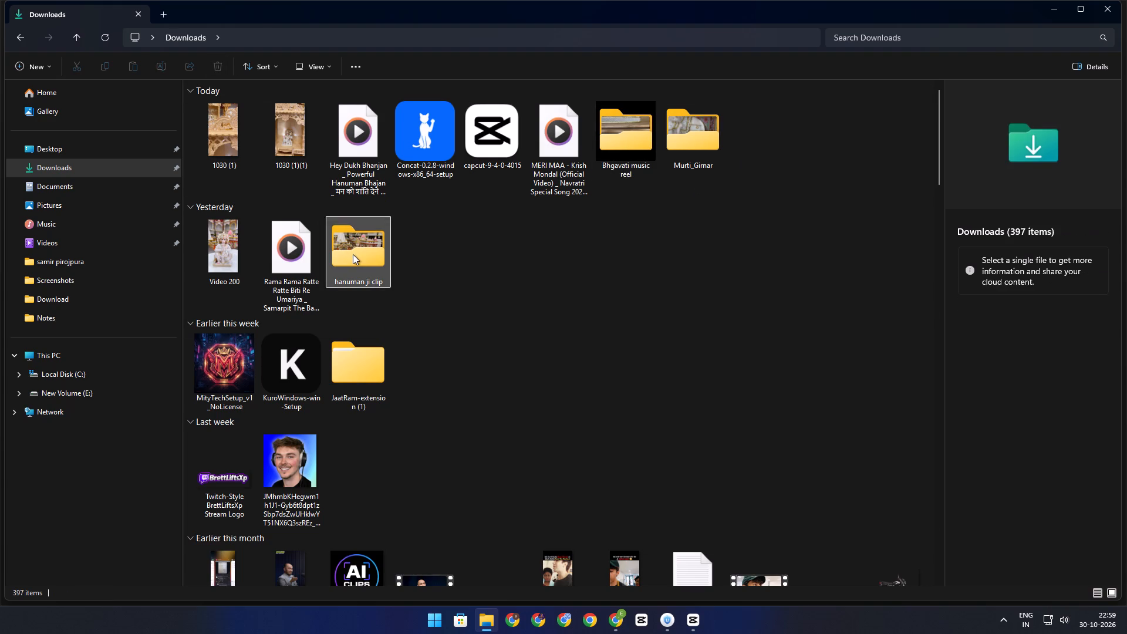
left_click(353, 254)
left_click(217, 68)
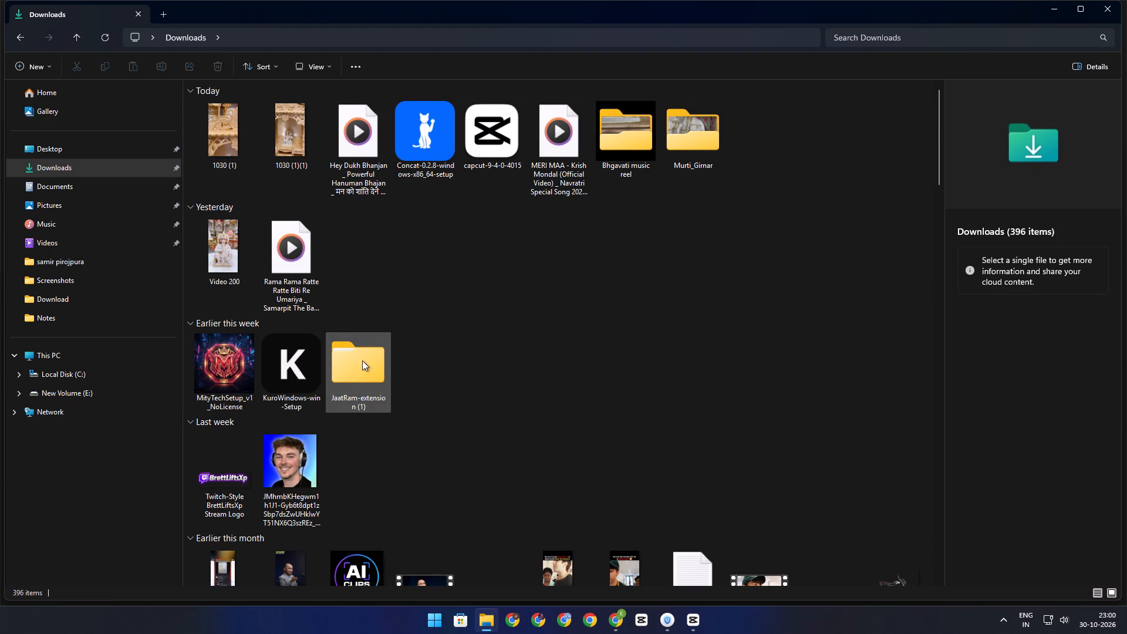
left_click(362, 360)
left_click(224, 63)
scroll(353, 378, "down", 4)
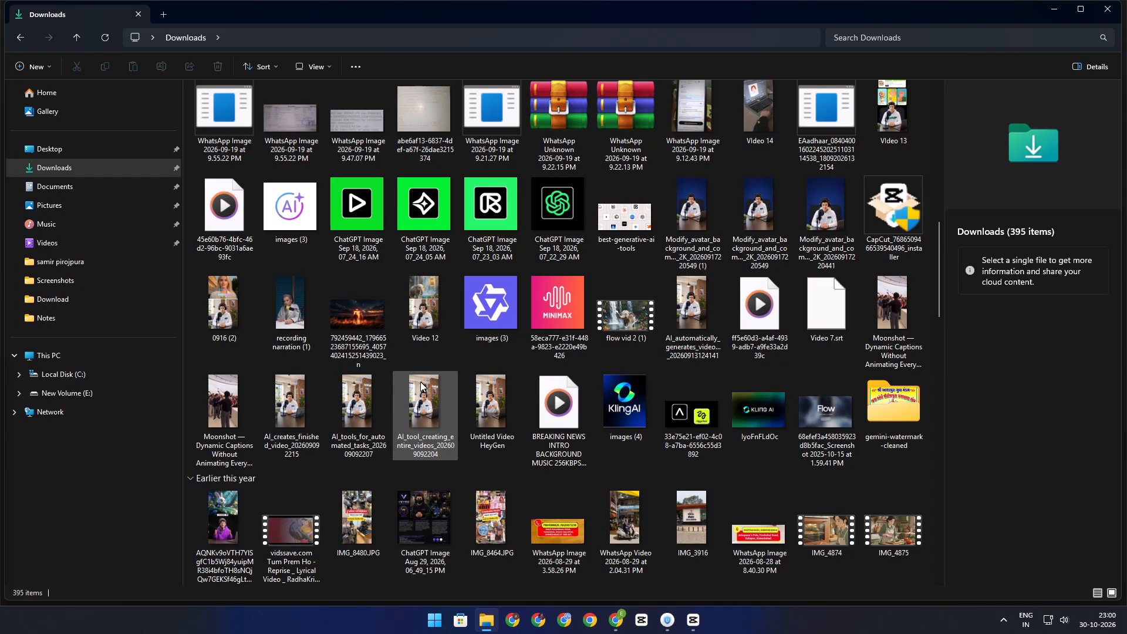
left_click(1116, 9)
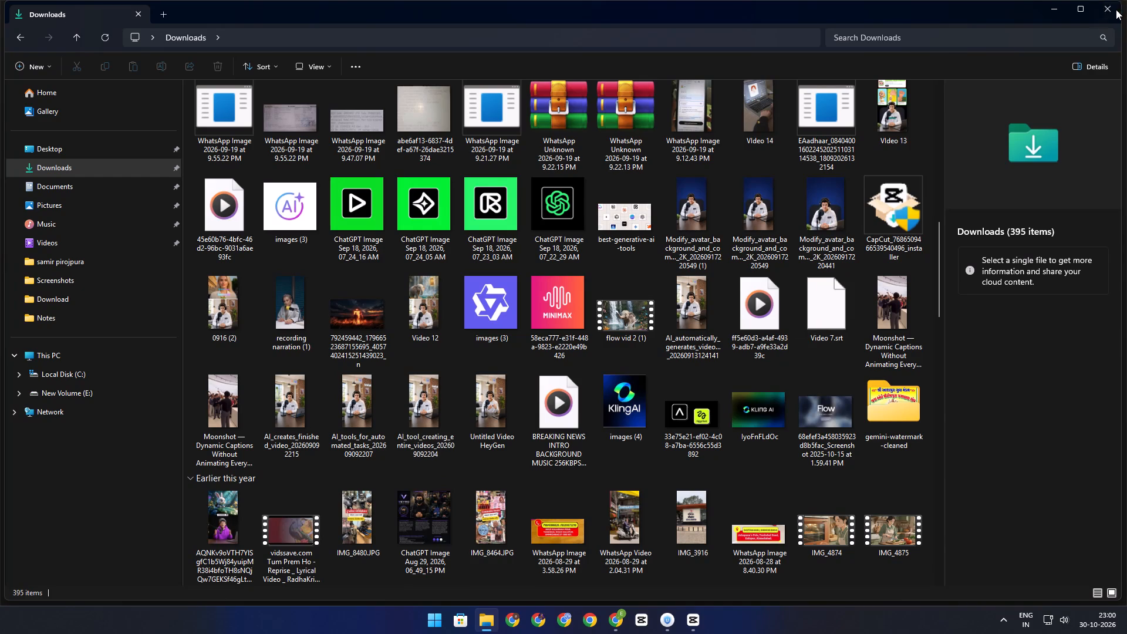